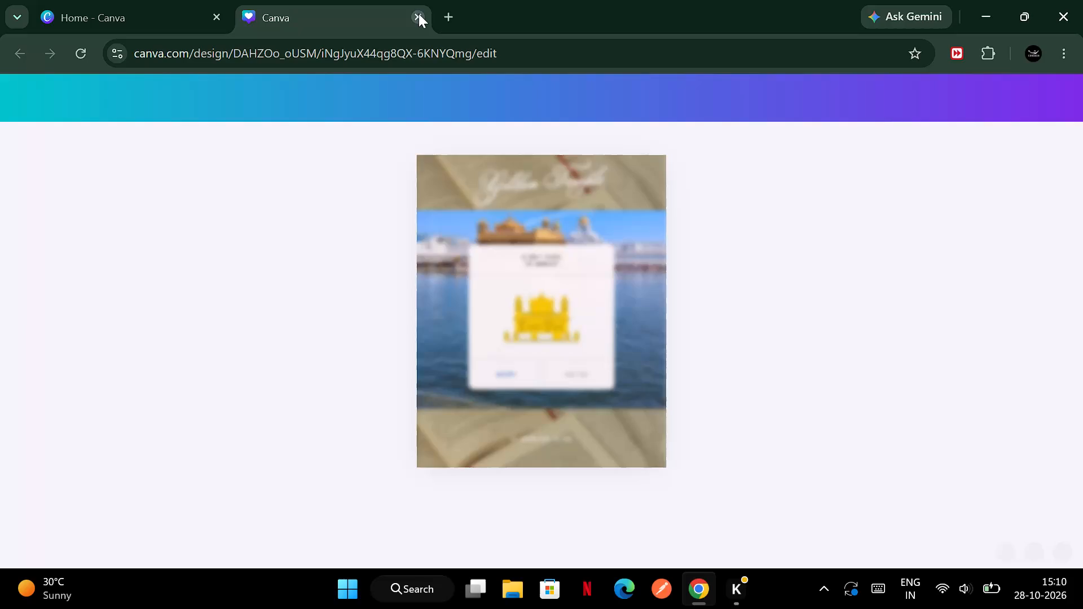
Close the browser tab with the Golden Temple design.
click(419, 14)
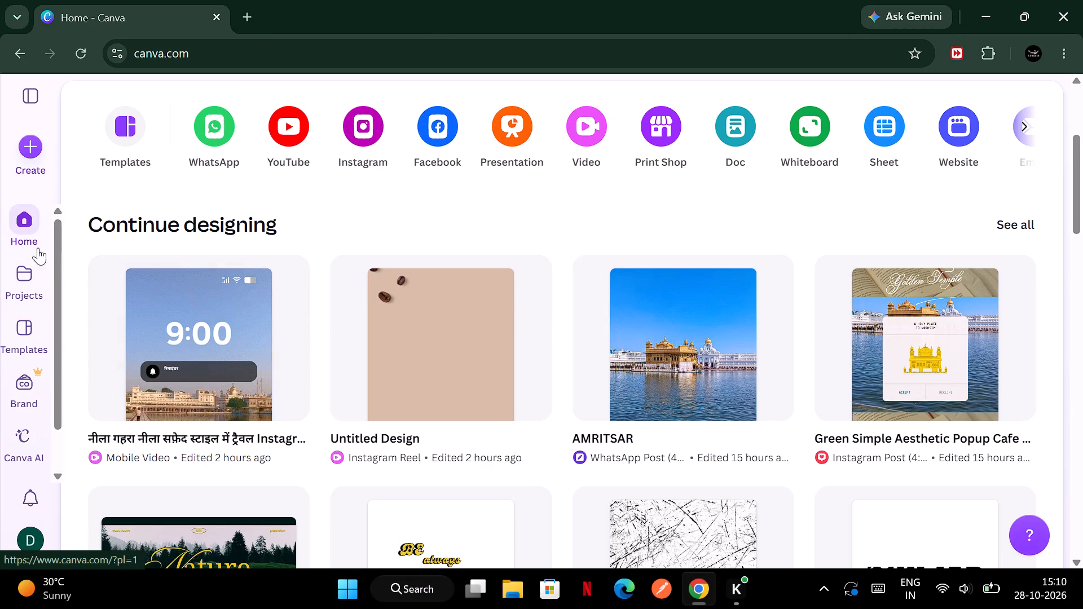
Create a new Carousel Instagram Post (4:5) design from the Instagram formats and show the editor in full screen.
click(237, 140)
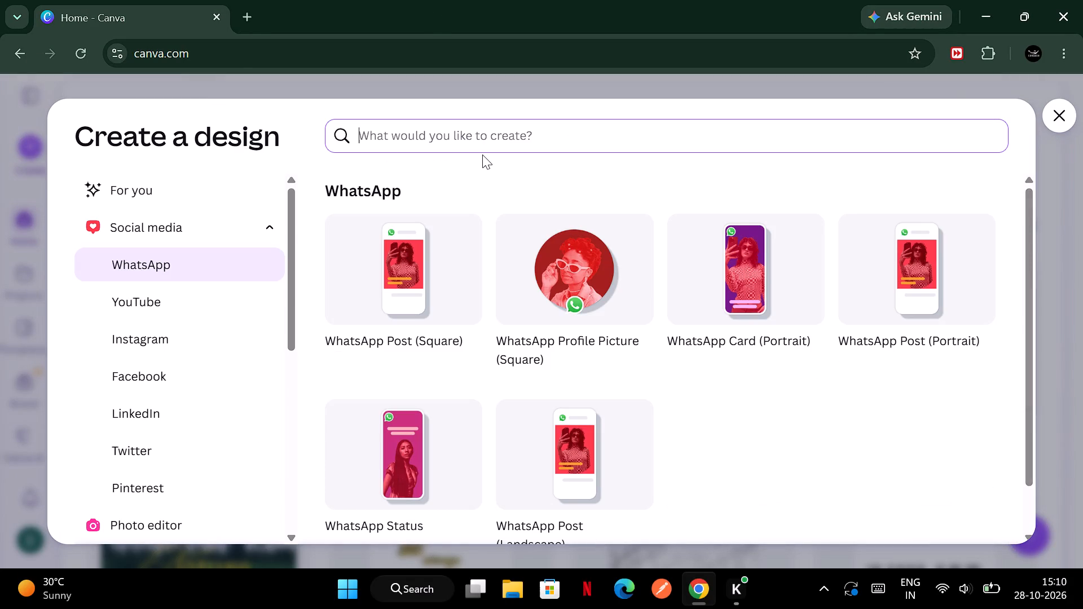
click(142, 346)
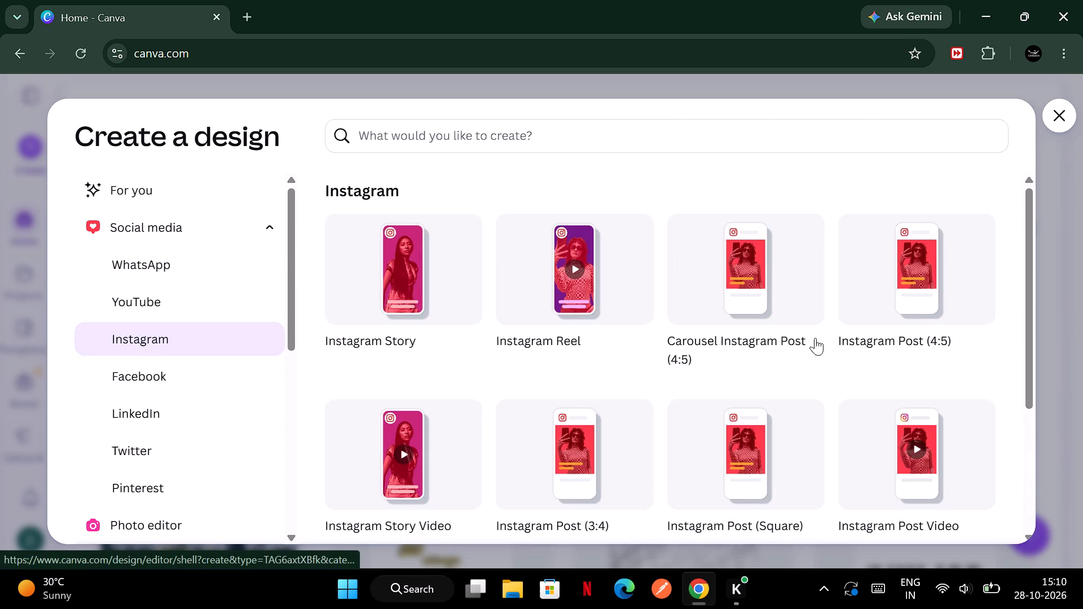
click(750, 259)
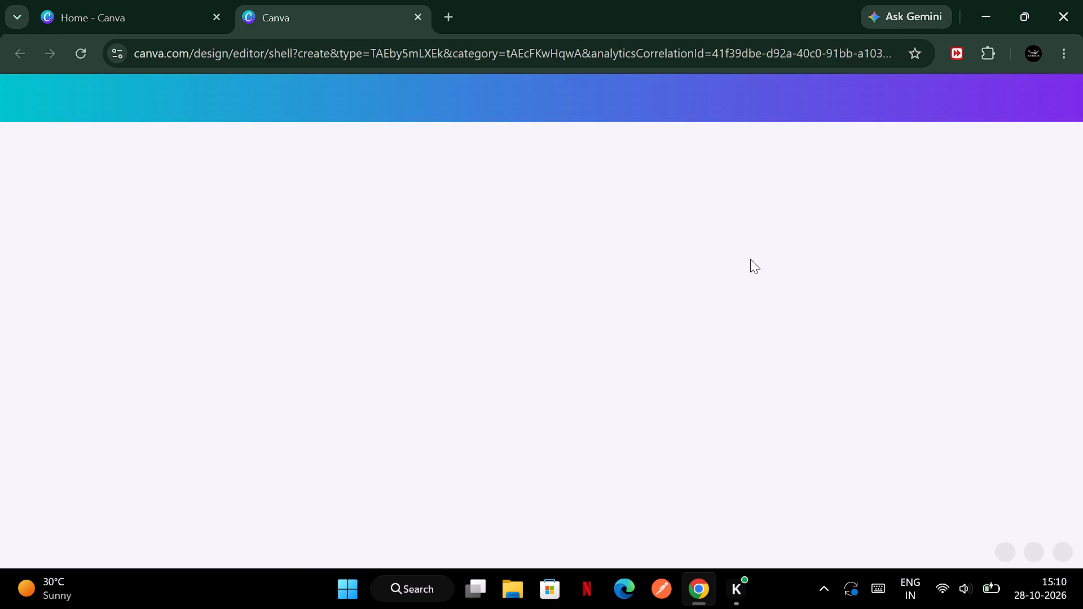
key(F11)
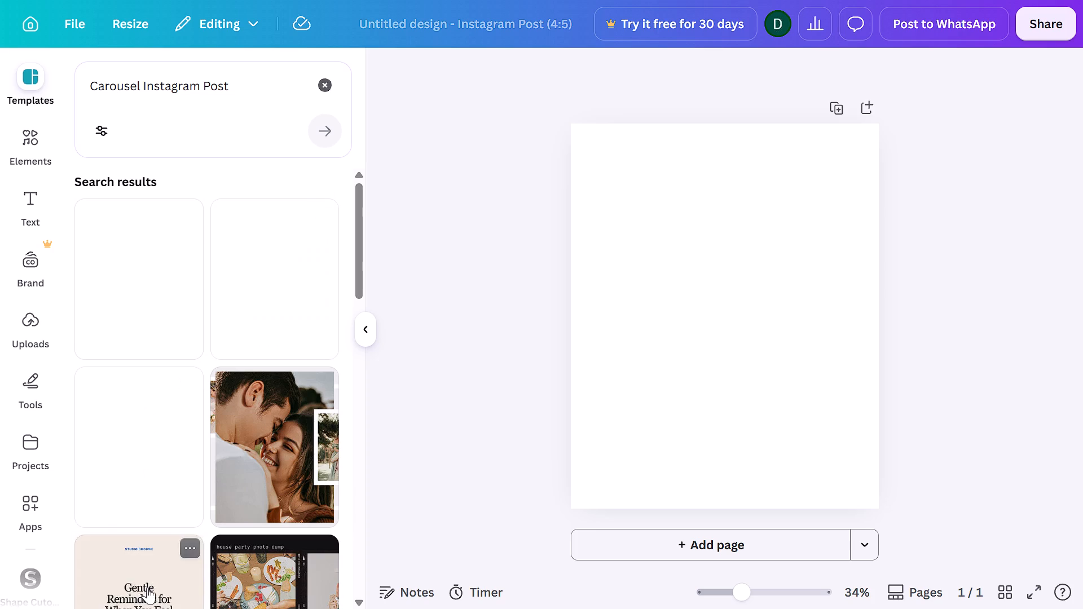
Apply the "Your Daily Motivation for this Week" page of the Beige Playful Scrapbook Typography Quote Carousel template to the blank page.
click(159, 466)
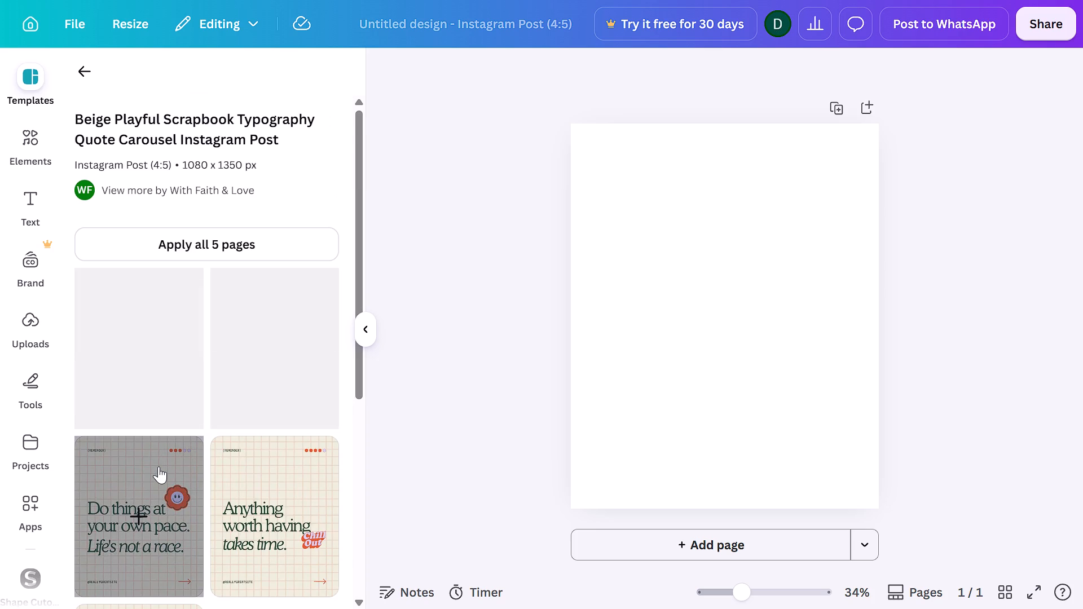
click(161, 382)
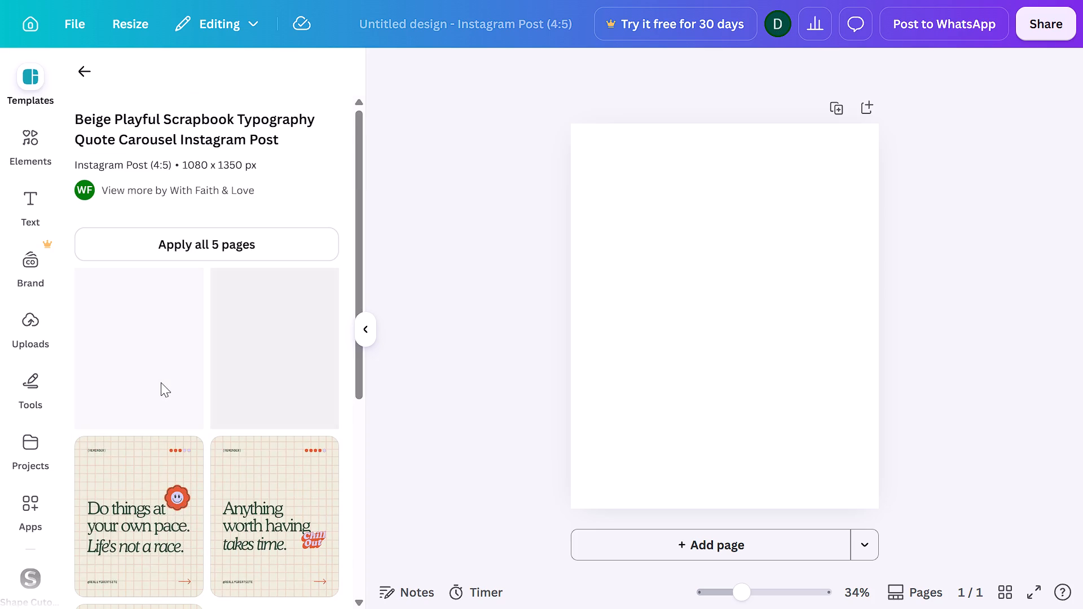
click(161, 382)
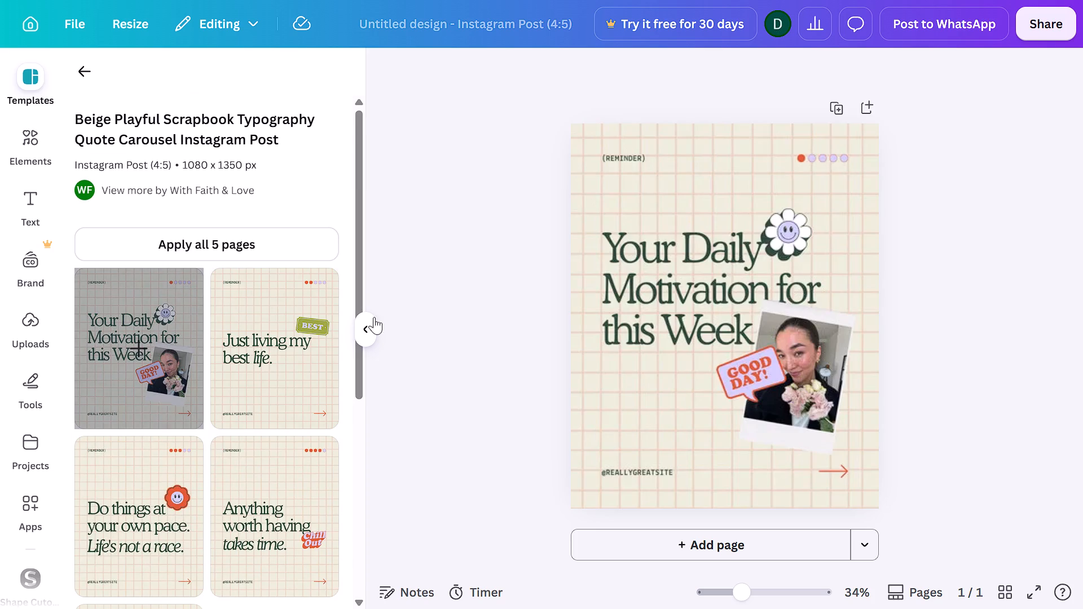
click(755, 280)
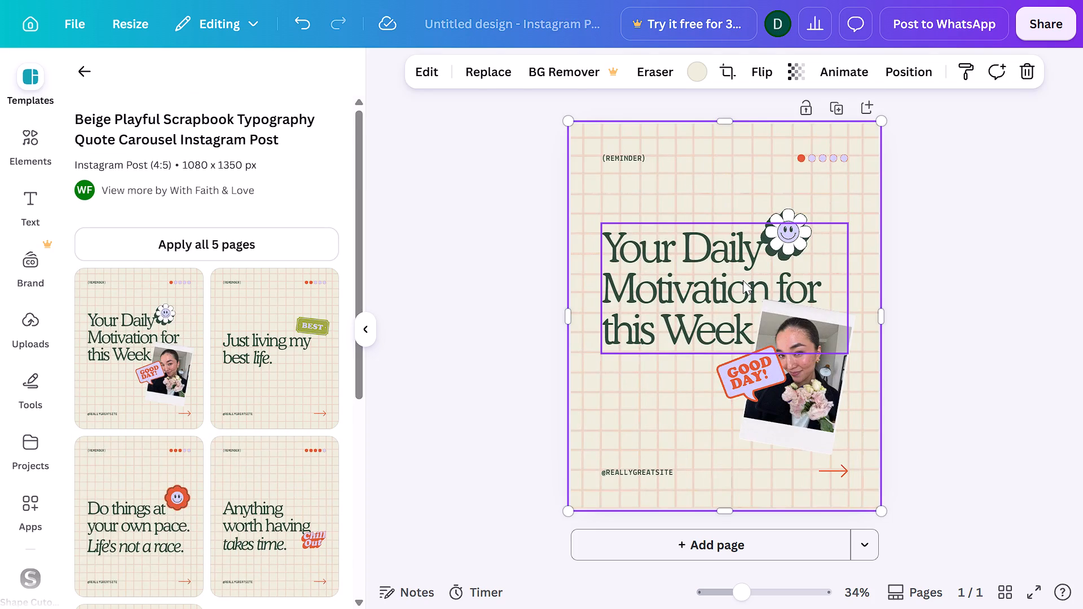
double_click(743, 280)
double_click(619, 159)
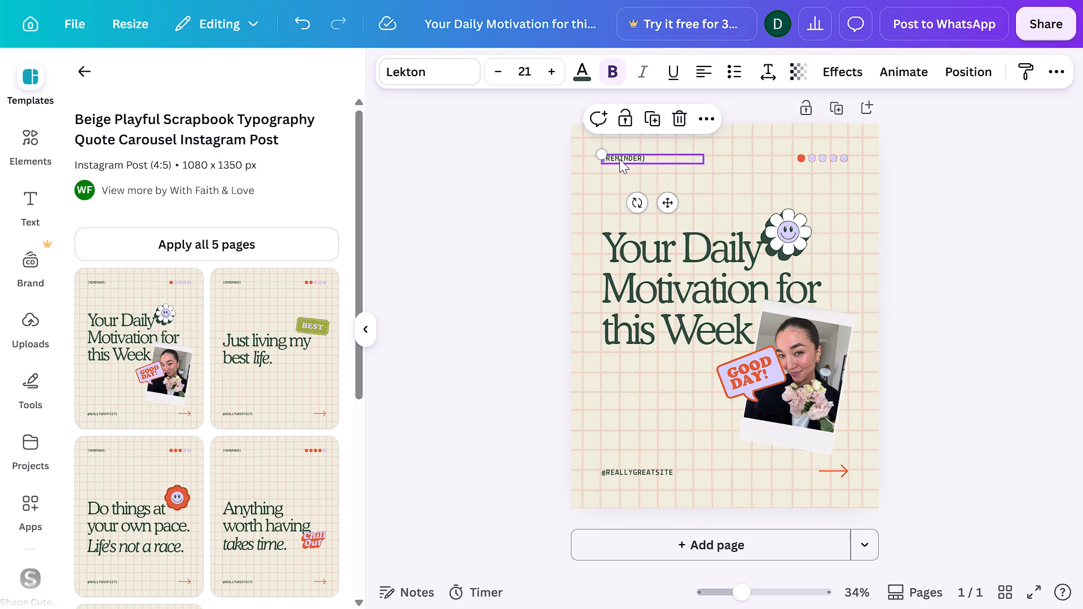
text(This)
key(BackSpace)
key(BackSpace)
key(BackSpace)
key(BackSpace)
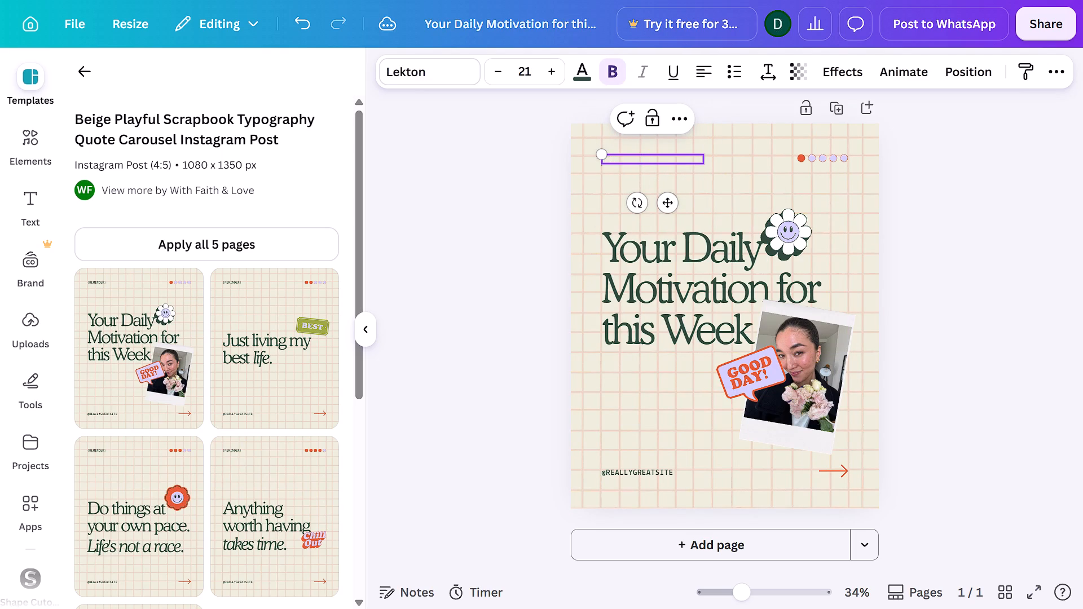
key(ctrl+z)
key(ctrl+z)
Place the text cursor just inside the closing parenthesis of the (REMINDER) label.
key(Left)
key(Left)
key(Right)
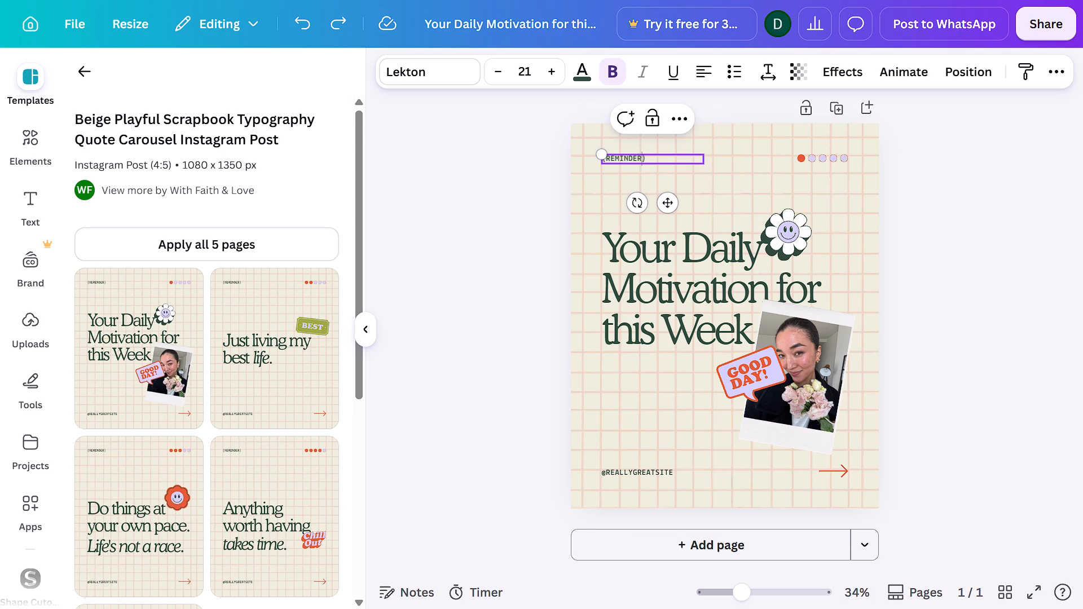
Change the bracketed label at the top of the page to "this is reminder".
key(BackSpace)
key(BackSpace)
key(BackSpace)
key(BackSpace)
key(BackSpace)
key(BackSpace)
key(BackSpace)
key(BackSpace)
text(this is reminder)
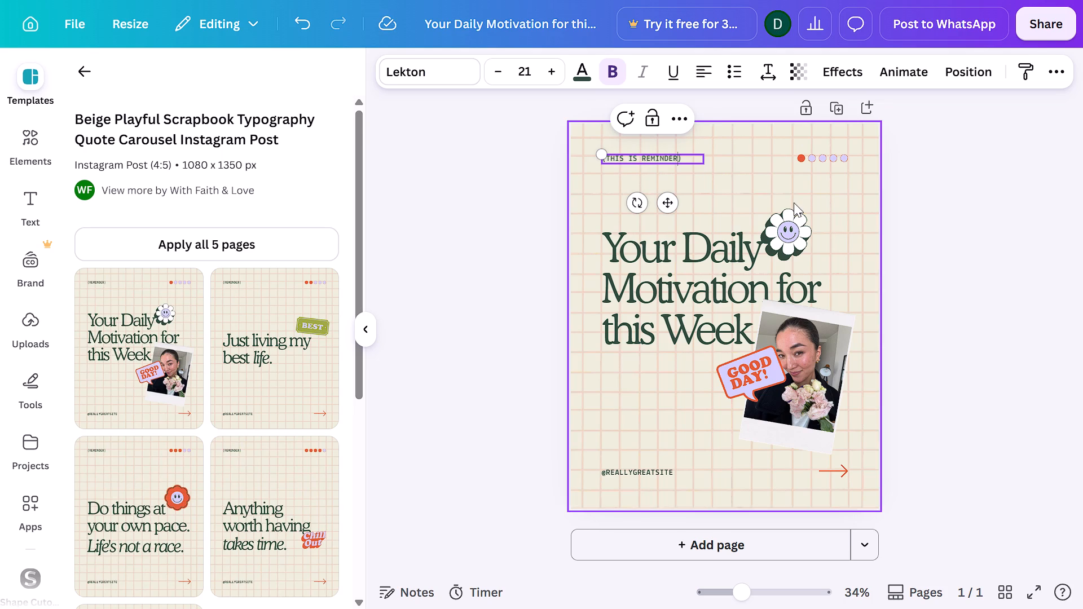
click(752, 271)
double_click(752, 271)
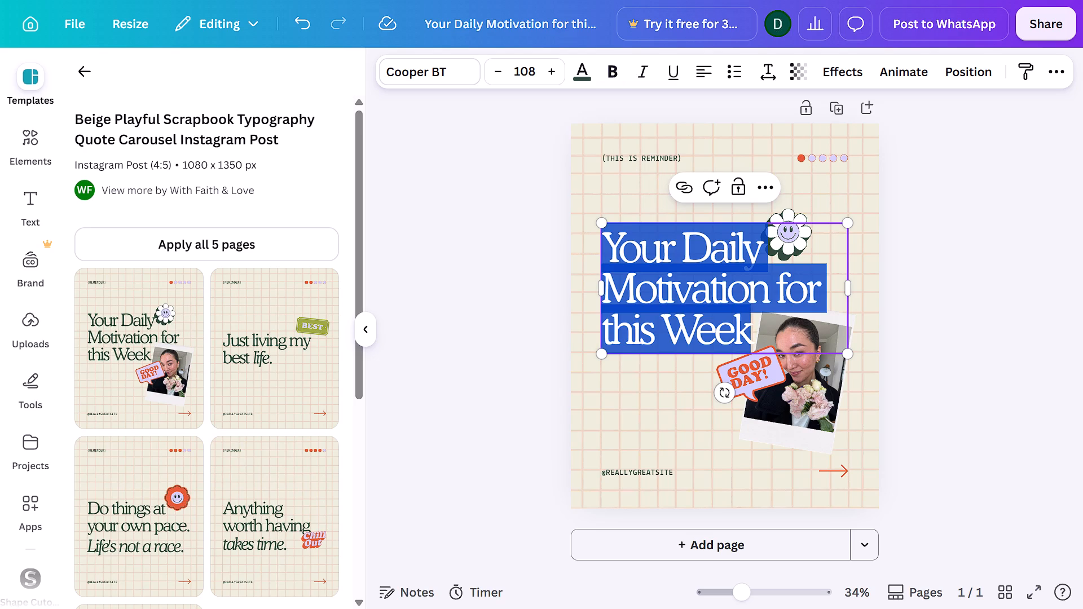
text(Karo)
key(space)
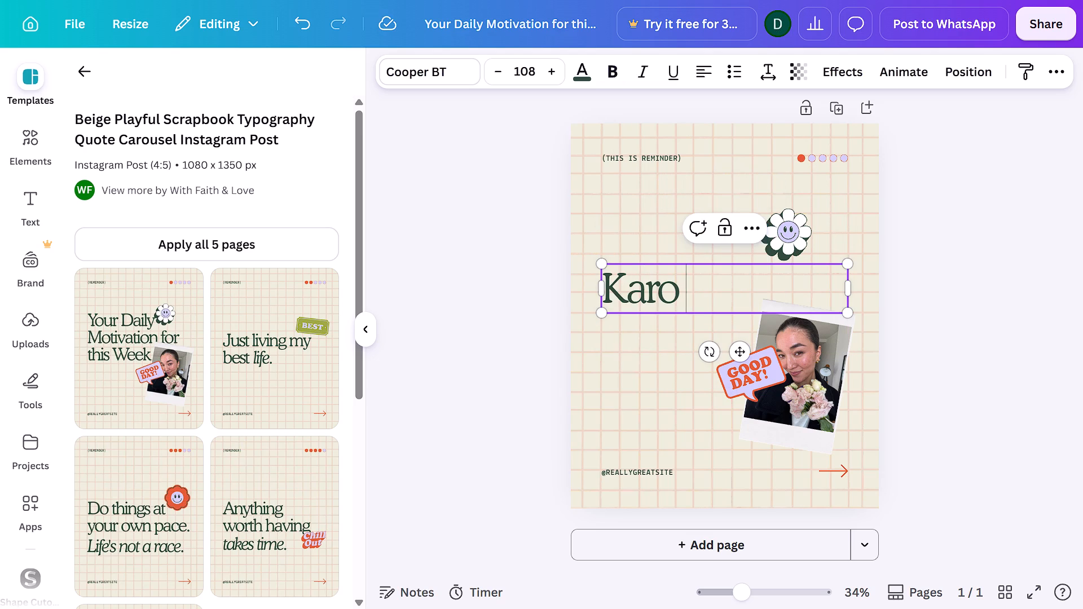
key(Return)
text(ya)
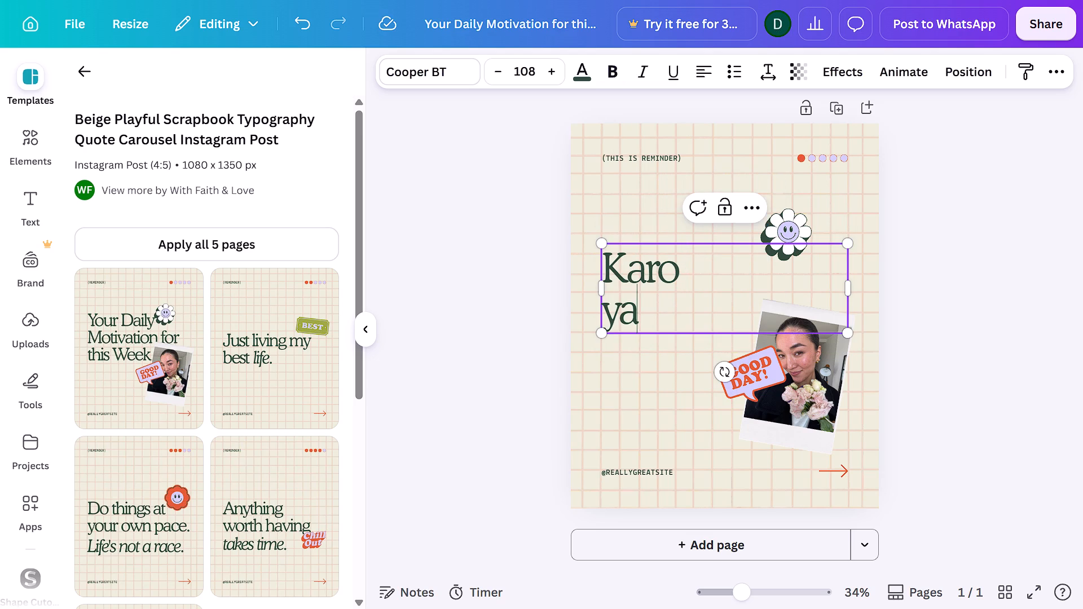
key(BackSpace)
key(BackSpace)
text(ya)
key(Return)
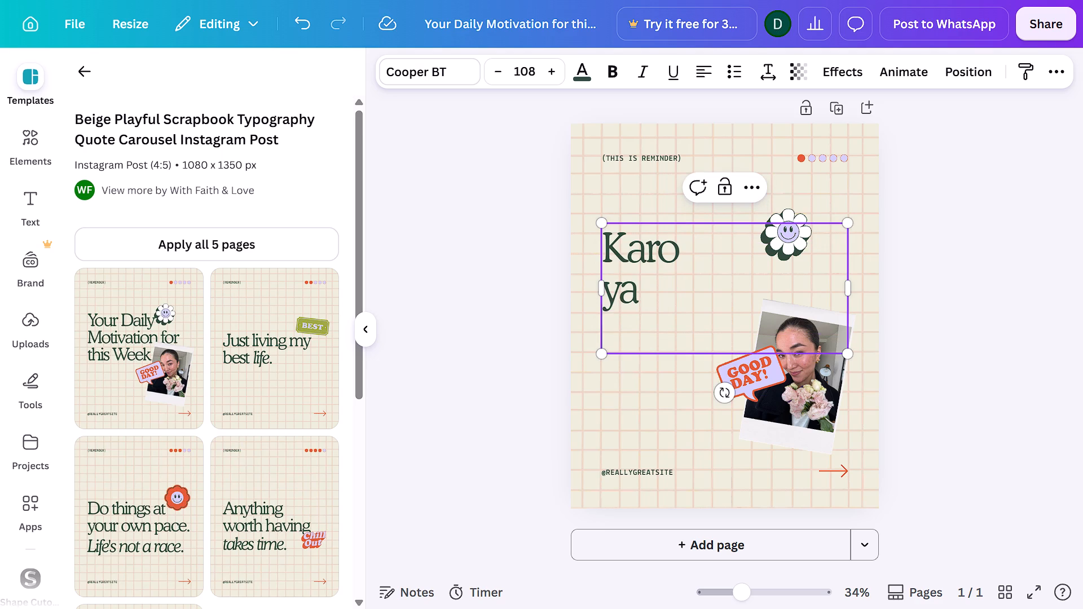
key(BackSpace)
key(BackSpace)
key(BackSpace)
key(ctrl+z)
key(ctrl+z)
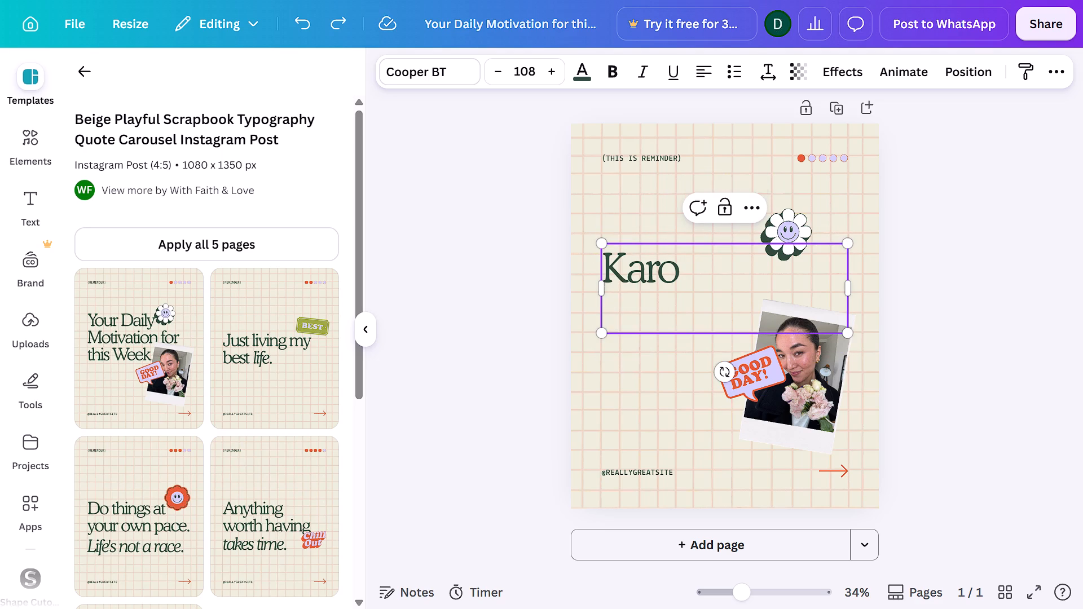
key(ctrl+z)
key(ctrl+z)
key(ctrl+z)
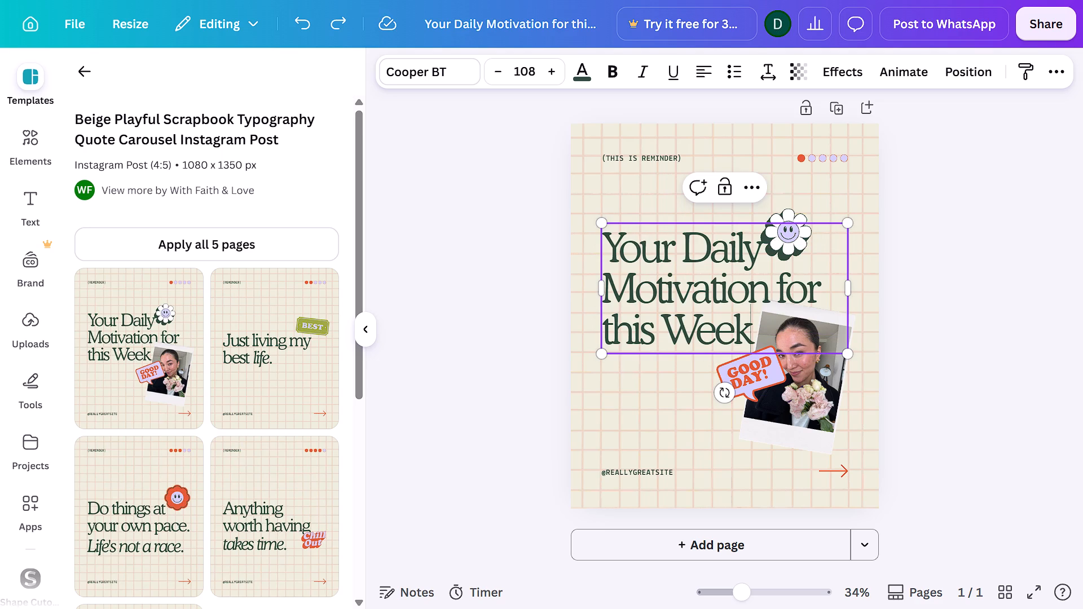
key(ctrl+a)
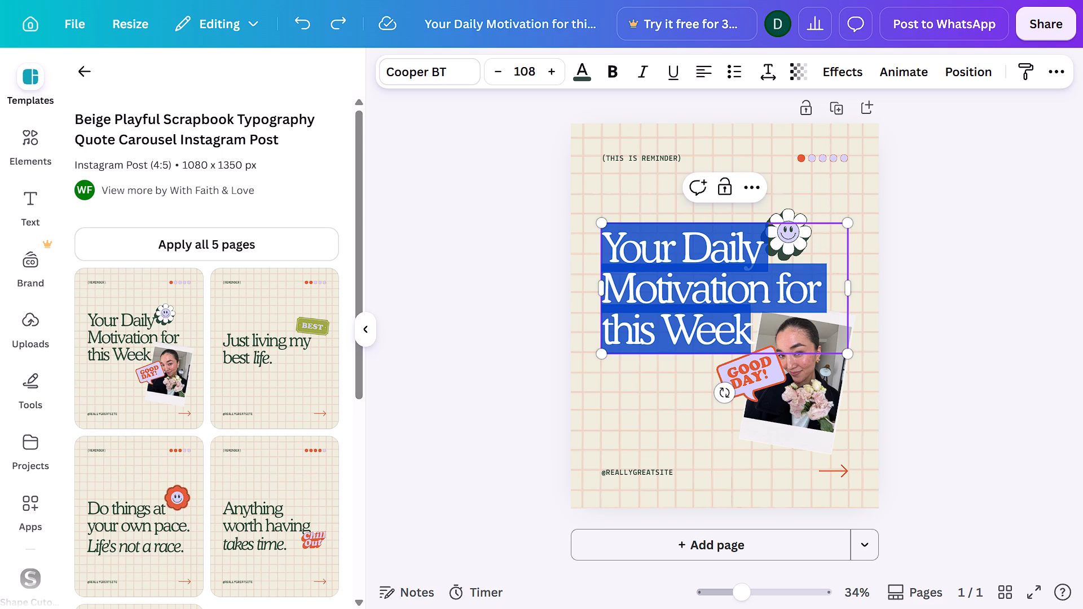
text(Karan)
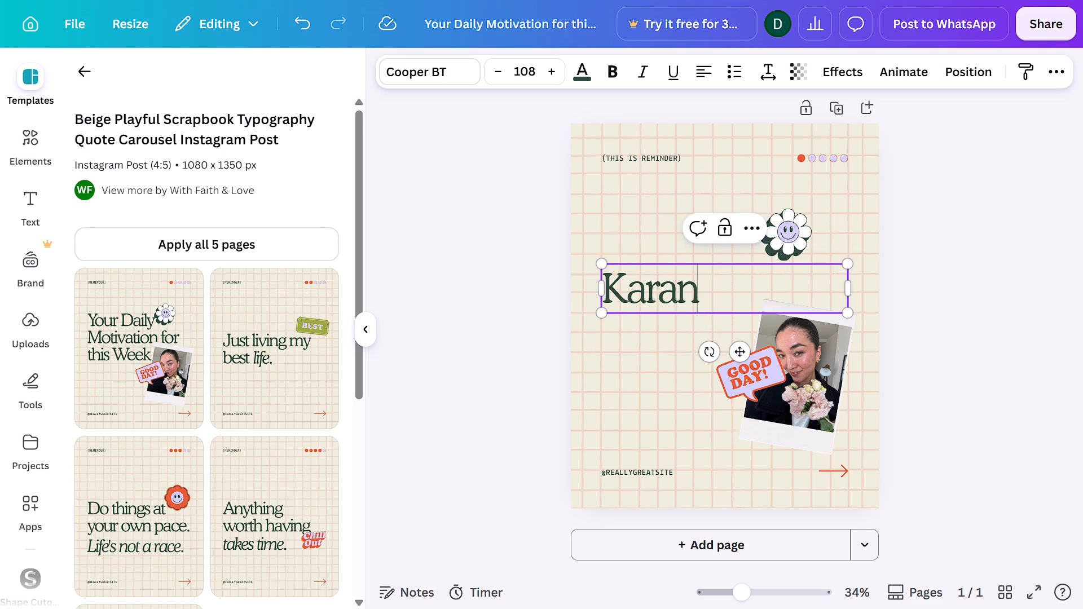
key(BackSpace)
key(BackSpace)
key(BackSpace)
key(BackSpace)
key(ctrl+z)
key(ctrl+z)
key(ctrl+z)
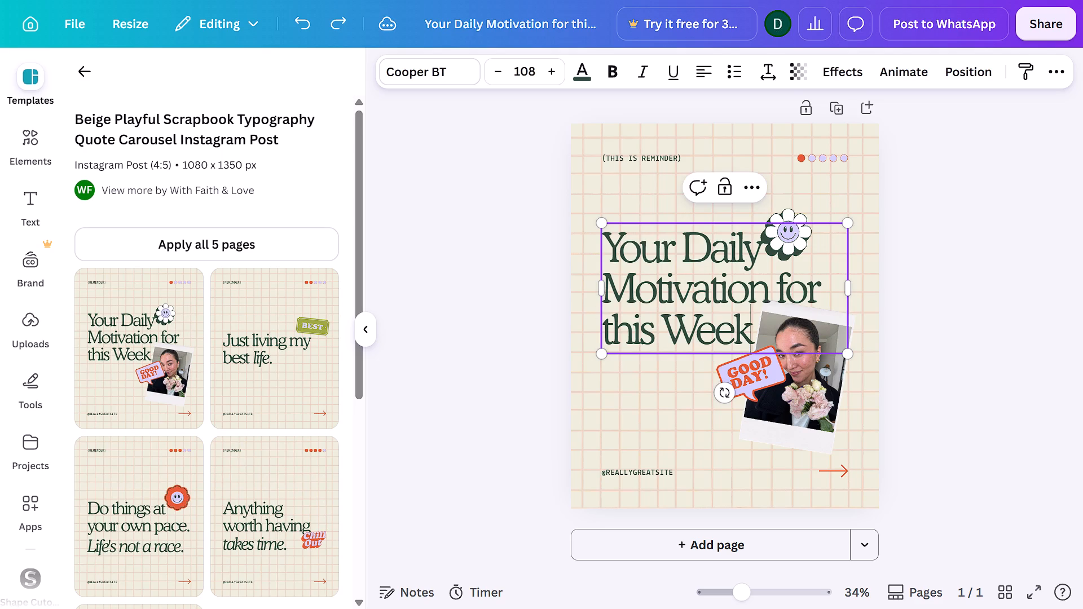
Replace the main heading text with "Karan Aujla" and "Concert" on two separate lines.
key(ctrl+a)
key(shift+k)
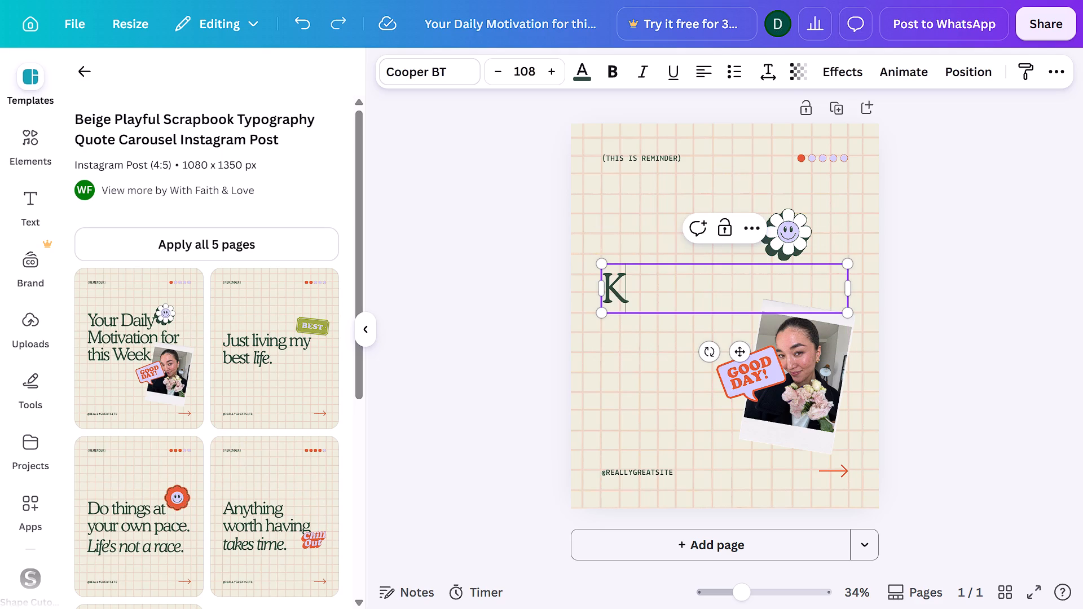
text(arana)
key(BackSpace)
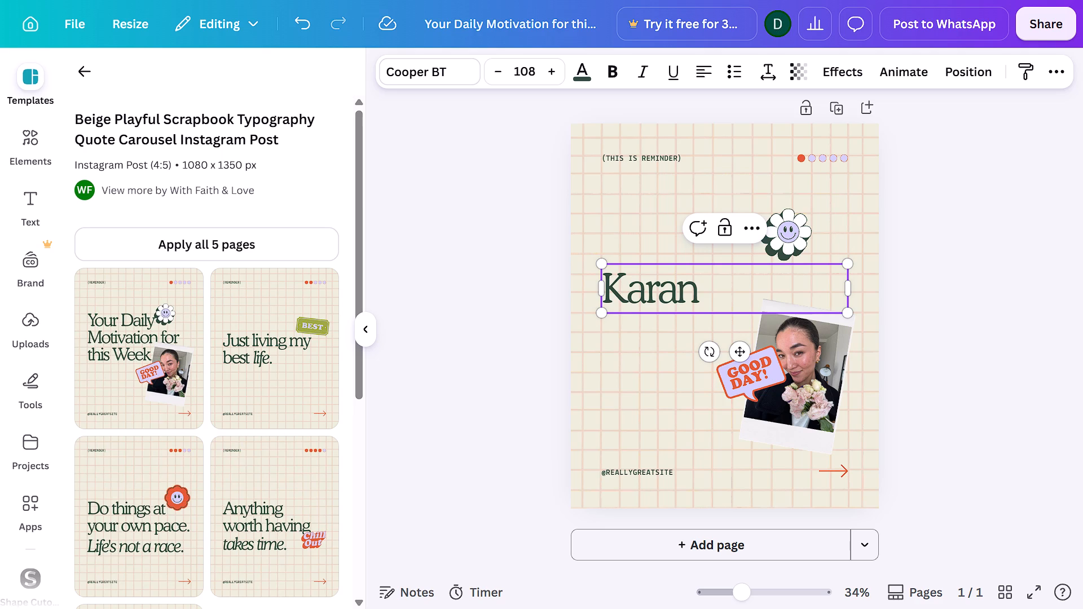
key(space)
text(Auja)
key(BackSpace)
text(la)
key(Return)
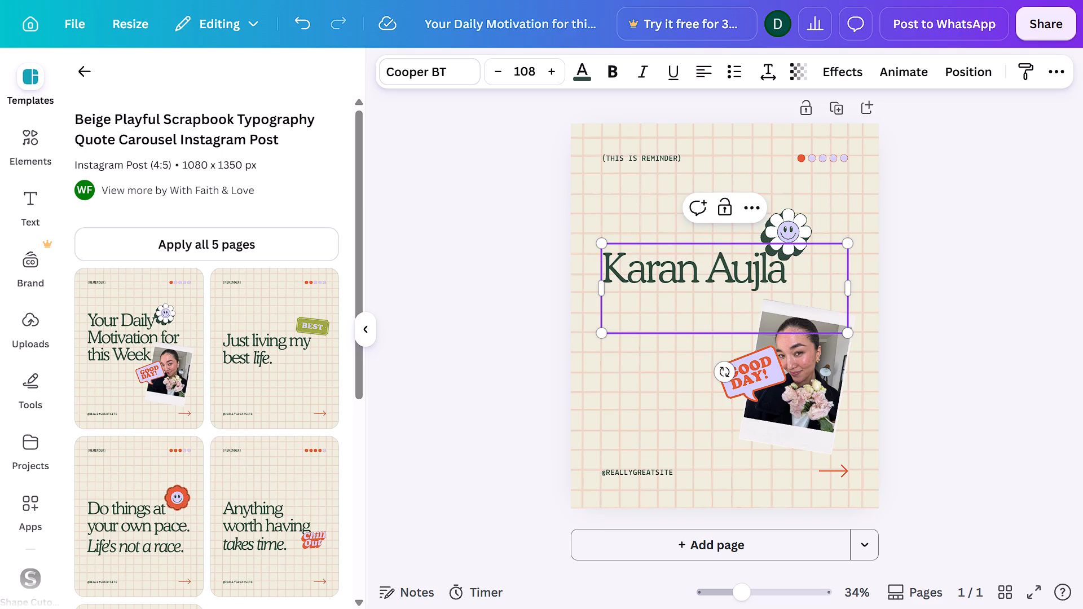
text(Concert)
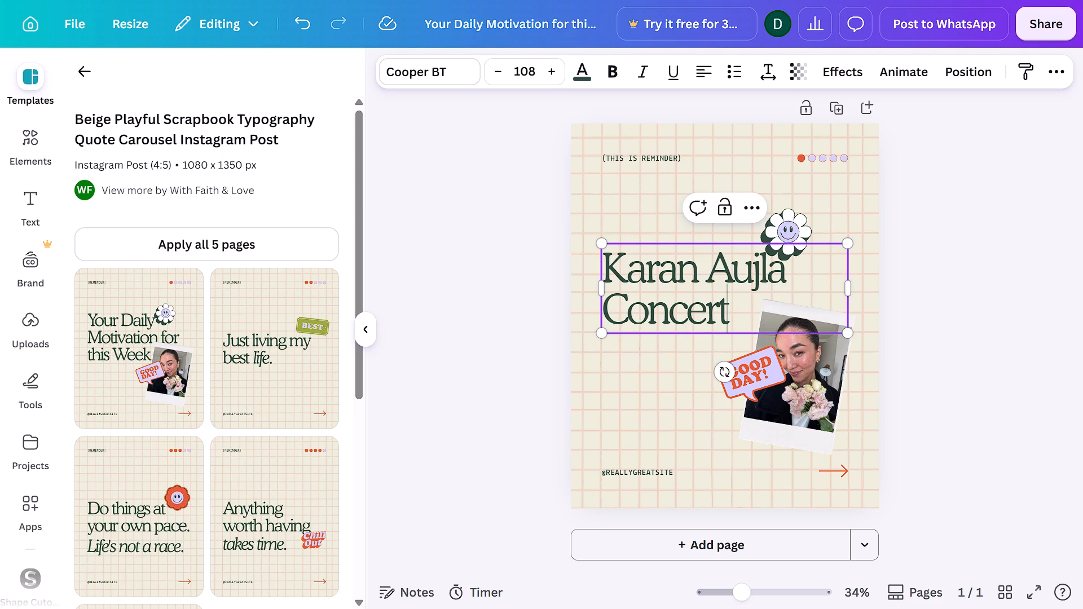
Add "Coming soon" as the third line of the main heading.
key(Return)
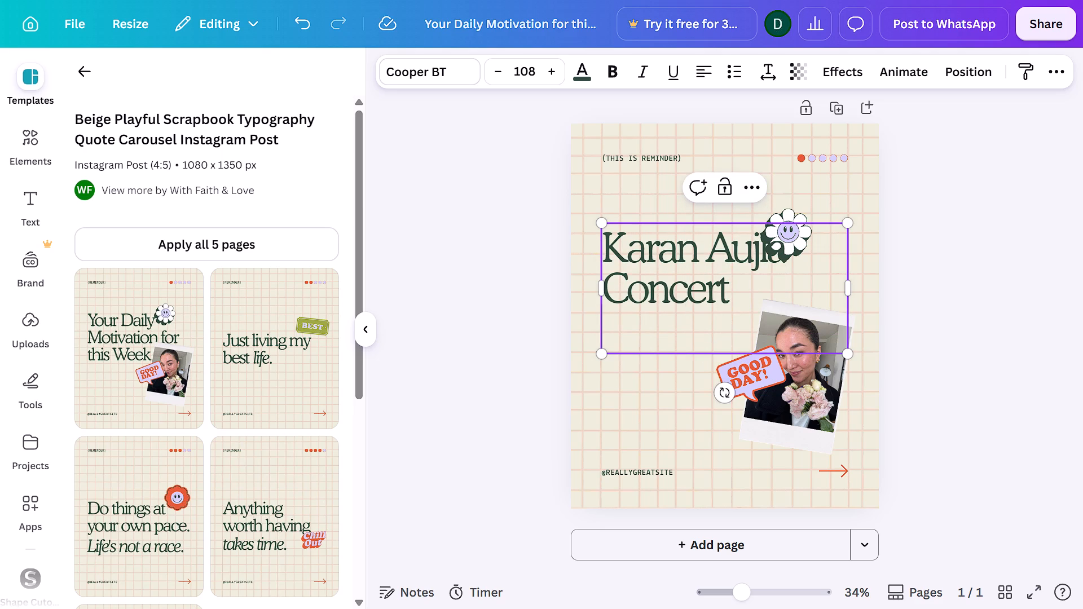
text(COmn)
key(BackSpace)
key(BackSpace)
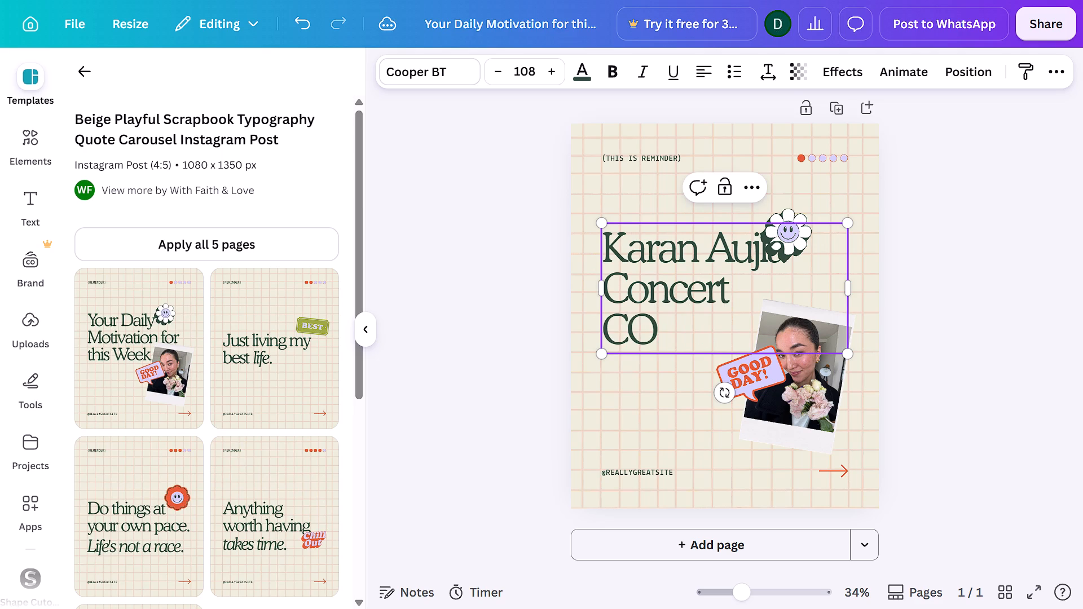
key(BackSpace)
key(BackSpace)
key(BackSpace)
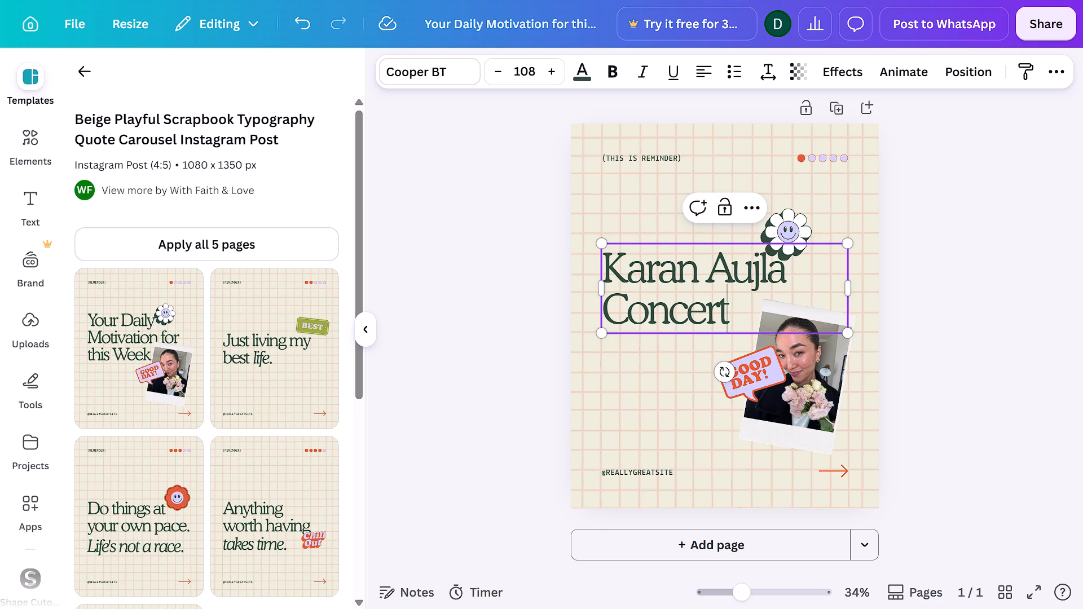
key(Return)
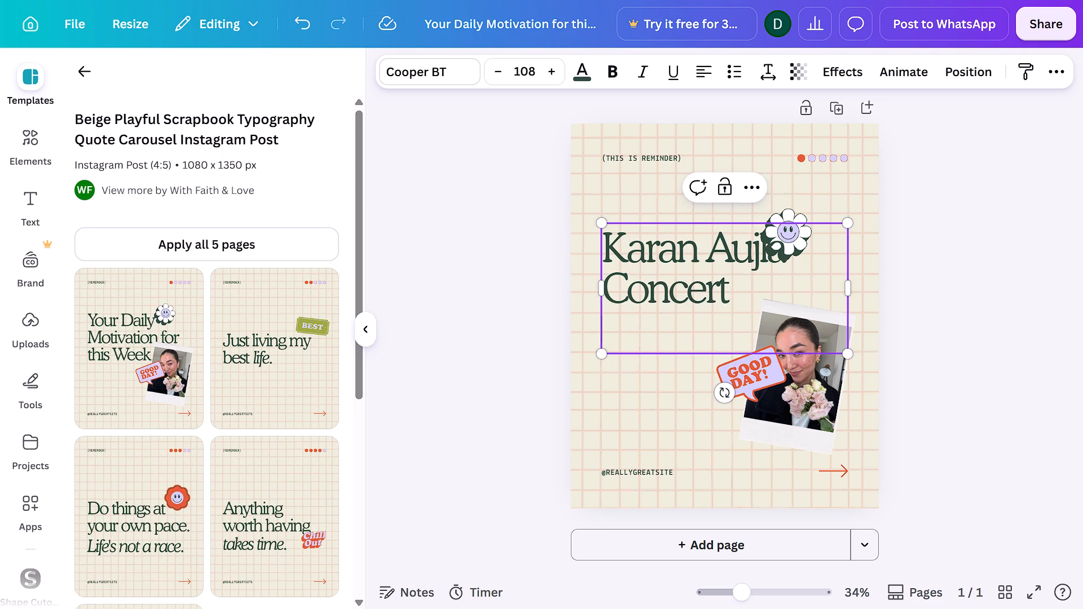
text(Coming soon)
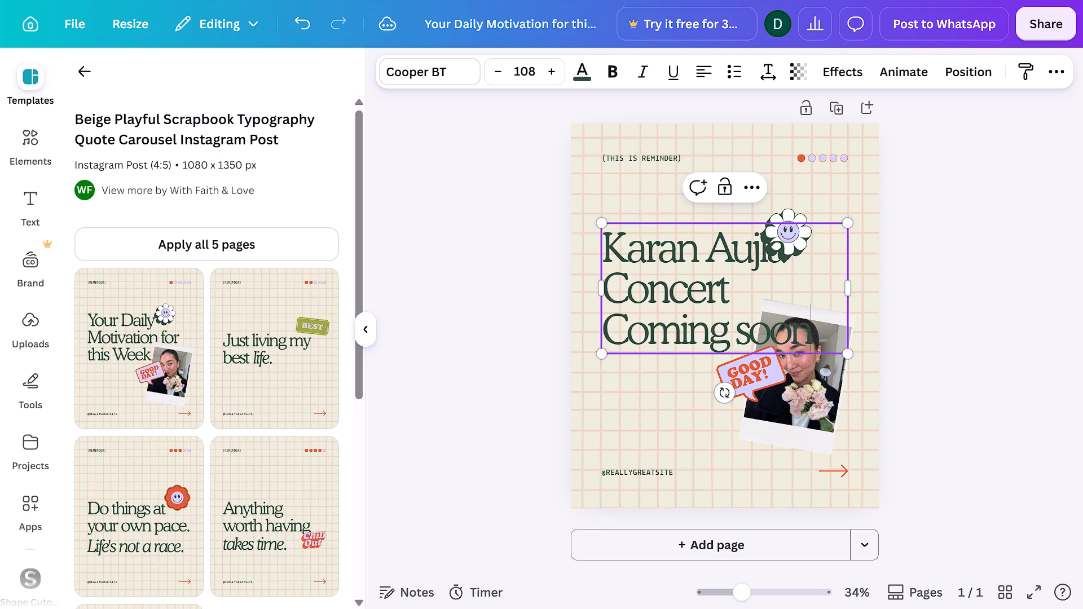
click(902, 386)
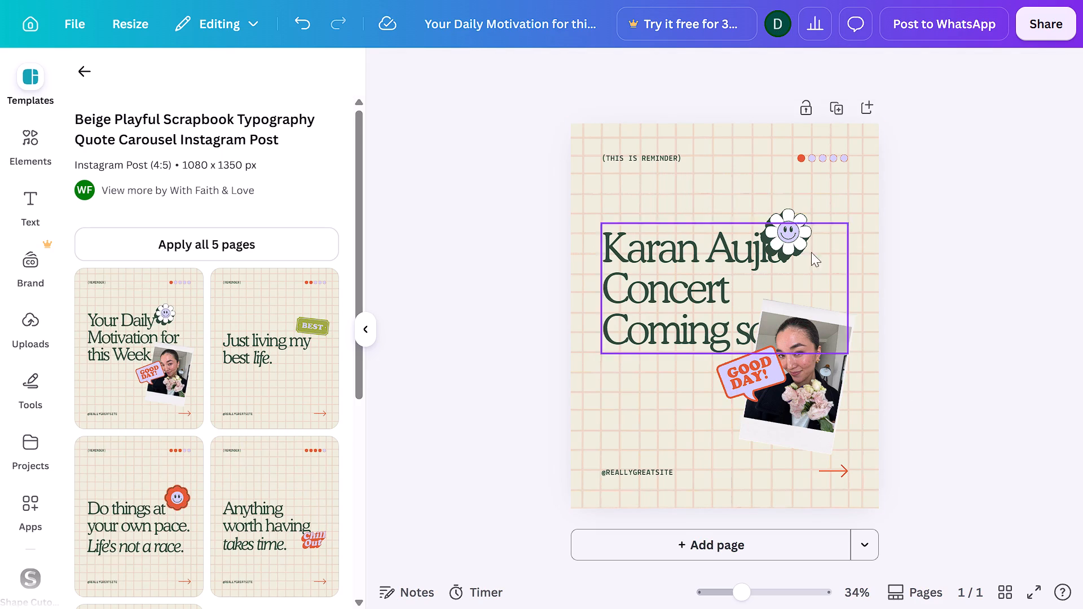
Move the smiley daisy sticker slightly up and to the right, away from the end of "Karan Aujla".
drag(791, 223, 798, 217)
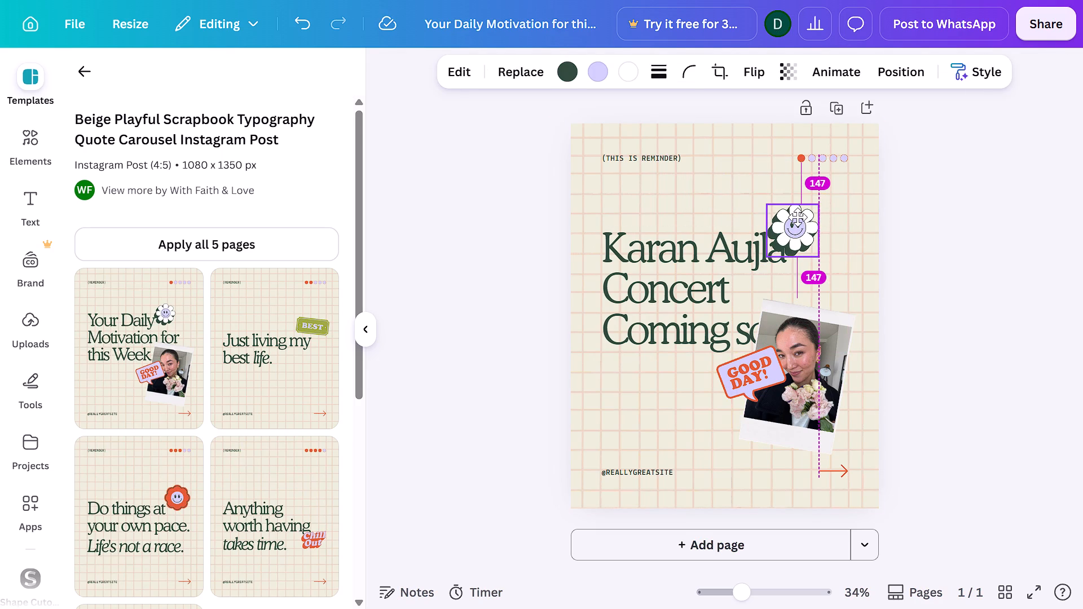
drag(798, 217, 800, 210)
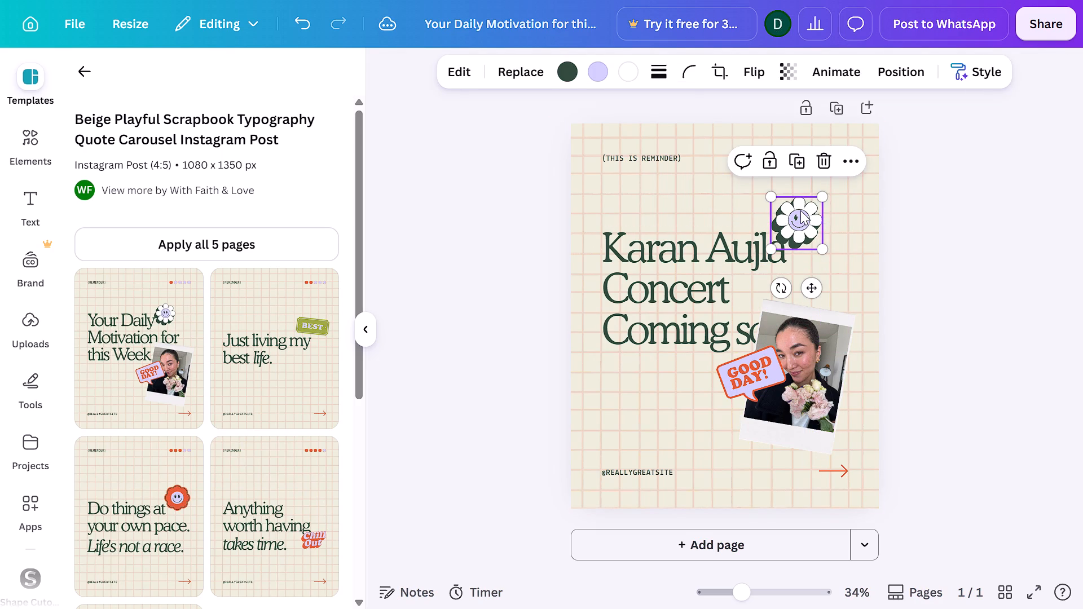
double_click(670, 471)
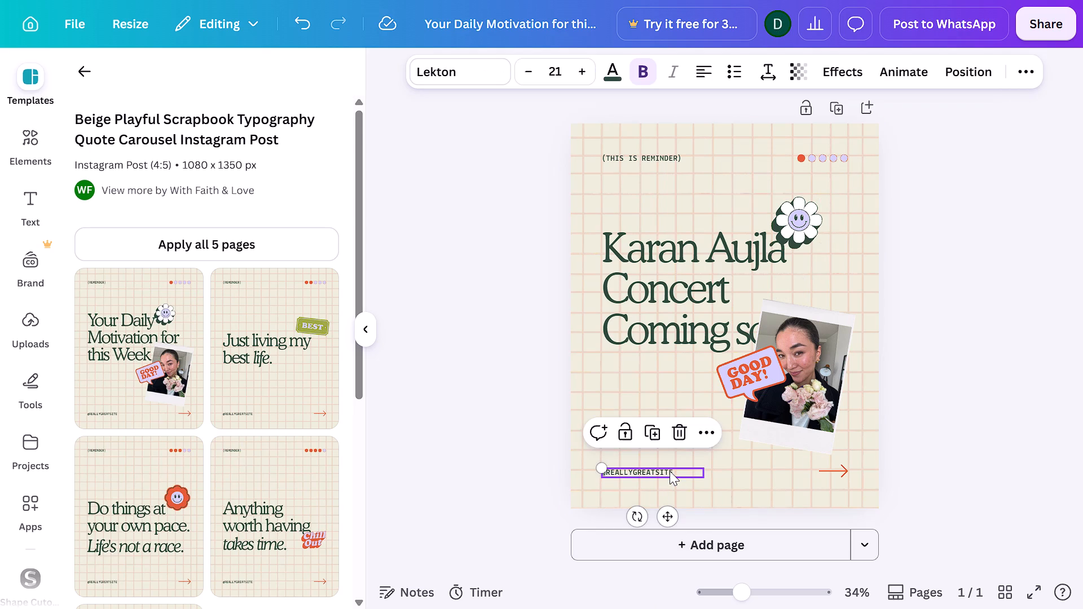
key(ctrl+2)
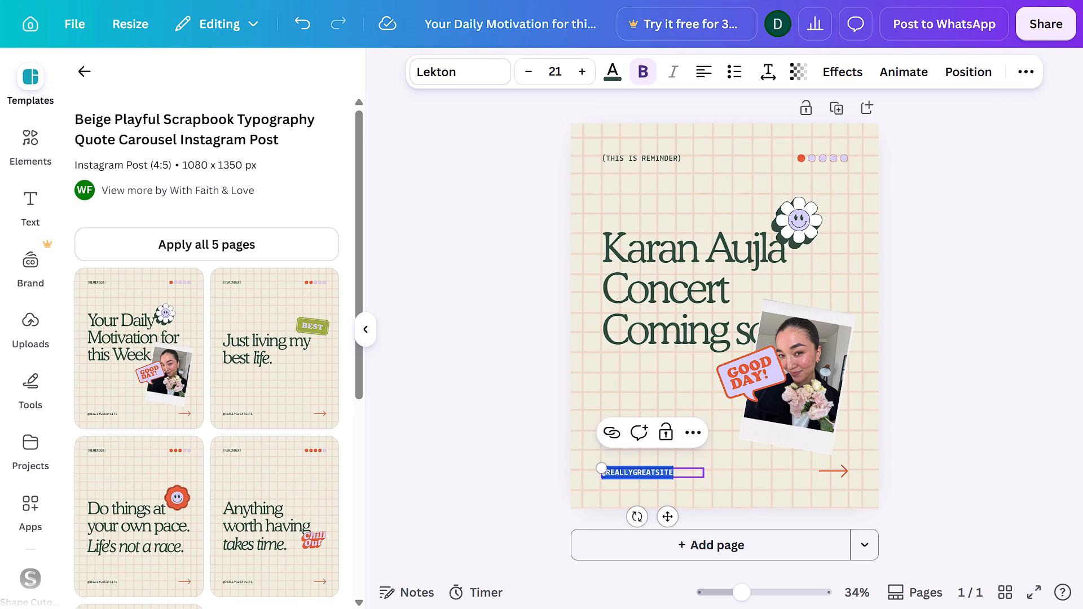
key(shift+at)
text(karan)
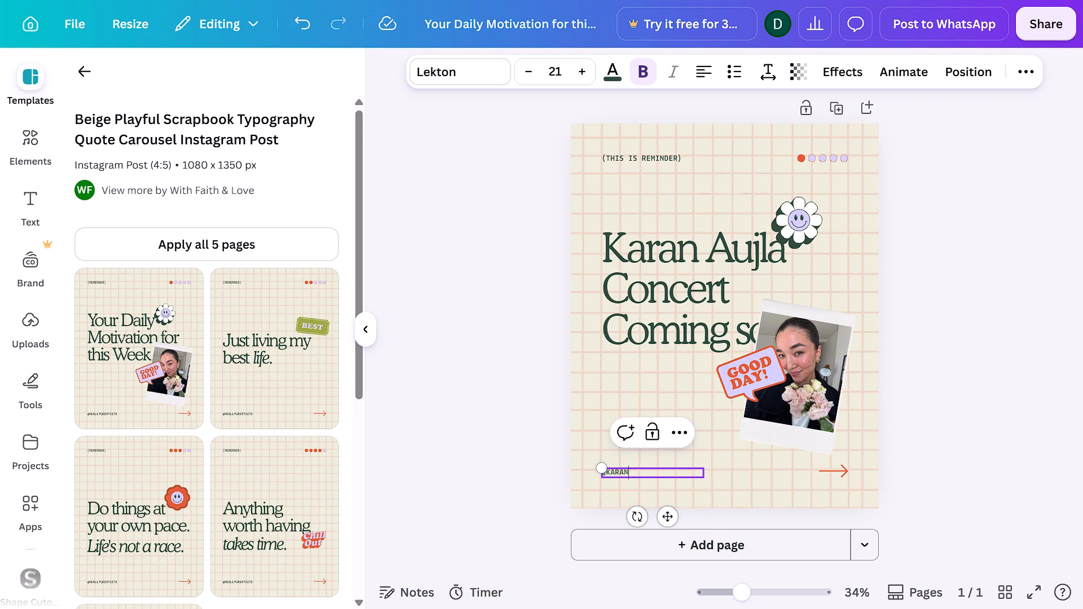
text(aujla)
click(927, 455)
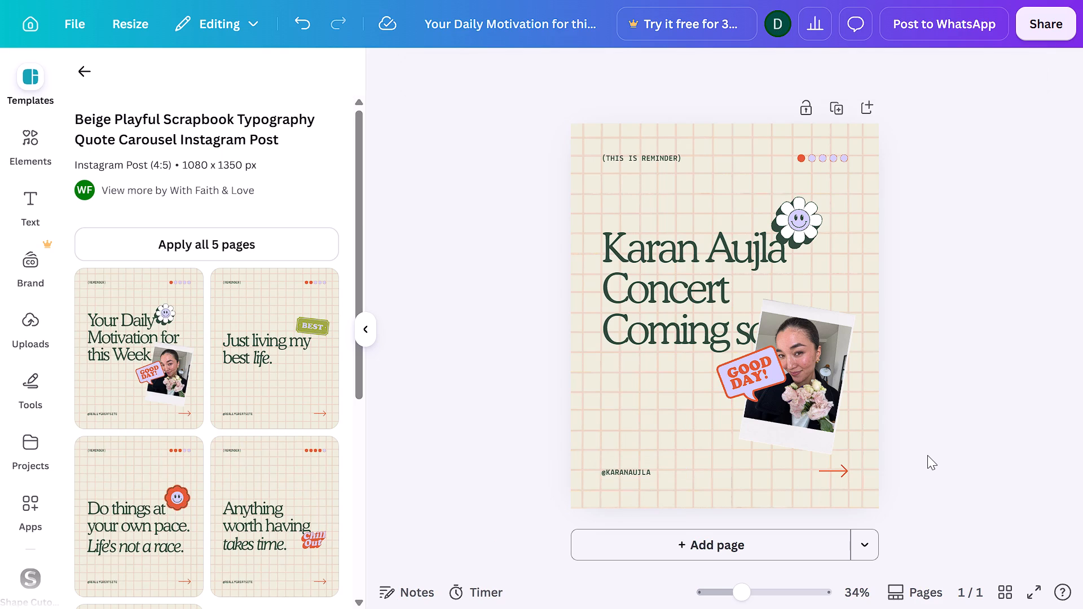
Search the replacement photos for "karan aujla" for the polaroid portrait.
click(788, 342)
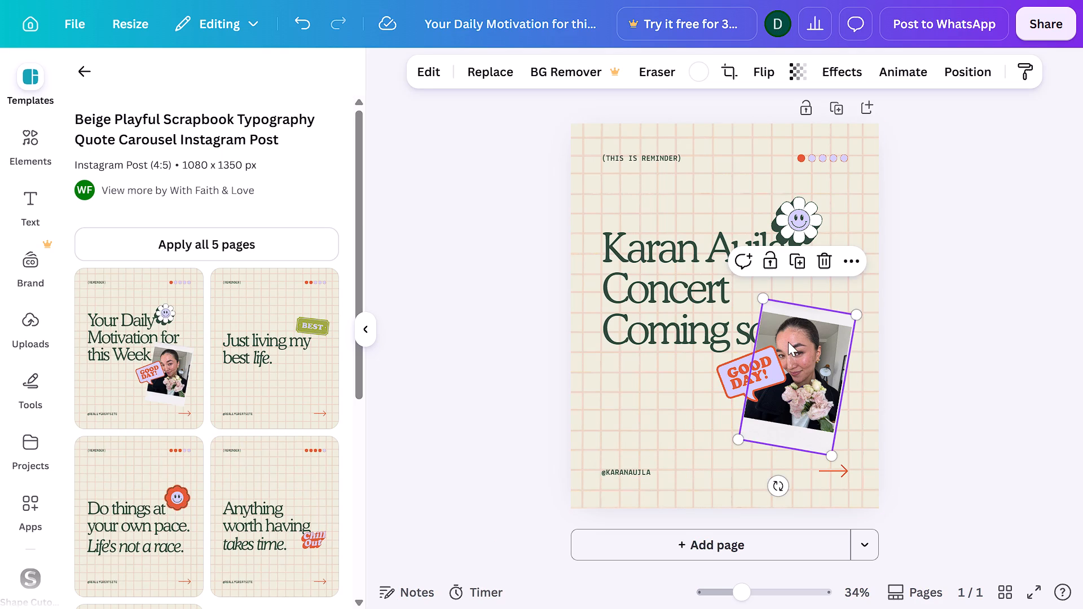
click(506, 76)
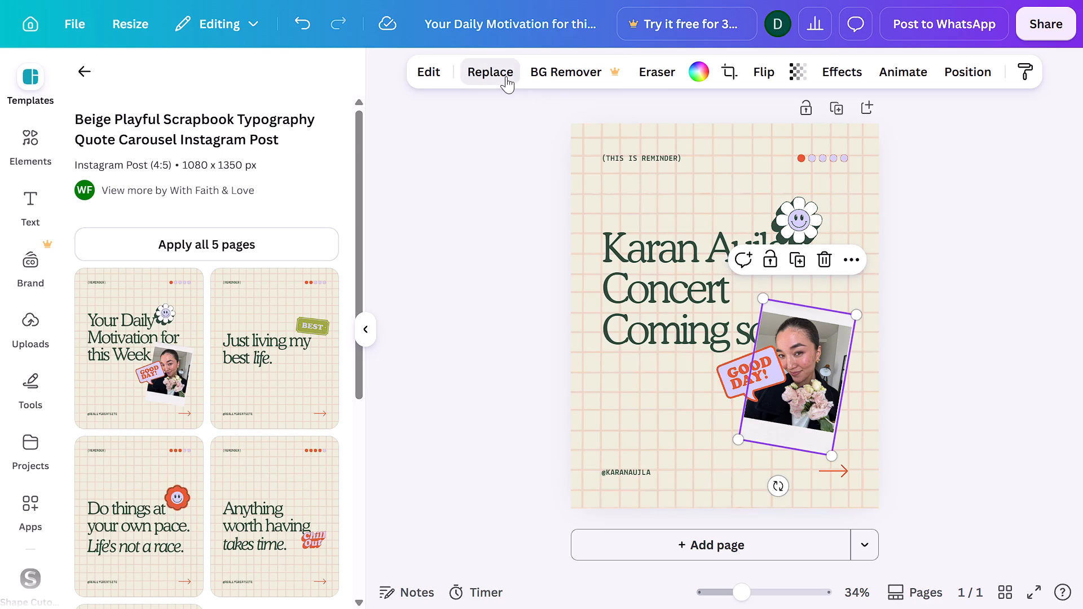
click(255, 118)
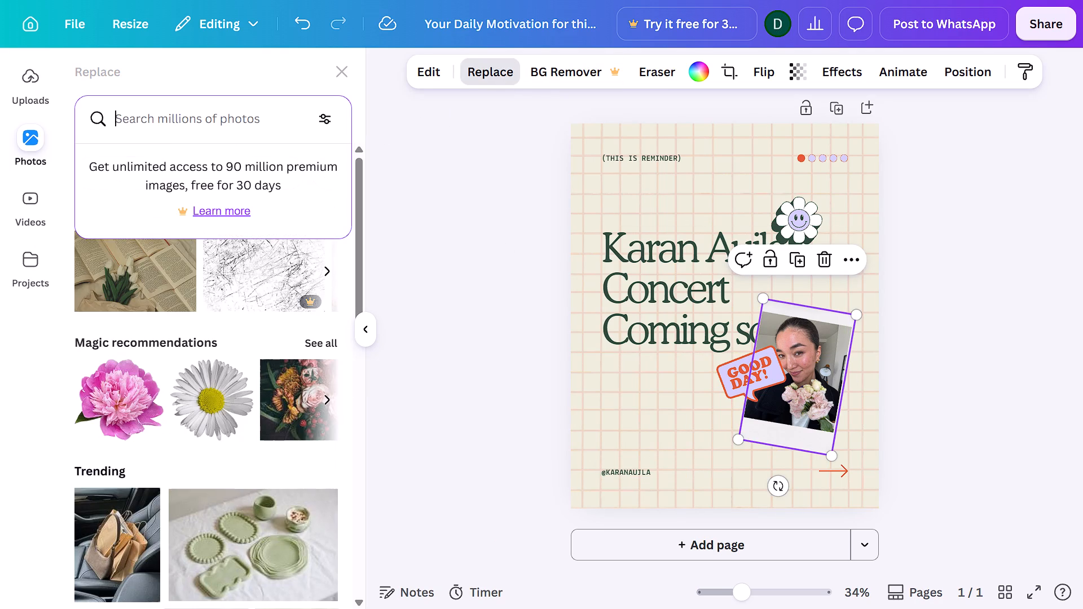
text(karan aj)
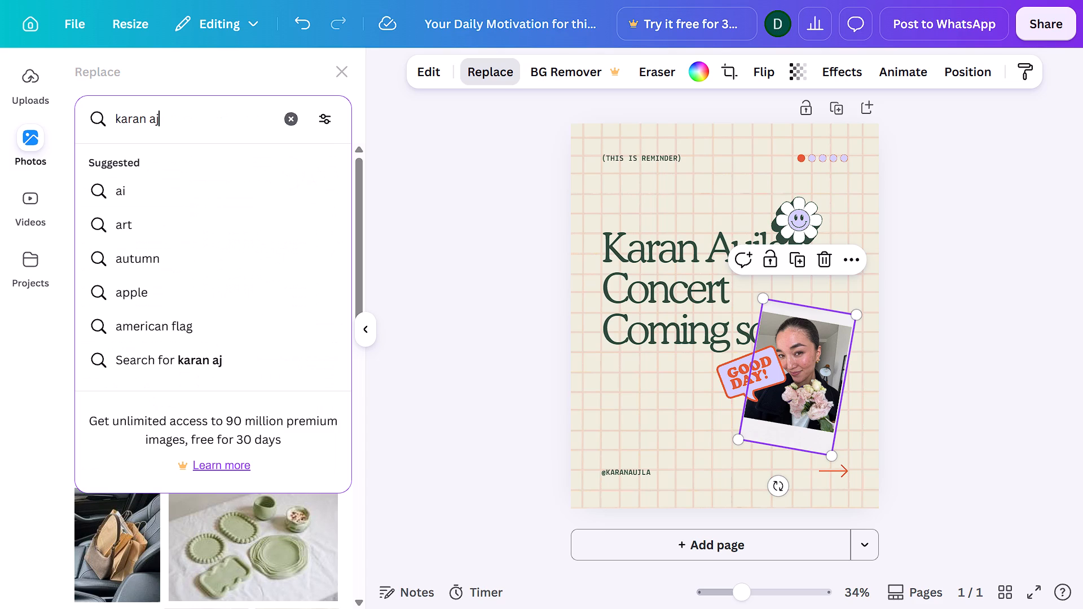
key(BackSpace)
key(i)
key(BackSpace)
text(ujla)
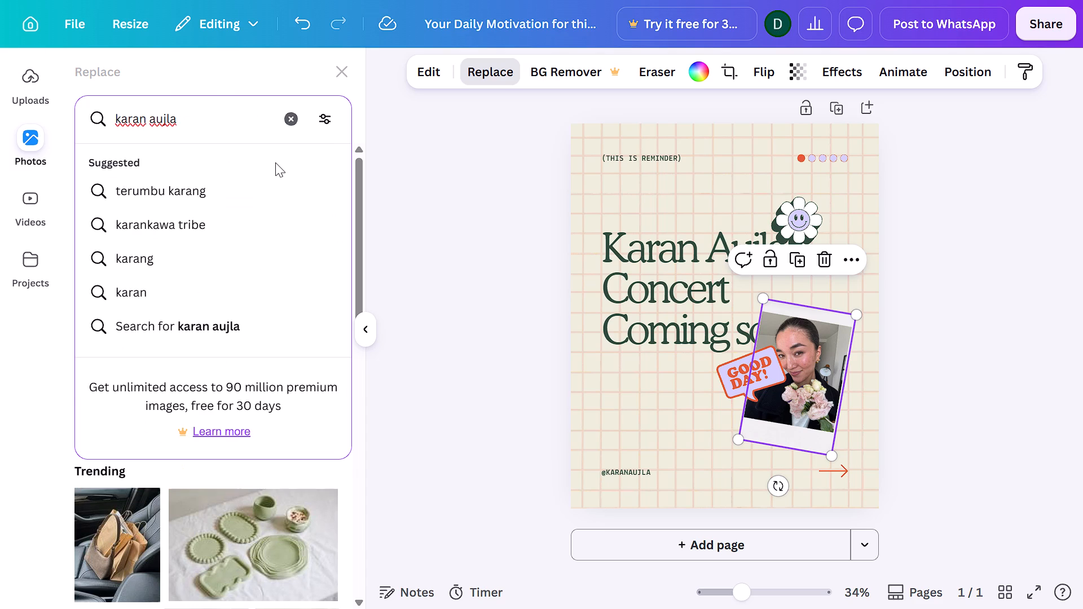
Complete and run the replacement photo search for "karan aujla" for the polaroid portrait.
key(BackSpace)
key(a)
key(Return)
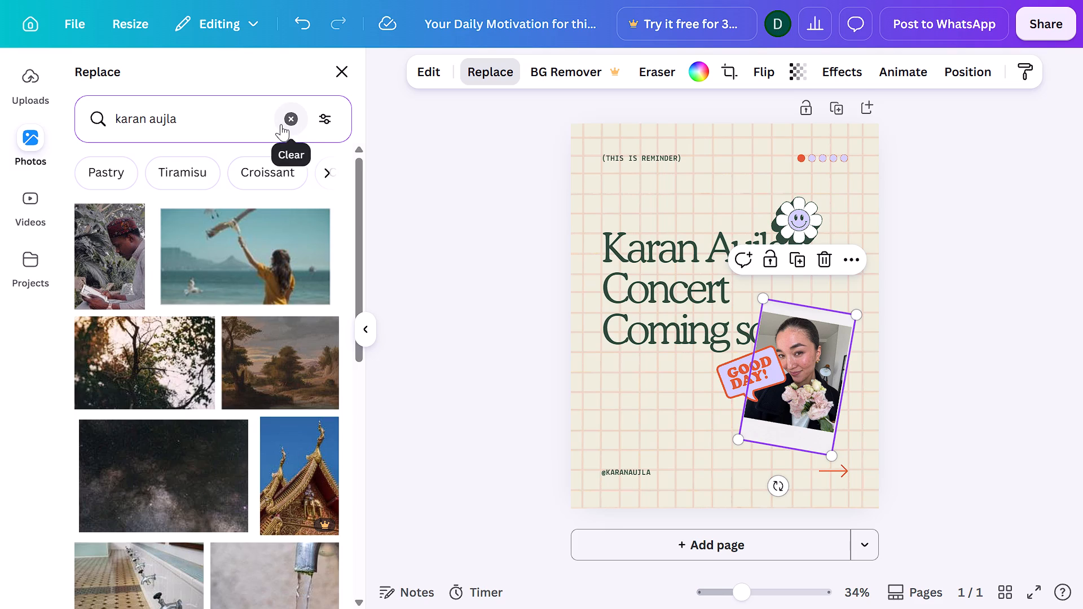
Search the replacement photos for "concert" and replace the polaroid portrait with the dark crowd photo showing hands raised against white stage light.
click(281, 124)
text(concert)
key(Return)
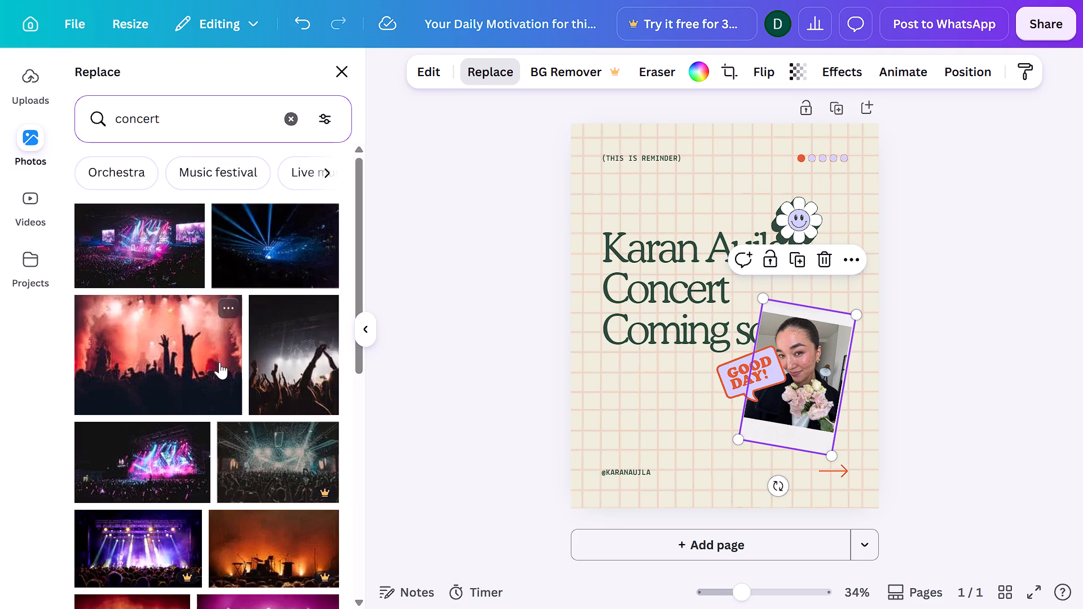
click(285, 372)
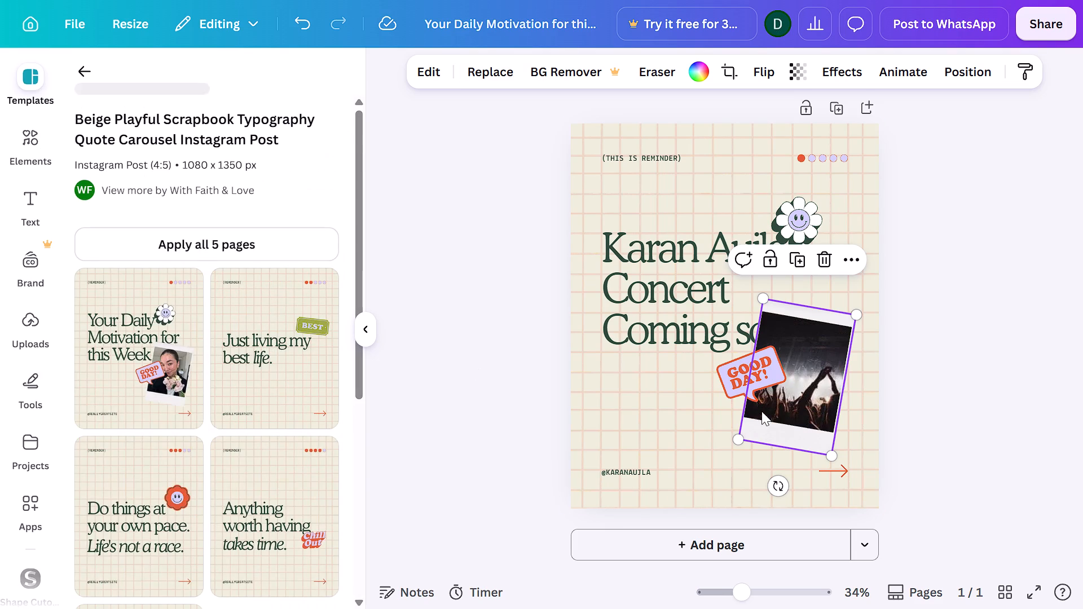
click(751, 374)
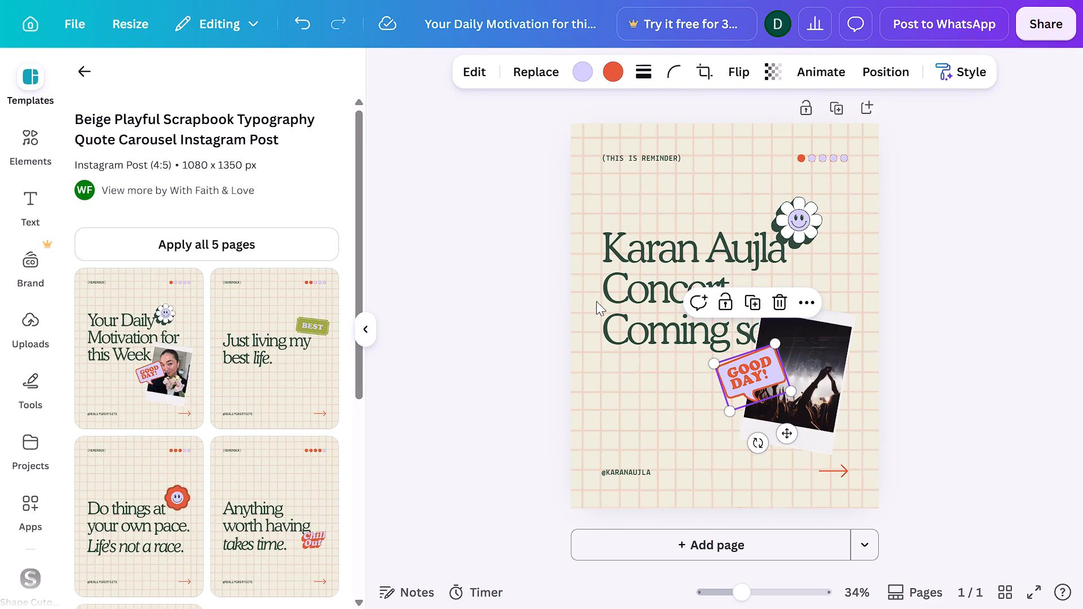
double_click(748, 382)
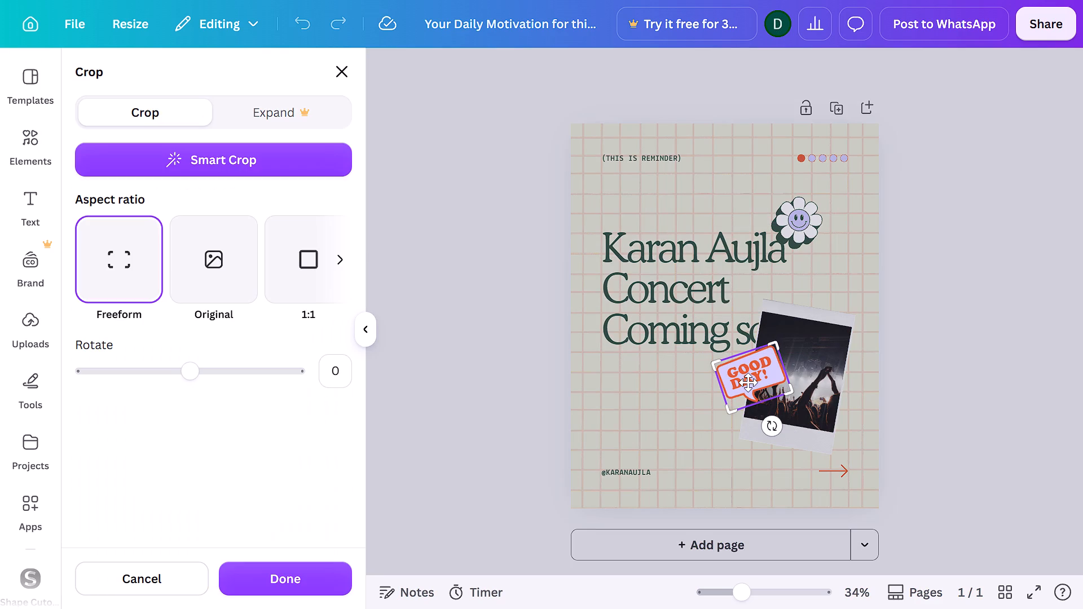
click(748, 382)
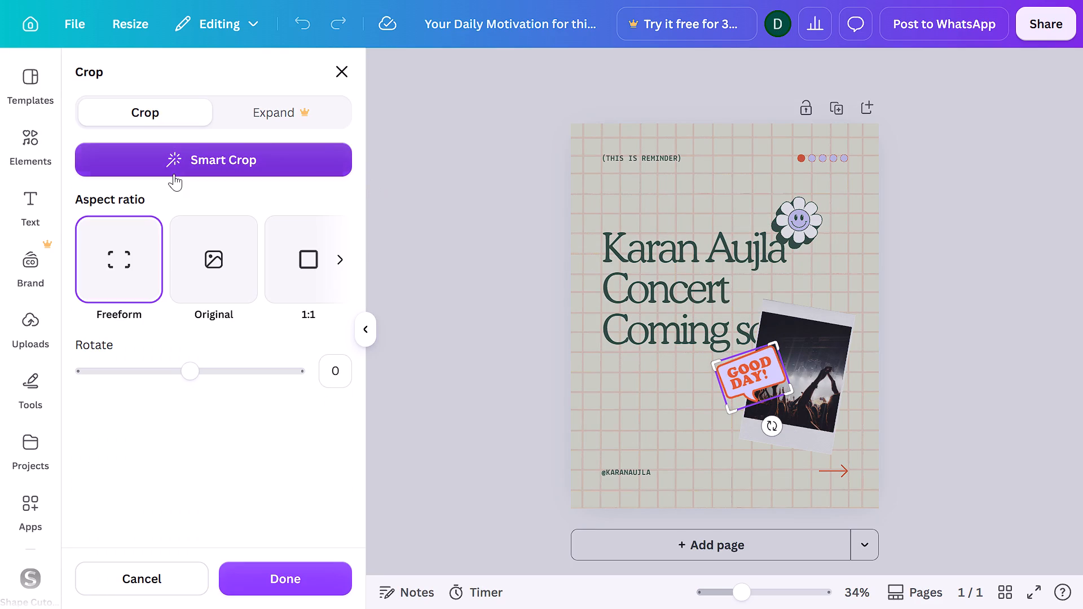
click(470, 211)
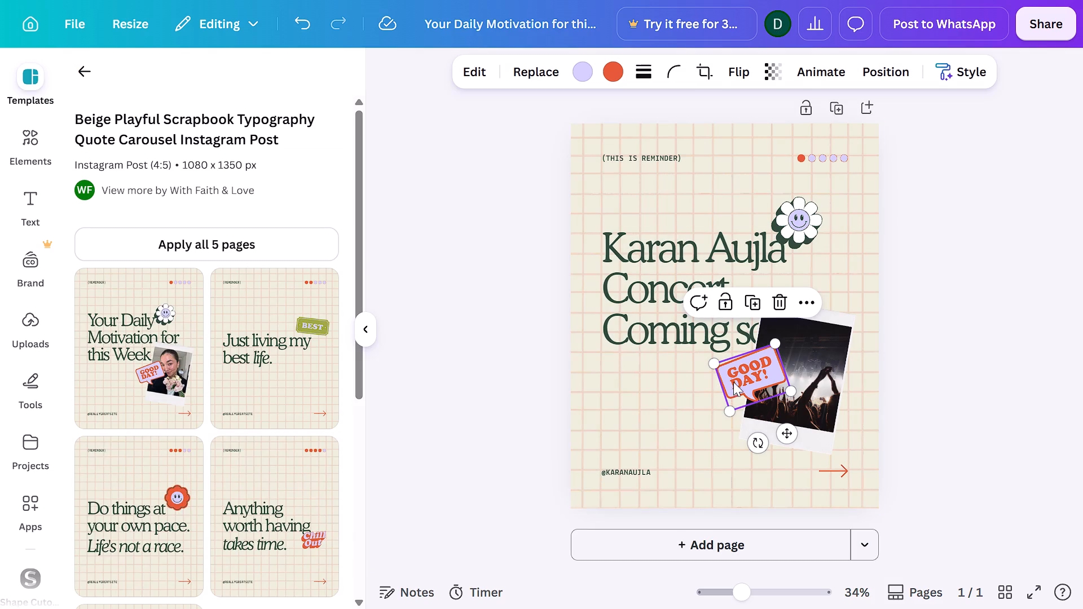
Select the "GOOD DAY!" speech-bubble sticker and open its replacement image options.
click(742, 381)
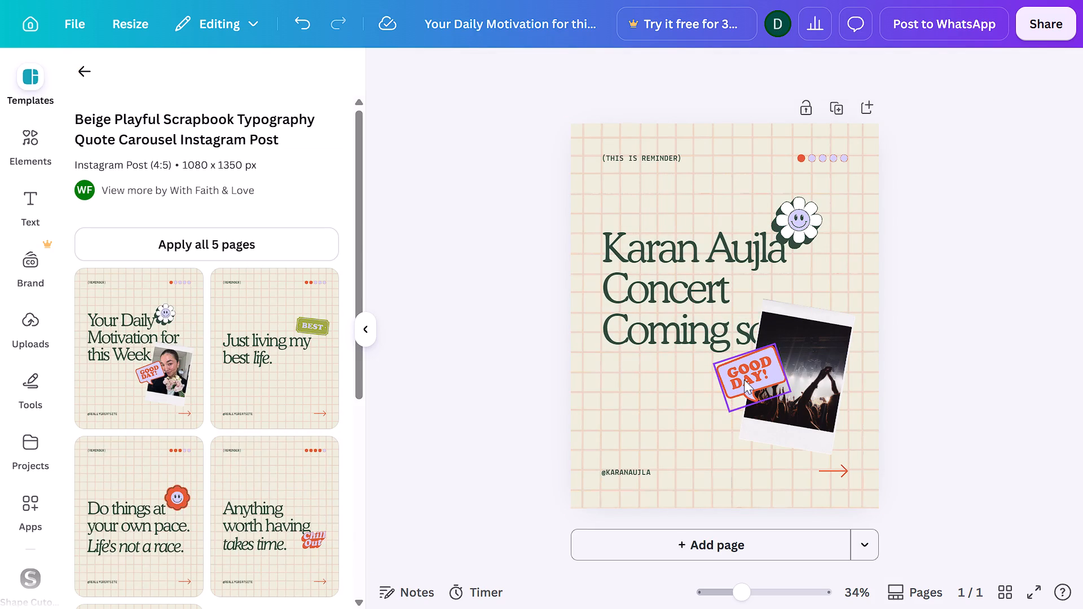
click(744, 379)
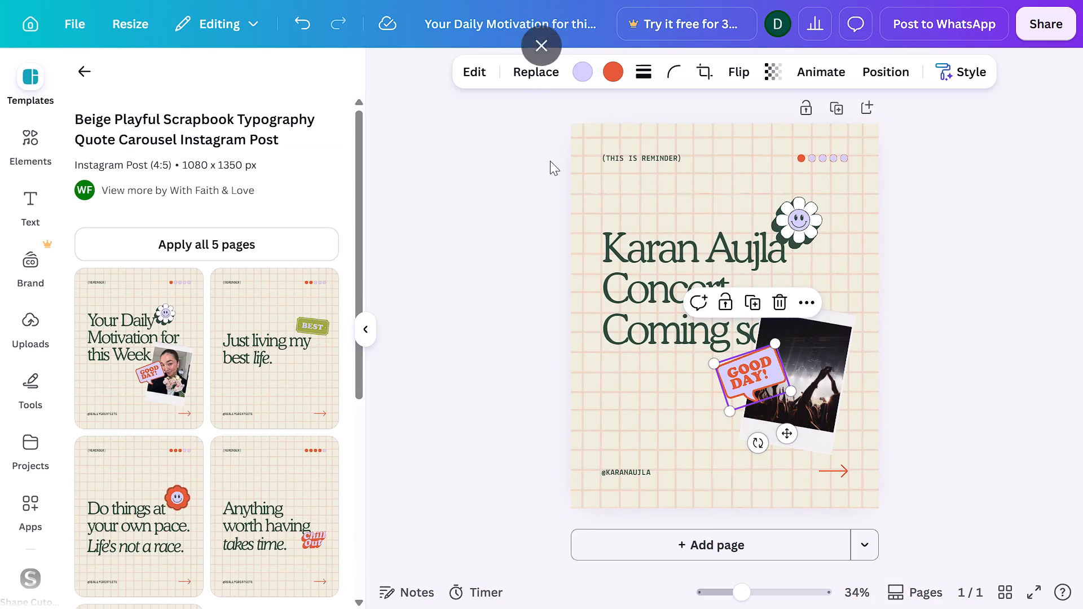
click(540, 75)
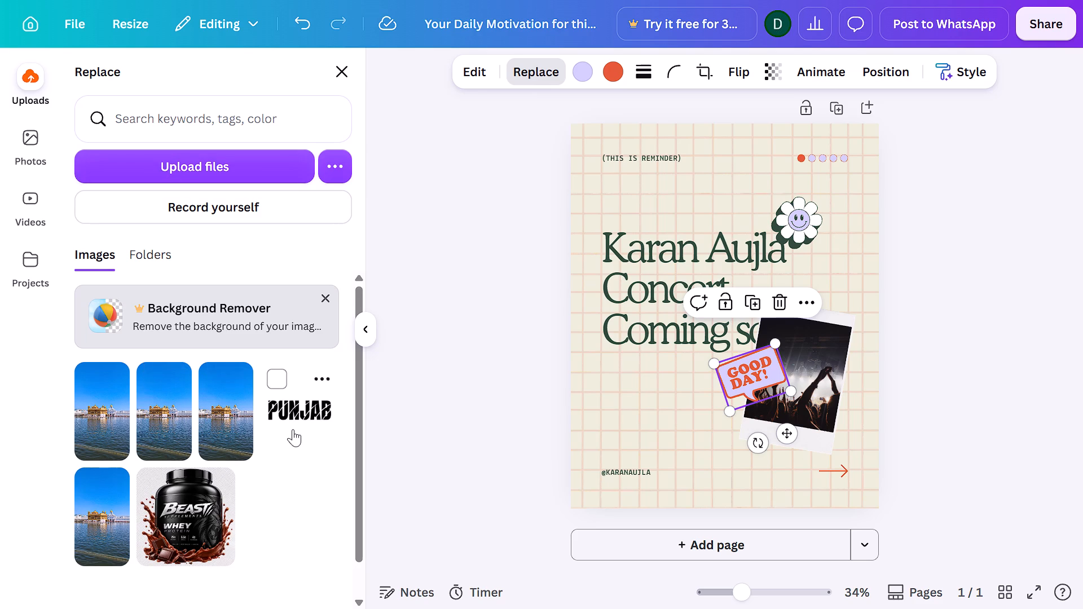
Replace the "Good Day!" speech-bubble sticker with the uploaded PUNJAB lettering image.
click(293, 429)
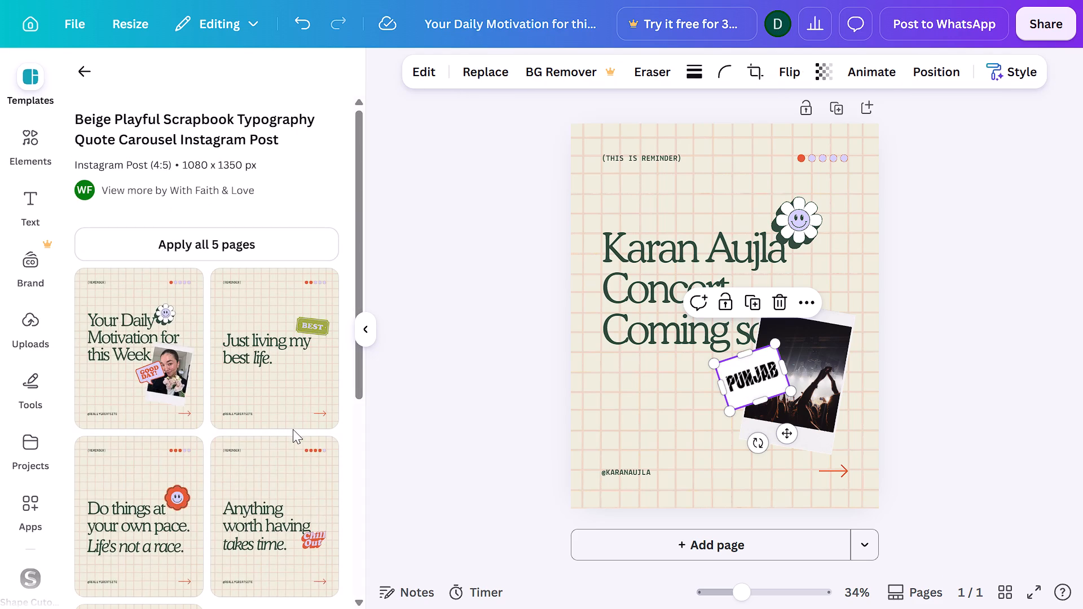
click(761, 378)
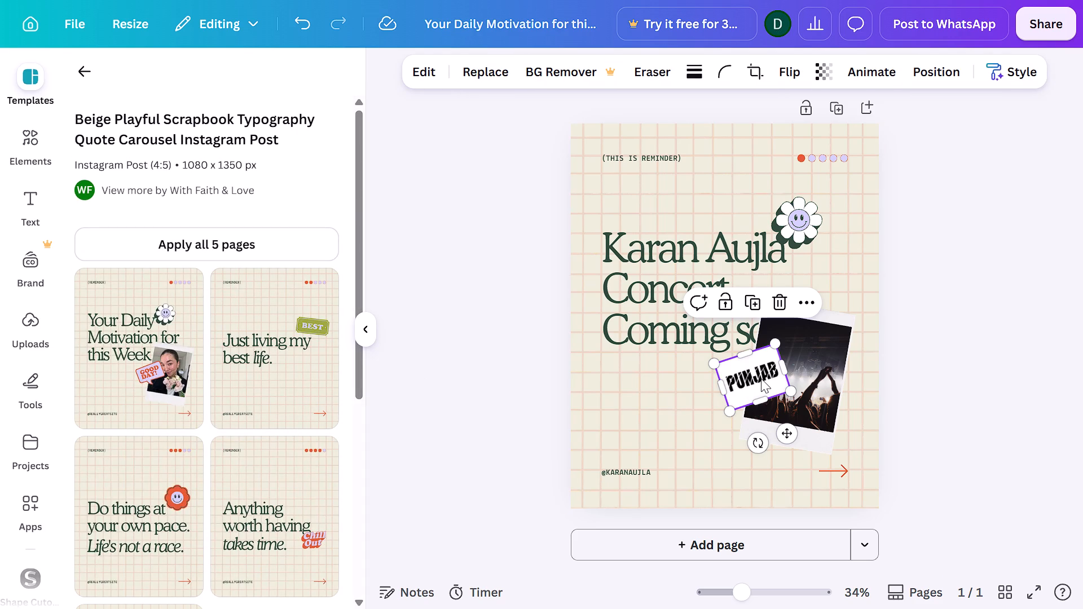
click(761, 378)
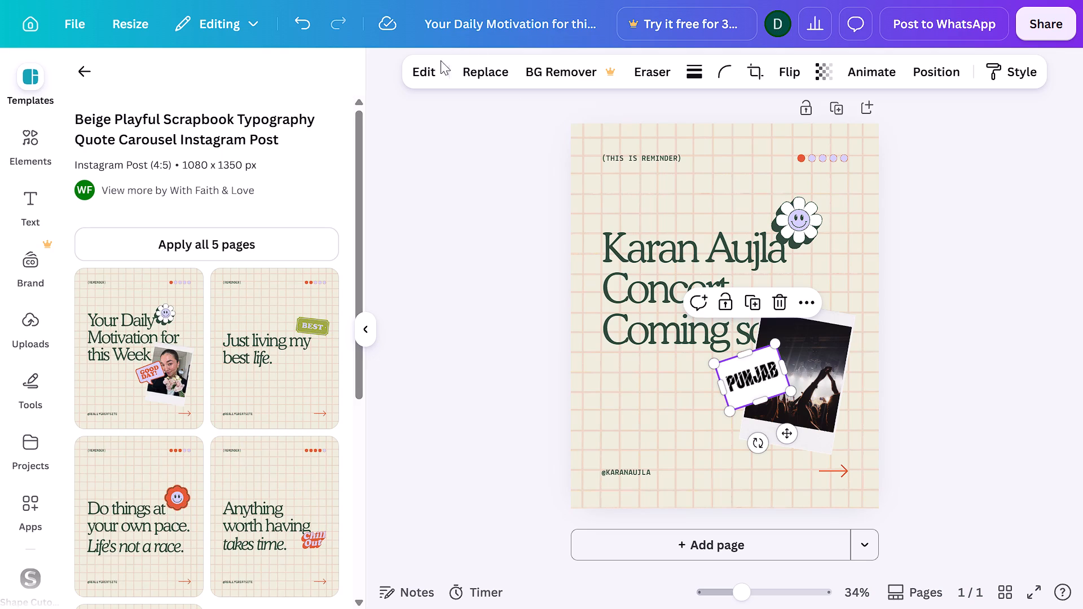
Browse the image editing options for the PUNJAB lettering, including Style Match, Filters, Apps and Shadows.
click(435, 63)
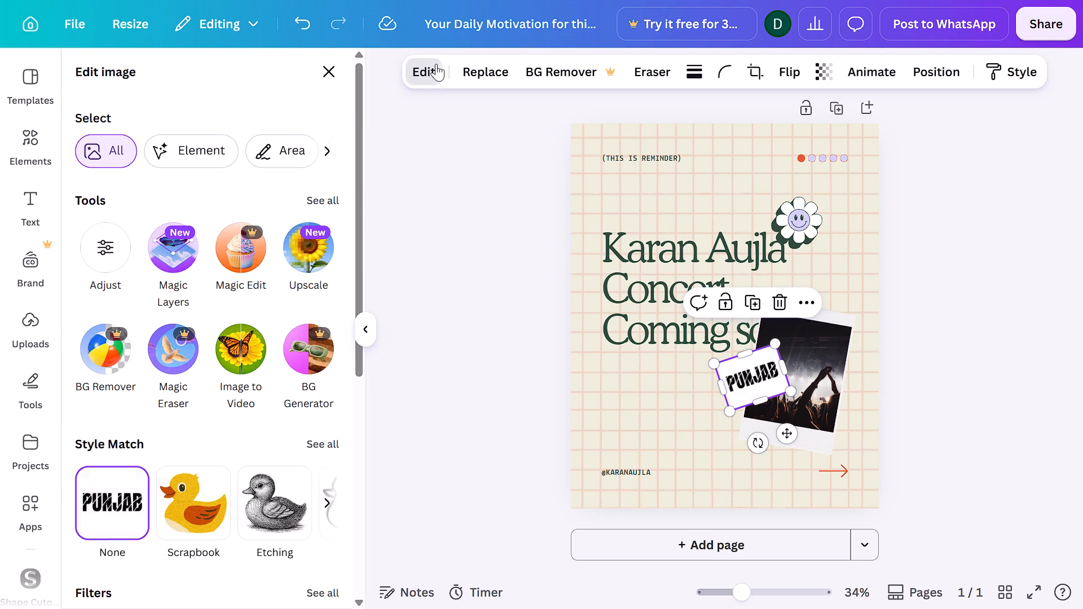
scroll(244, 549, left, 2)
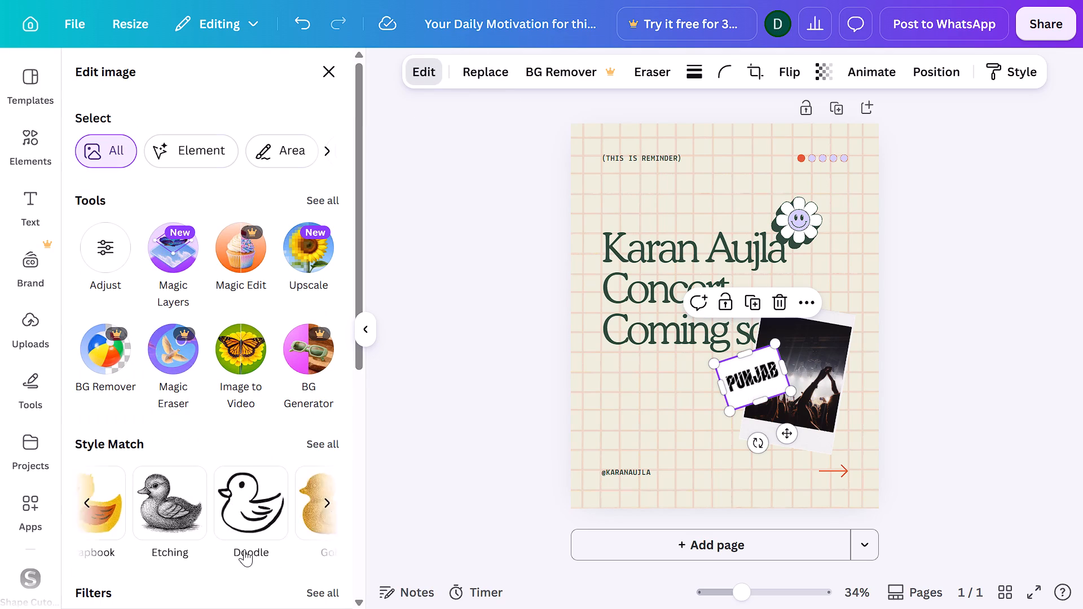
scroll(244, 549, left, 2)
scroll(244, 549, down, 3)
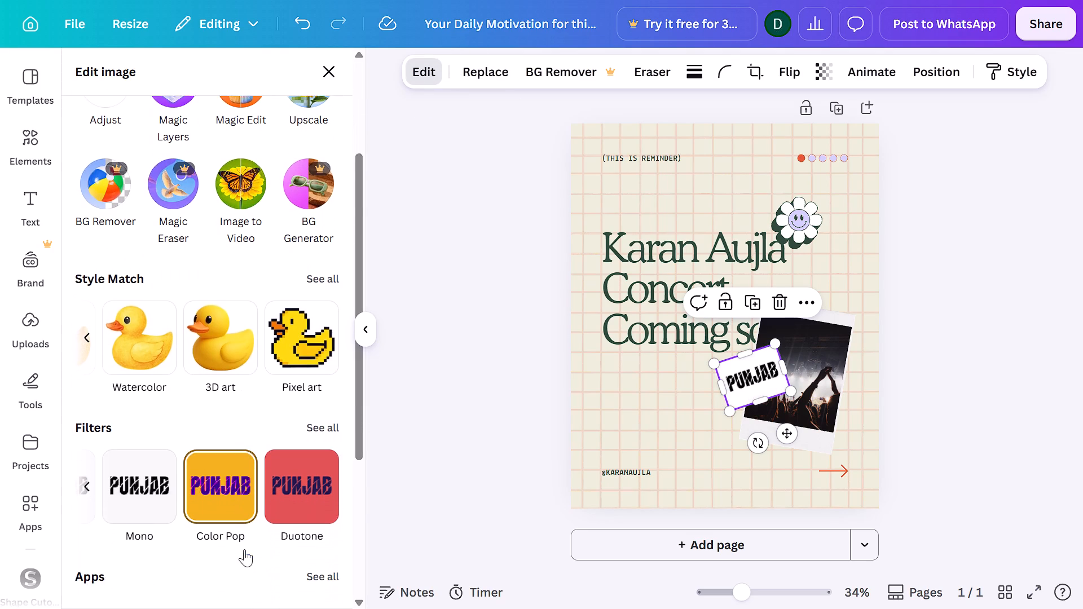
scroll(244, 549, down, 1)
scroll(175, 363, down, 3)
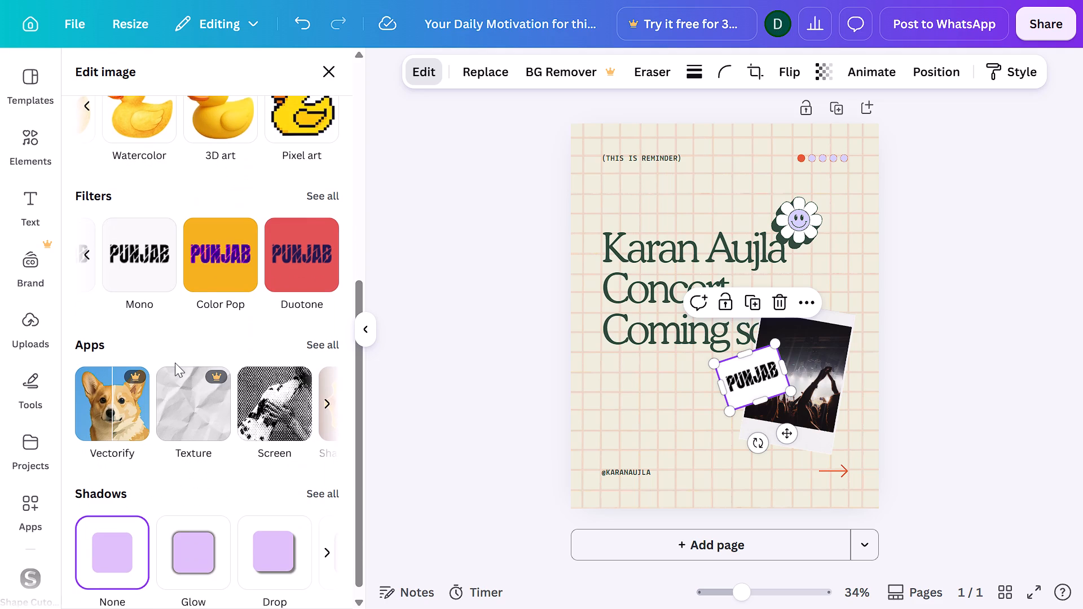
scroll(175, 363, down, 1)
scroll(175, 363, up, 4)
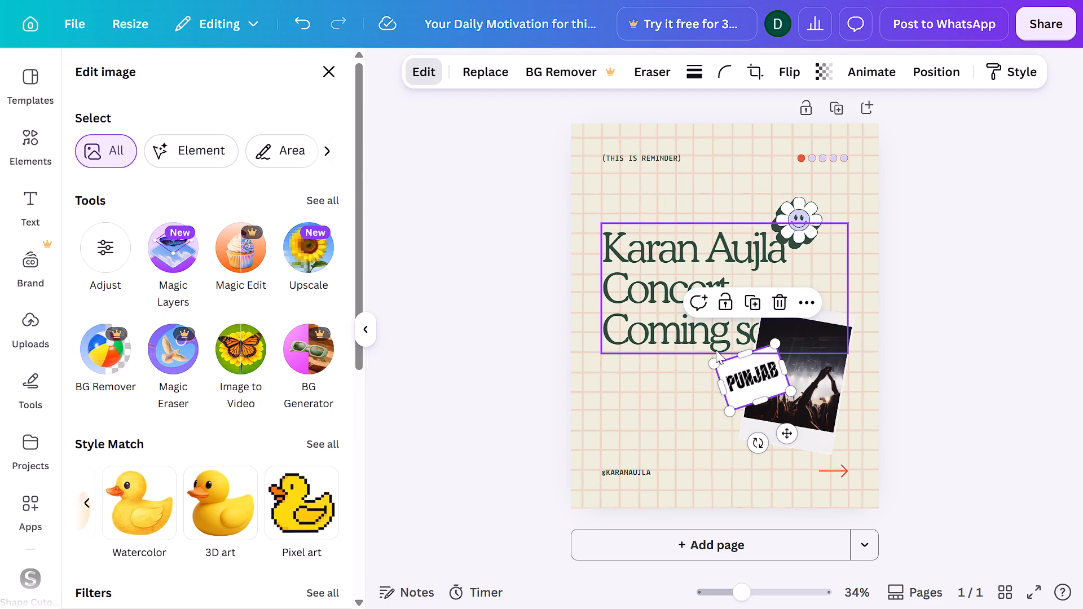
Search the replacement photos for "smile" and browse them for a substitute for the PUNJAB lettering image.
click(472, 60)
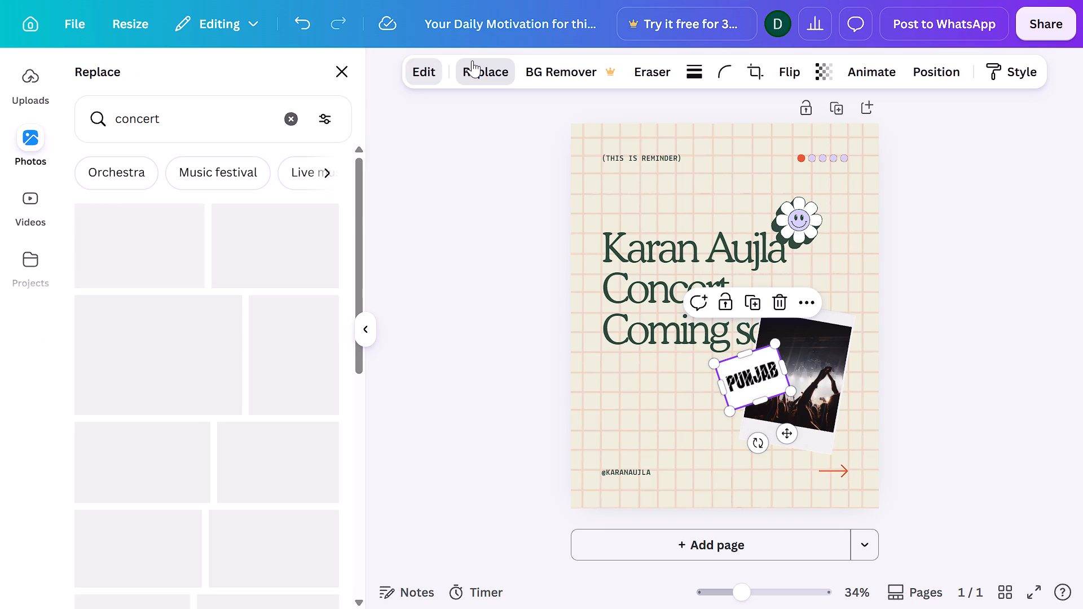
click(300, 122)
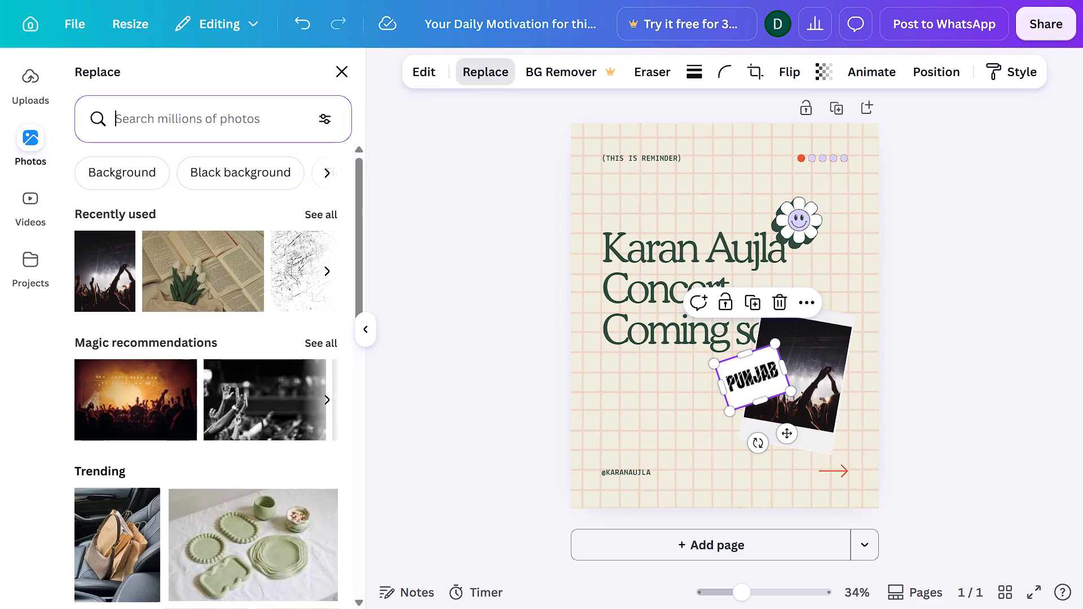
text(smile)
key(Return)
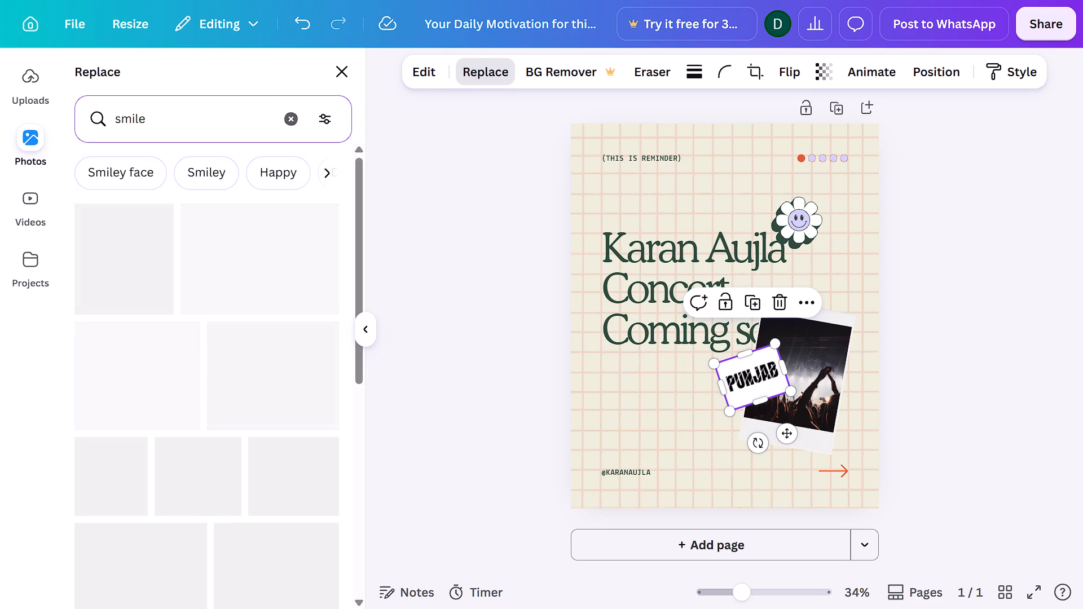
scroll(173, 436, down, 7)
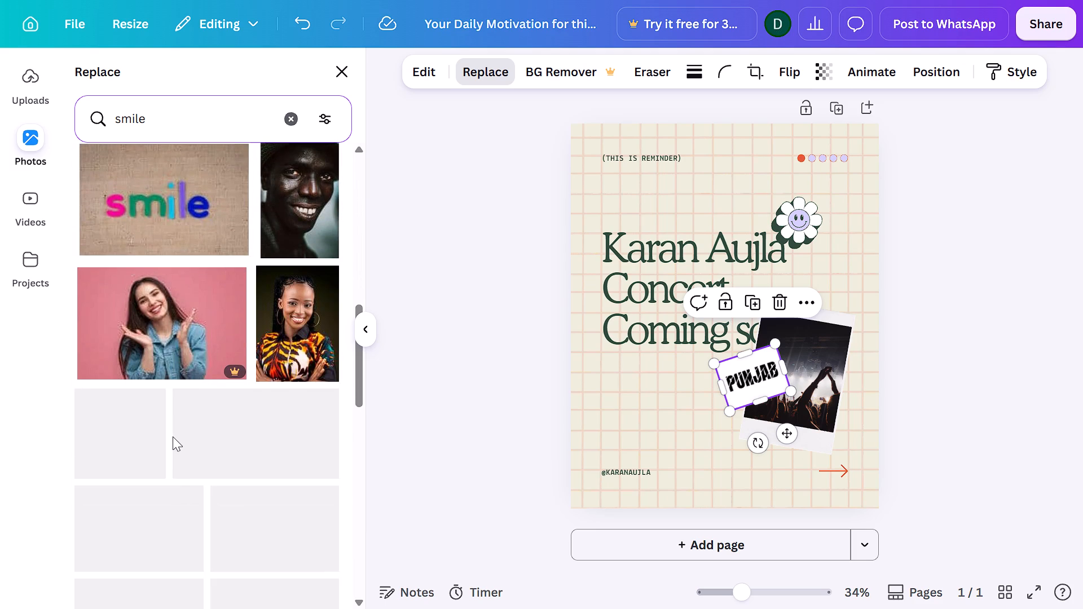
scroll(173, 436, up, 4)
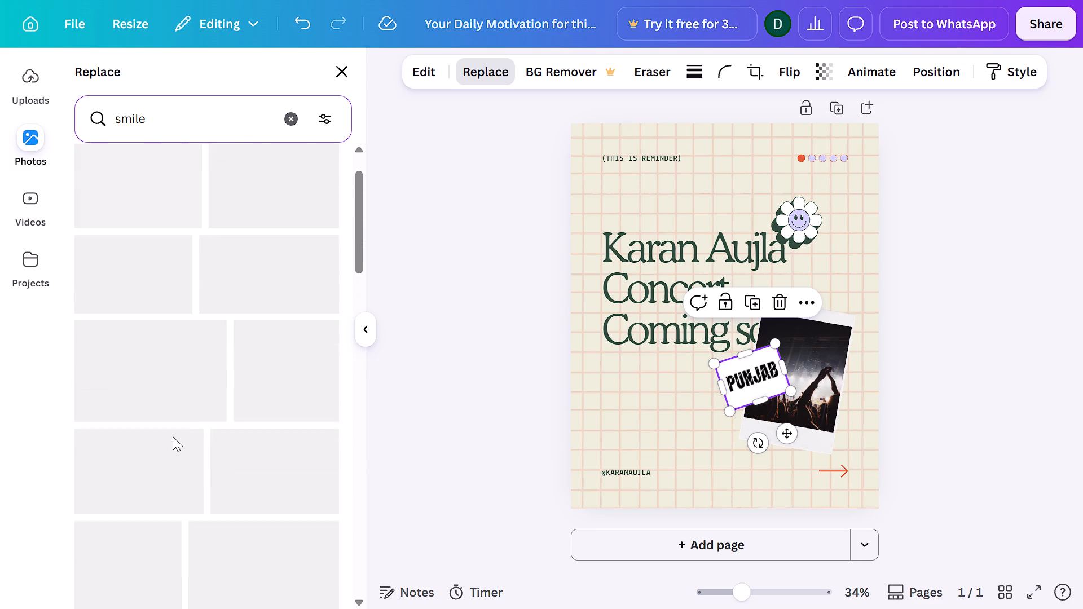
scroll(173, 436, up, 4)
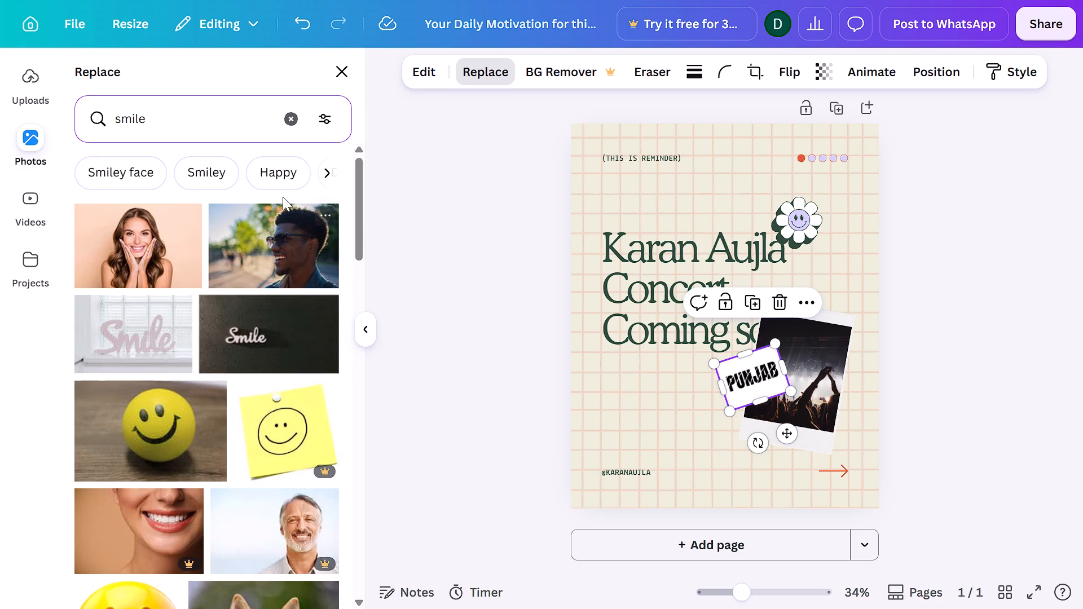
Search the photos for "money", refine to "money sticker", and replace the PUNJAB lettering with the fanned dollar bills image.
click(290, 134)
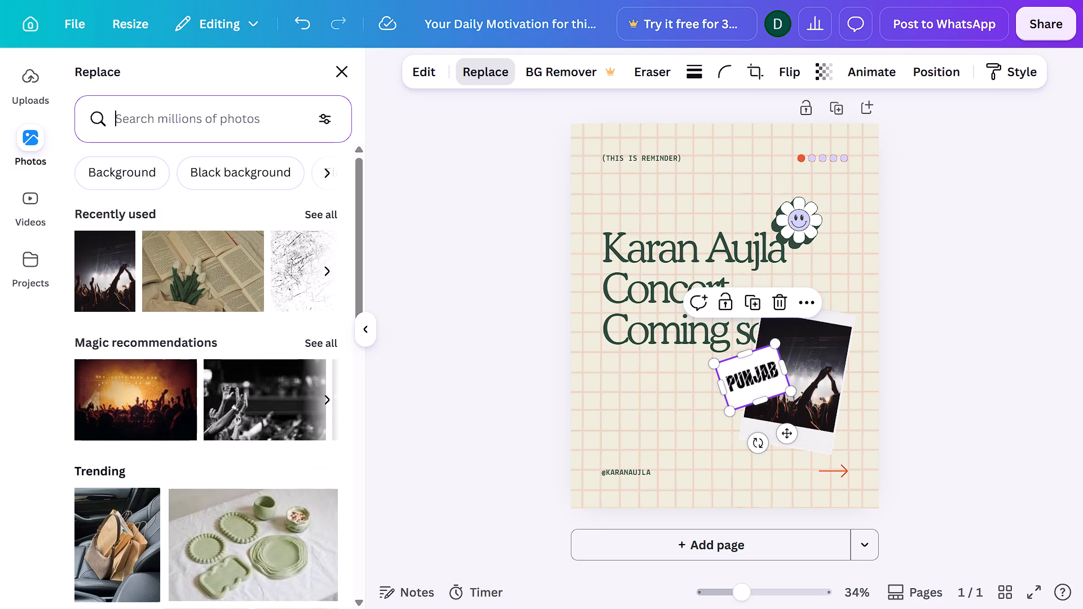
text(money)
key(Return)
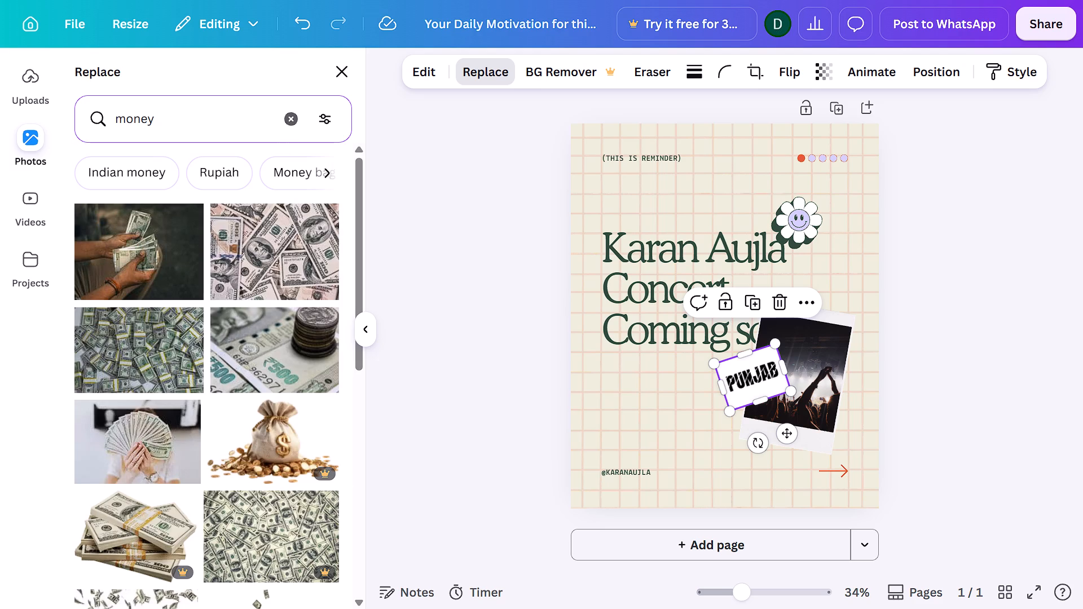
click(292, 120)
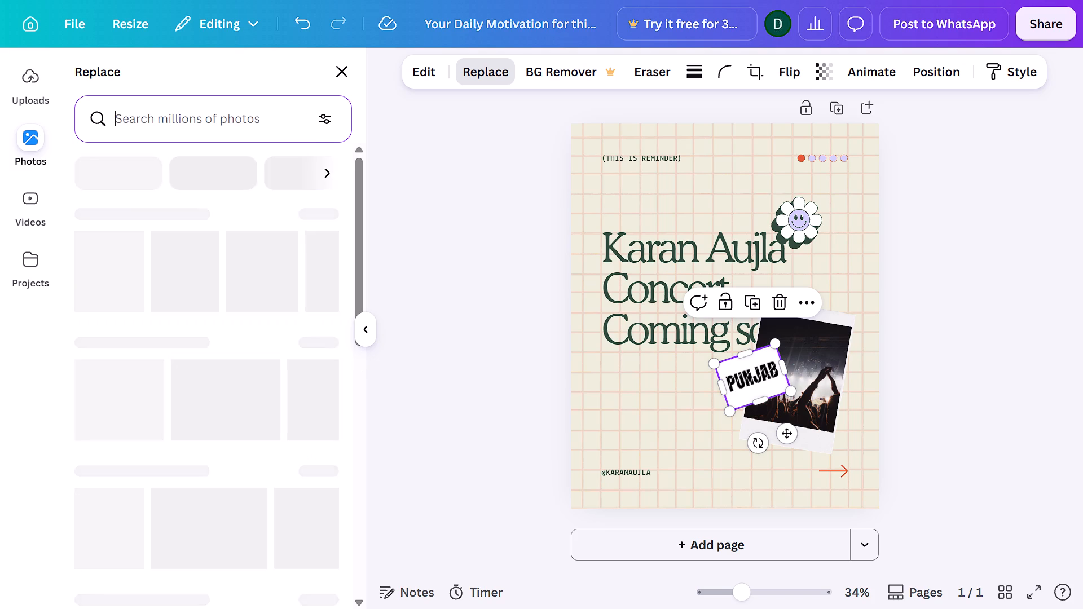
text(money stik)
key(BackSpace)
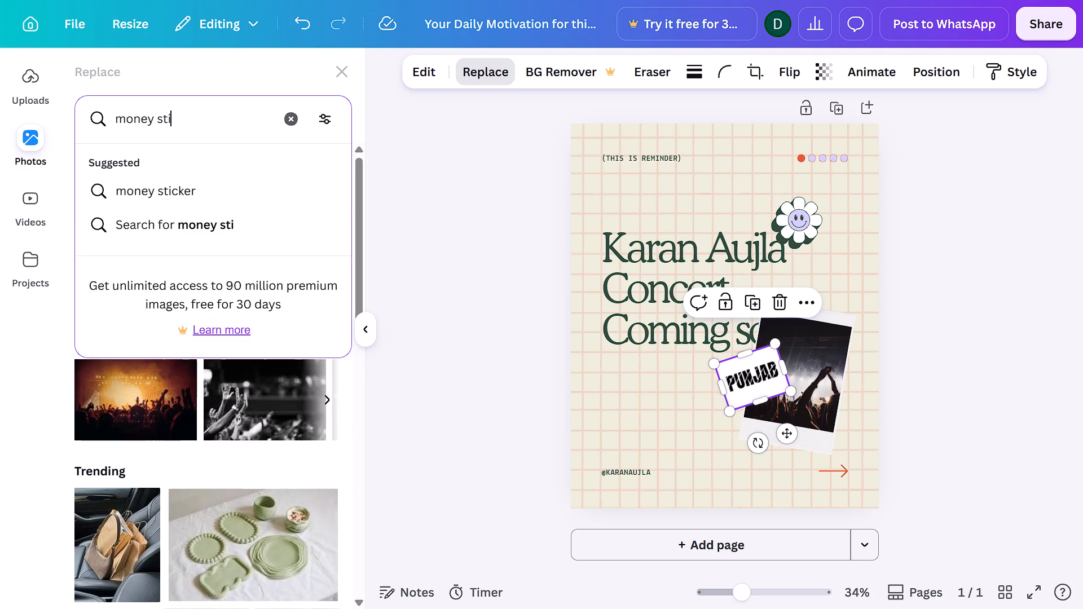
click(168, 201)
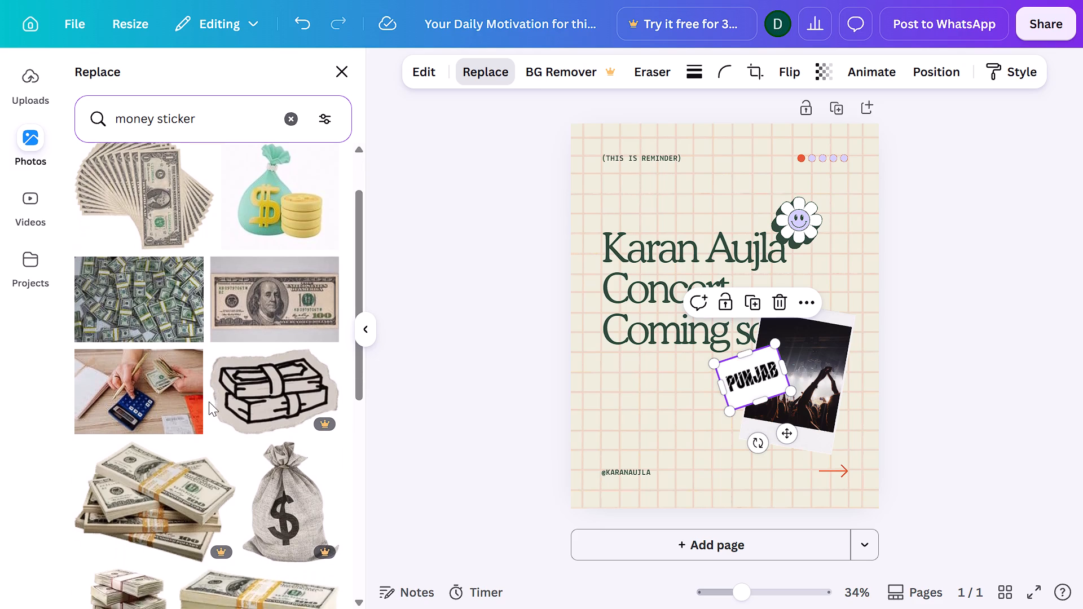
click(175, 303)
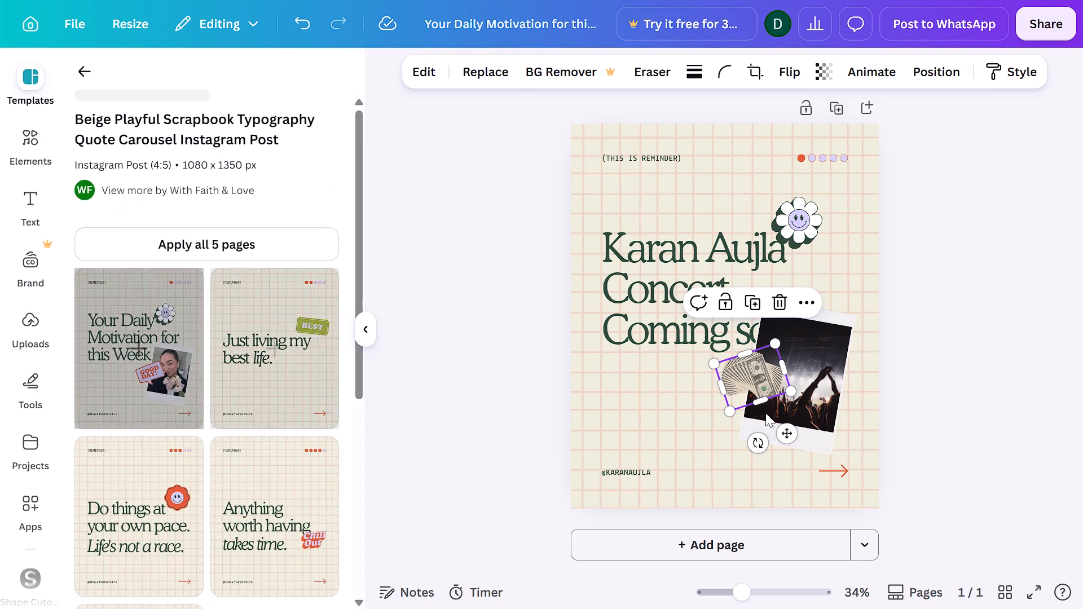
click(988, 416)
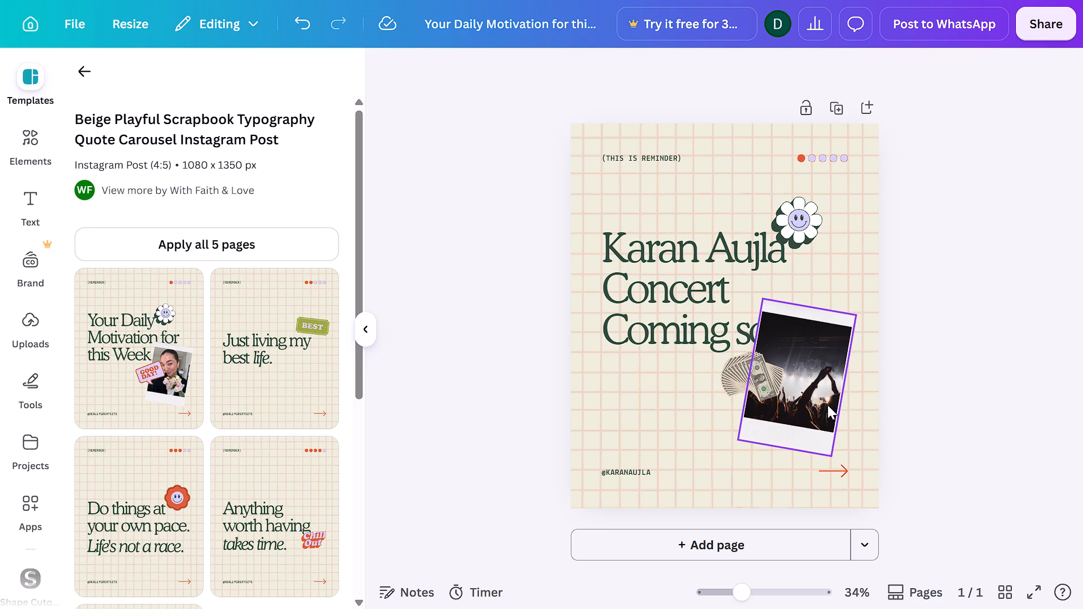
Search the uploaded images for "mic" as a replacement for the smiley daisy sticker.
click(802, 223)
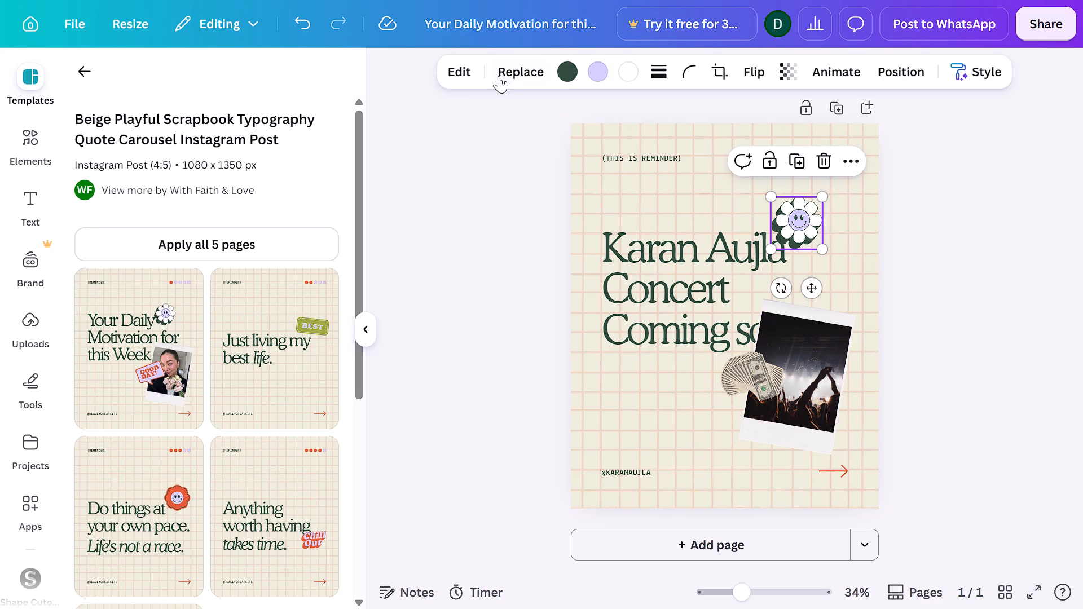
click(519, 69)
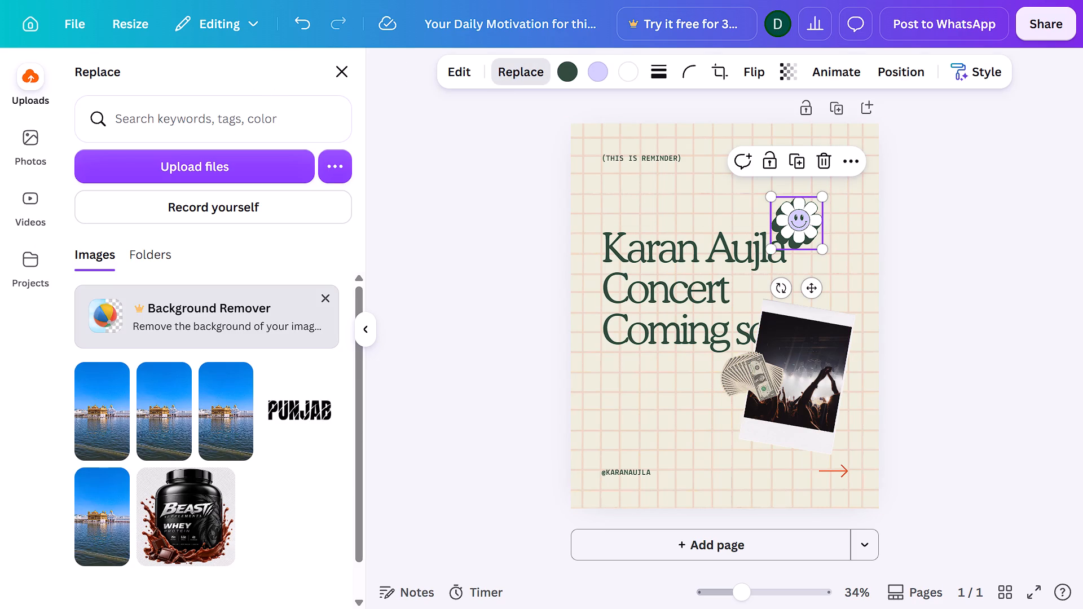
click(253, 126)
text(mic)
key(Return)
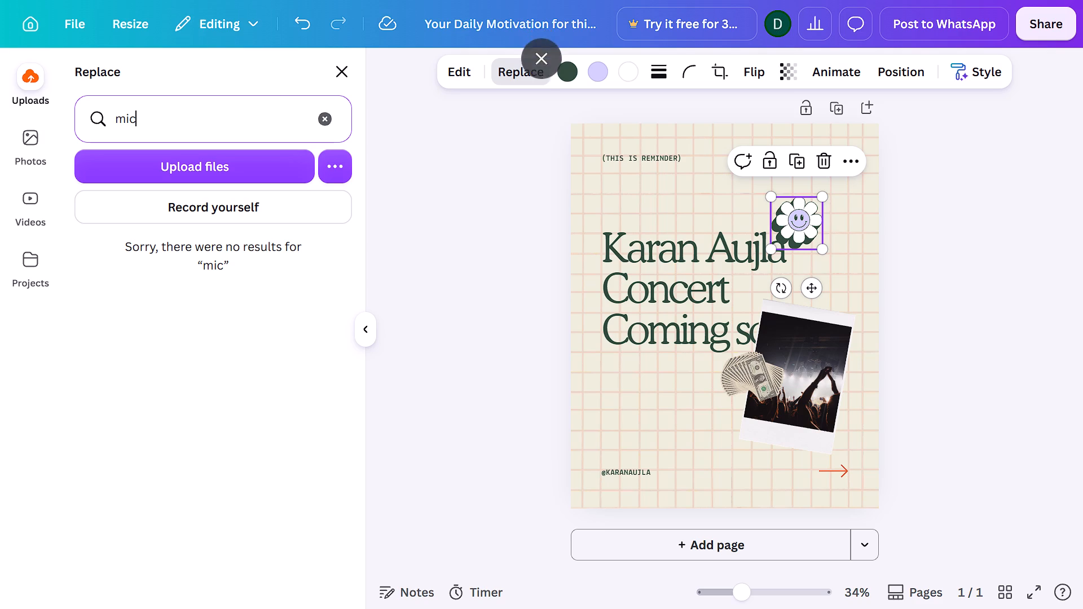
Search the replacement photos for "mic sticker" and browse the microphone images for the daisy sticker.
click(33, 131)
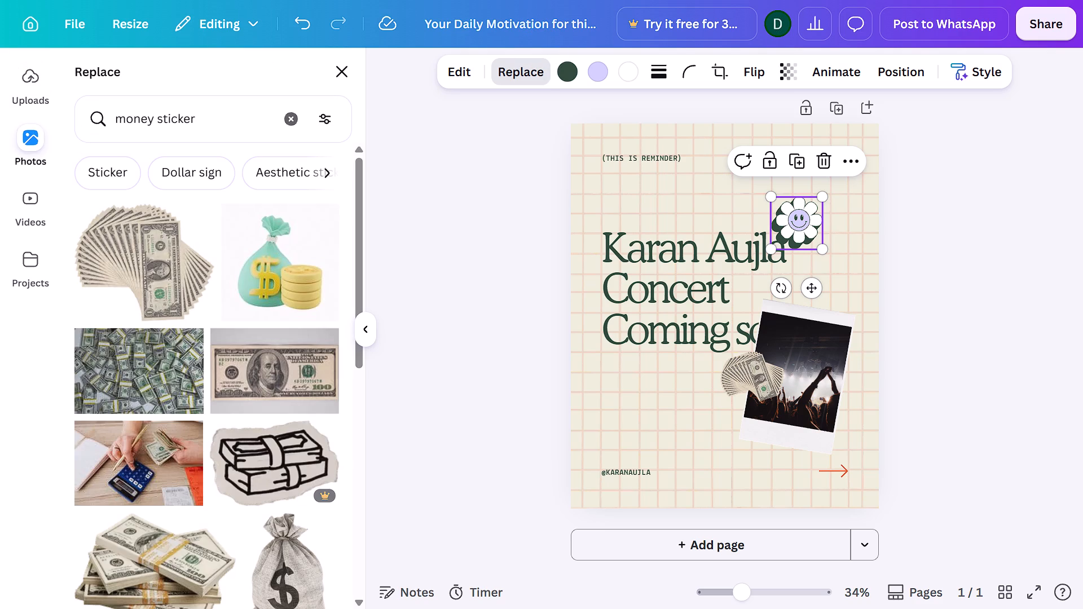
click(288, 128)
text(mic stickrt)
key(Return)
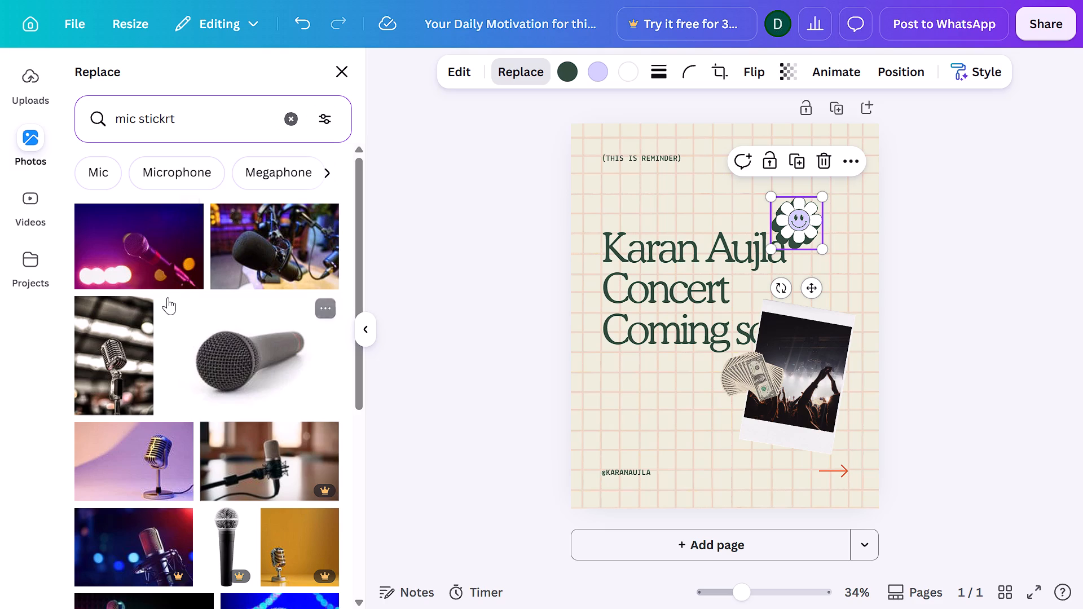
scroll(168, 297, up, 1)
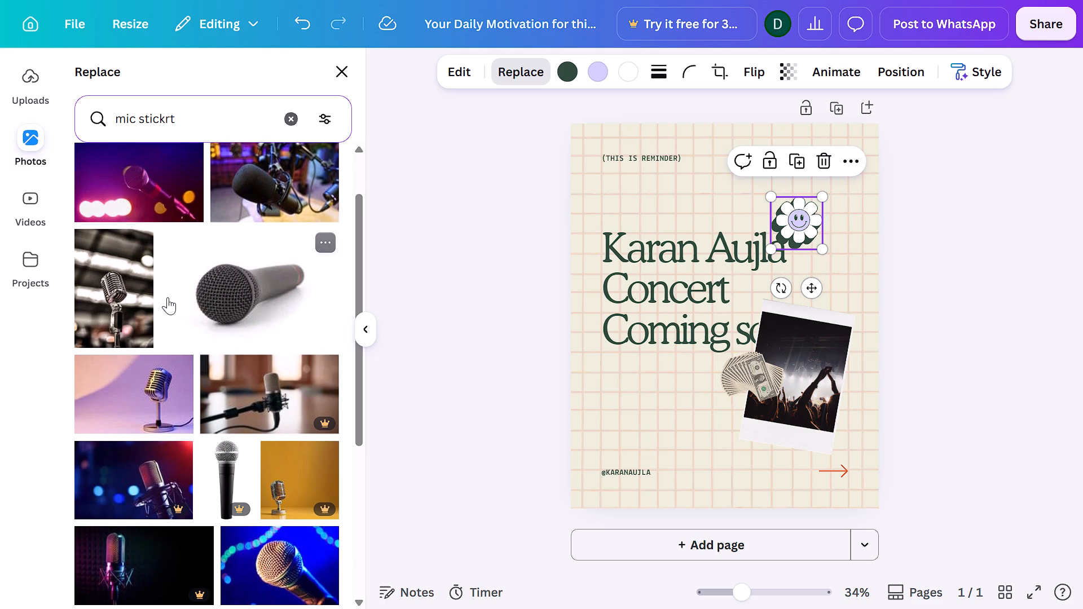
scroll(168, 297, up, 1)
click(204, 122)
key(BackSpace)
key(BackSpace)
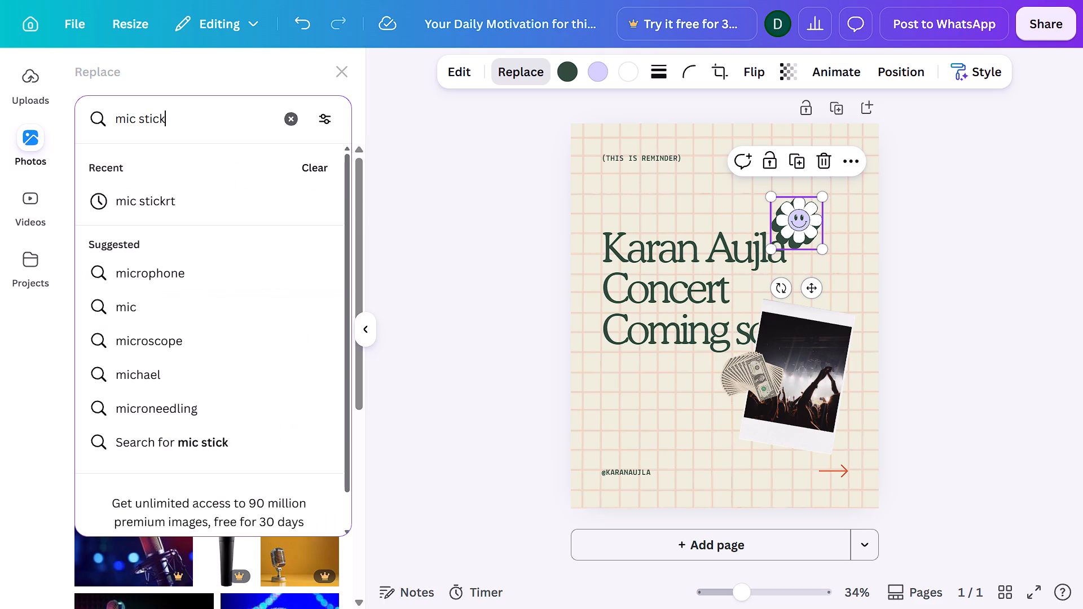
text(er)
key(Return)
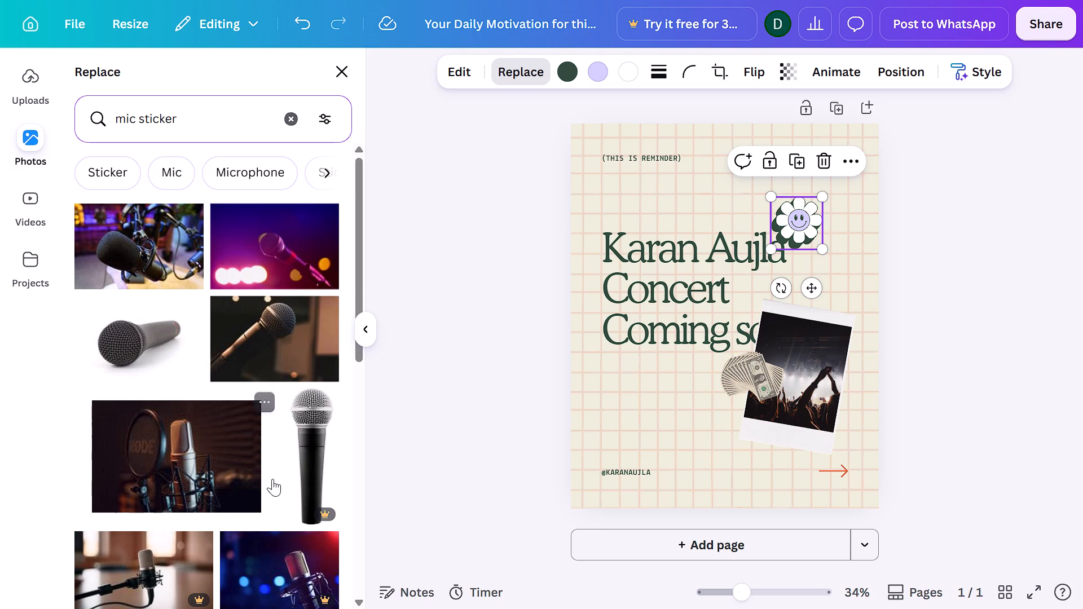
scroll(272, 479, down, 2)
scroll(272, 479, up, 1)
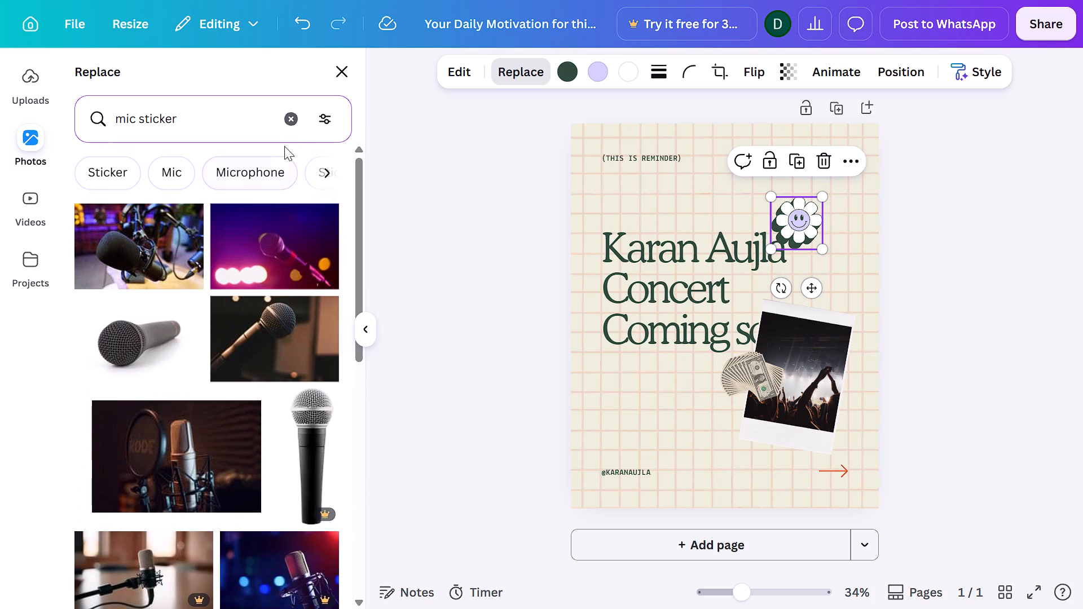
Search the replacement photos for a "speaker" sticker to use instead of the smiley daisy.
click(296, 120)
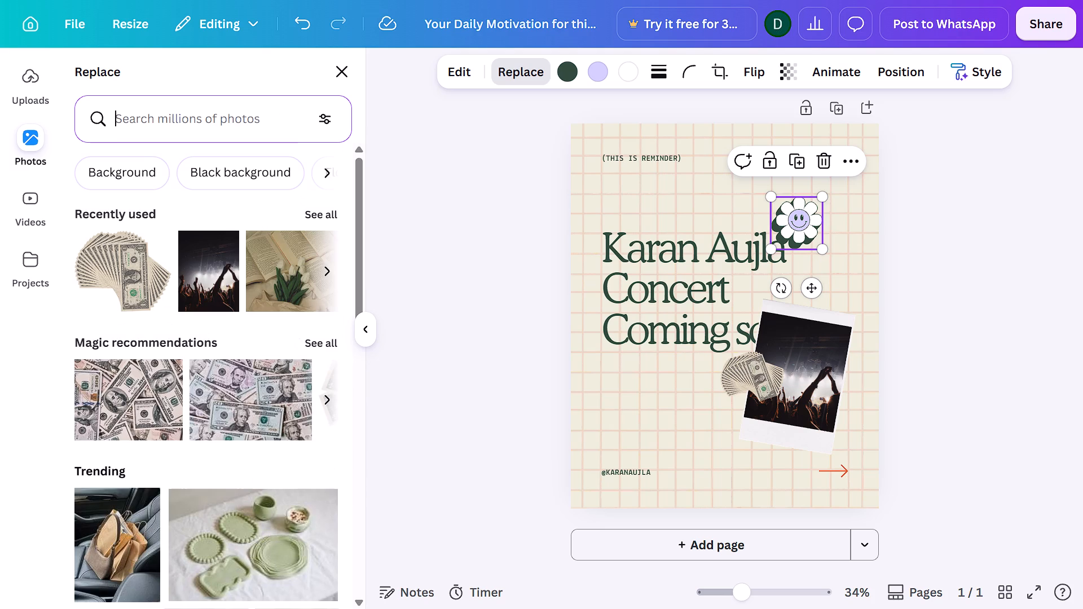
key(s)
key(BackSpace)
key(BackSpace)
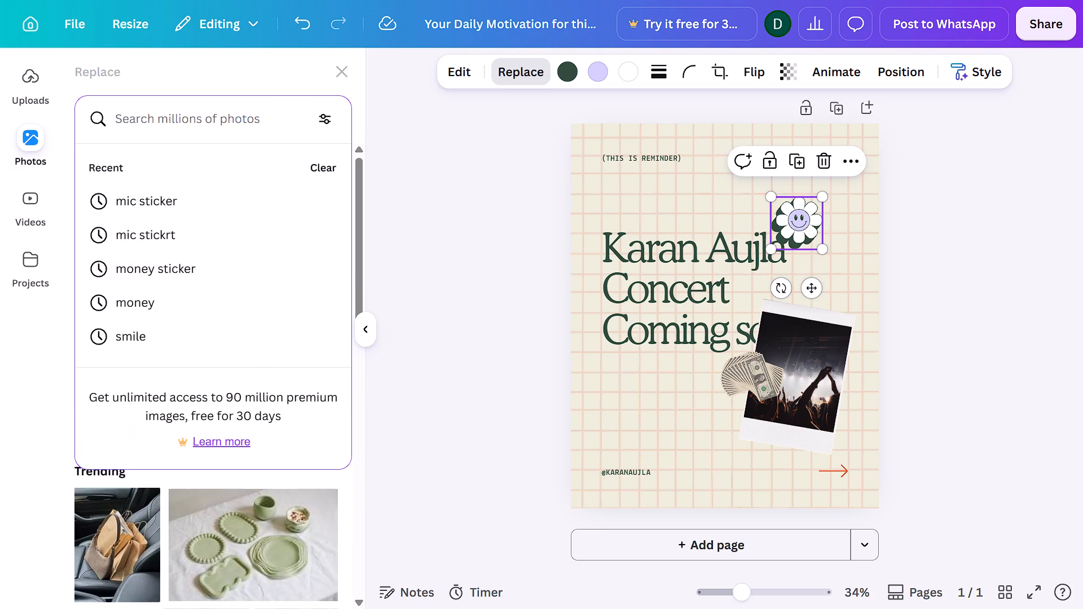
text(speaker im)
key(BackSpace)
key(BackSpace)
text(stciker)
key(Return)
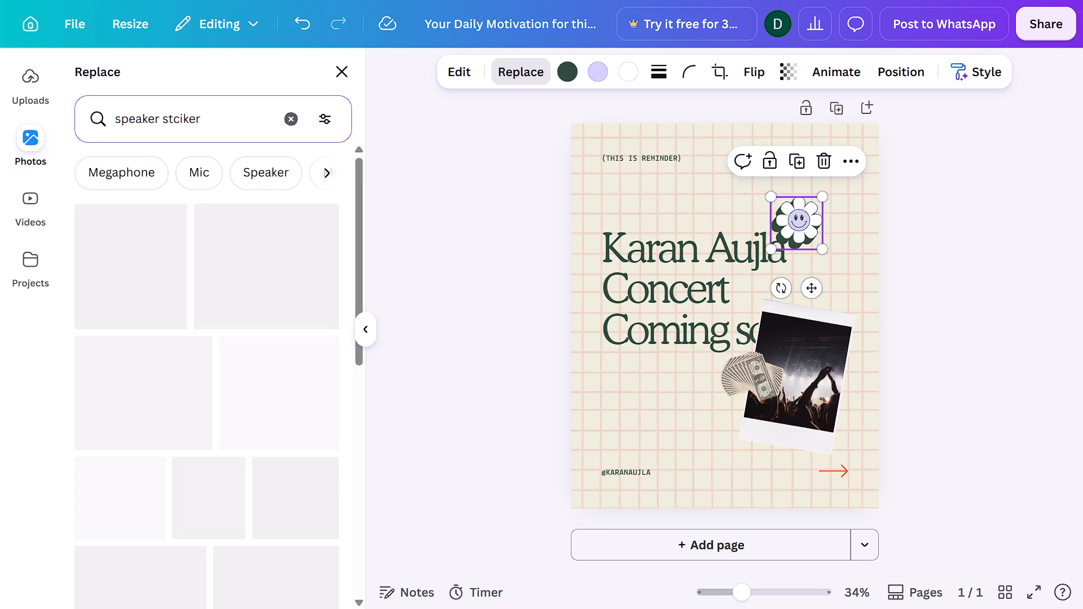
Delete the smiley daisy sticker beside the "Karan Aujla" heading.
key(BackSpace)
key(BackSpace)
key(BackSpace)
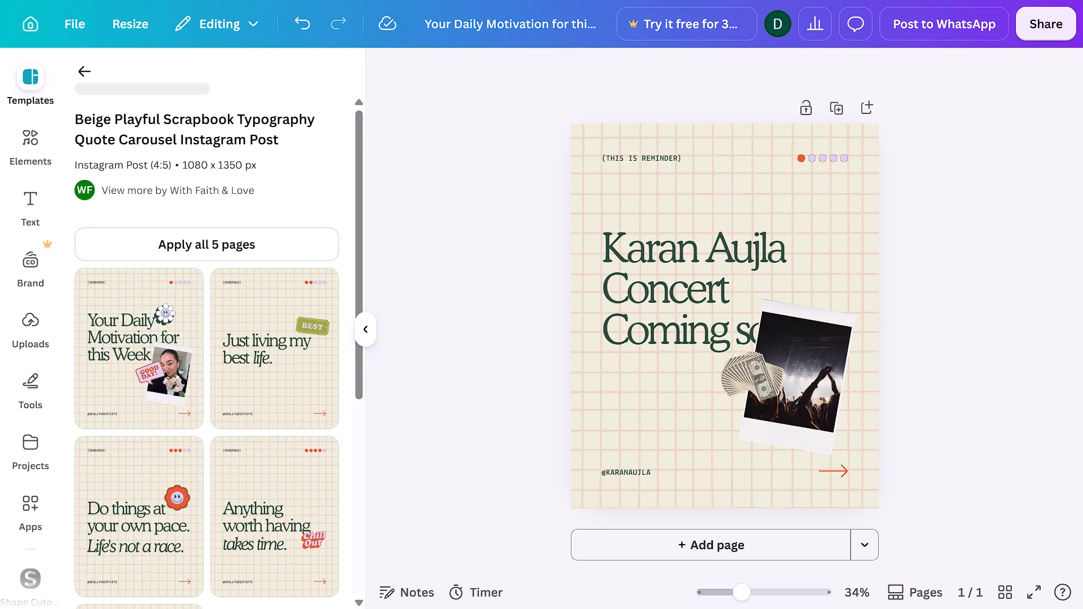
click(935, 299)
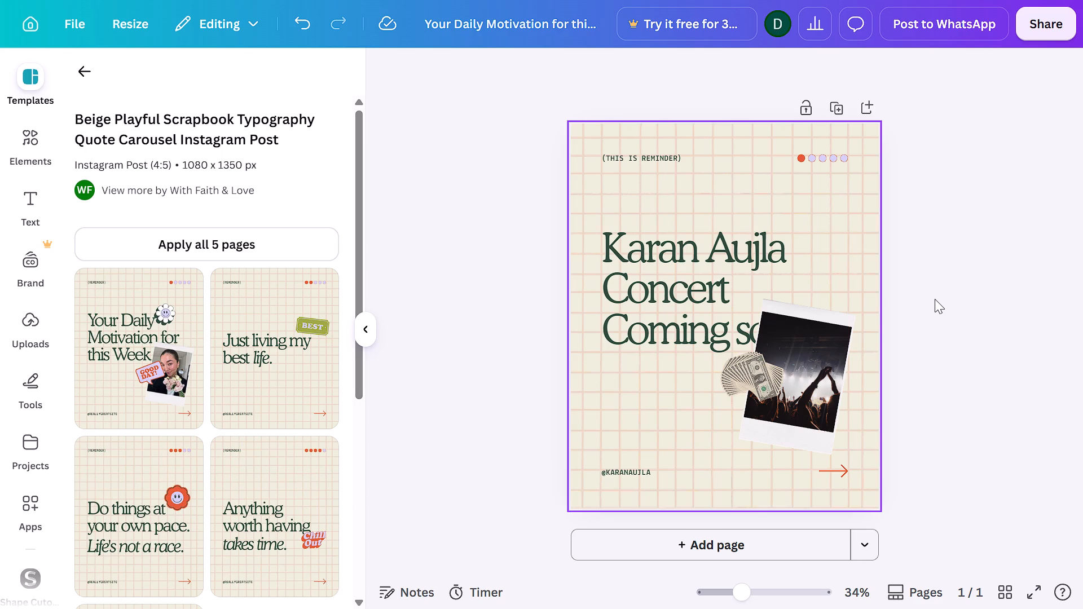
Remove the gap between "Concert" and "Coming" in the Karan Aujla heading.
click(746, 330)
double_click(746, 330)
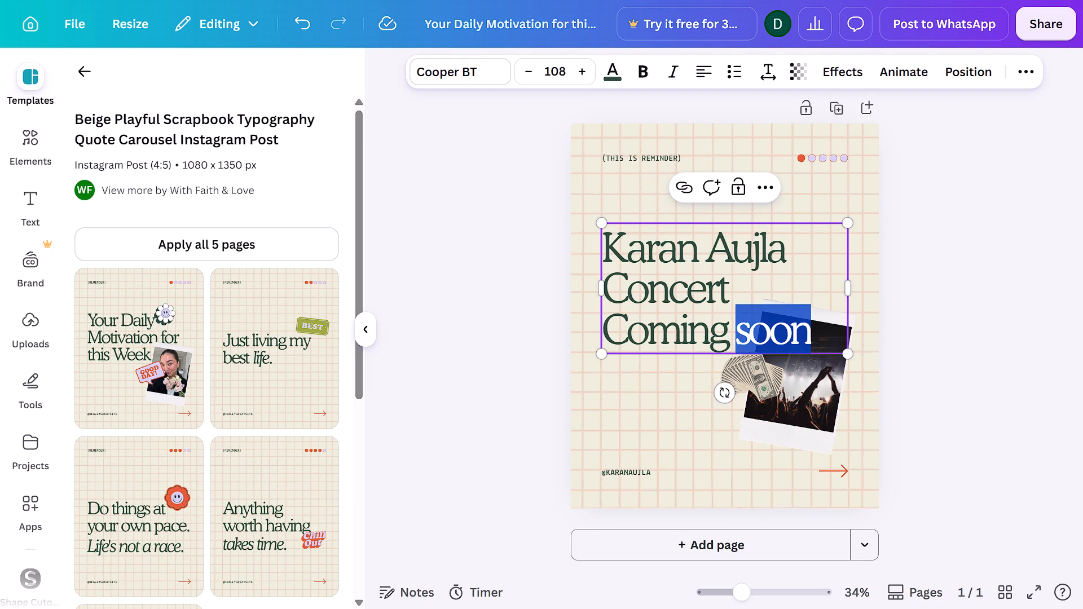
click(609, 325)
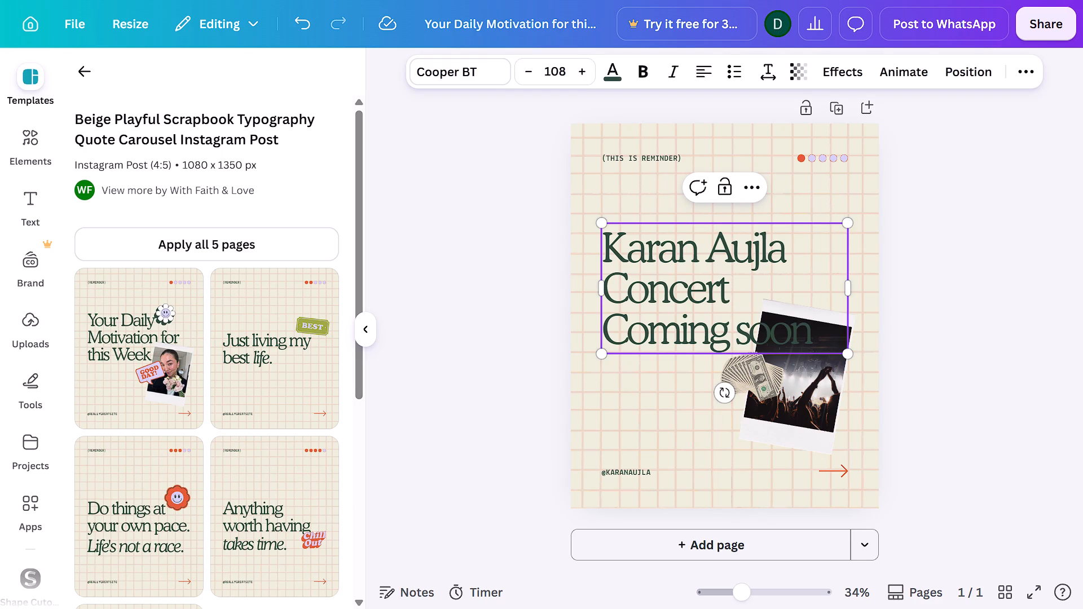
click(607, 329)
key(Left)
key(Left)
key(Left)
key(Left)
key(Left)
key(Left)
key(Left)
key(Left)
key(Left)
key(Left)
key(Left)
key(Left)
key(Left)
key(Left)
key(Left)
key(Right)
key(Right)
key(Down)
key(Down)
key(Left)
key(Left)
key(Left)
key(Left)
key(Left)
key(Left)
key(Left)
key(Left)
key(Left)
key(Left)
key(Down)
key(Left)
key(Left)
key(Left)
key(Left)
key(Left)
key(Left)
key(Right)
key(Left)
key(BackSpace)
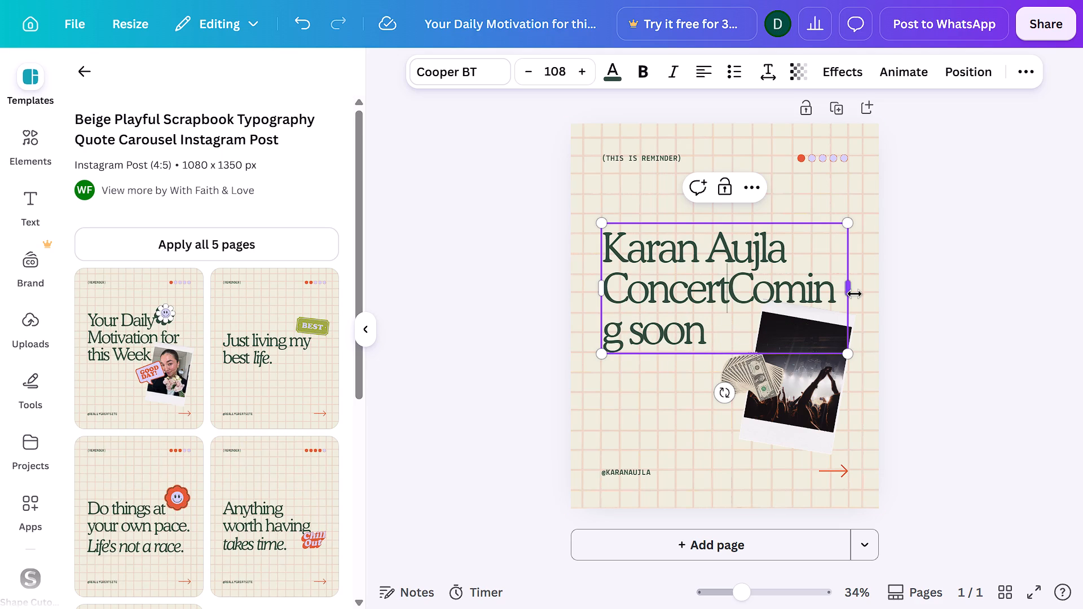
Set the heading's font size to 106.
double_click(531, 77)
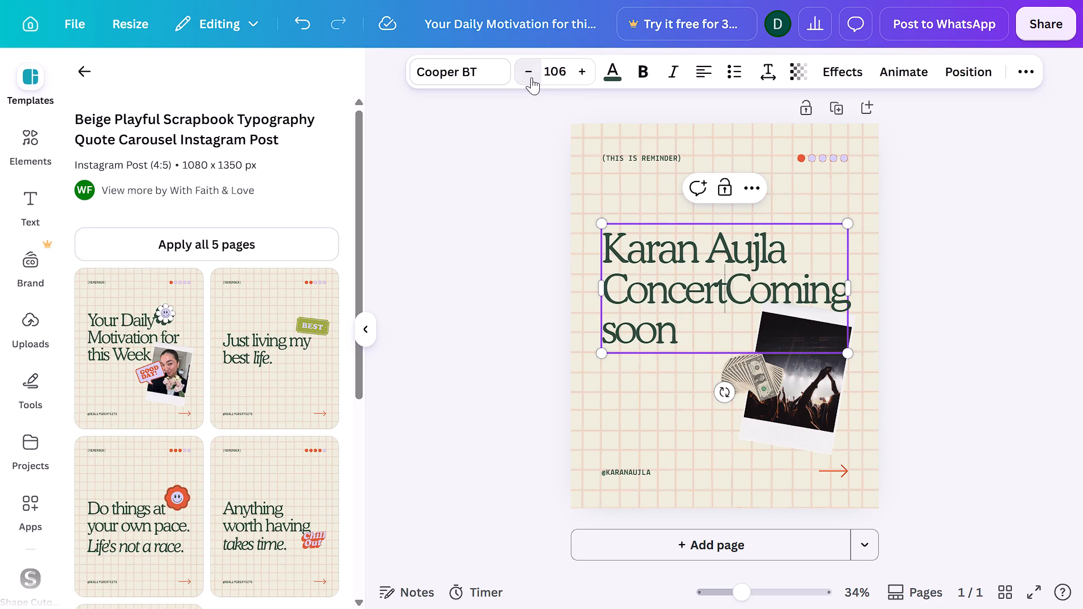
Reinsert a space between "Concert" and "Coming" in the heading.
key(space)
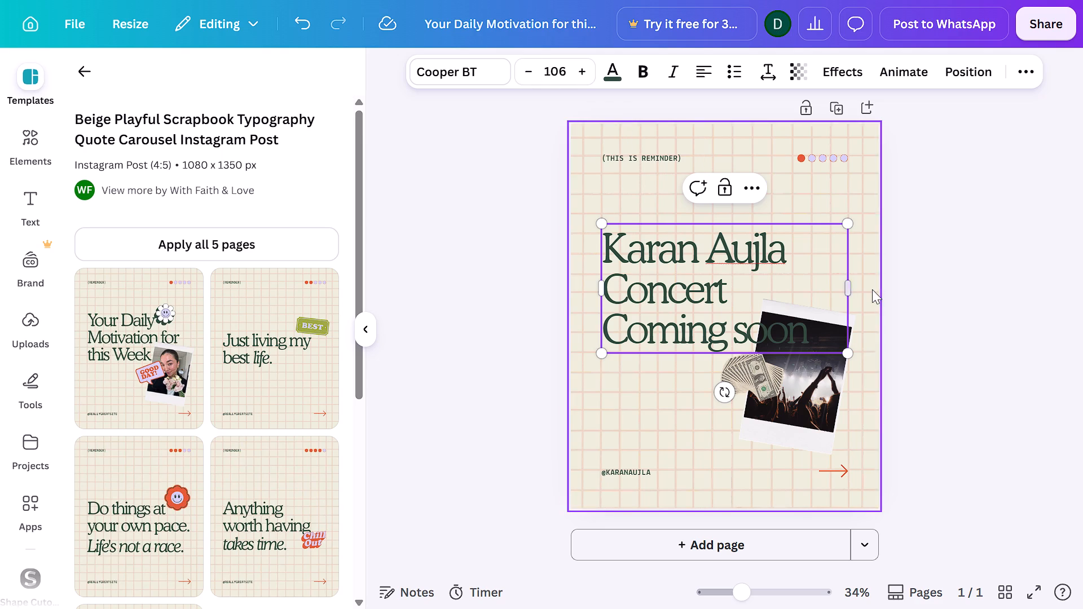
Widen the heading's text box slightly toward the page's outer edge.
drag(850, 285, 862, 287)
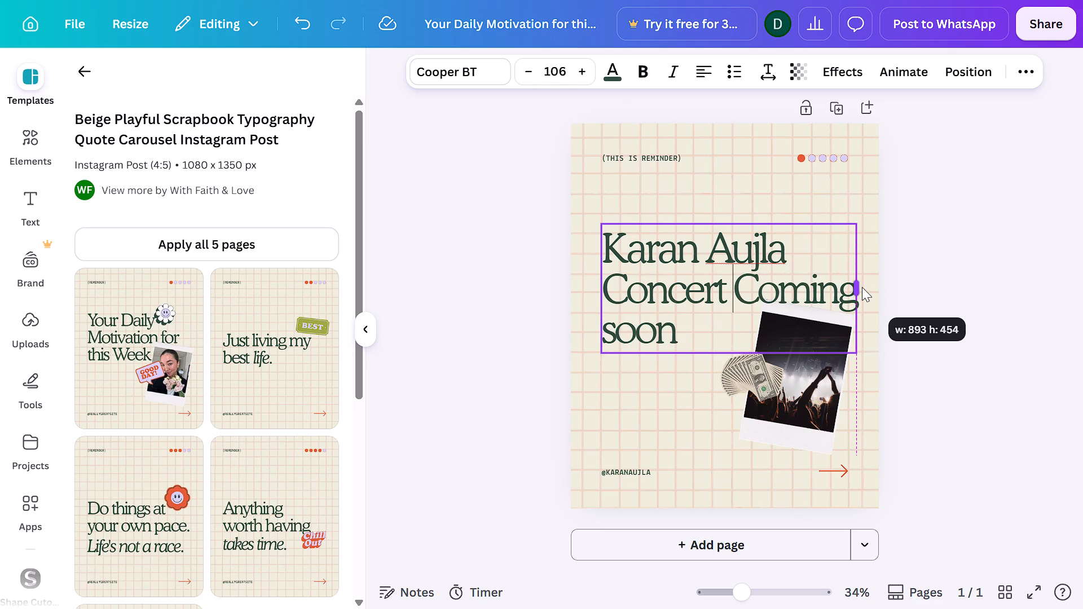
Narrow the Karan Aujla heading's text box so that "Coming" wraps onto the third line.
drag(862, 287, 836, 295)
click(972, 352)
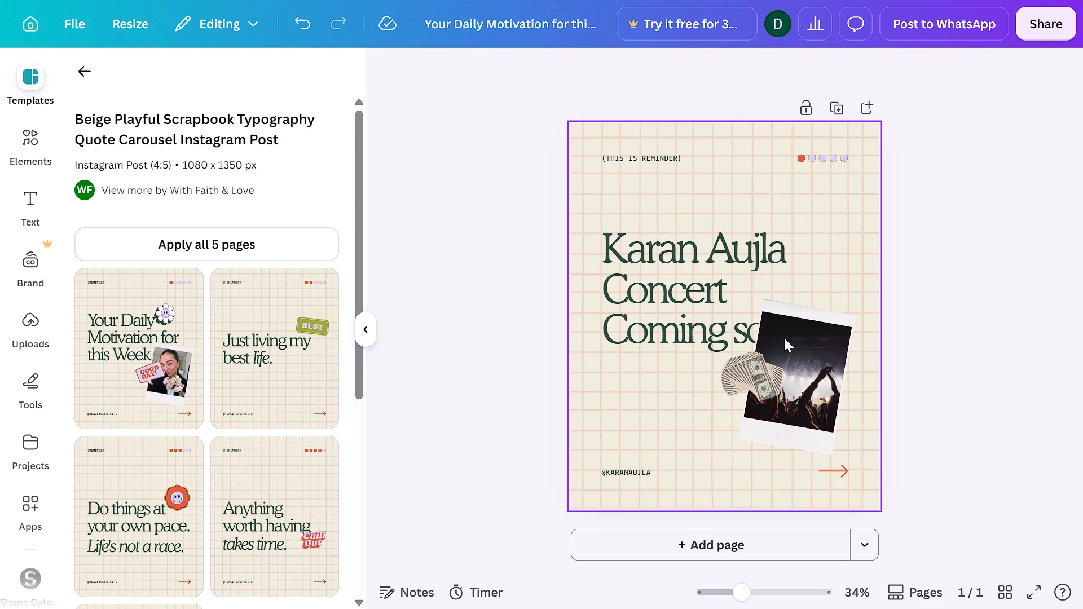
click(918, 344)
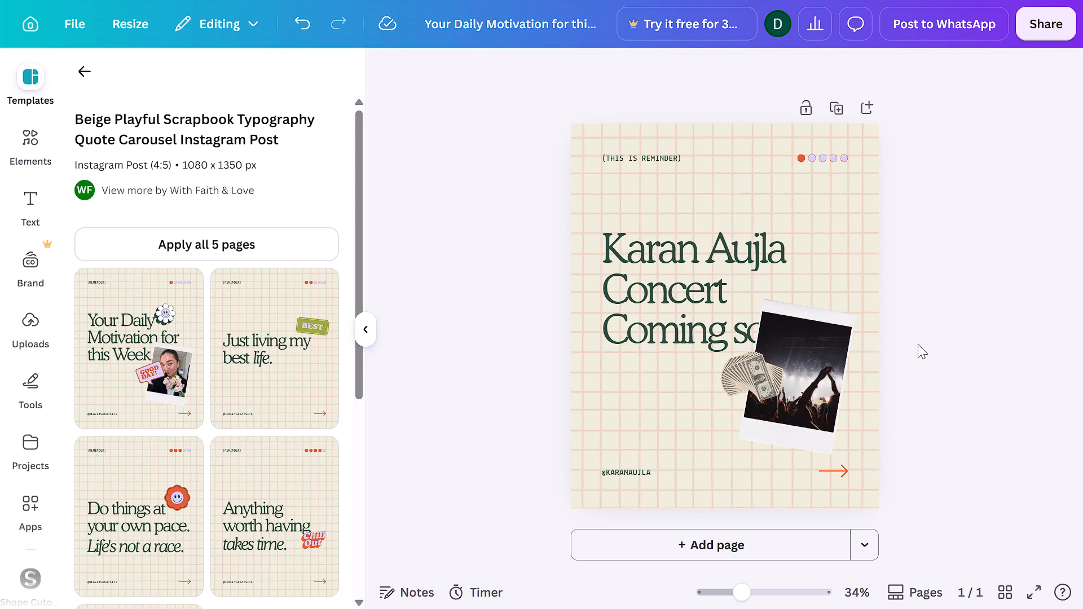
Replace the word "soon" at the end of the heading with "!!" directly after "Coming".
double_click(747, 323)
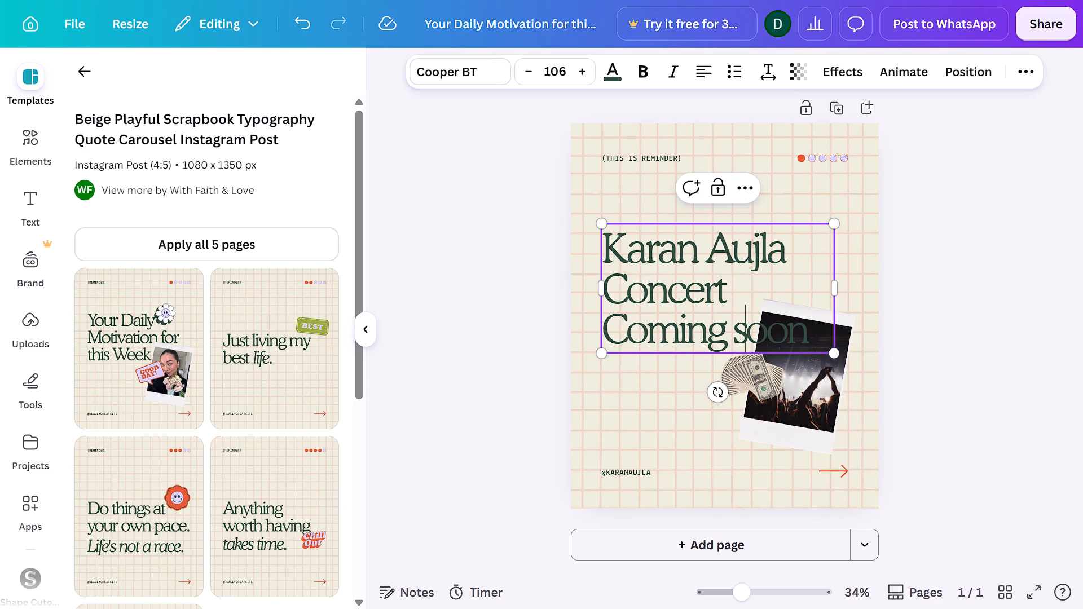
key(Left)
key(Delete)
key(Delete)
key(Delete)
key(Delete)
key(Delete)
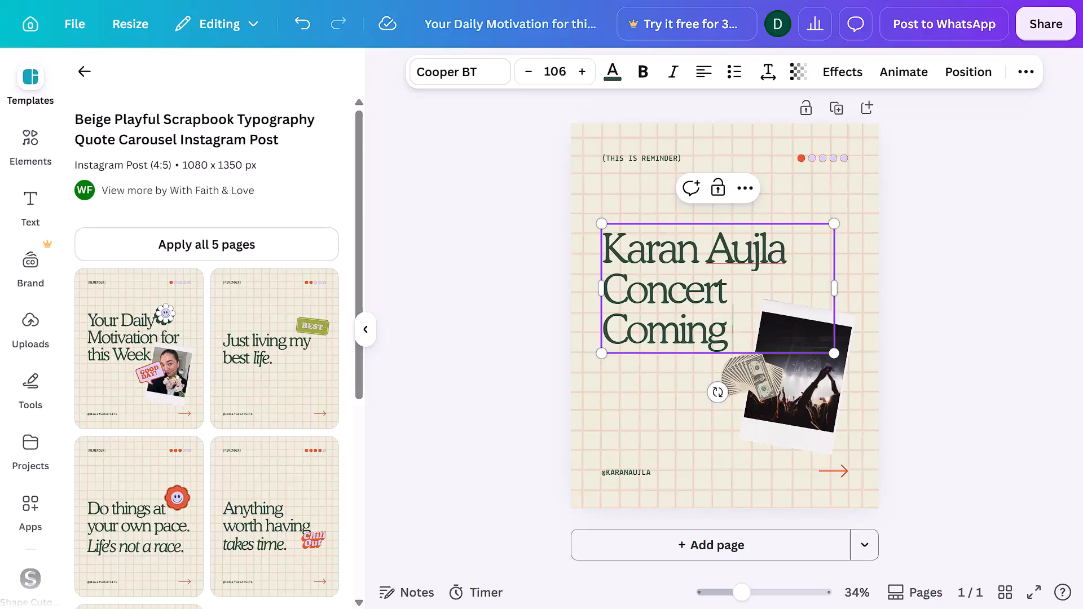
key(BackSpace)
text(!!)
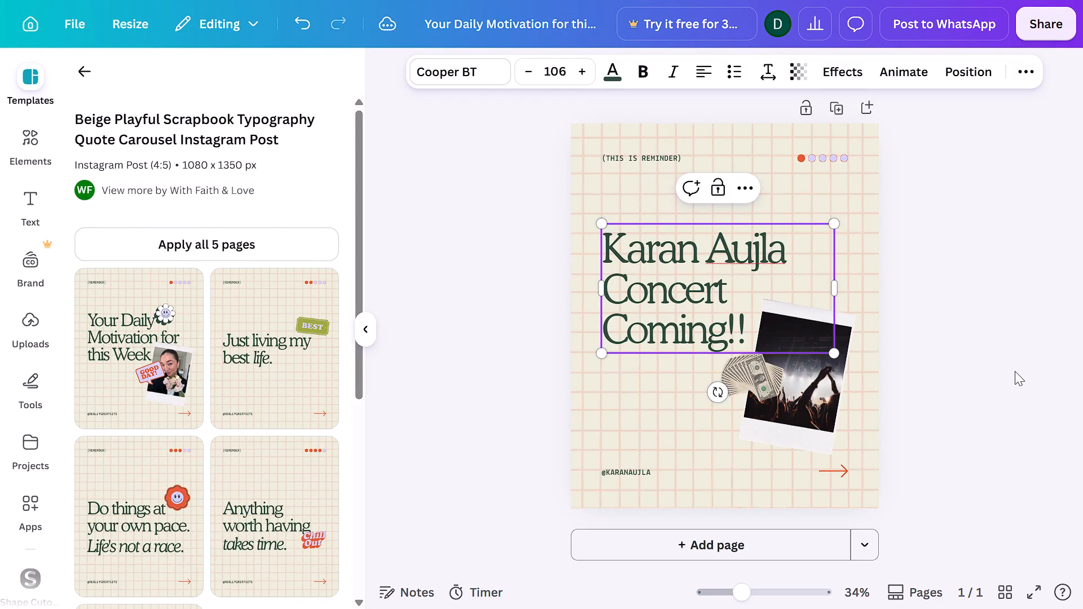
click(1015, 371)
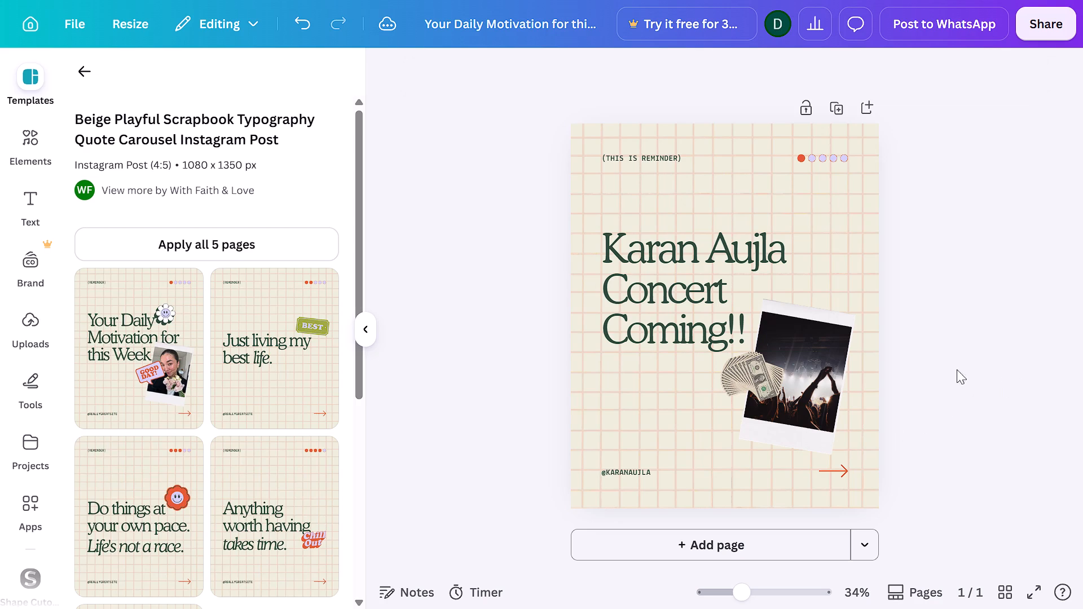
Insert a space between "Coming" and "!!" in the heading.
click(728, 332)
double_click(728, 332)
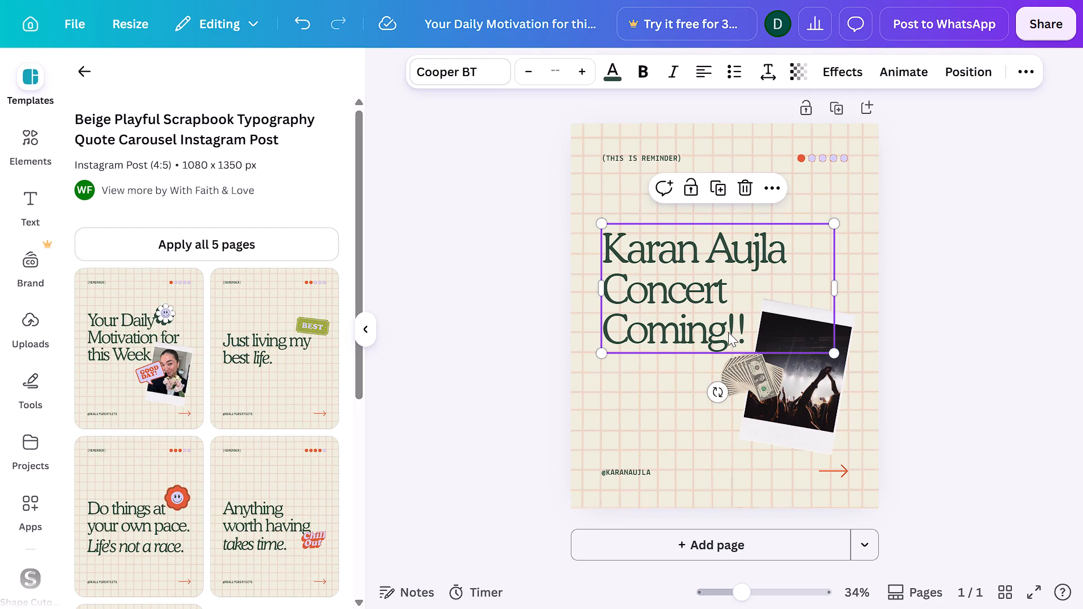
key(Left)
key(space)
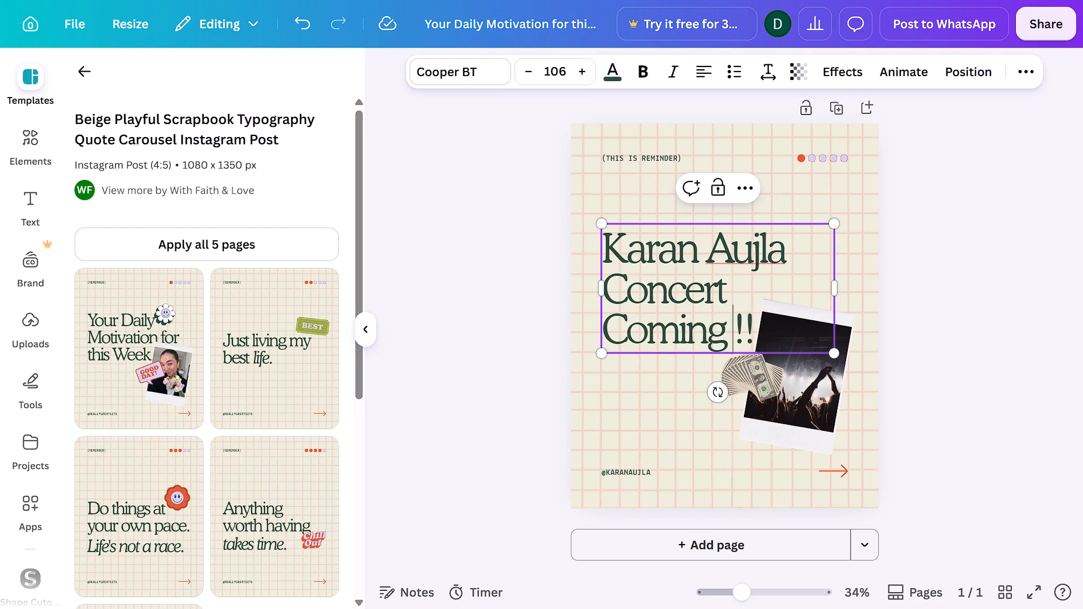
click(984, 361)
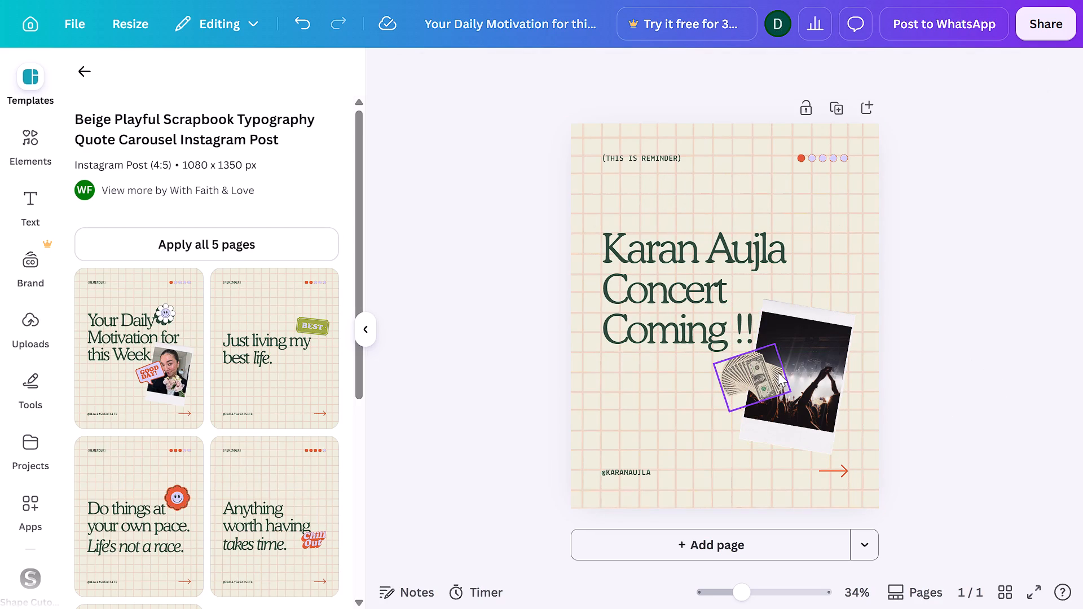
Open the image editing options for the dollar-bills sticker beside the concert photo.
click(778, 372)
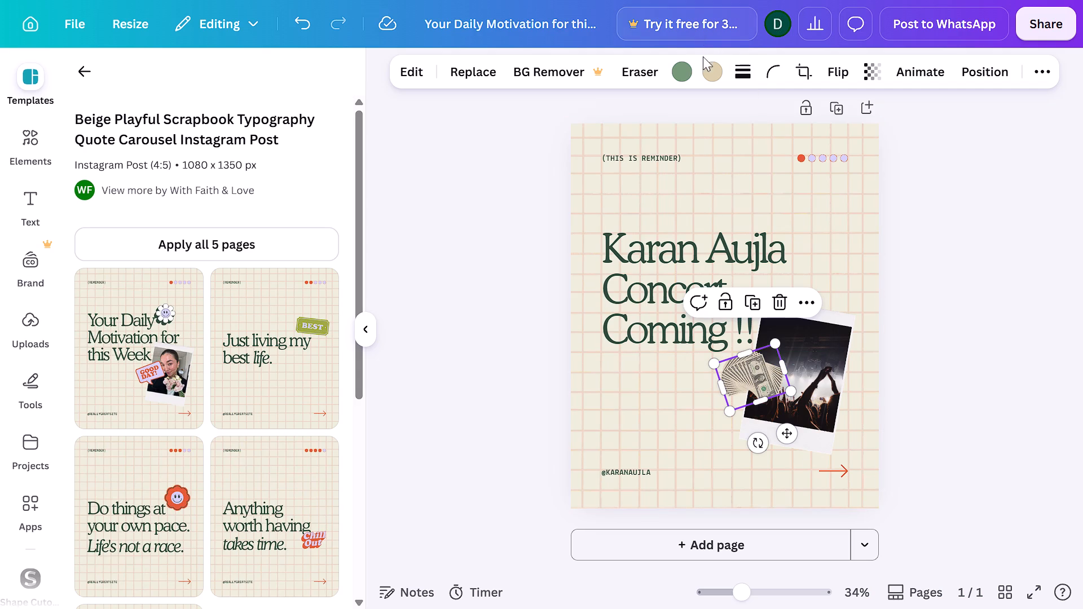
click(412, 73)
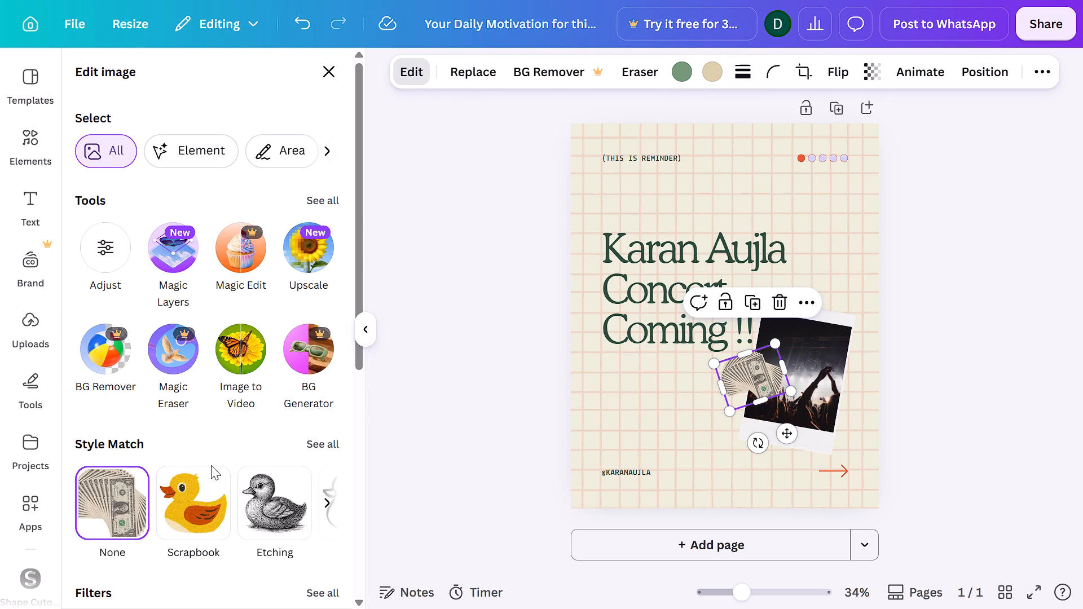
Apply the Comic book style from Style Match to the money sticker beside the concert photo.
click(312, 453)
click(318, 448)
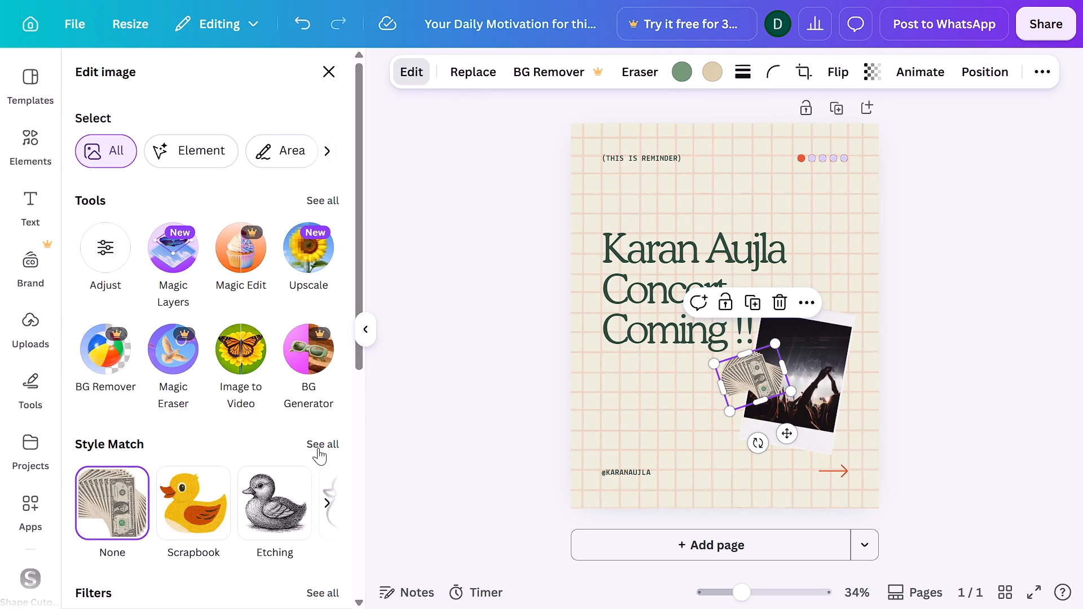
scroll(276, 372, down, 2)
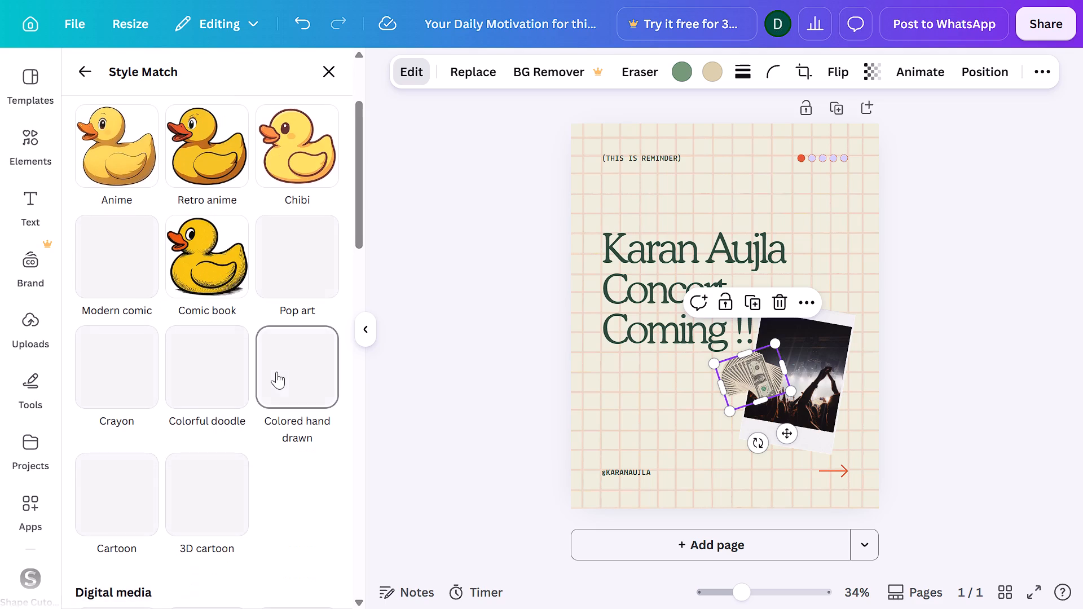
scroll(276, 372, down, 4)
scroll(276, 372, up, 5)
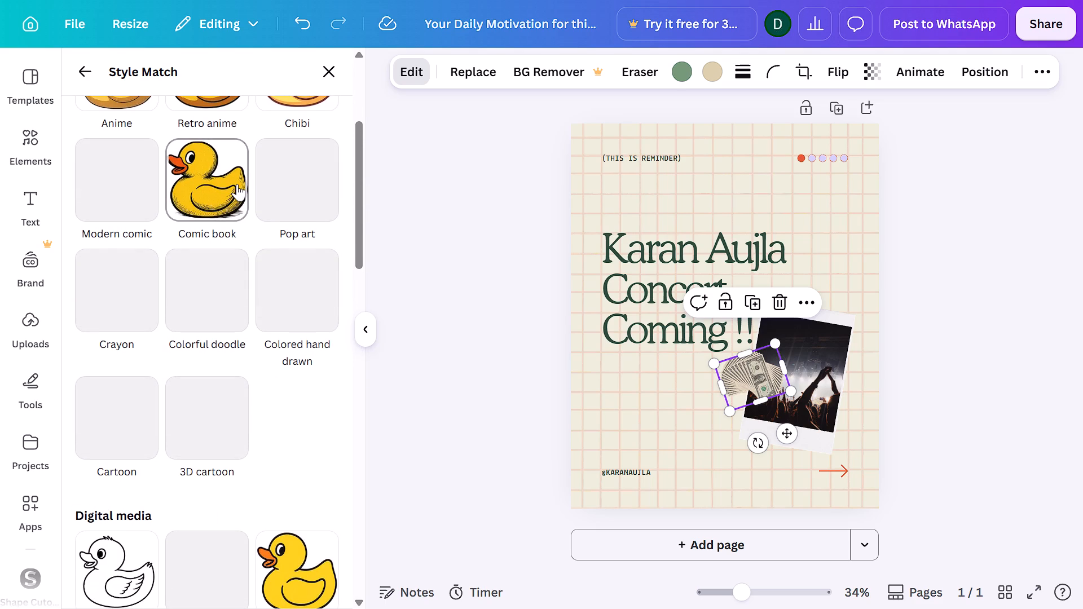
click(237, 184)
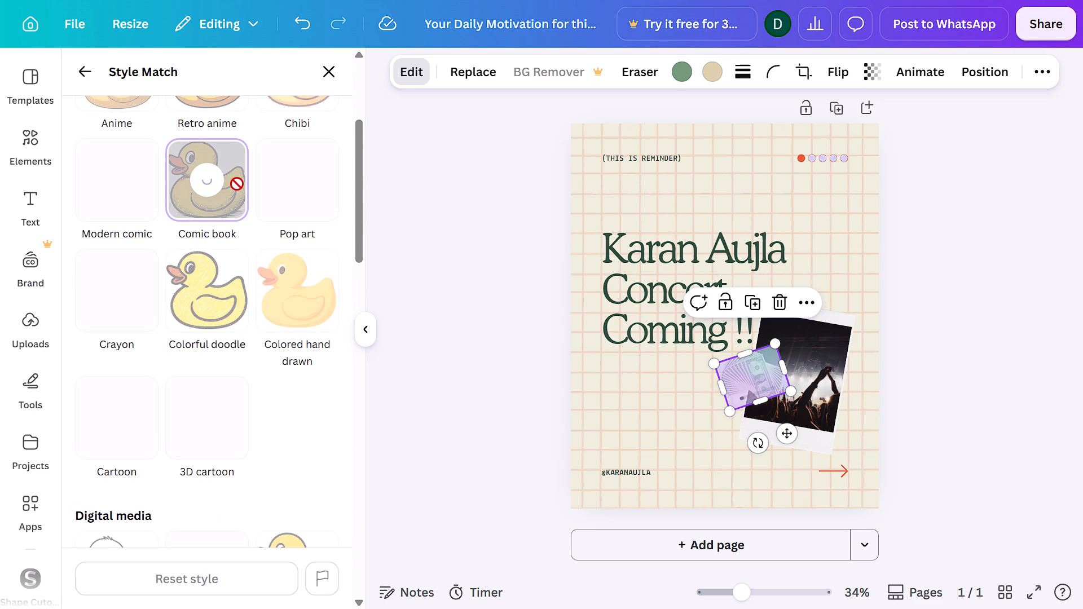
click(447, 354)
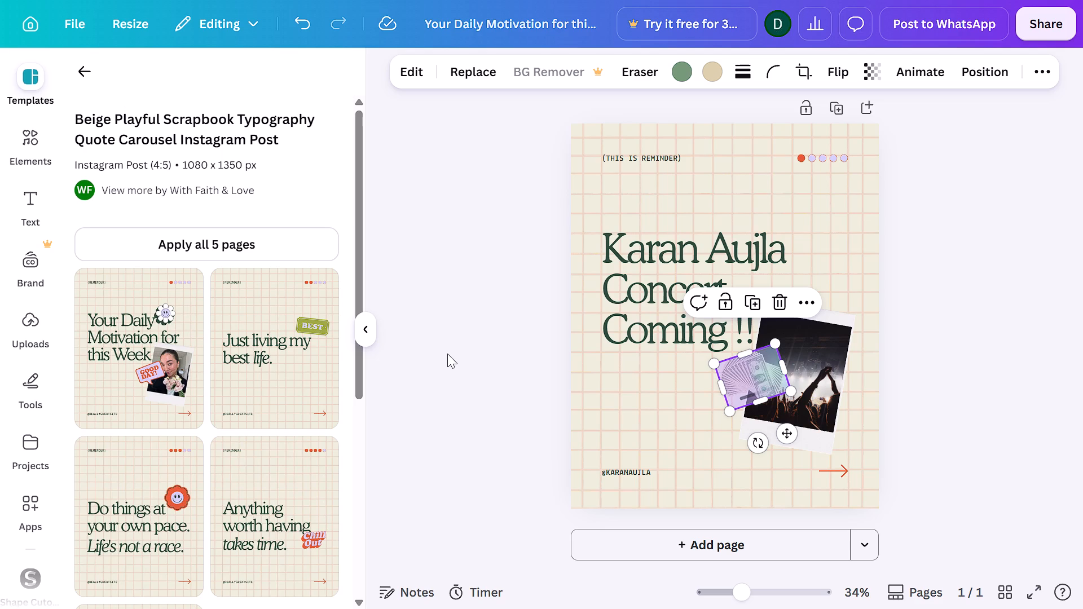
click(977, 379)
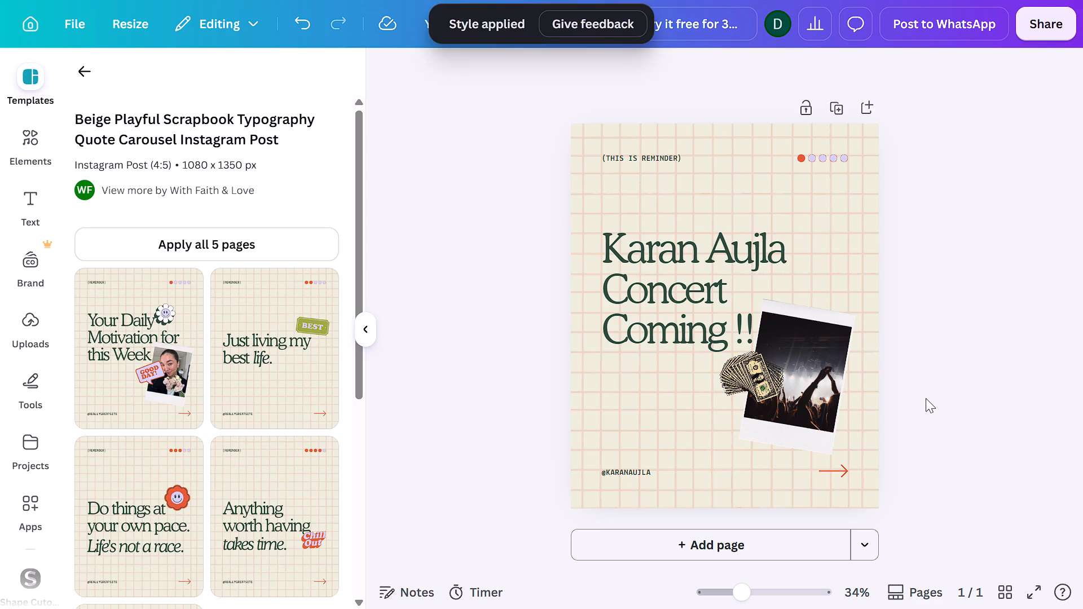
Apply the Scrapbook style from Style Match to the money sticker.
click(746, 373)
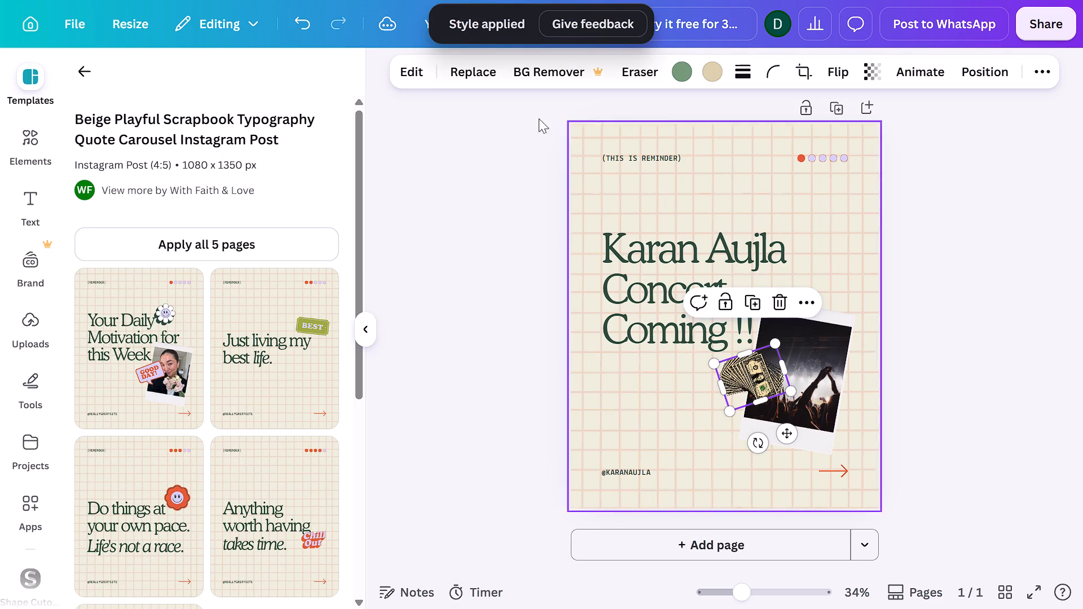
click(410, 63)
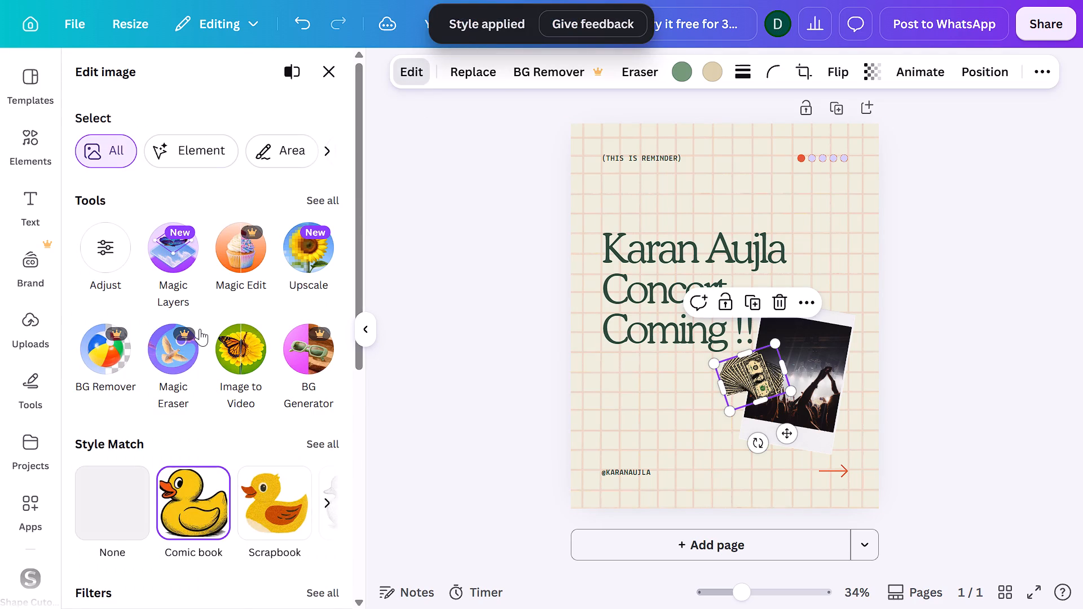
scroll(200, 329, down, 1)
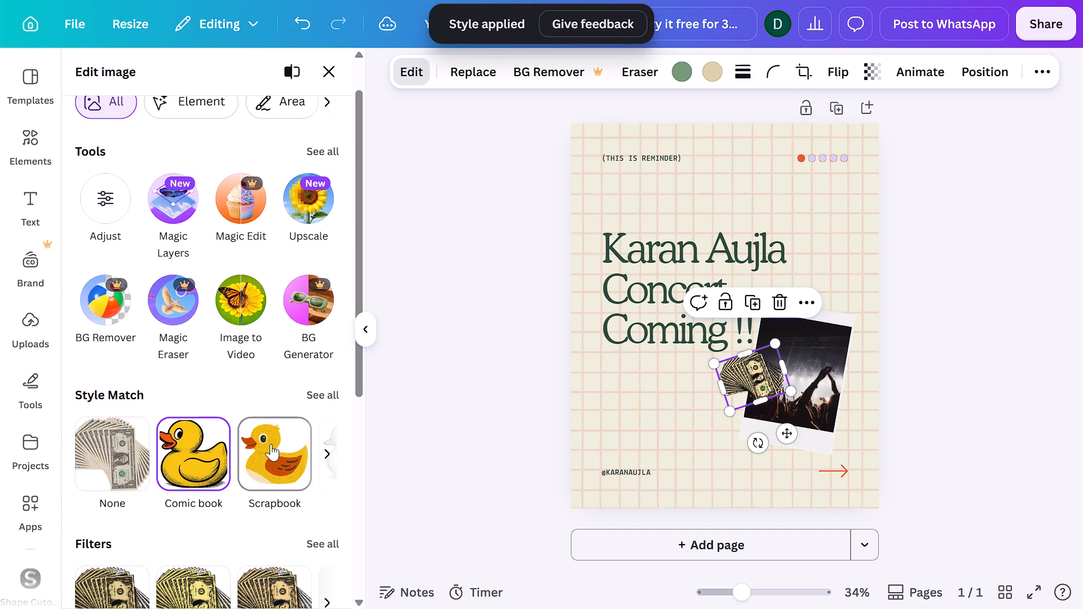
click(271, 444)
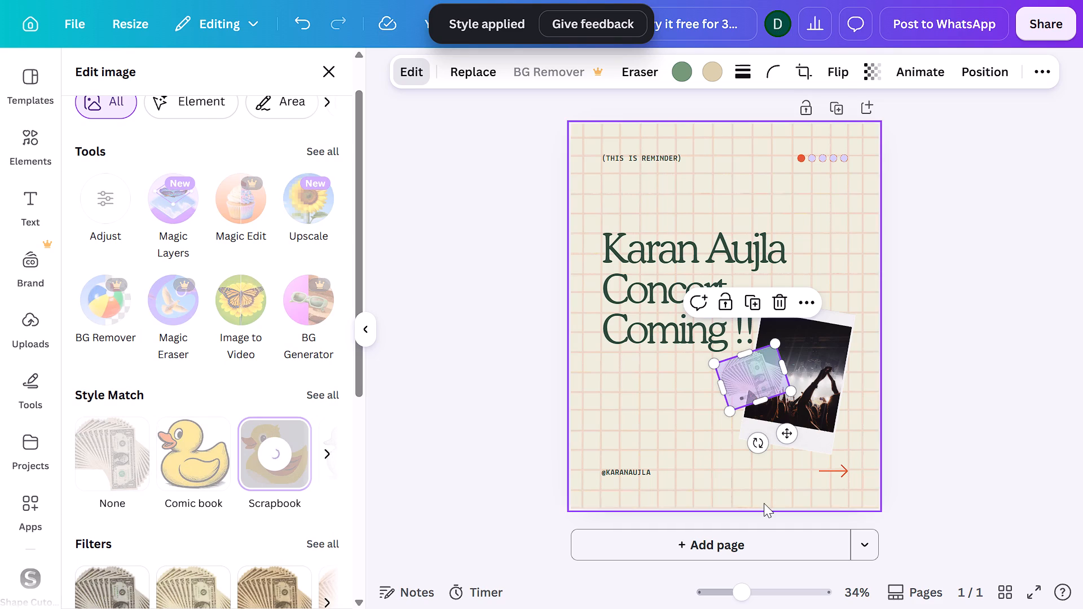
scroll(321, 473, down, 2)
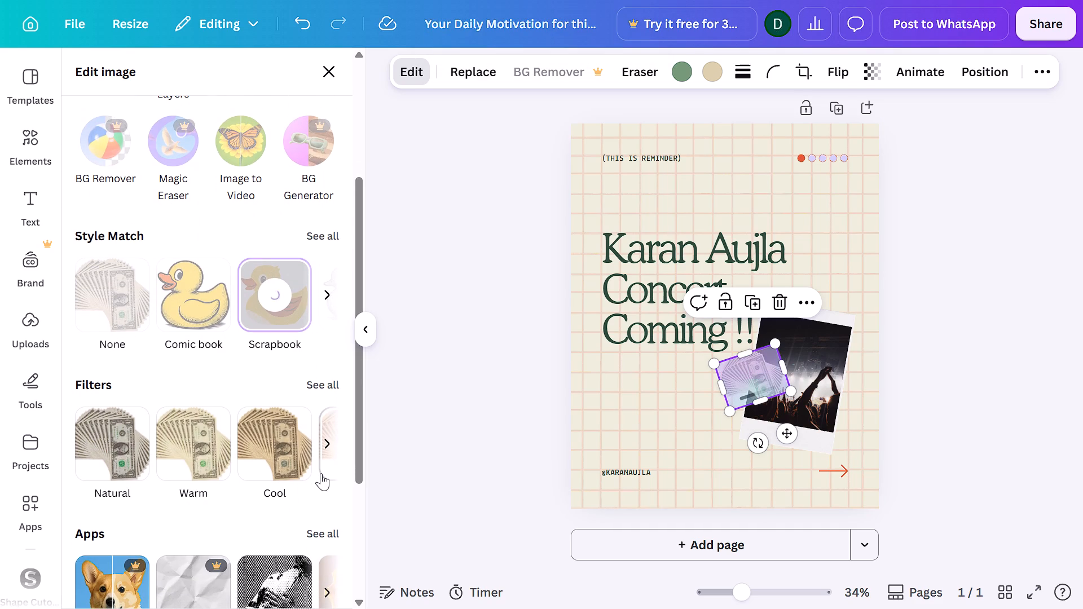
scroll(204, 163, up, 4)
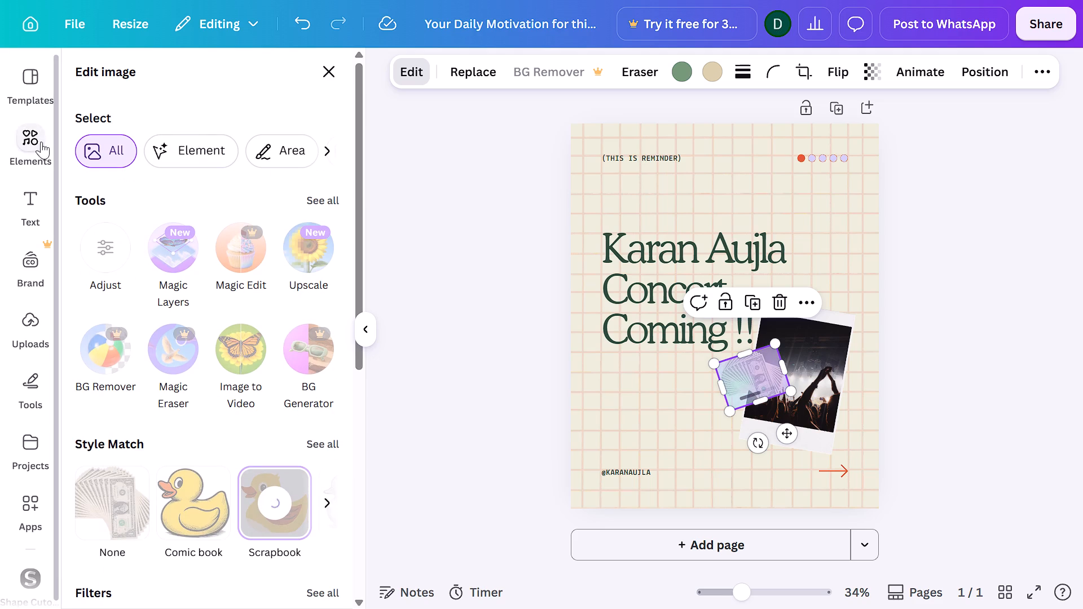
Search the replacement photos for "ticket stciker" as a substitute for the money sticker.
click(481, 68)
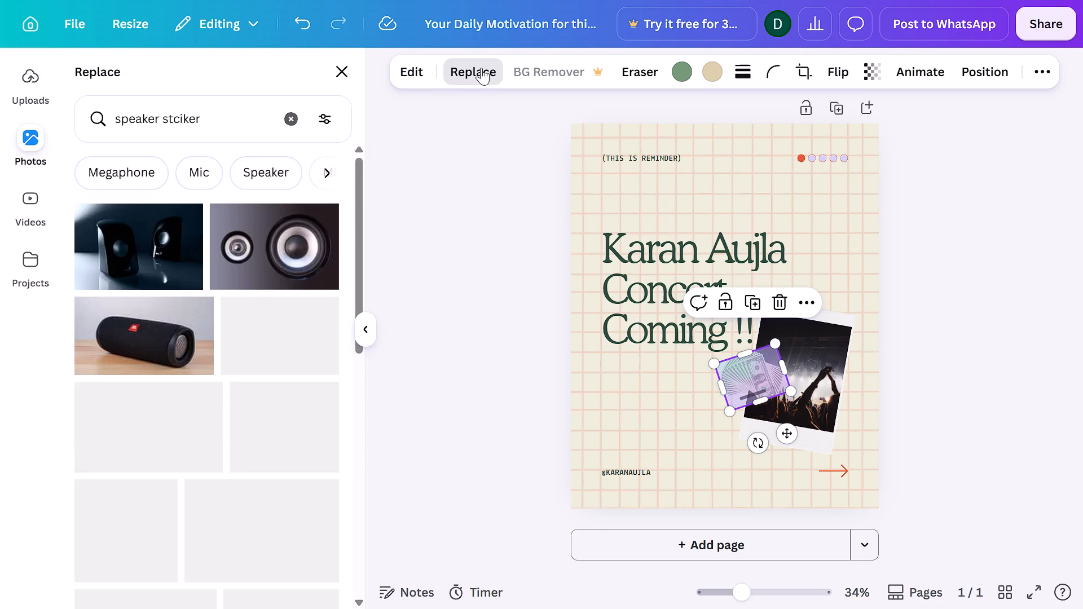
click(286, 121)
text(ticket stciker)
key(Return)
Delete the money sticker overlapping the concert photo.
key(BackSpace)
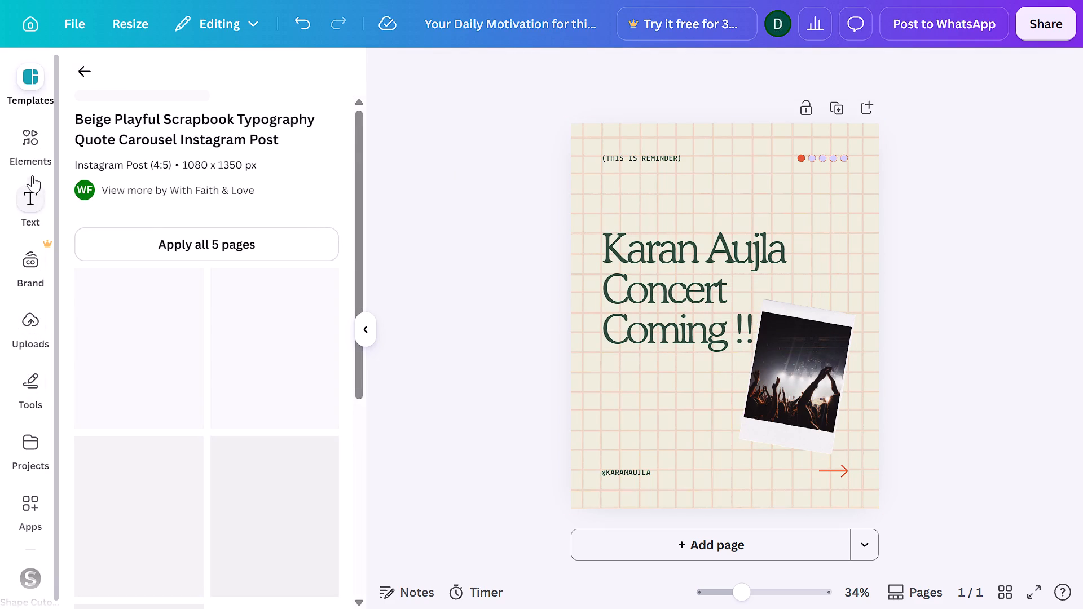
Search the elements library for "ticket sticker".
click(29, 156)
click(221, 82)
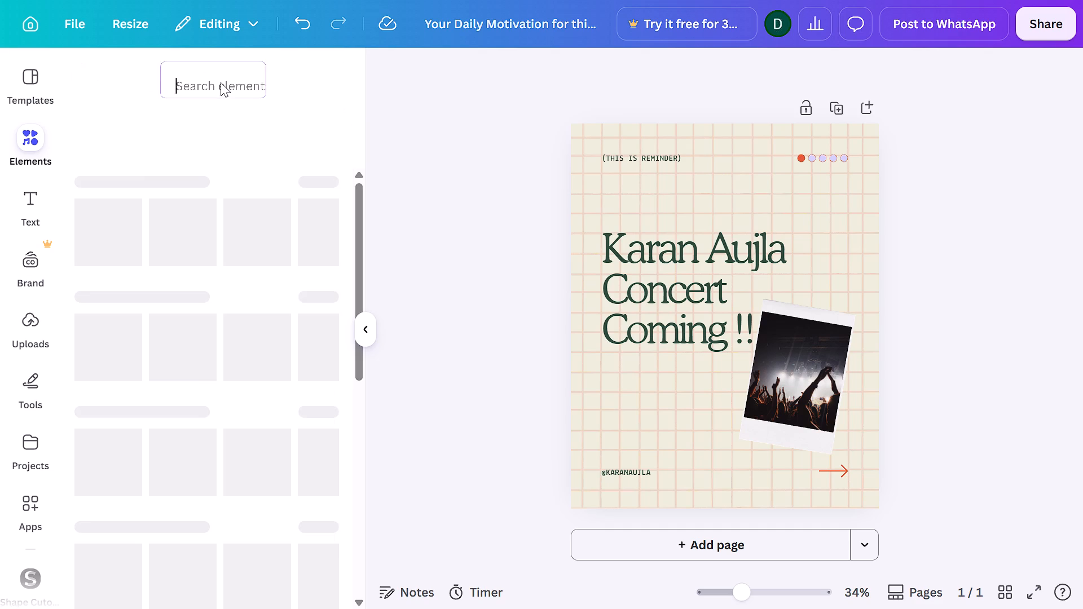
text(ticket)
key(space)
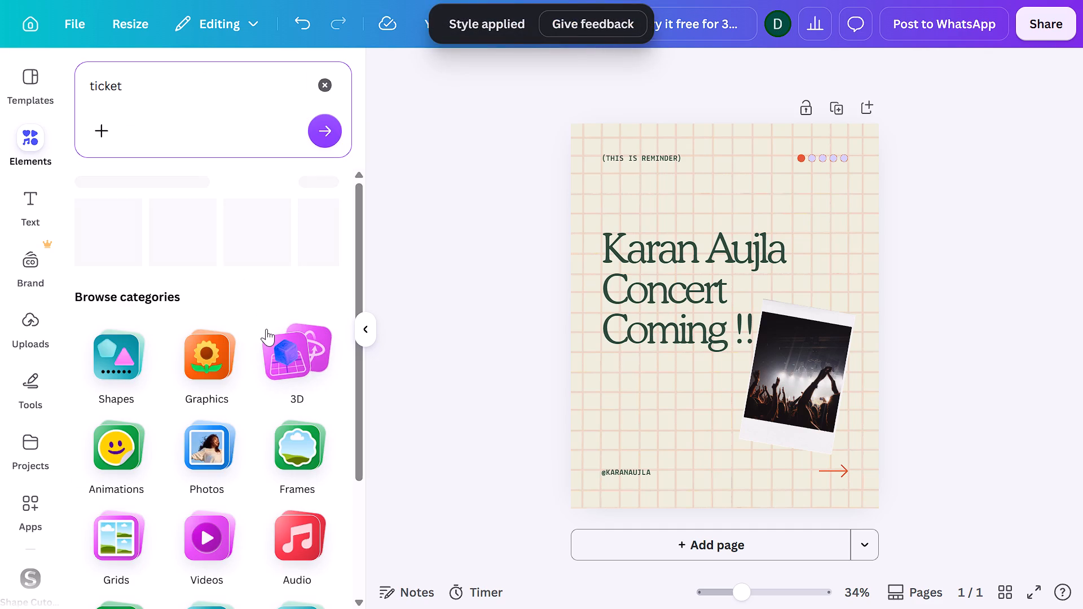
text(sticker)
key(Return)
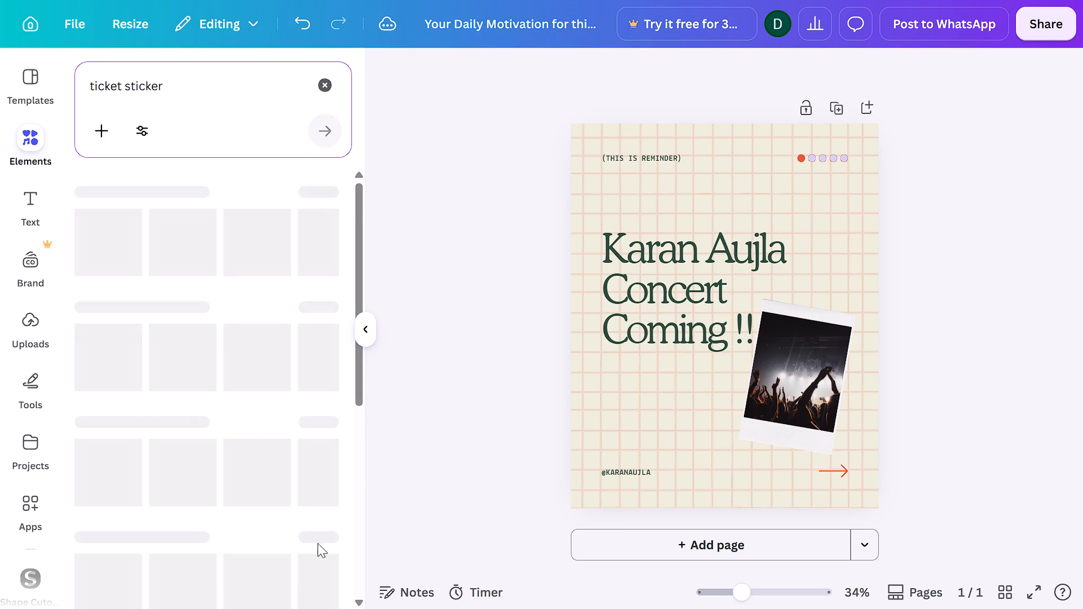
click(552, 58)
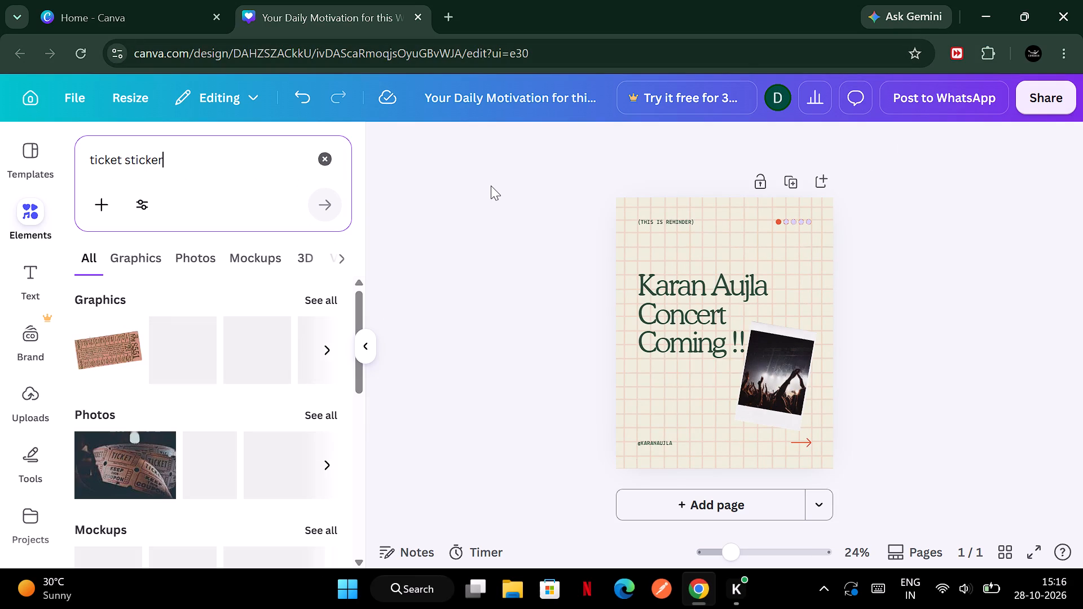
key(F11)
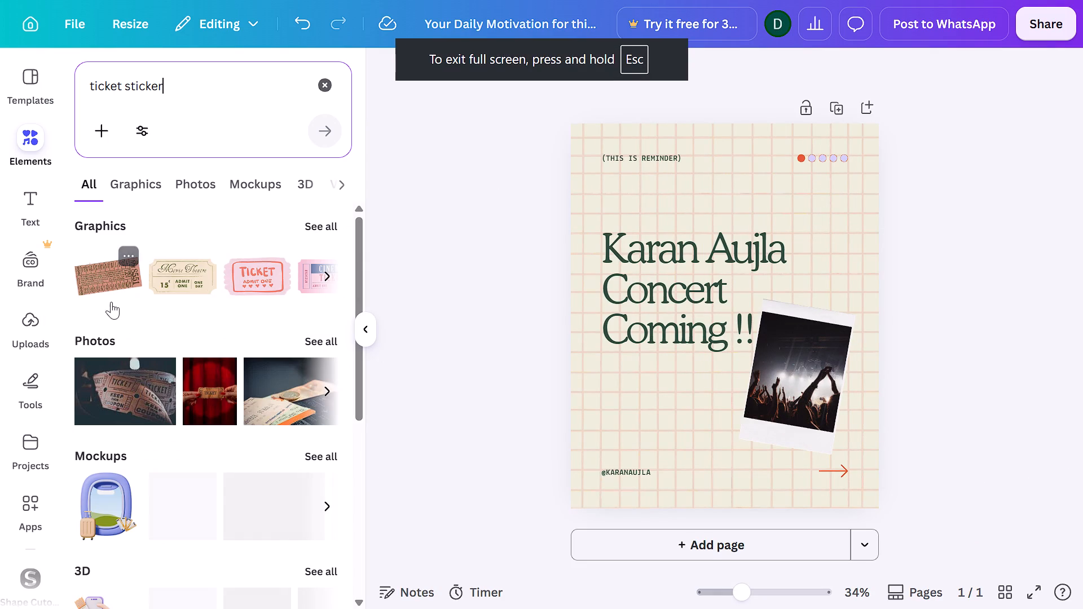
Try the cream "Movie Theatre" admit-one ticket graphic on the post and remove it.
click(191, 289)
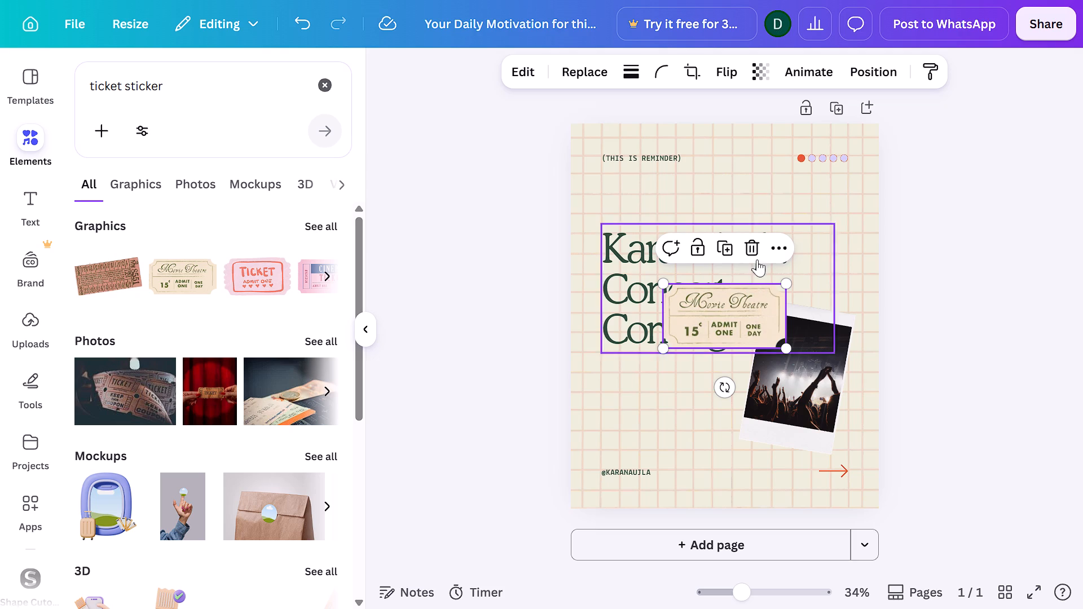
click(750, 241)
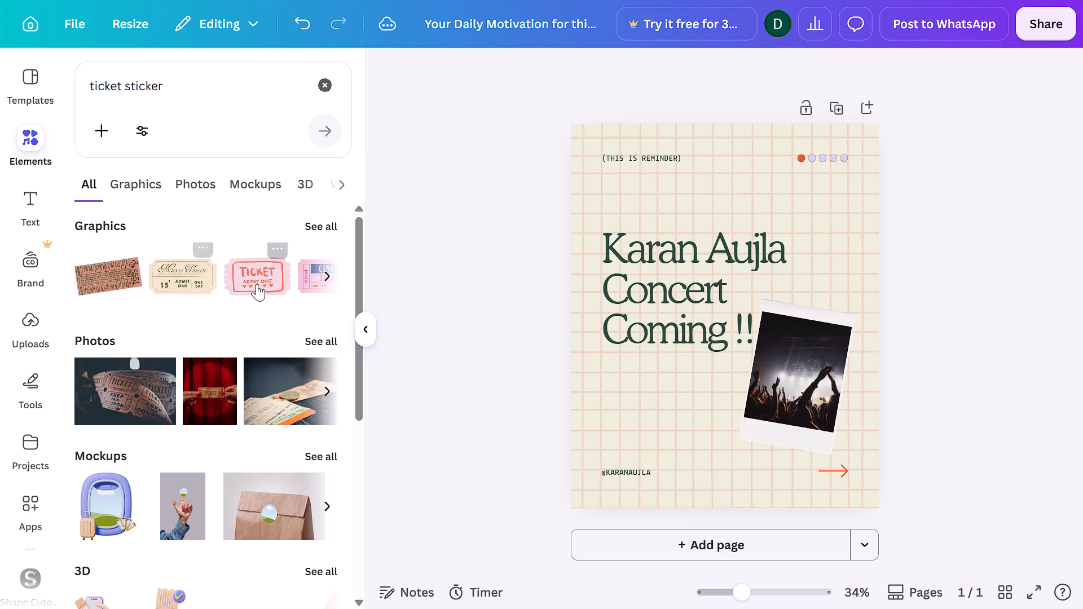
Look through the ticket sticker graphics in the search results for a design that suits the post.
scroll(259, 284, left, 3)
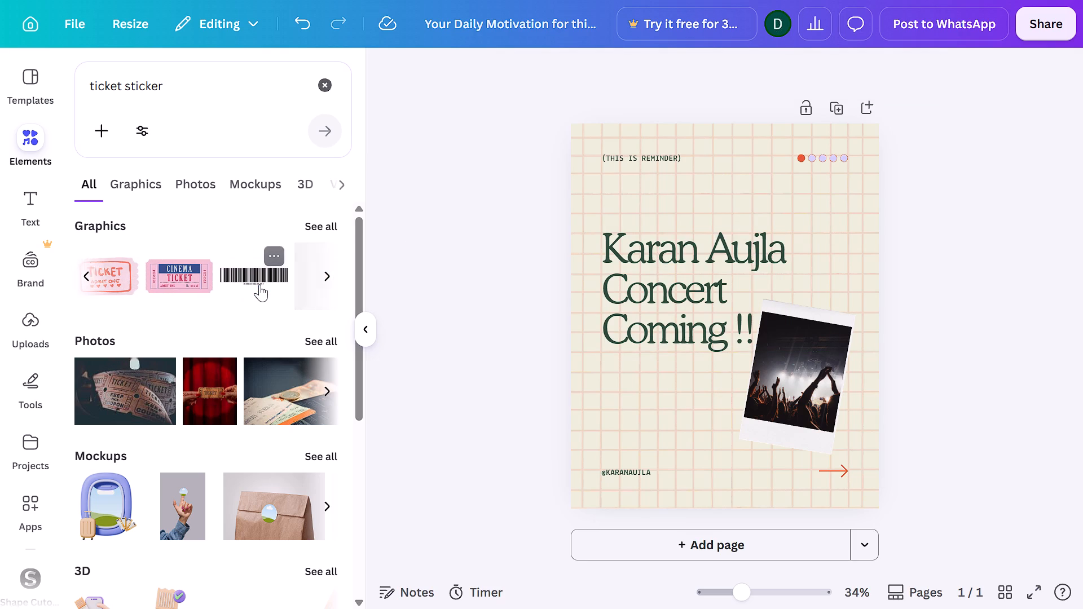
scroll(259, 284, left, 2)
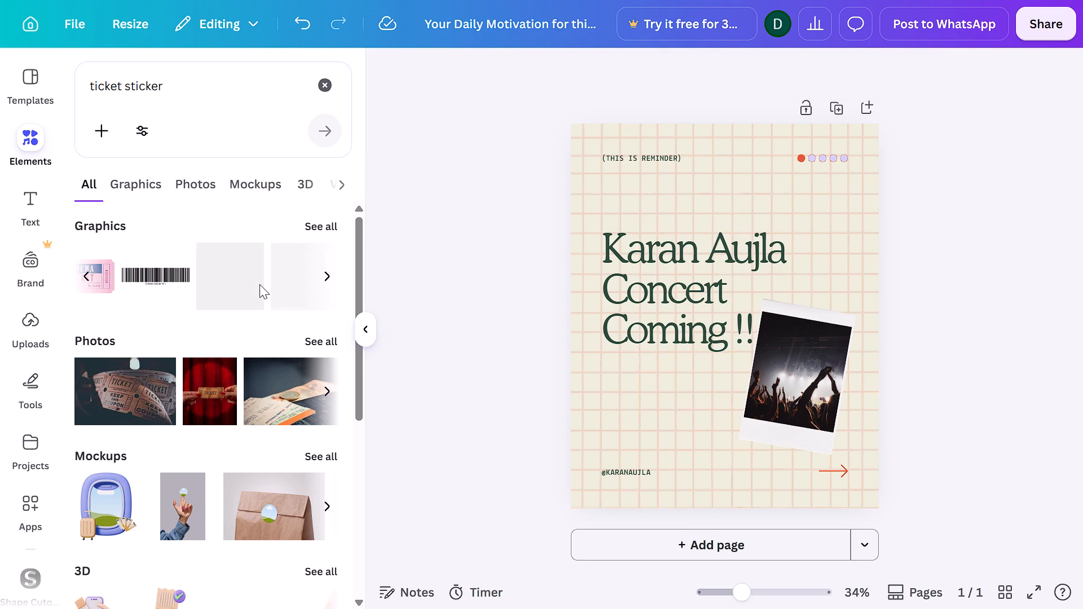
scroll(259, 284, left, 1)
scroll(259, 284, right, 1)
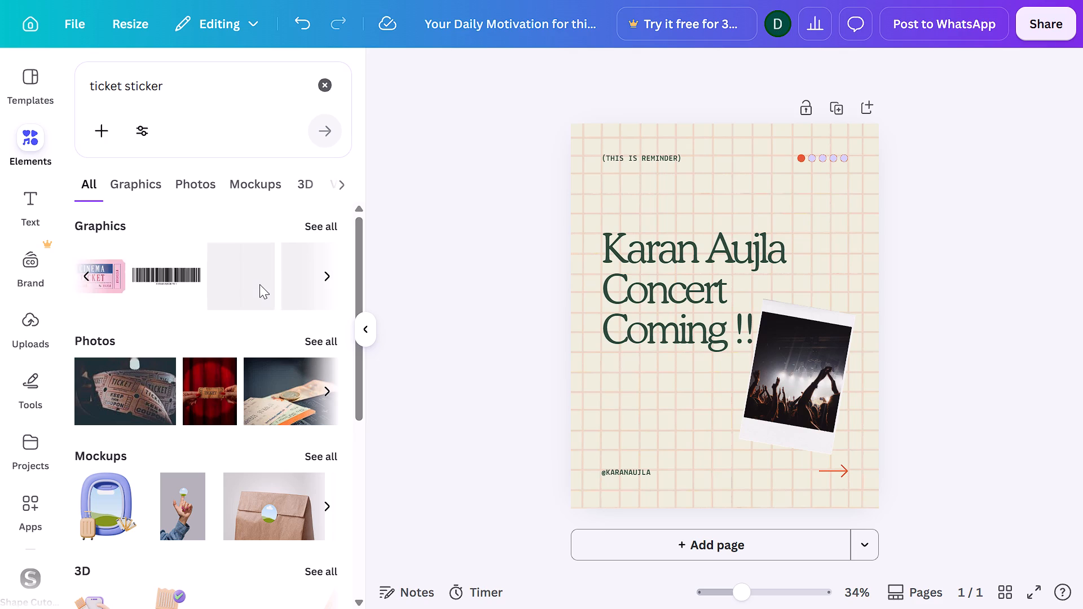
scroll(259, 284, right, 2)
scroll(259, 284, left, 2)
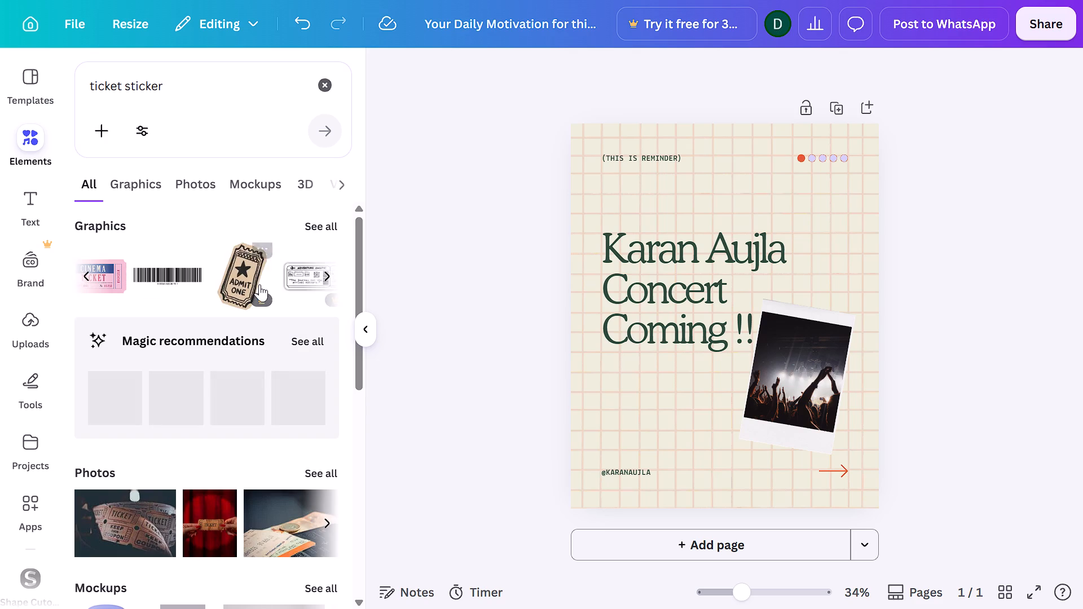
scroll(259, 284, left, 2)
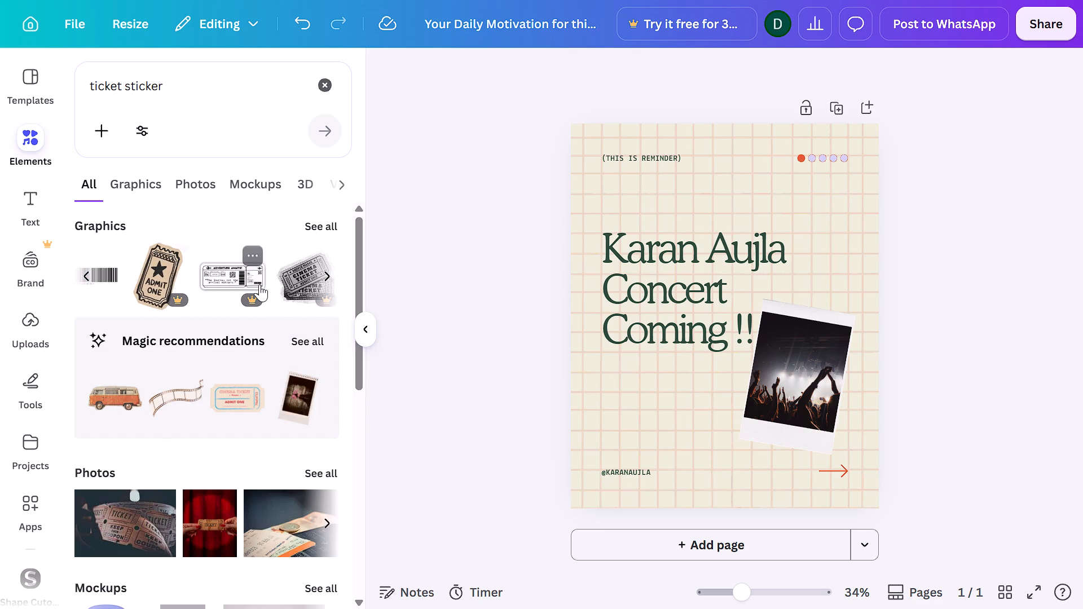
scroll(259, 284, left, 2)
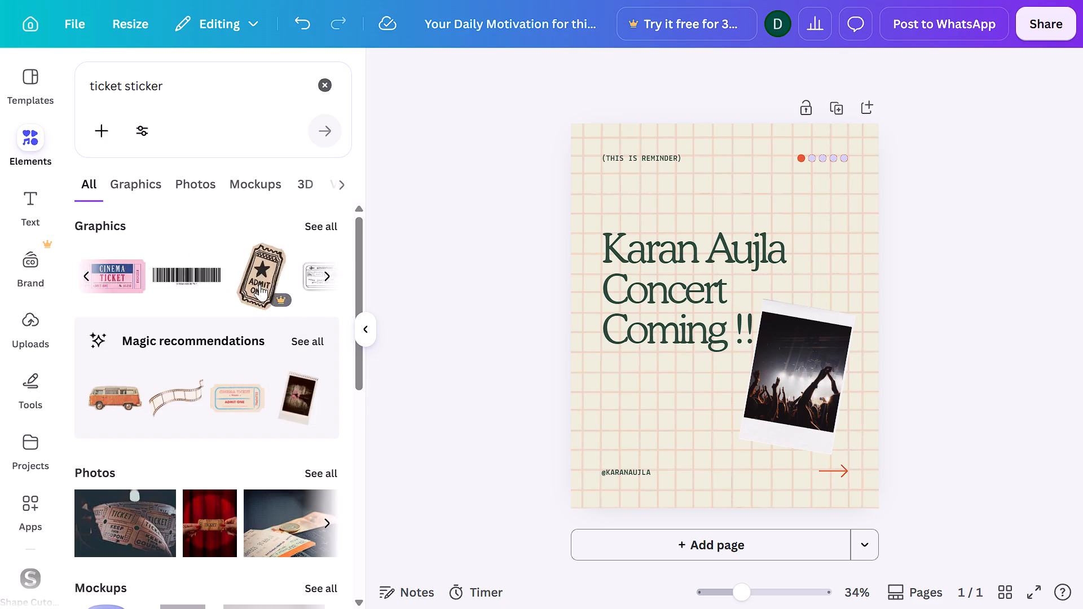
scroll(259, 284, right, 2)
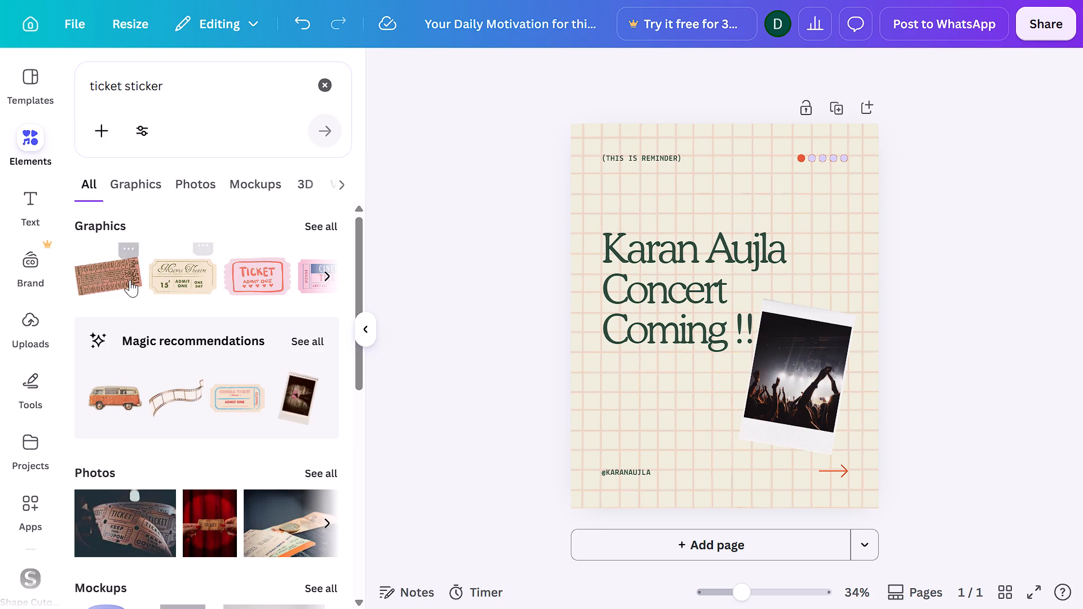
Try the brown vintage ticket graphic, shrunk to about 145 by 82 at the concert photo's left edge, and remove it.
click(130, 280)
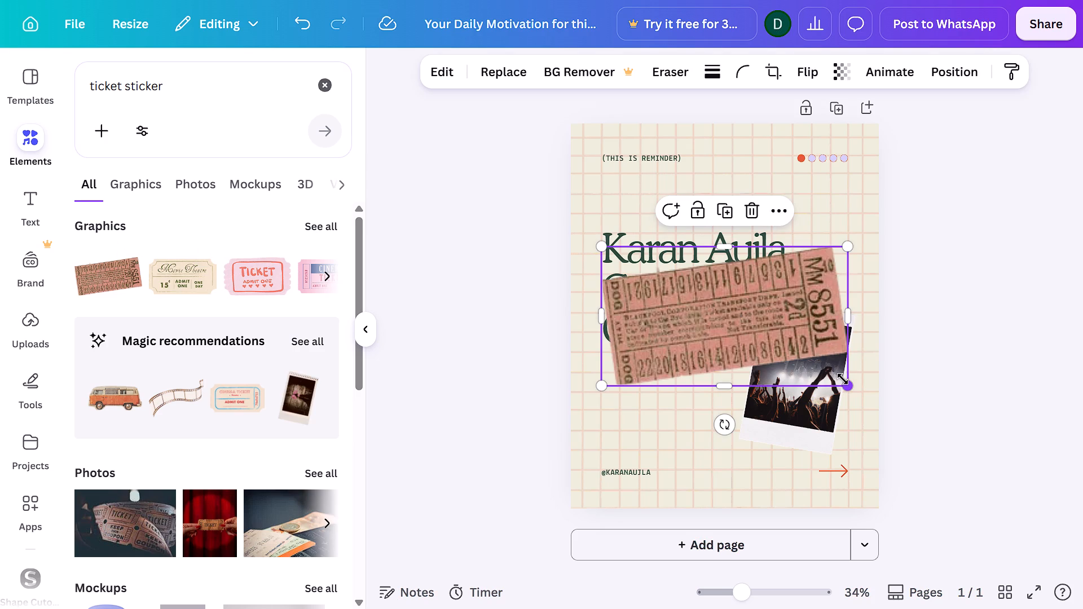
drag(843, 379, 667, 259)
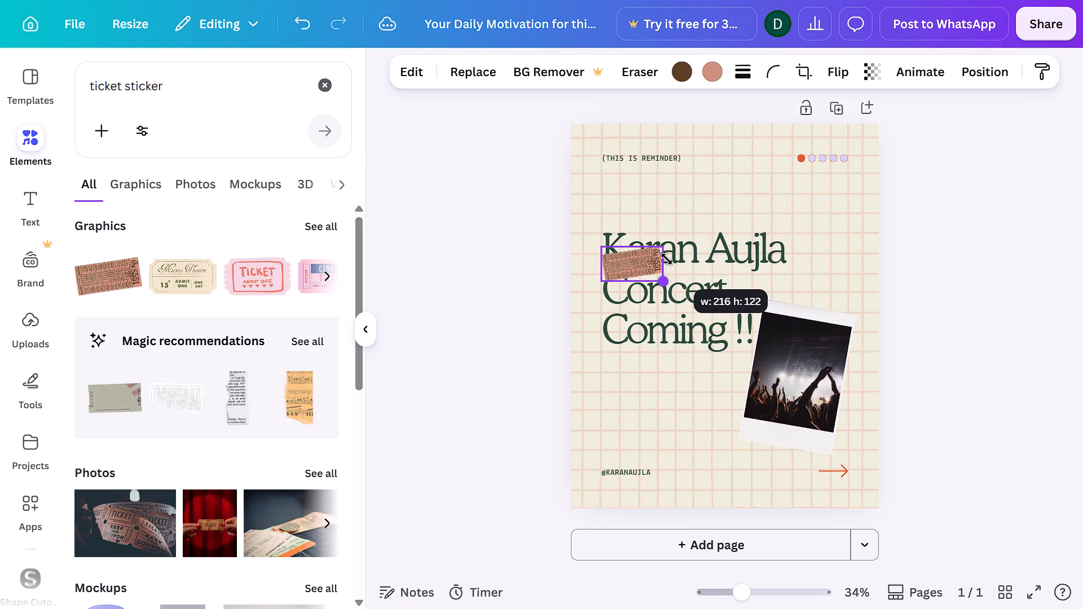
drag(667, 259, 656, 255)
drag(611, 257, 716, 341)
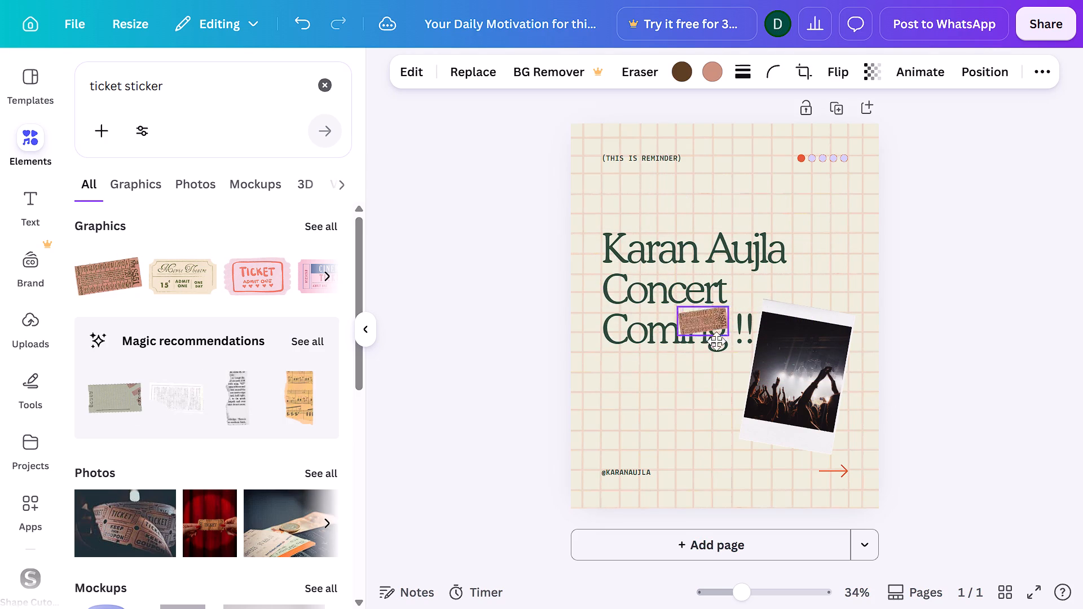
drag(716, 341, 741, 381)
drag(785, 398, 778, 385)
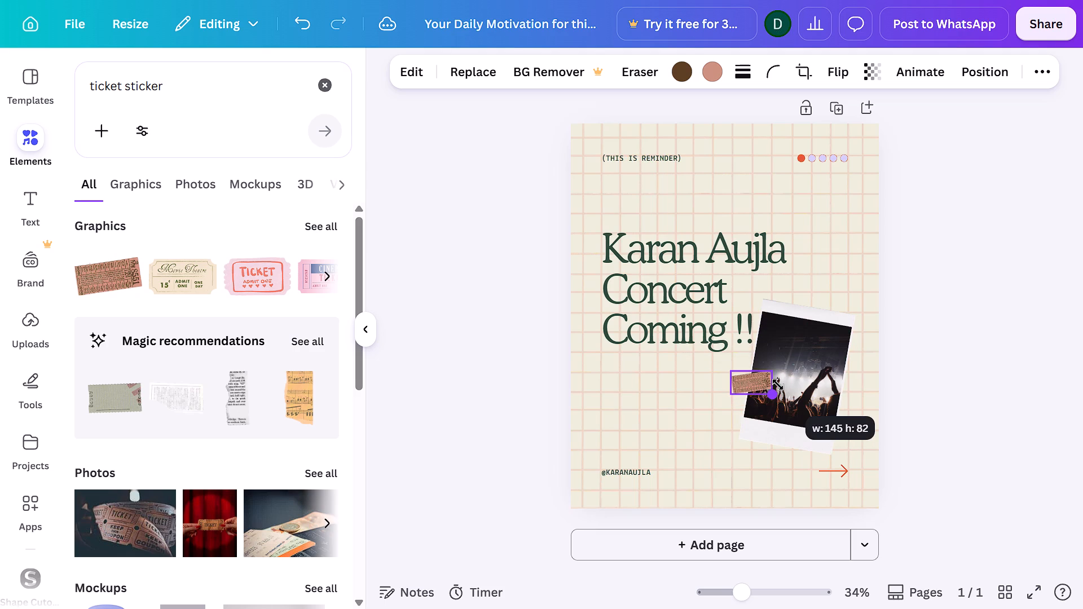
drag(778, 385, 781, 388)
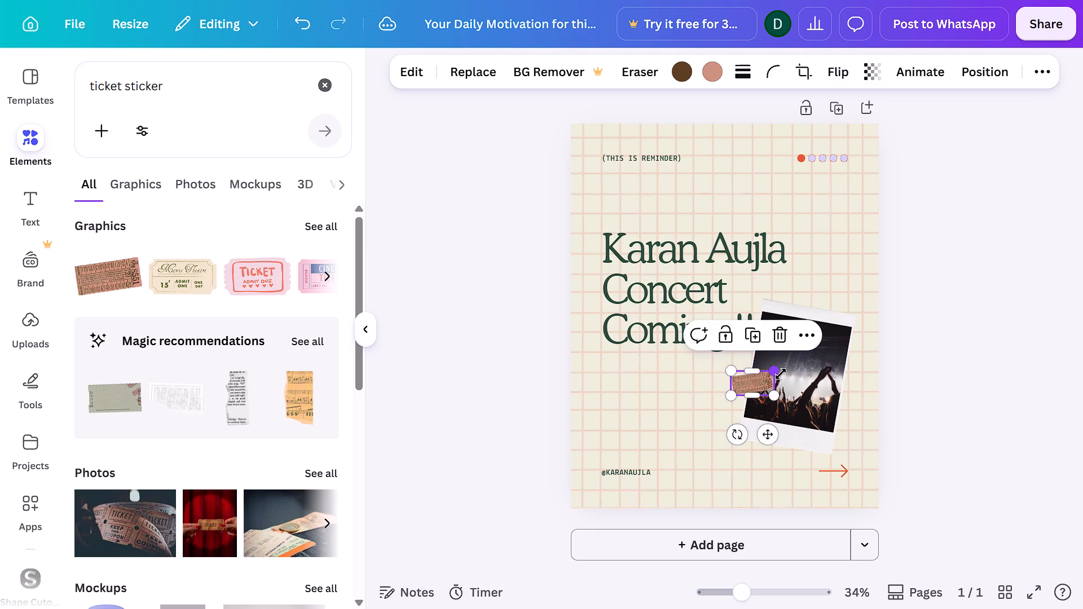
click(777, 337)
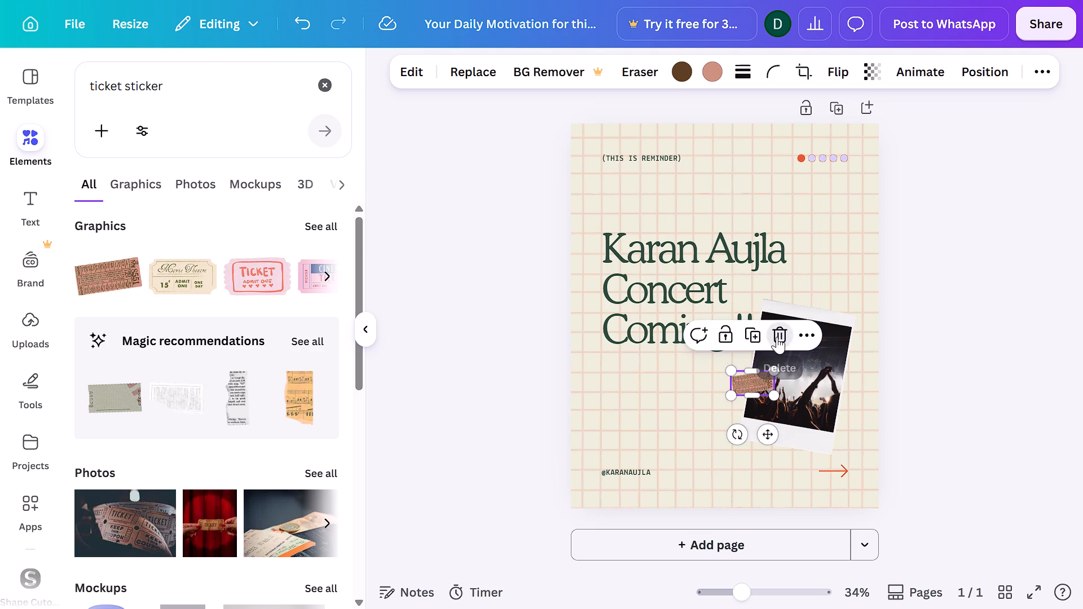
Add the pink "Ticket Admit One" graphic, shrink it, tilt it counterclockwise and place it overlapping the concert photo's left edge.
drag(257, 273, 728, 391)
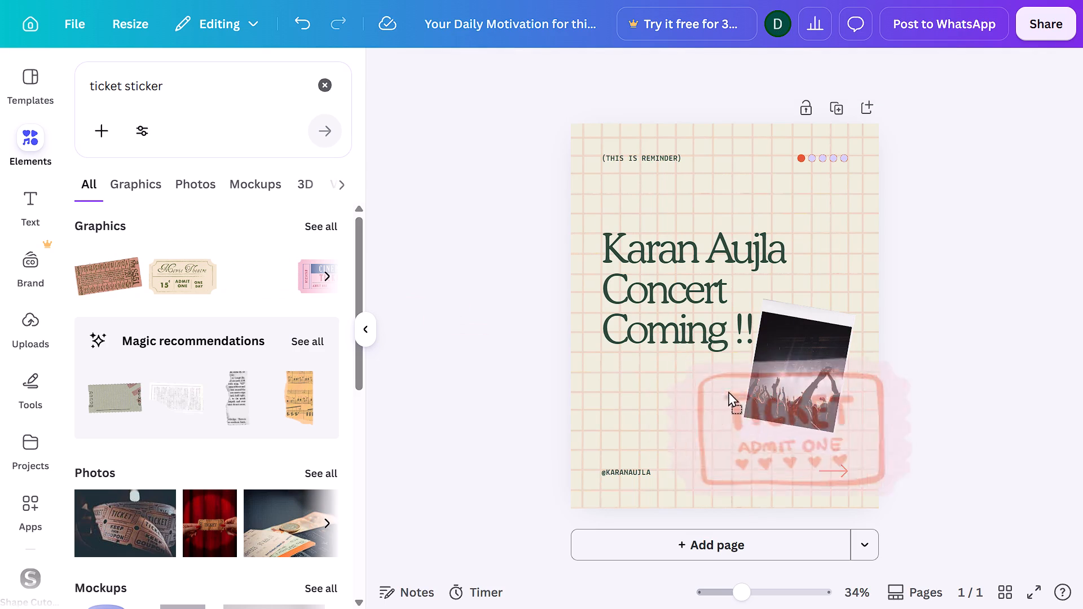
drag(728, 391, 651, 352)
drag(868, 457, 686, 342)
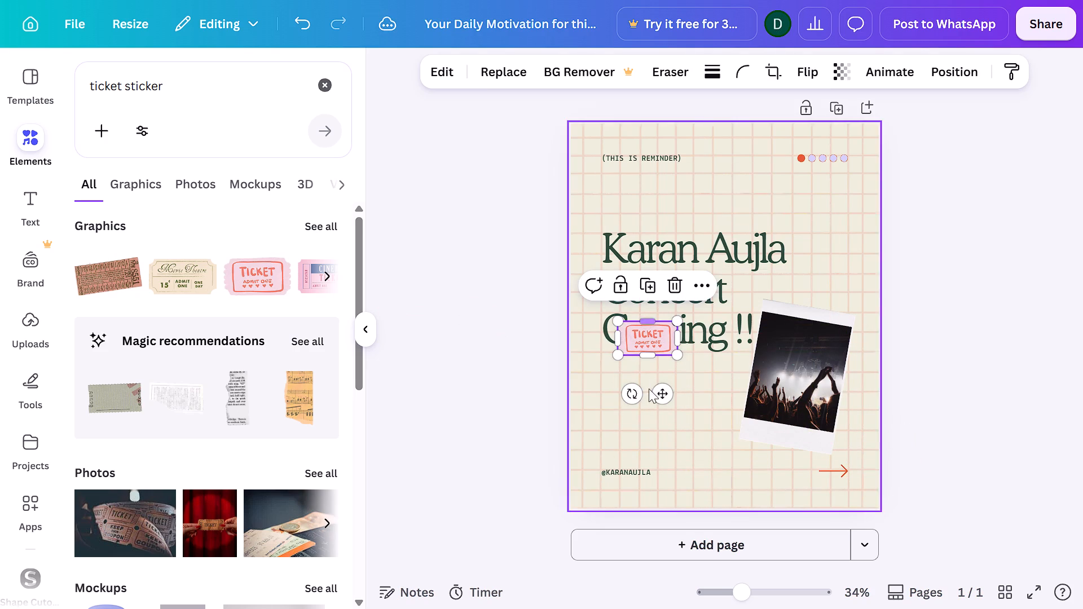
drag(633, 389, 635, 364)
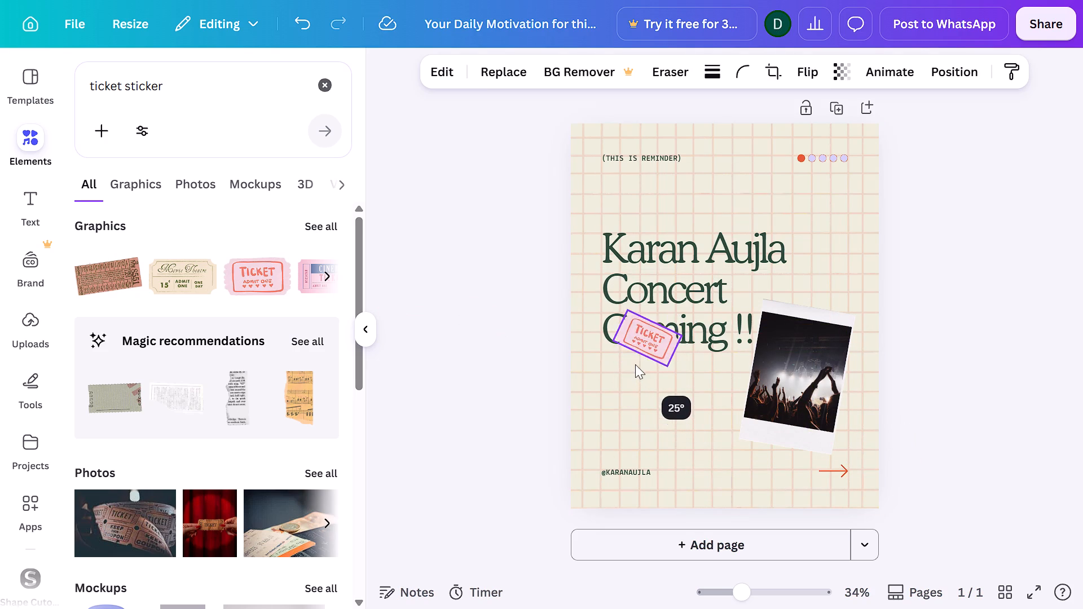
drag(635, 364, 655, 358)
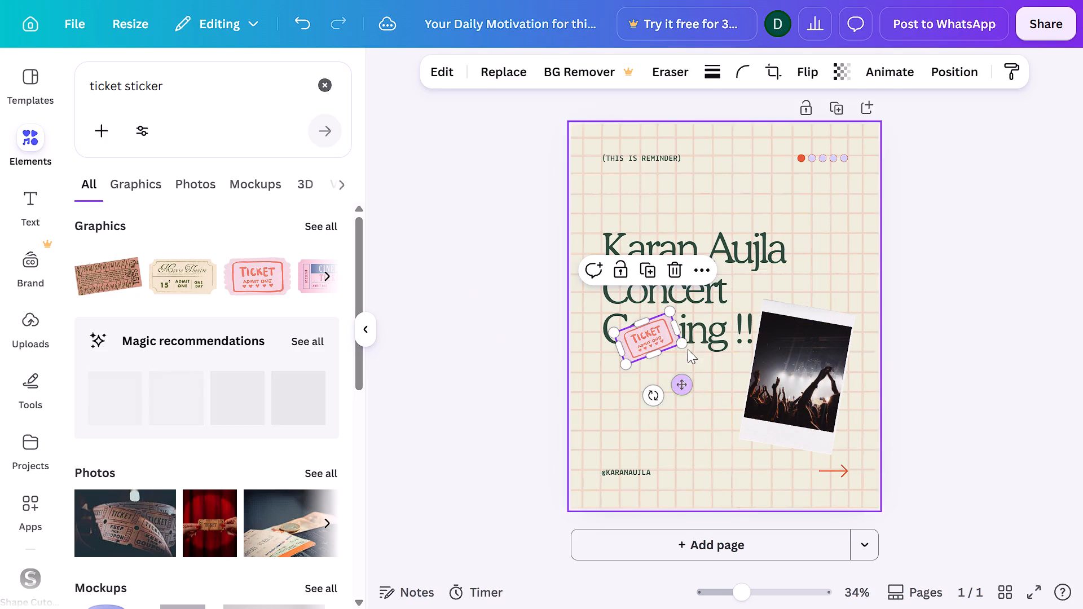
drag(686, 343, 668, 338)
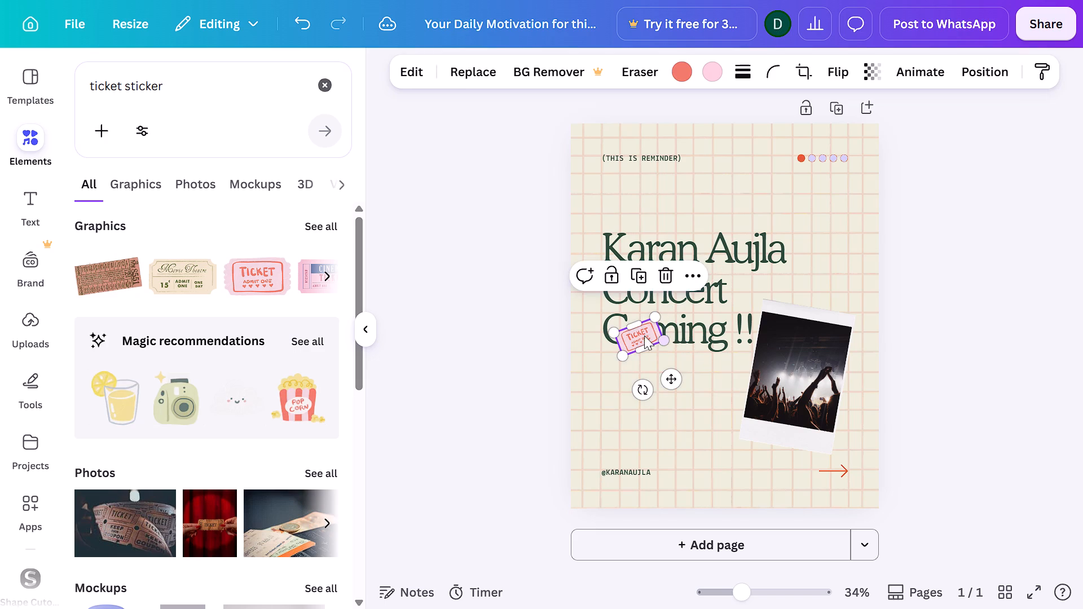
drag(644, 336, 734, 390)
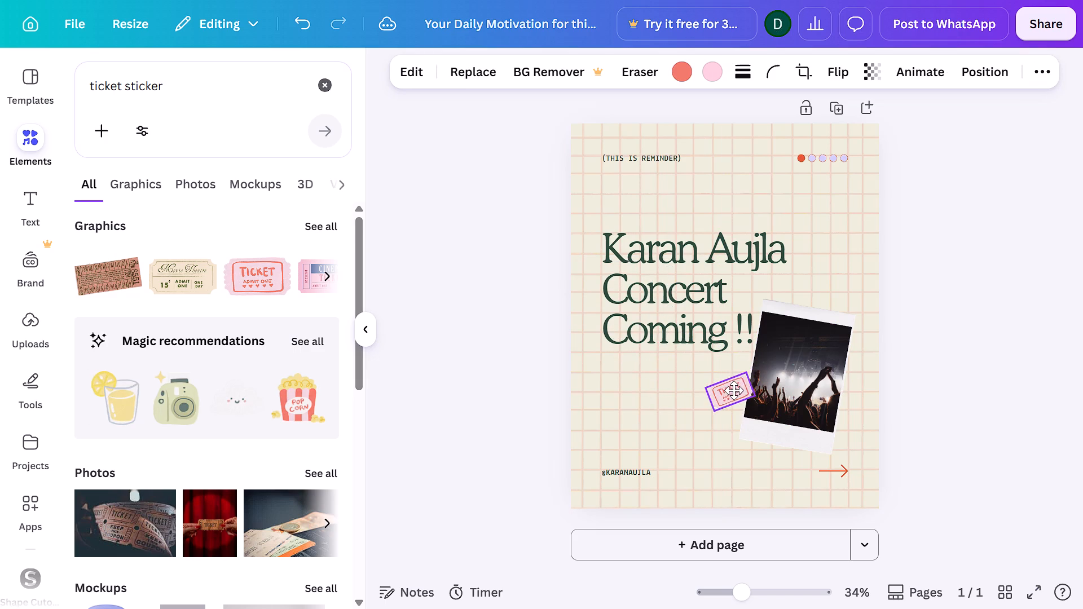
drag(734, 390, 749, 382)
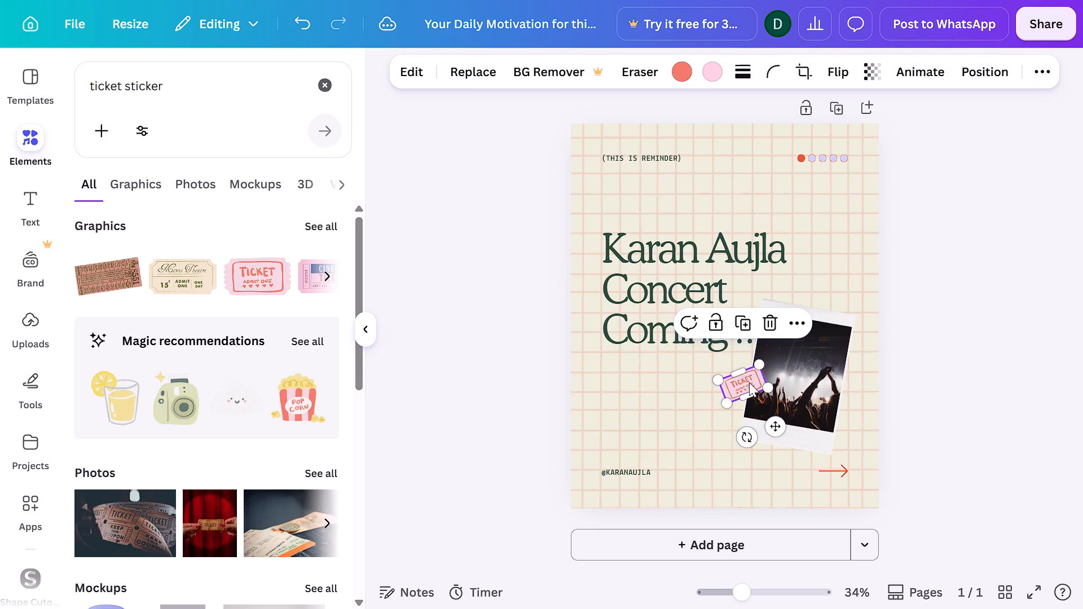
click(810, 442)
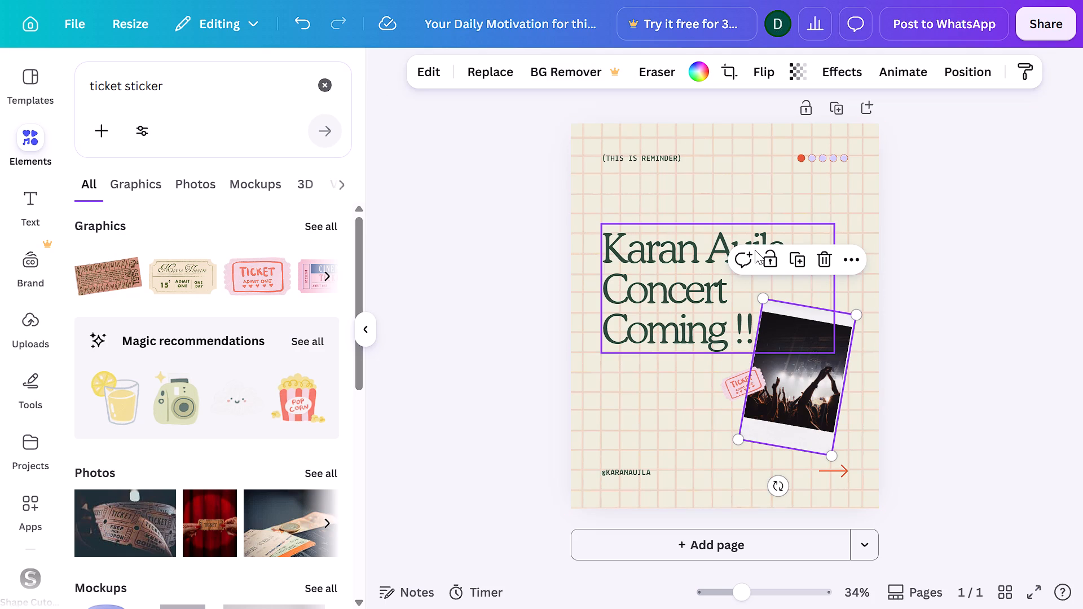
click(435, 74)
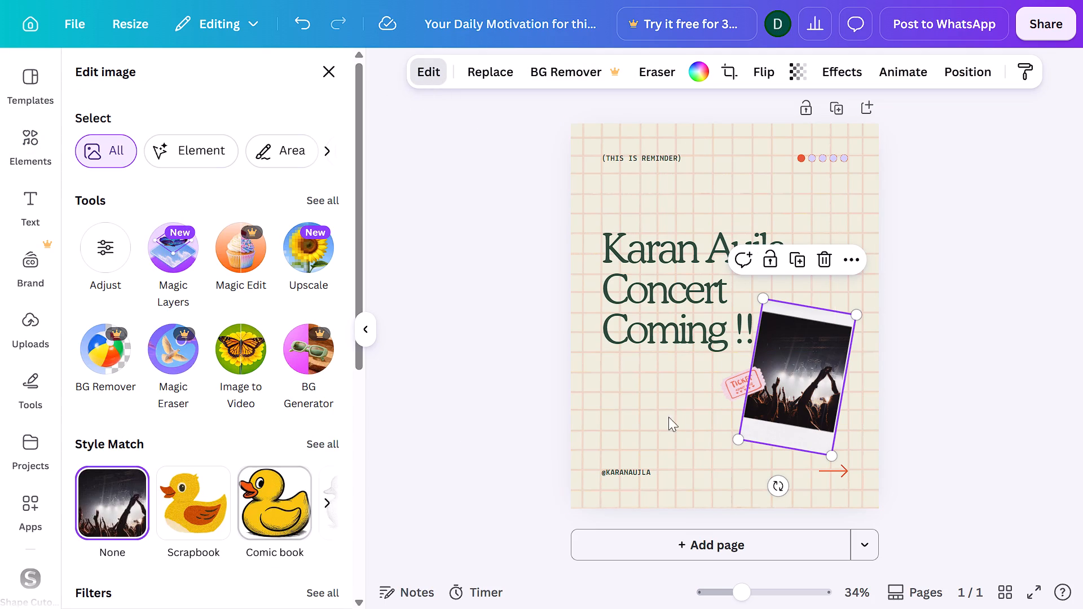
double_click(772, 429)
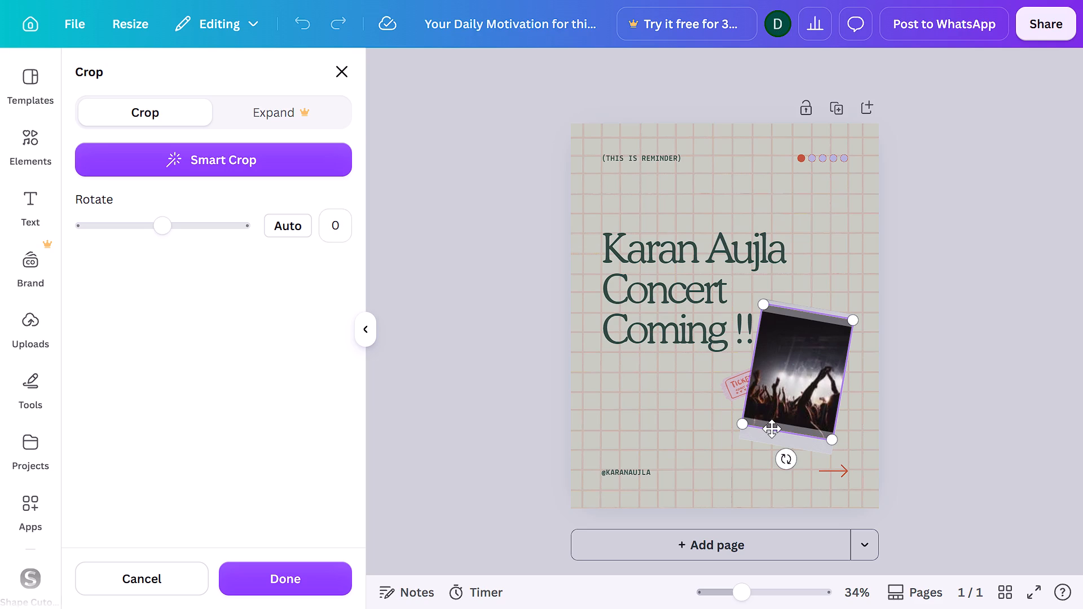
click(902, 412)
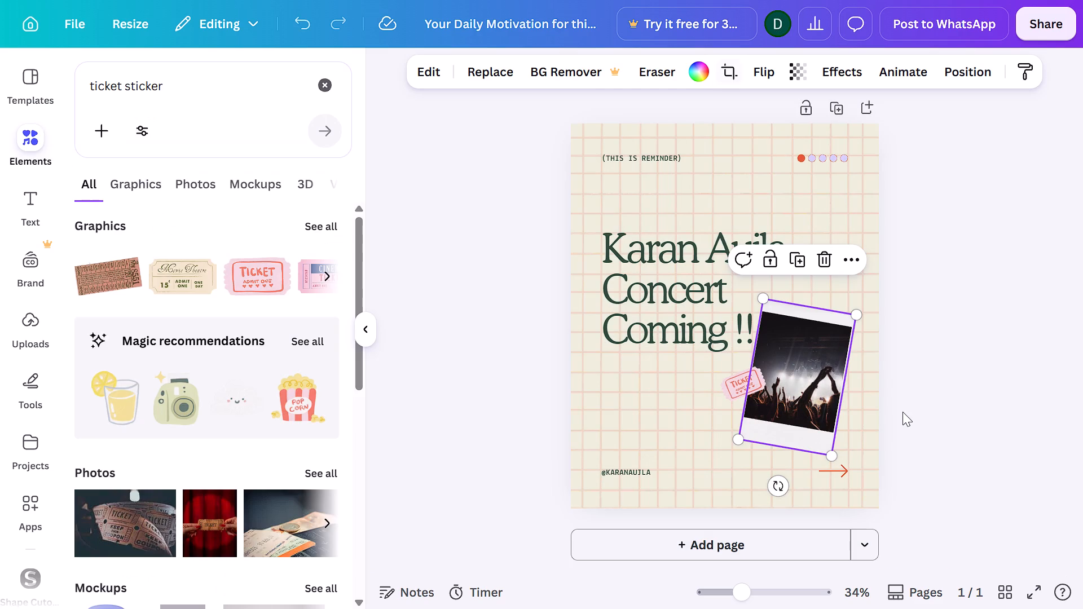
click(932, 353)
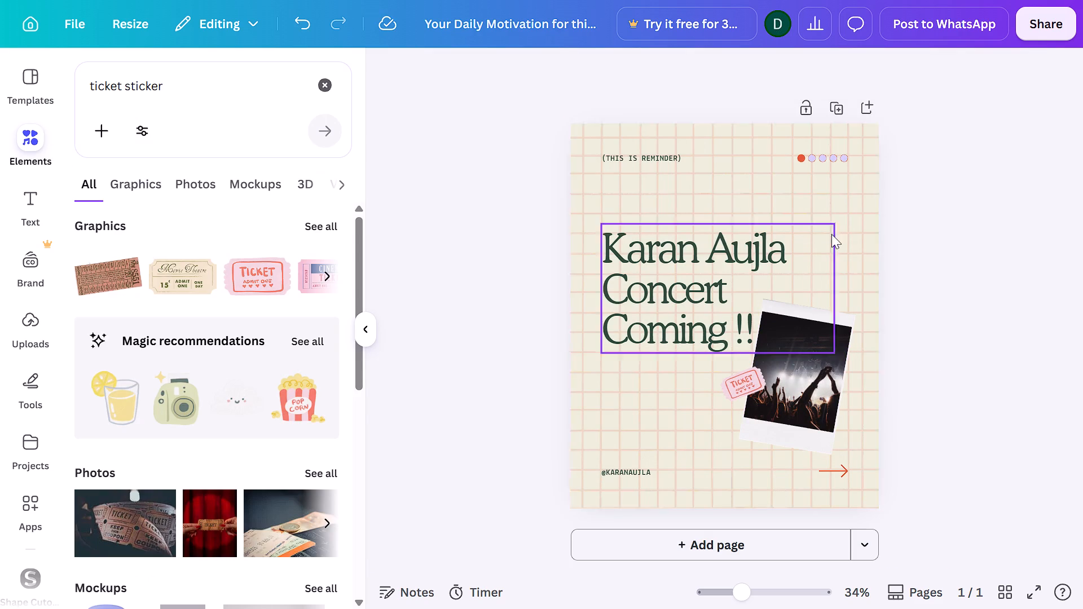
Add a second page to the post and look through the templates for a layout to use on it.
click(692, 552)
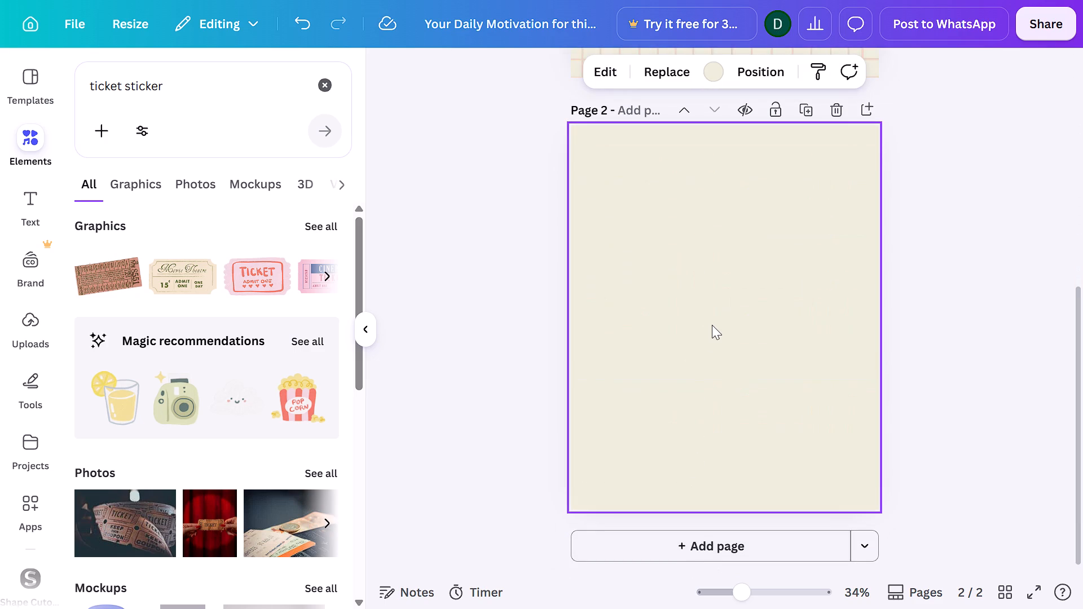
click(28, 81)
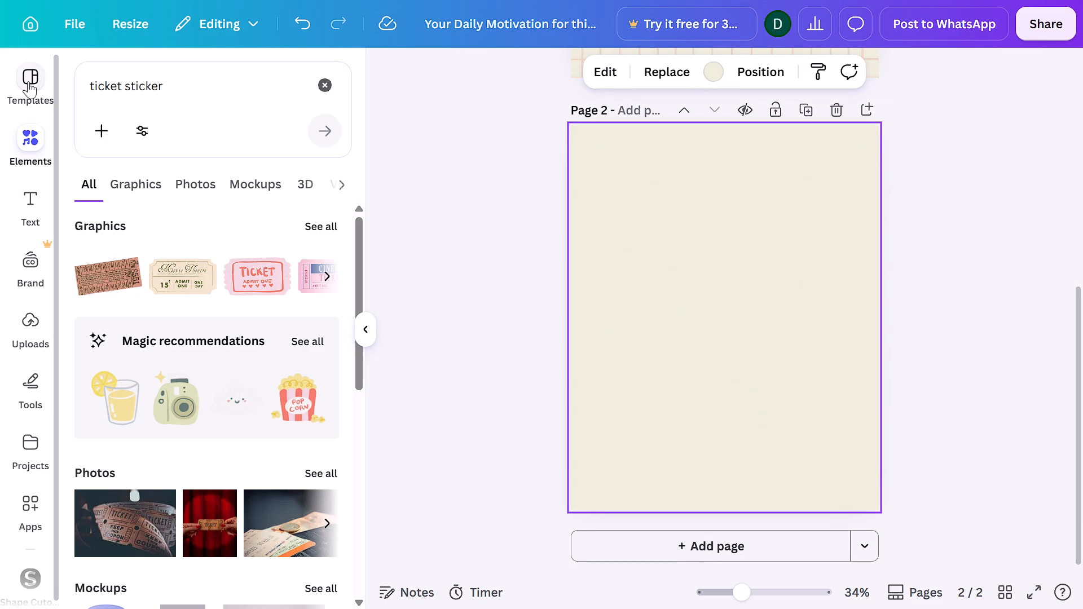
scroll(184, 356, down, 4)
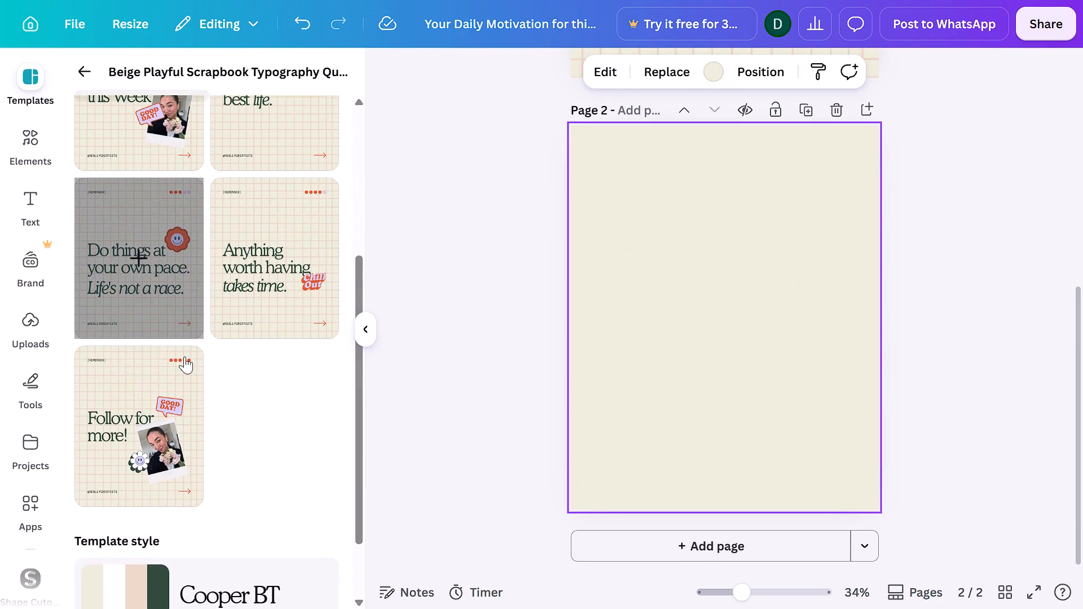
scroll(184, 356, down, 4)
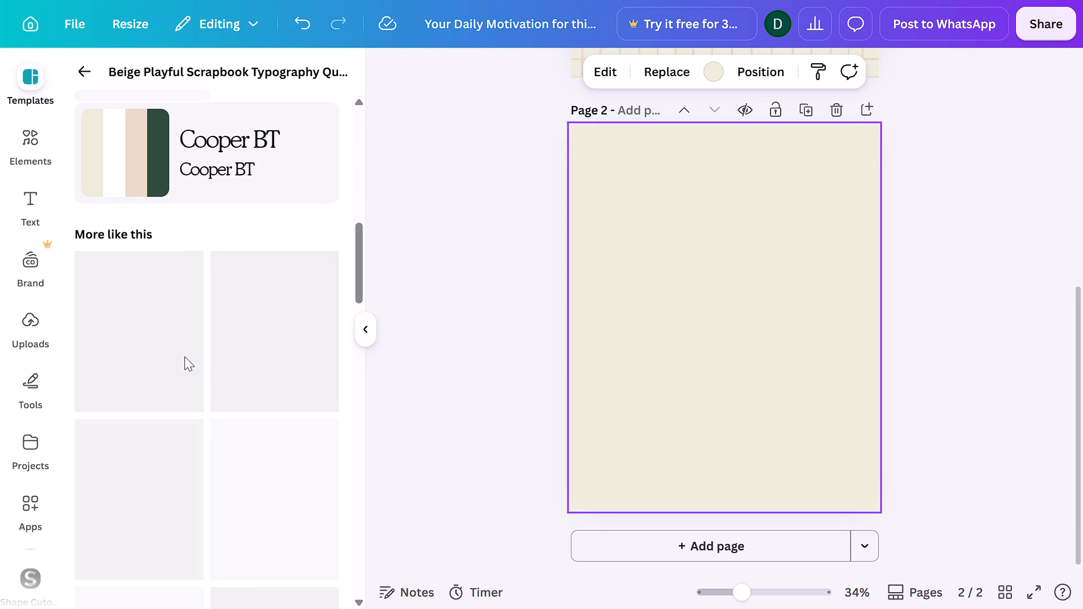
Find the red "december photo diary" notebook design among the similar templates and apply its cover layout to the blank page 2.
scroll(184, 356, up, 2)
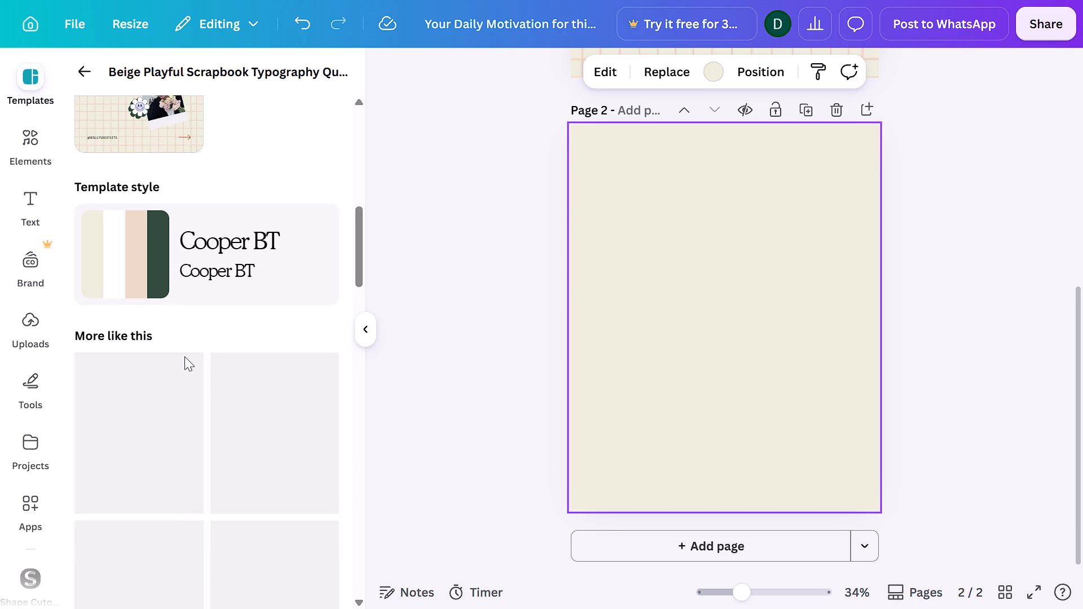
scroll(184, 356, up, 2)
scroll(184, 356, down, 4)
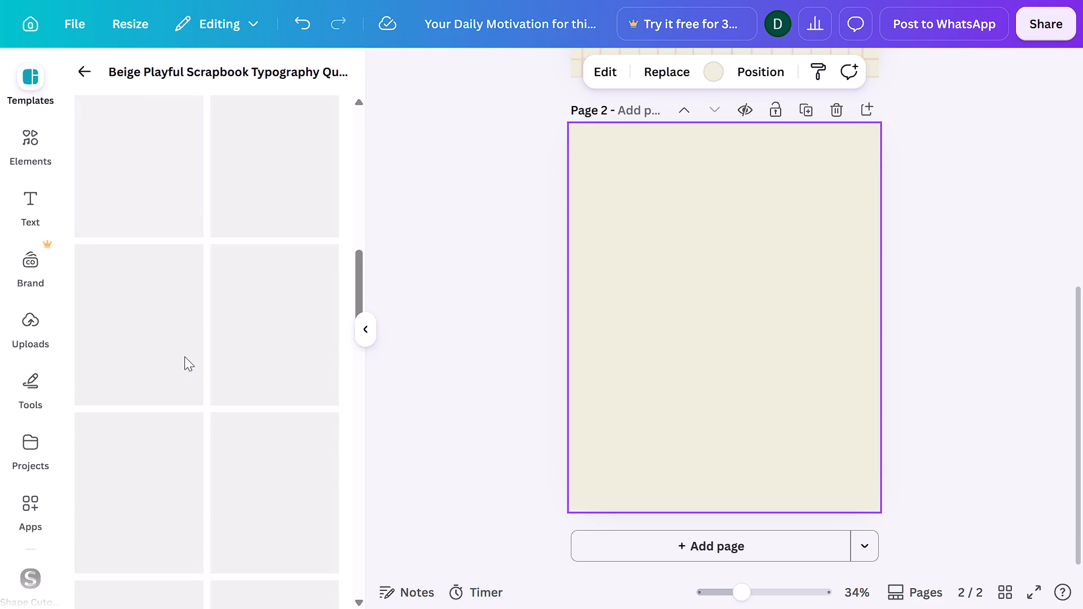
scroll(184, 356, down, 2)
scroll(184, 356, up, 10)
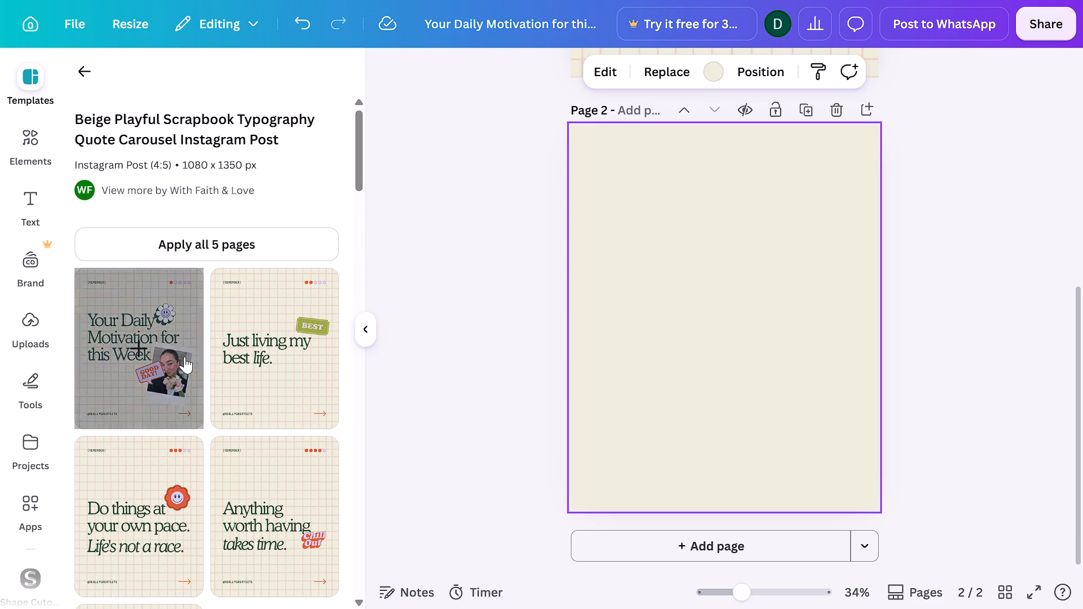
scroll(115, 385, down, 8)
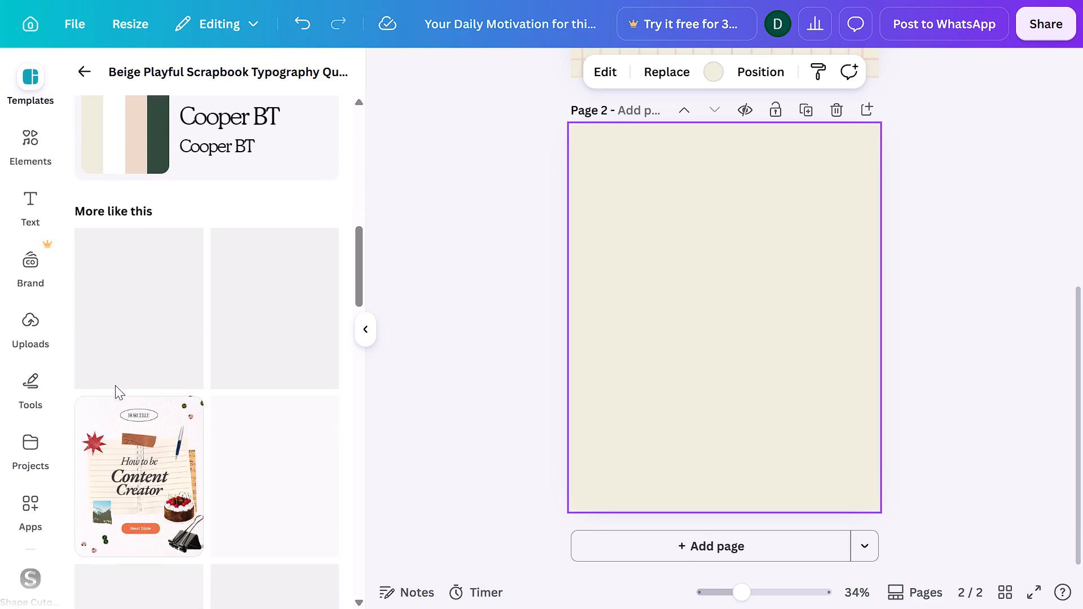
scroll(115, 385, down, 1)
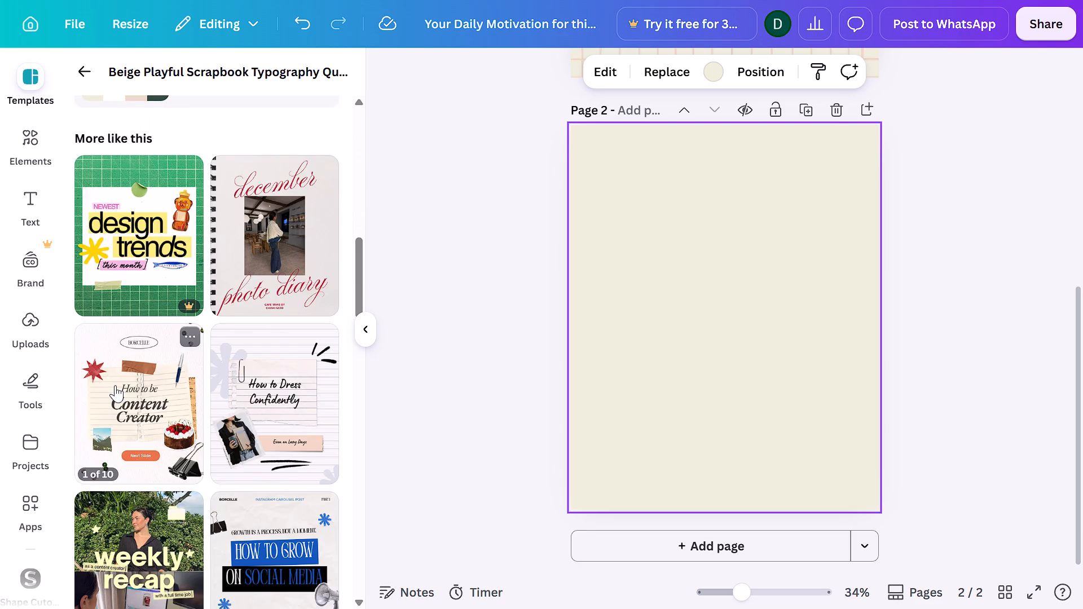
drag(271, 264, 344, 260)
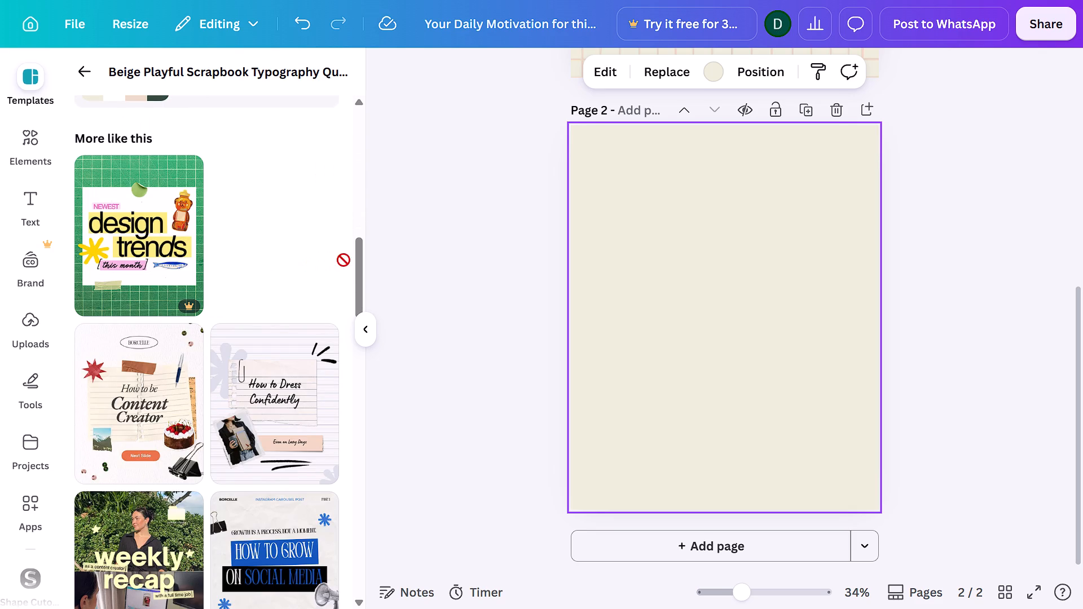
drag(344, 260, 313, 259)
drag(252, 255, 629, 274)
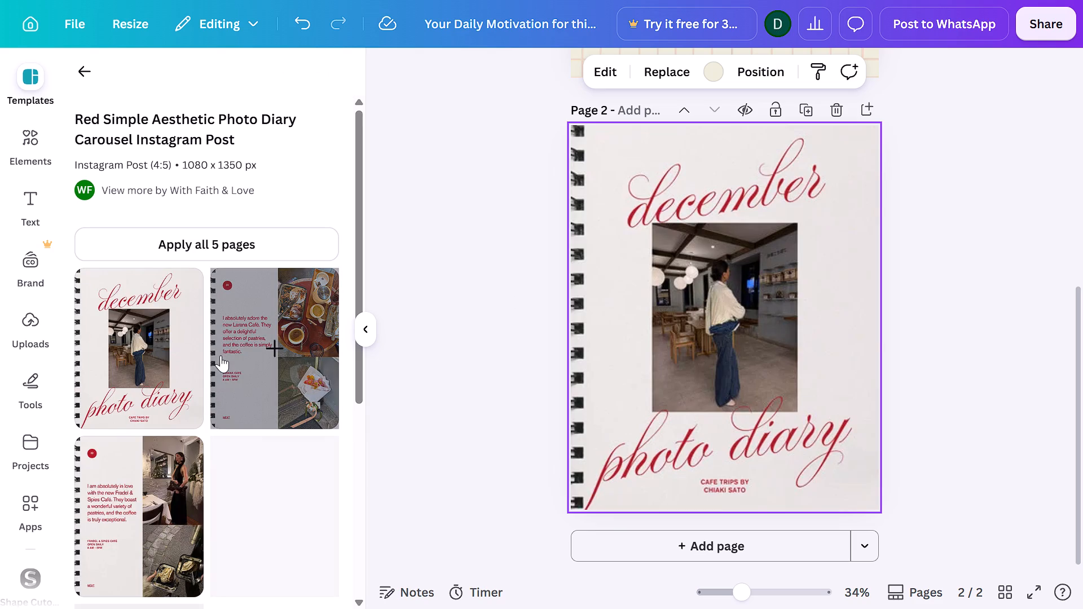
click(968, 348)
Replace the "photo diary" script text below the photo on page 2 with "Coming Soo".
scroll(968, 348, up, 3)
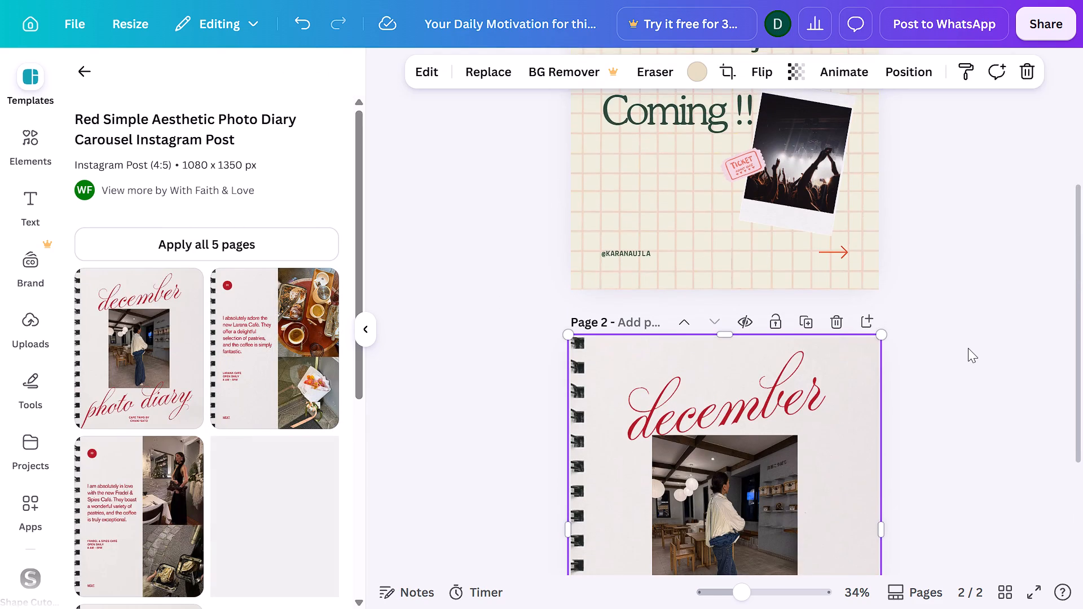
scroll(968, 348, down, 1)
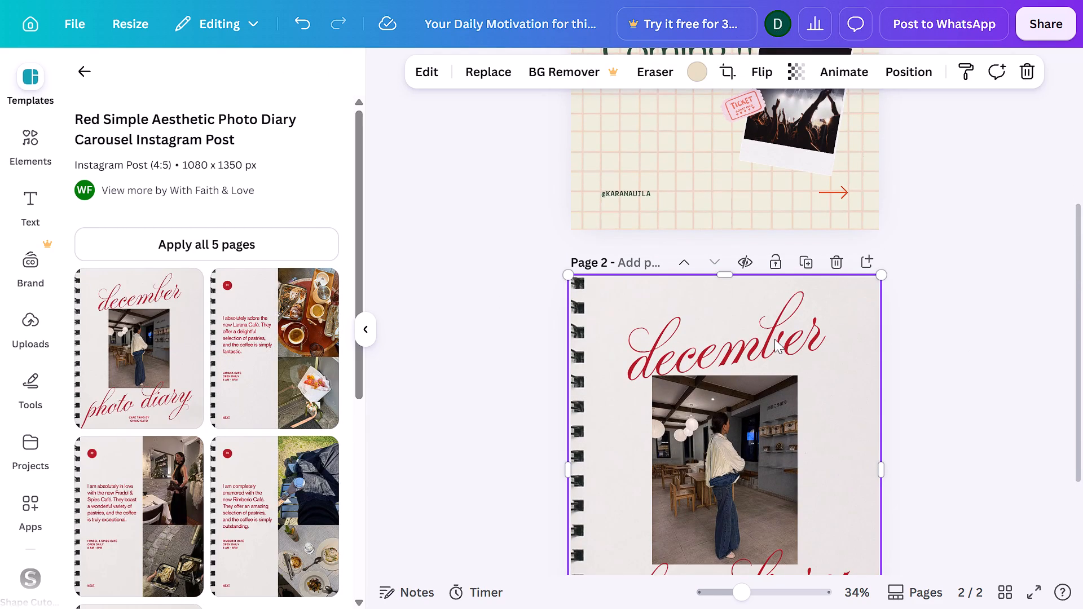
scroll(774, 339, down, 1)
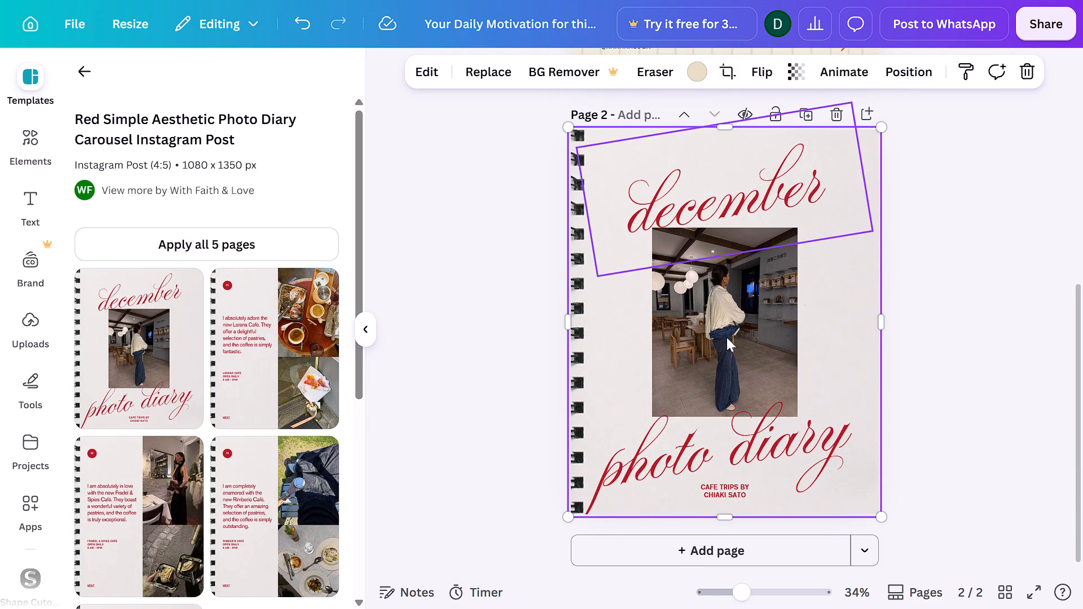
double_click(689, 462)
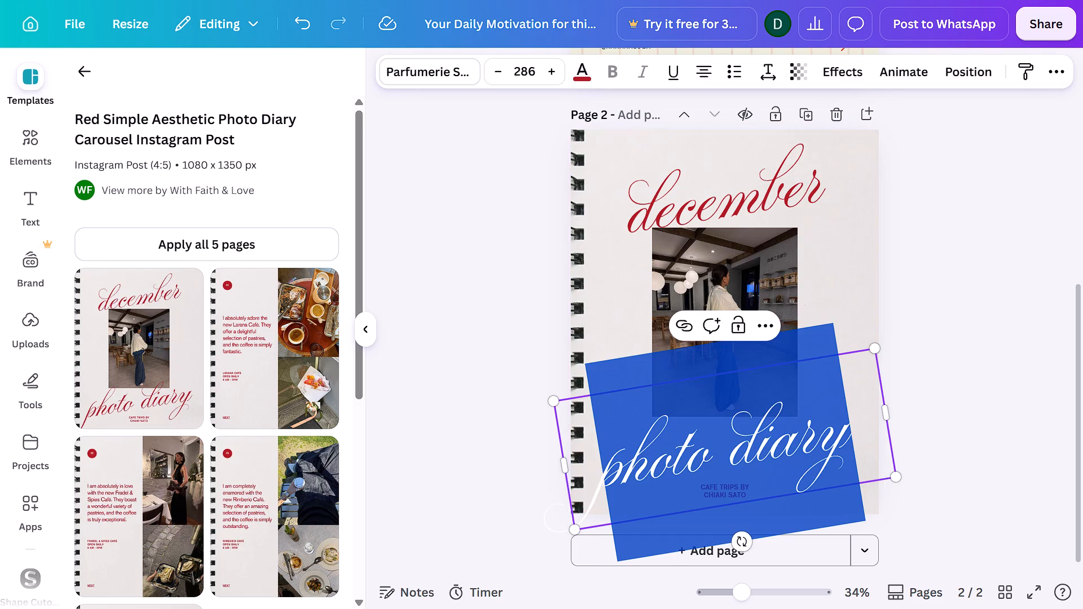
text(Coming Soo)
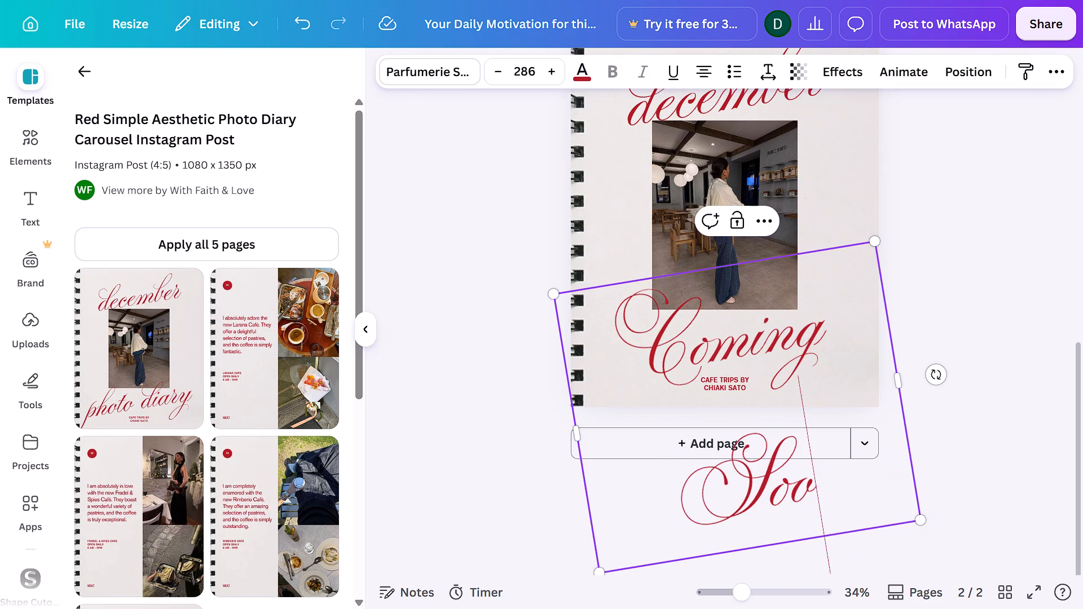
Complete the lower script heading on page 2 by adding "on" after "Coming Soo".
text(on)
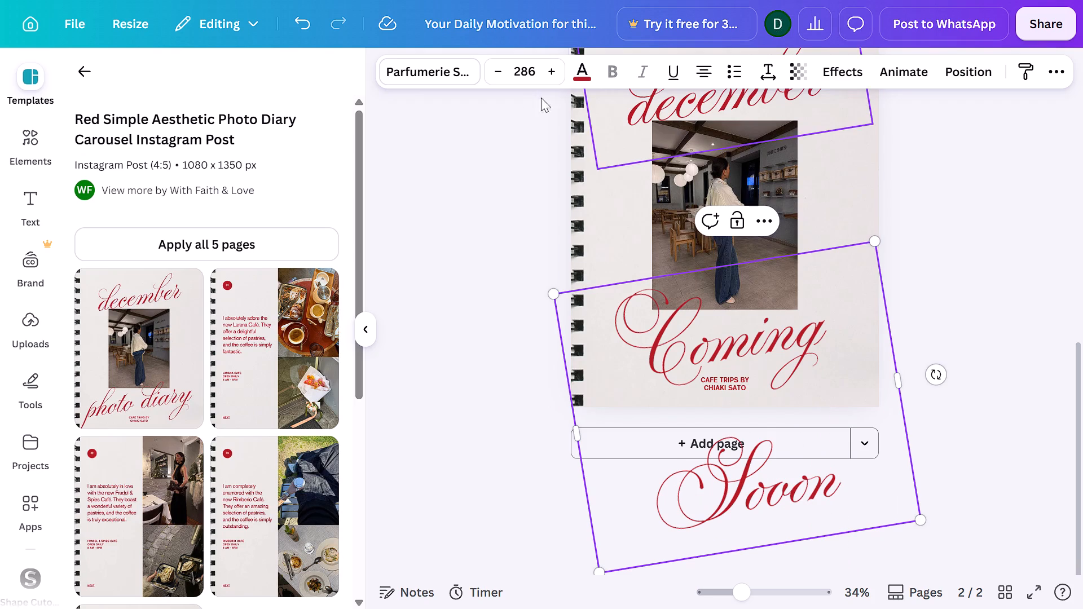
Reduce the font size of the "Coming Soon" script heading on page 2 to 189.
triple_click(491, 73)
triple_click(491, 73)
triple_click(491, 73)
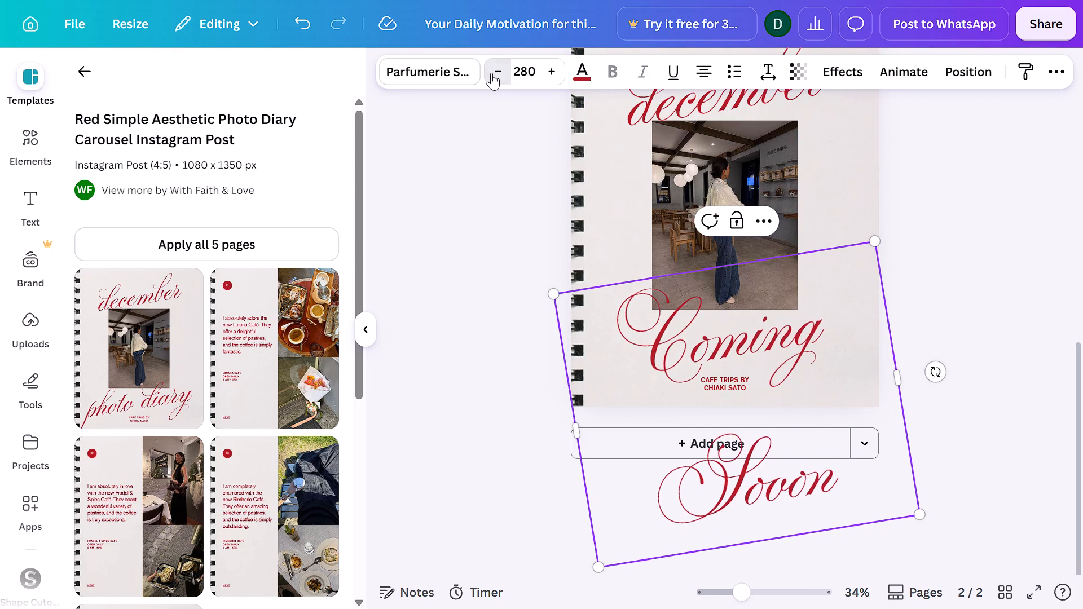
triple_click(491, 73)
triple_click(491, 73)
triple_click(491, 73)
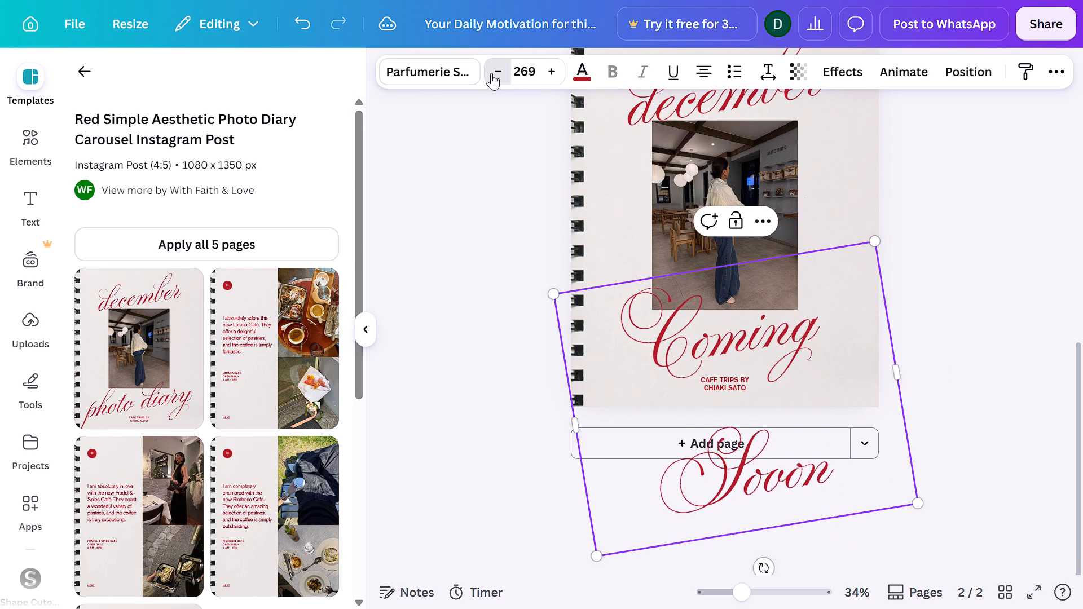
triple_click(491, 73)
triple_click(491, 73)
triple_click(491, 73)
triple_click(491, 73)
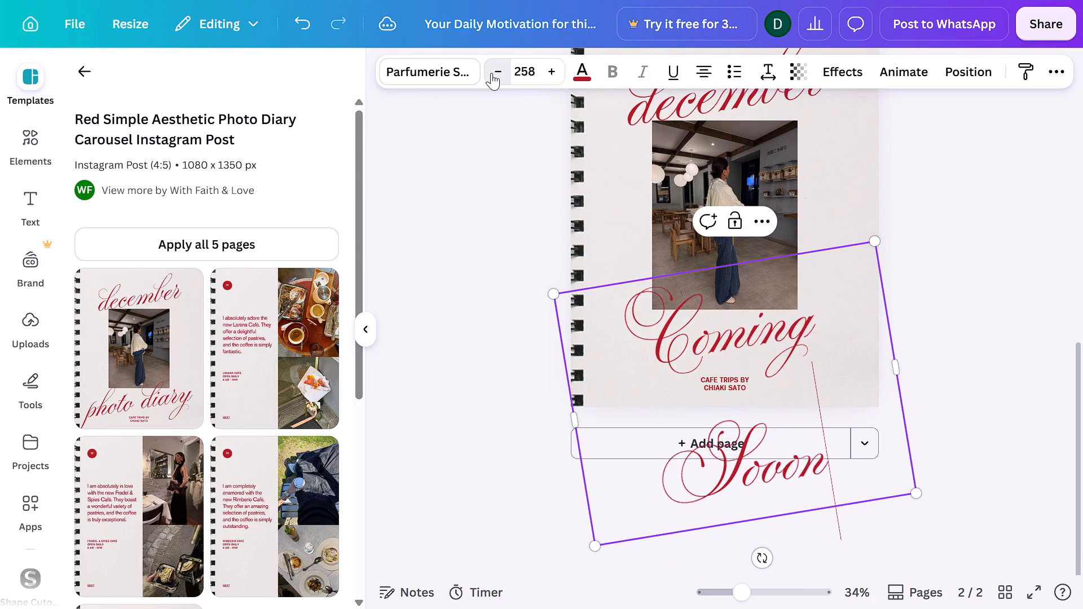
triple_click(491, 73)
triple_click(491, 73)
triple_click(491, 73)
triple_click(491, 73)
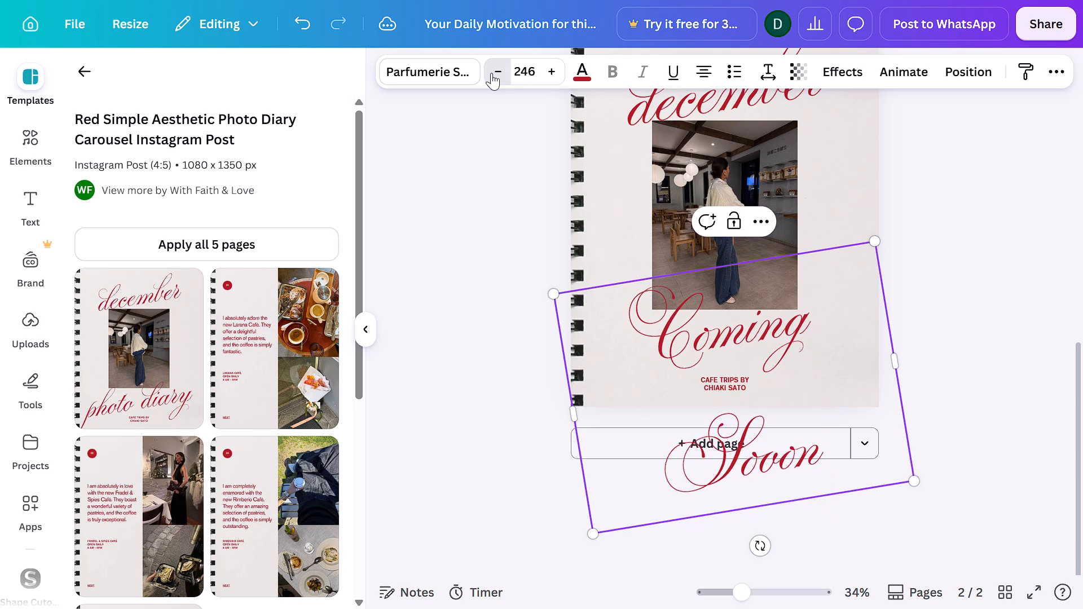
triple_click(491, 73)
triple_click(491, 73)
triple_click(491, 73)
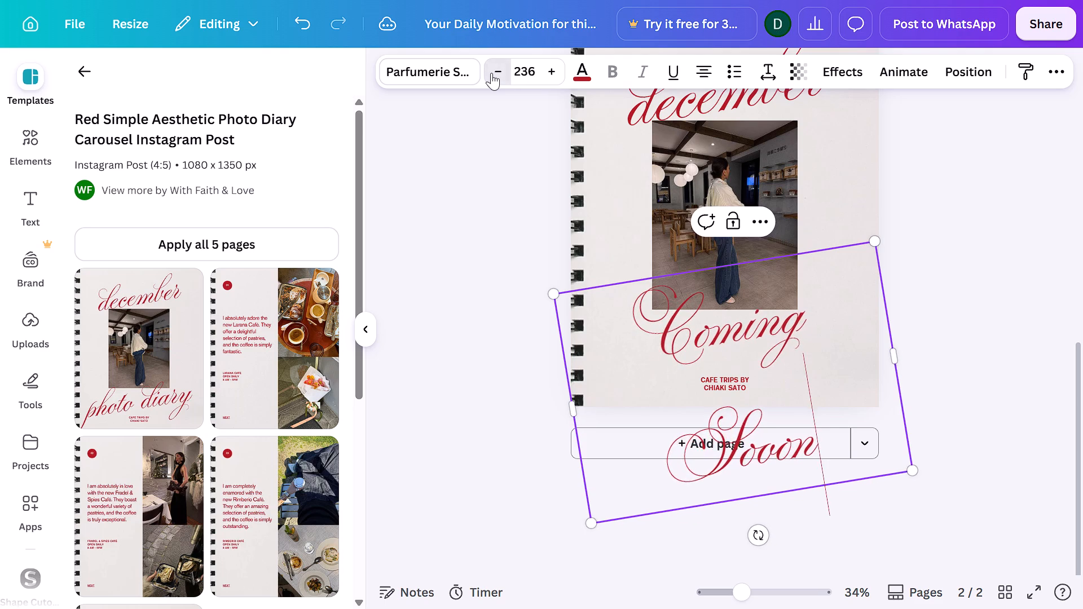
triple_click(491, 73)
double_click(491, 73)
triple_click(491, 73)
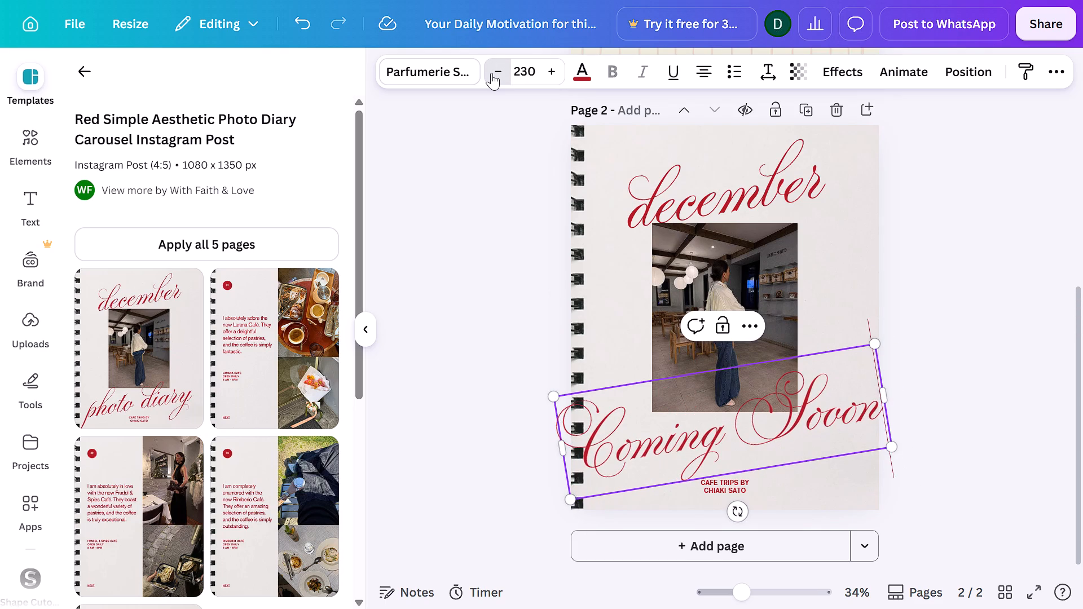
triple_click(491, 73)
triple_click(491, 73)
triple_click(491, 73)
triple_click(491, 73)
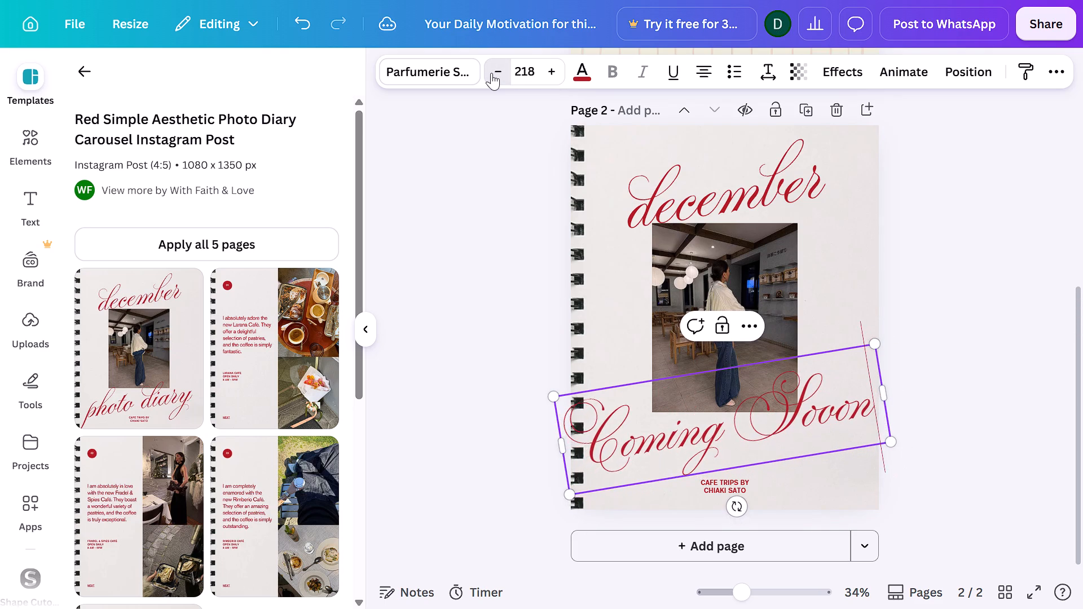
triple_click(491, 73)
triple_click(491, 73)
triple_click(491, 73)
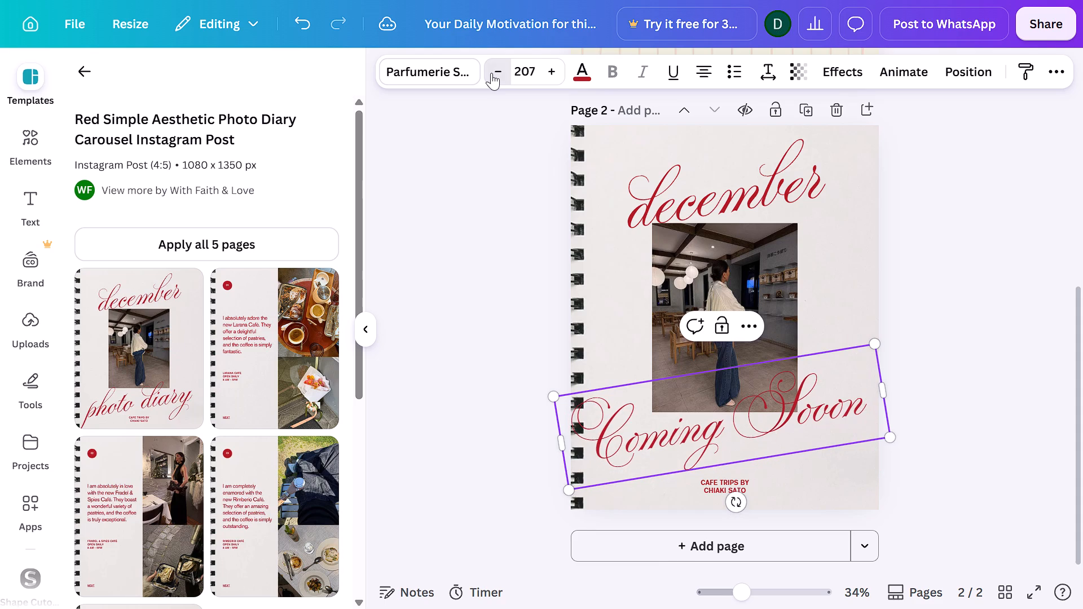
triple_click(491, 73)
triple_click(491, 73)
triple_click(491, 73)
triple_click(491, 73)
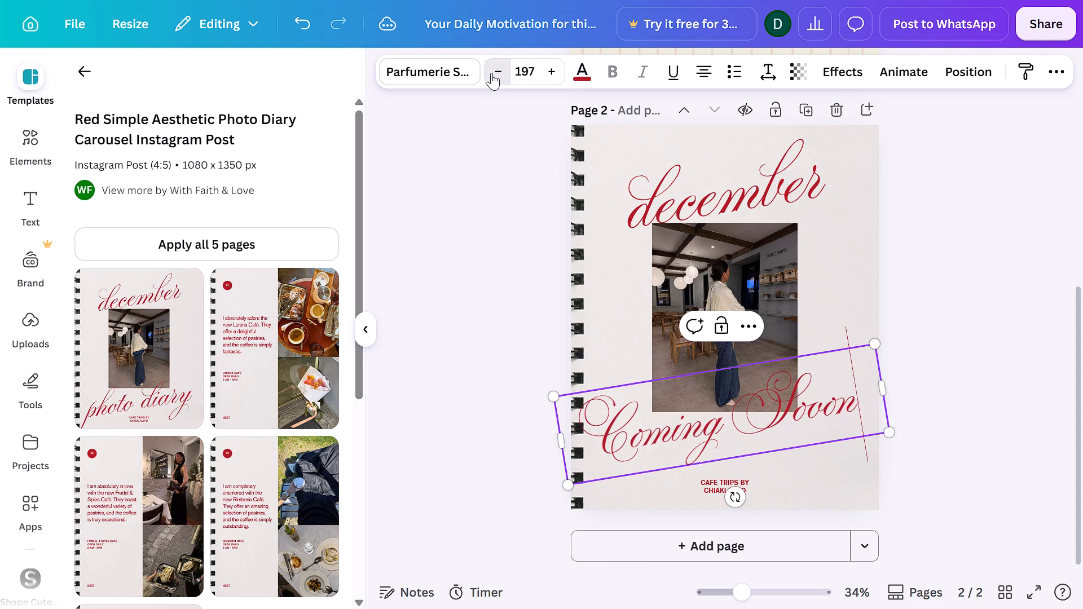
triple_click(491, 73)
click(491, 73)
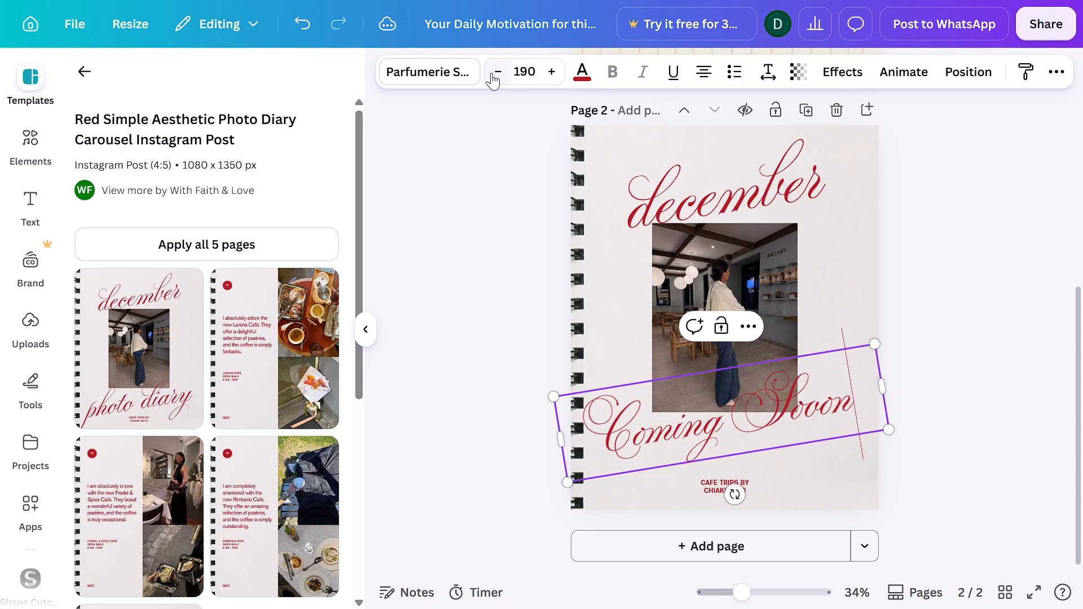
click(491, 73)
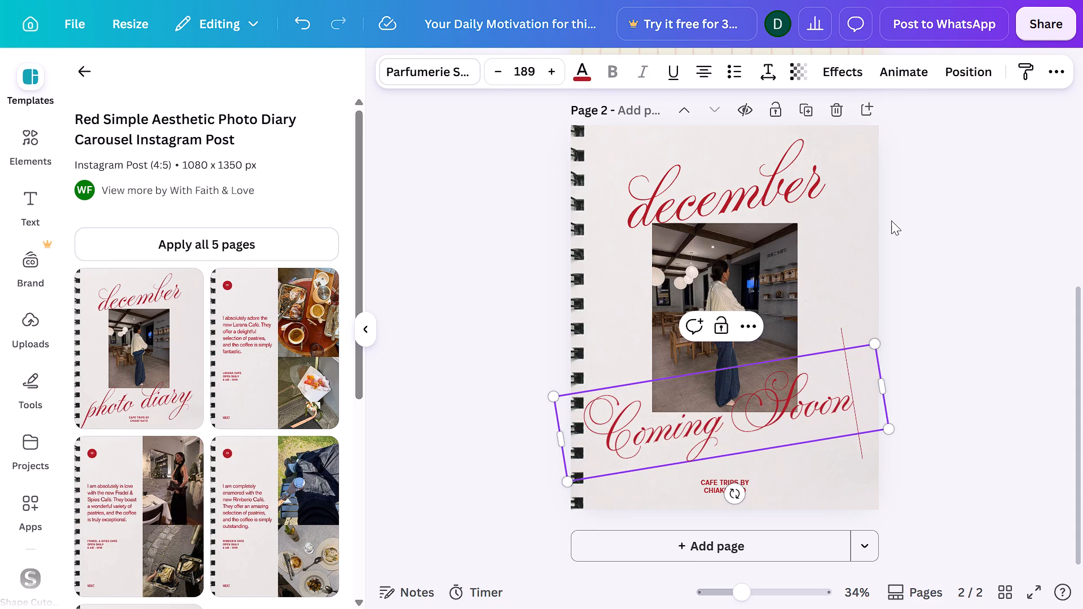
click(891, 220)
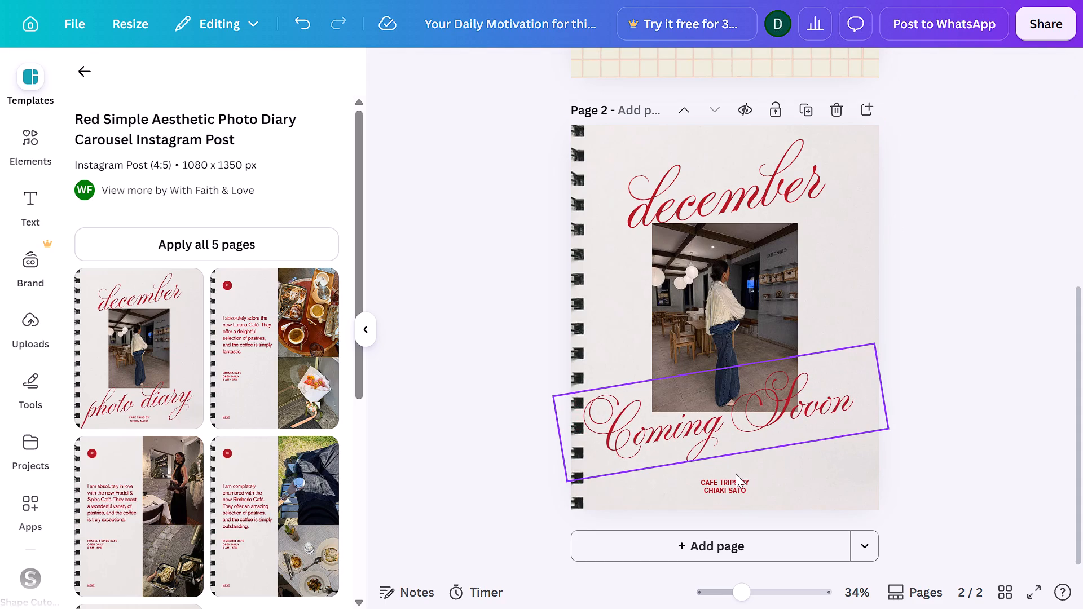
Replace the small red caption below "Coming Soon" on page 2 with "Ontatio, Canada".
click(734, 479)
double_click(734, 479)
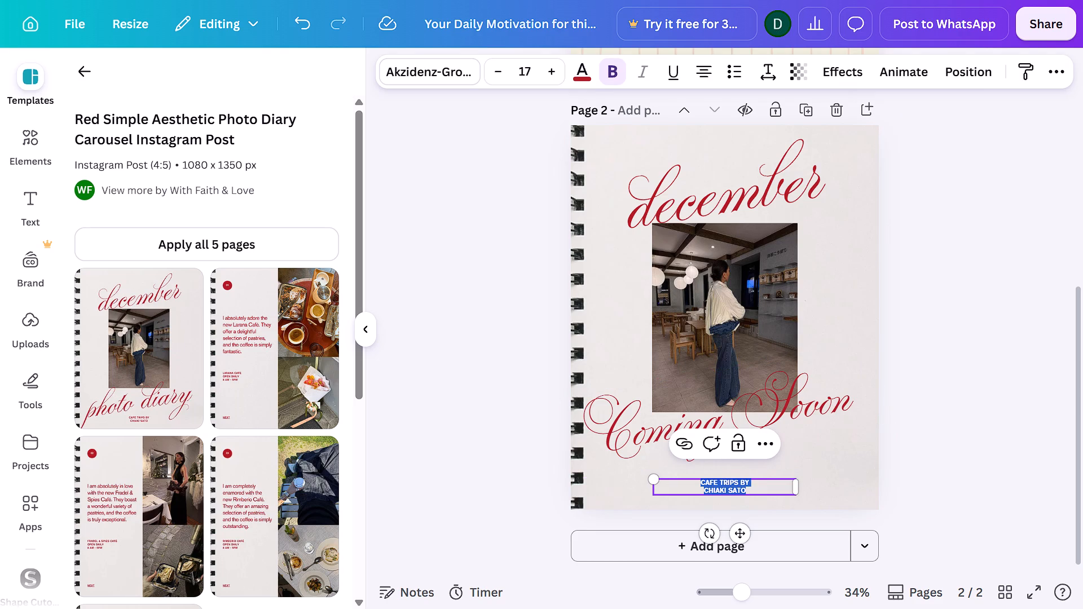
text(Onta)
text(tio)
text(,)
key(space)
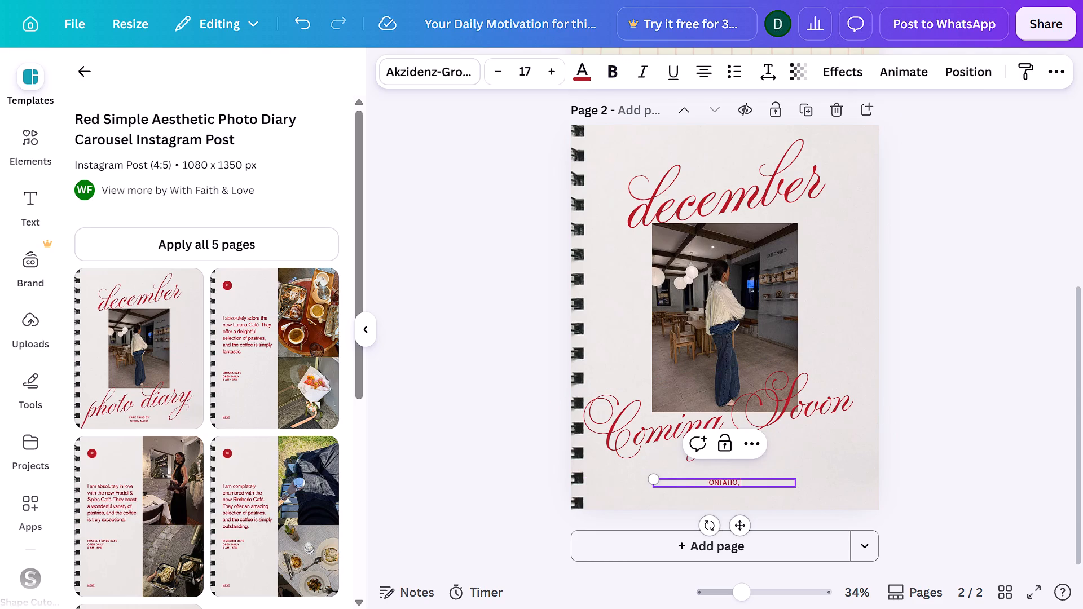
text(Canan)
key(BackSpace)
text(da)
key(space)
key(BackSpace)
double_click(932, 501)
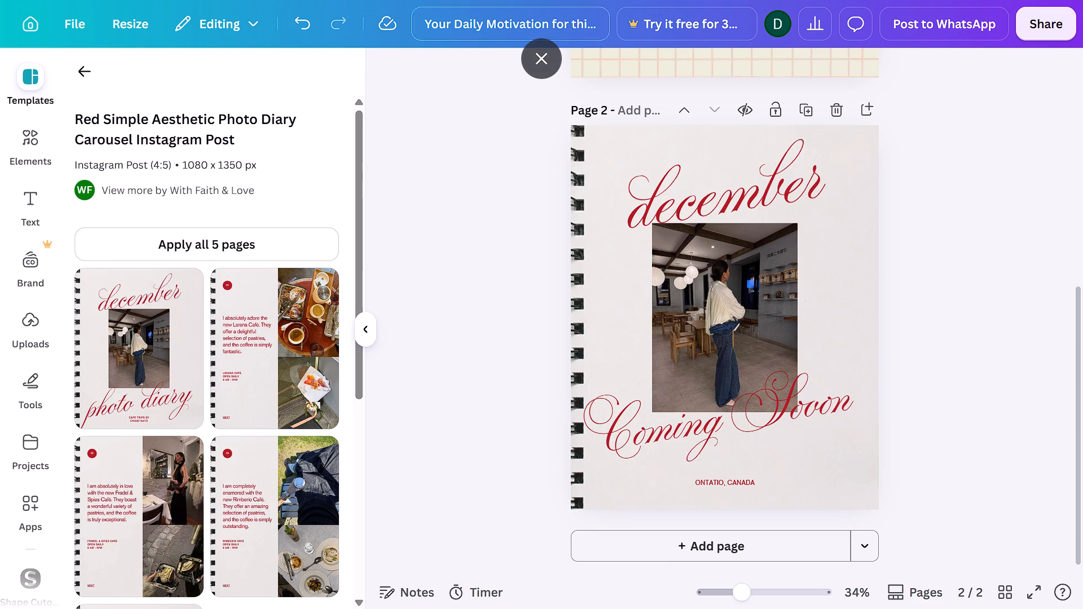
In a new browser tab, search Google for "karan aujla" and look through the image results.
click(554, 63)
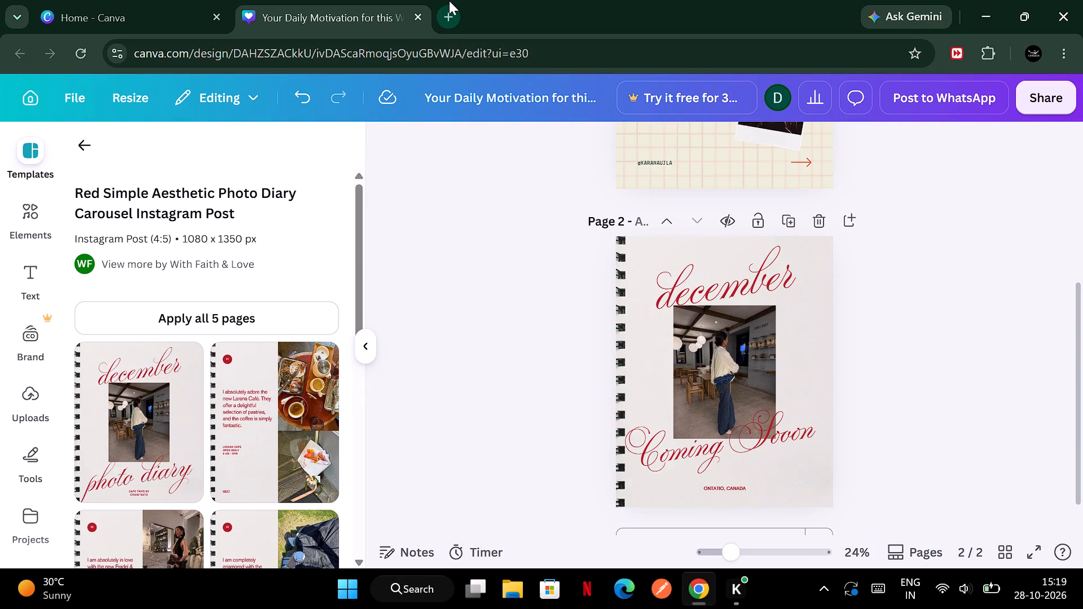
click(449, 1)
text(kqrqn)
key(space)
key(BackSpace)
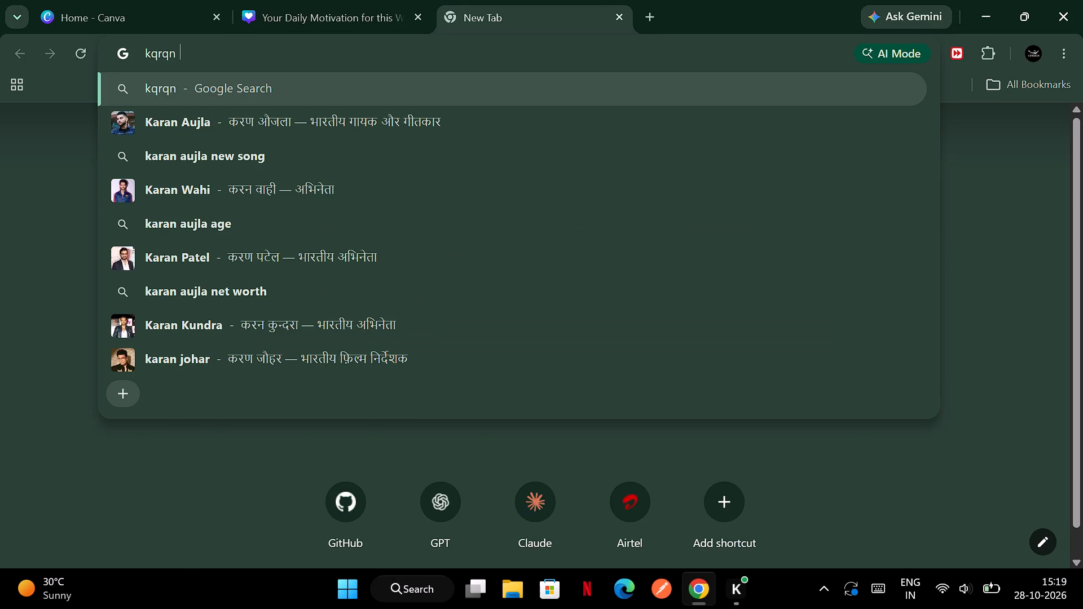
key(BackSpace)
key(BackSpace)
key(BackSpace)
key(BackSpace)
text(arn)
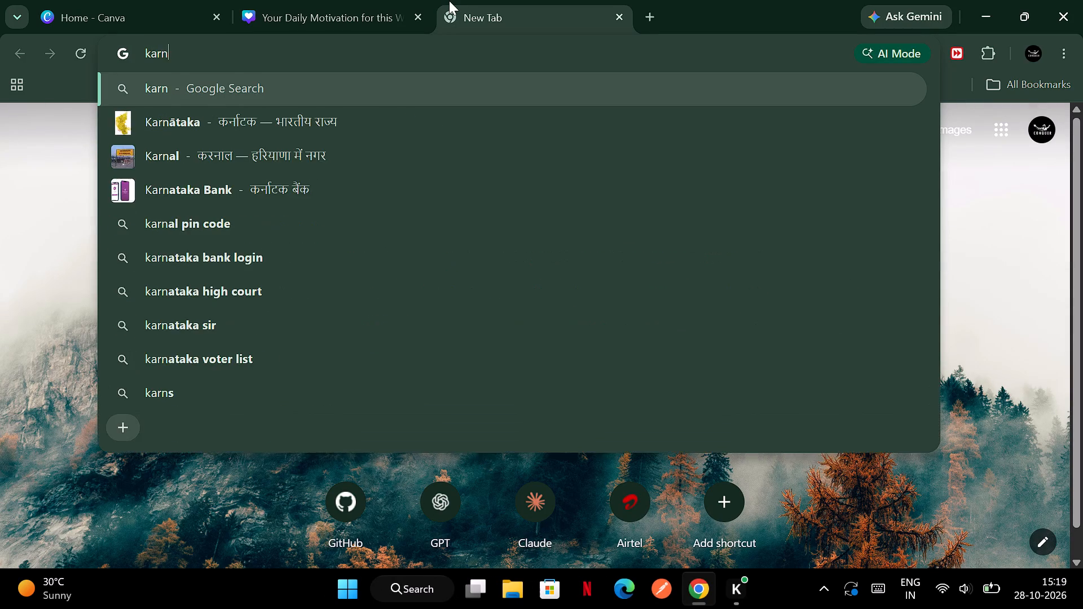
key(BackSpace)
text(an aujla)
key(Return)
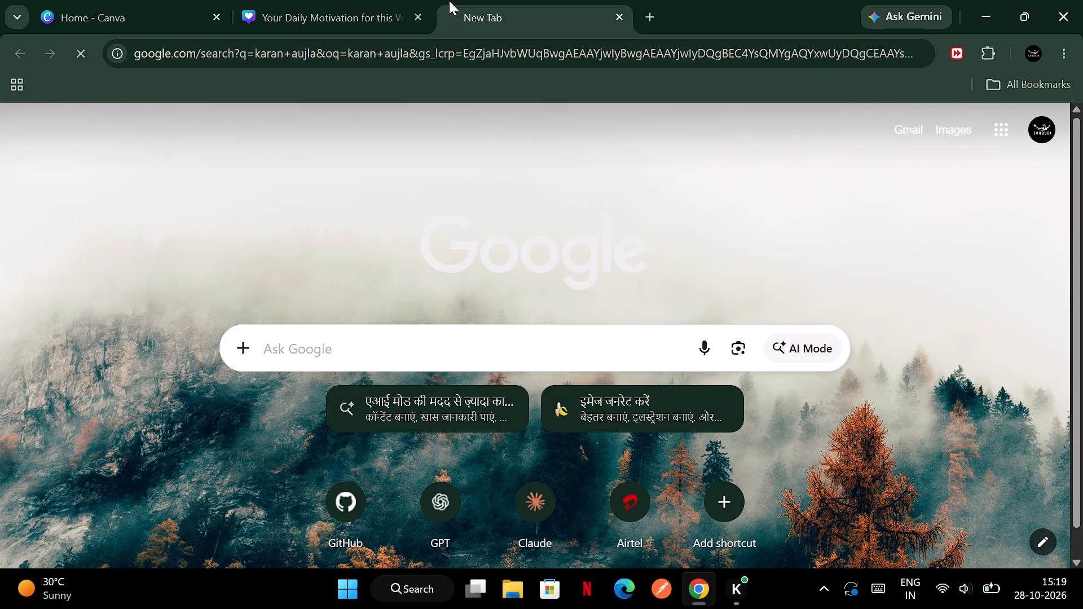
click(238, 153)
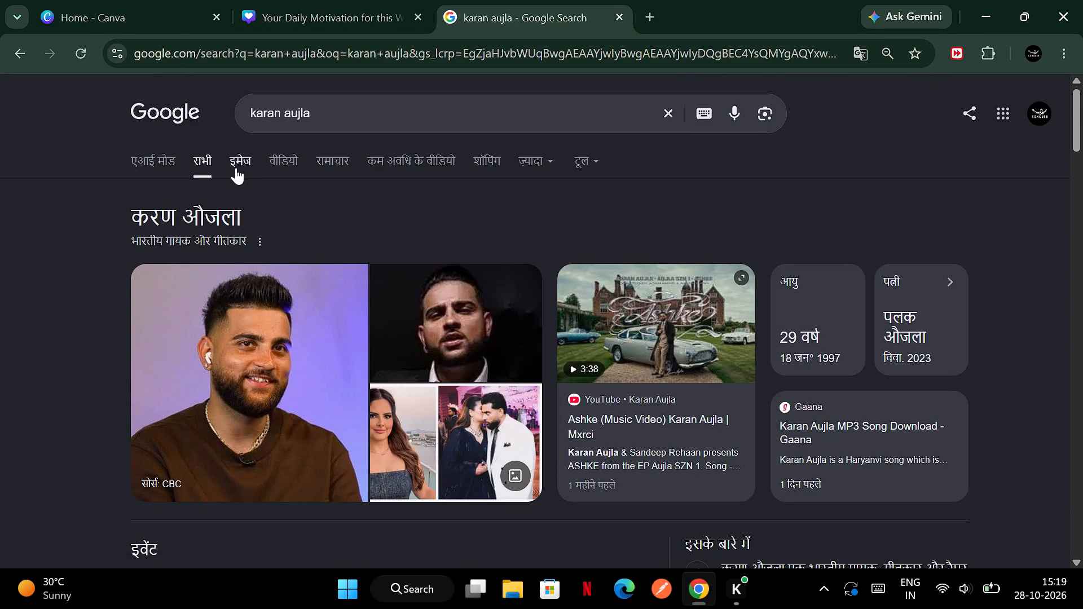
click(237, 166)
scroll(329, 319, down, 1)
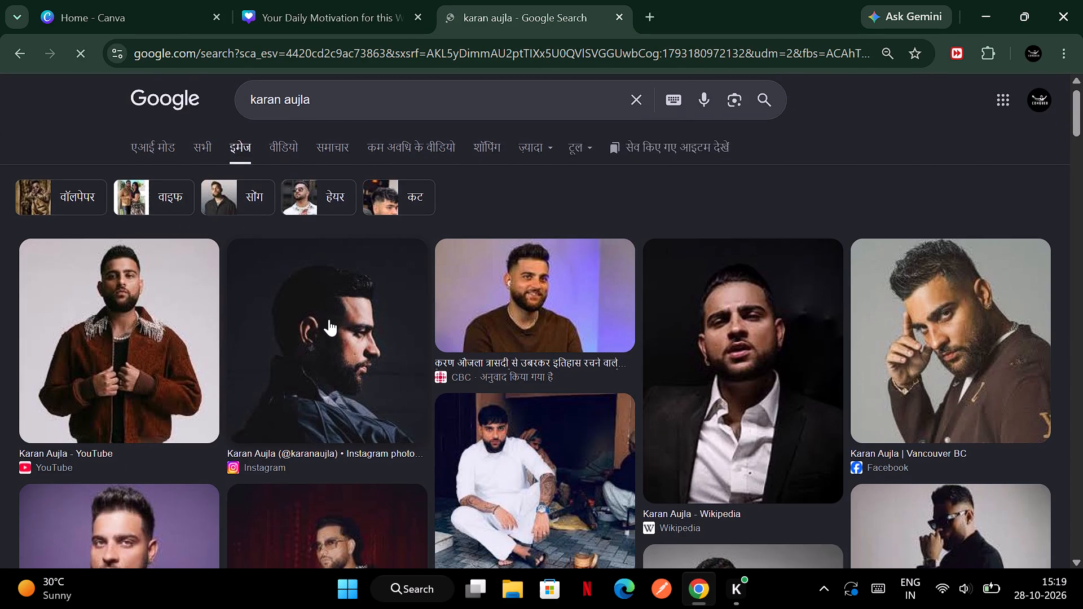
scroll(329, 319, down, 1)
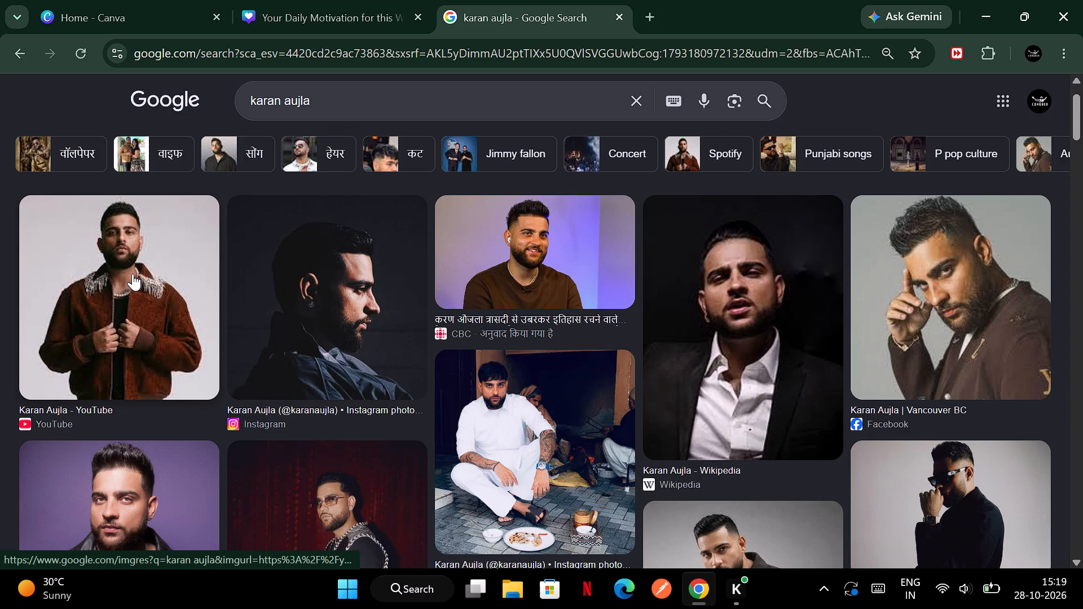
Copy the photo of Karan Aujla in the brown fringed jacket and paste it over the café photo on page 2 in Canva.
click(133, 273)
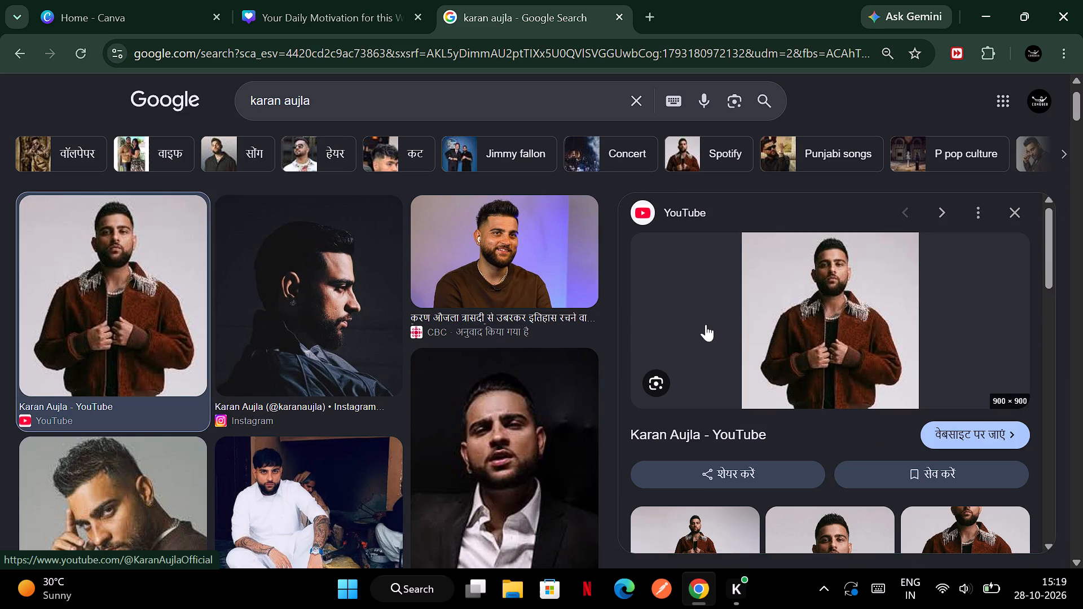
scroll(463, 342, down, 2)
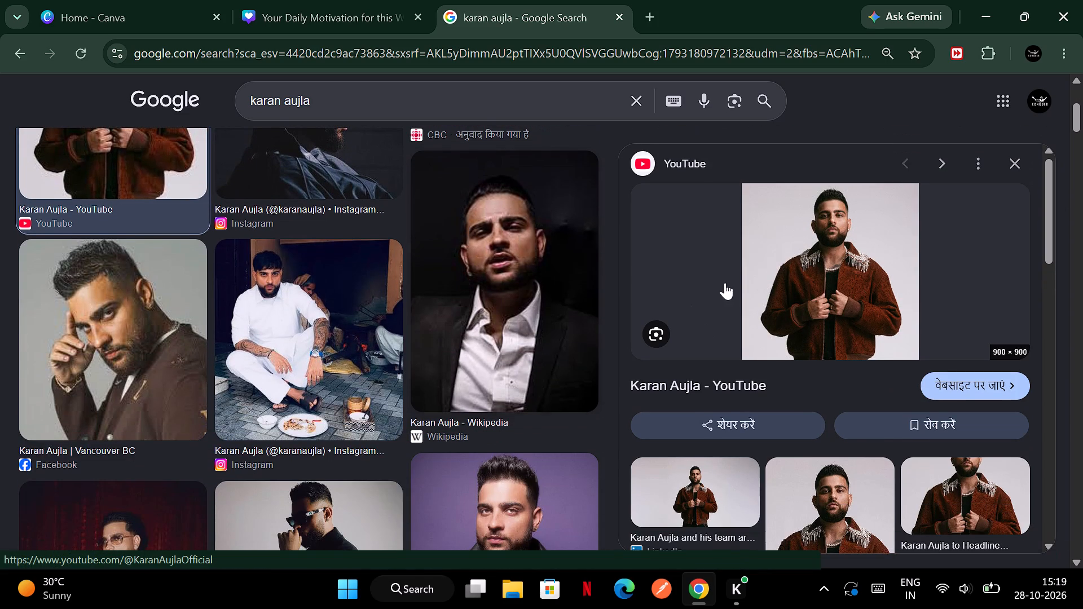
right_click(823, 255)
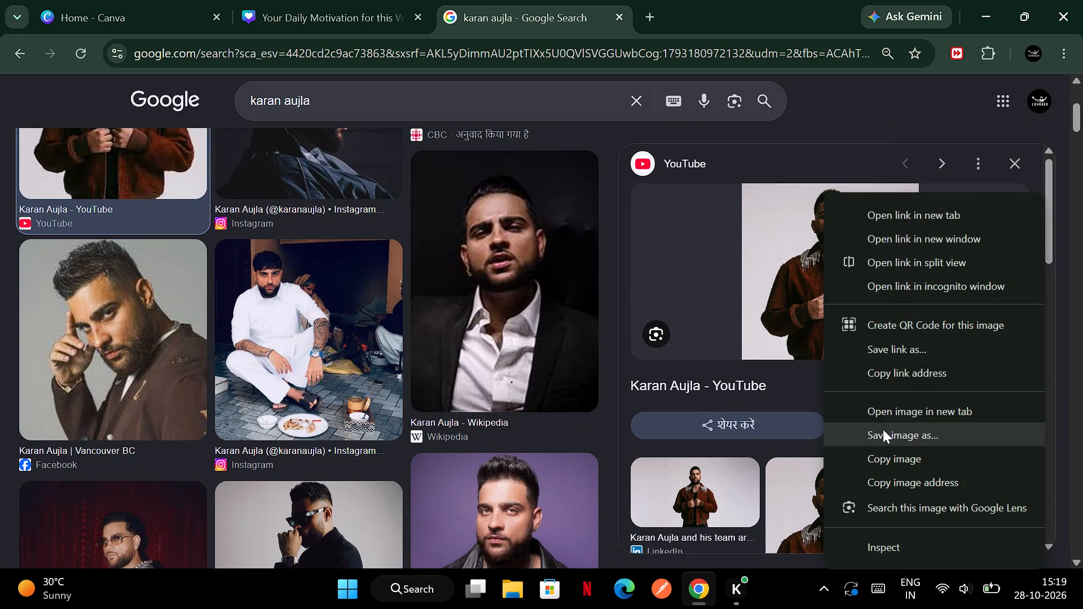
click(881, 456)
click(372, 0)
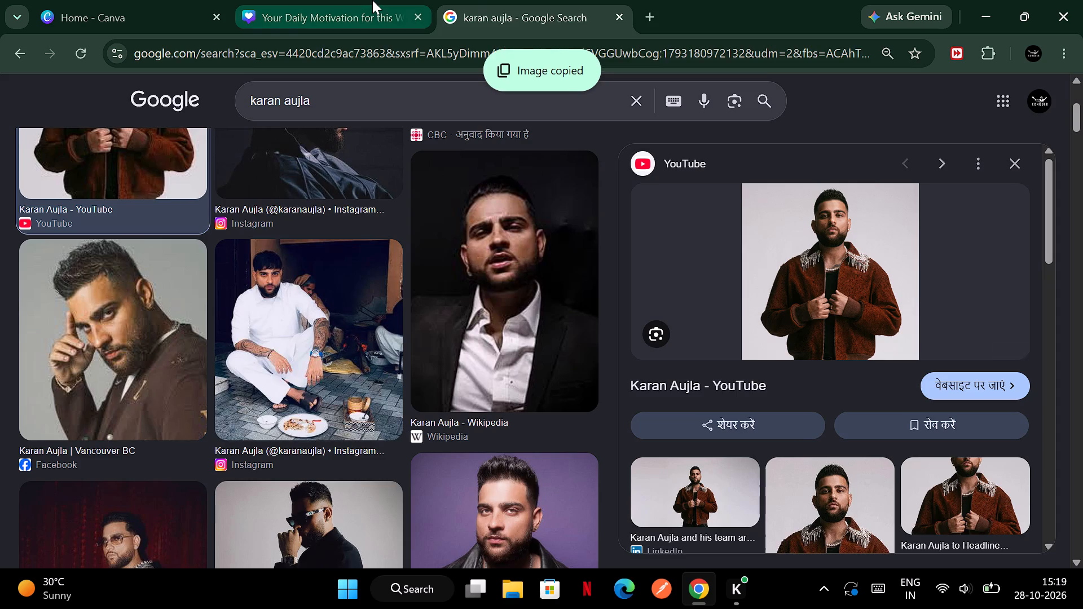
click(727, 381)
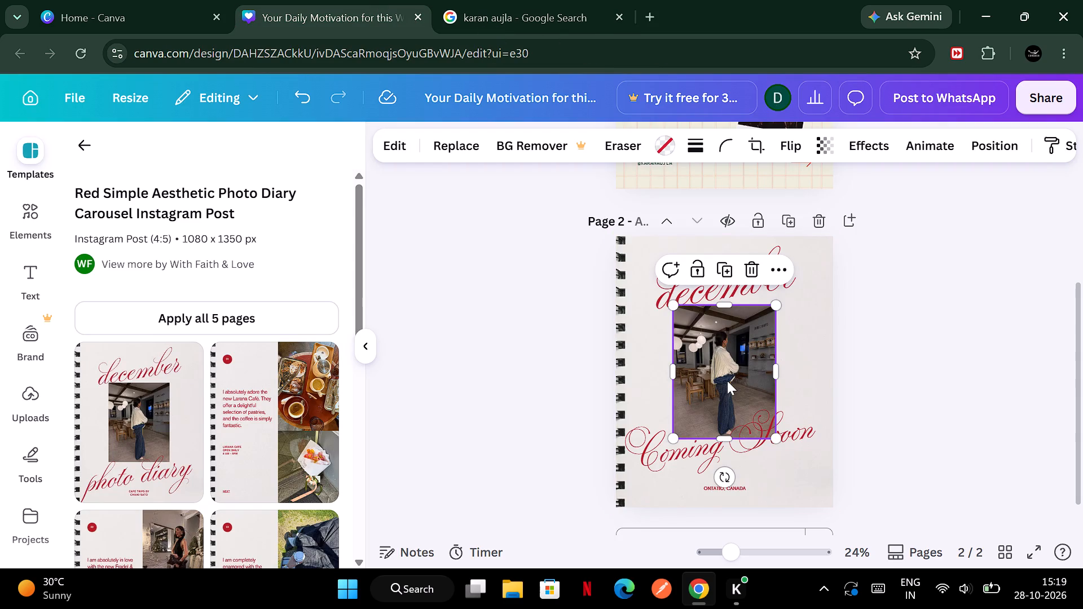
key(ctrl+v)
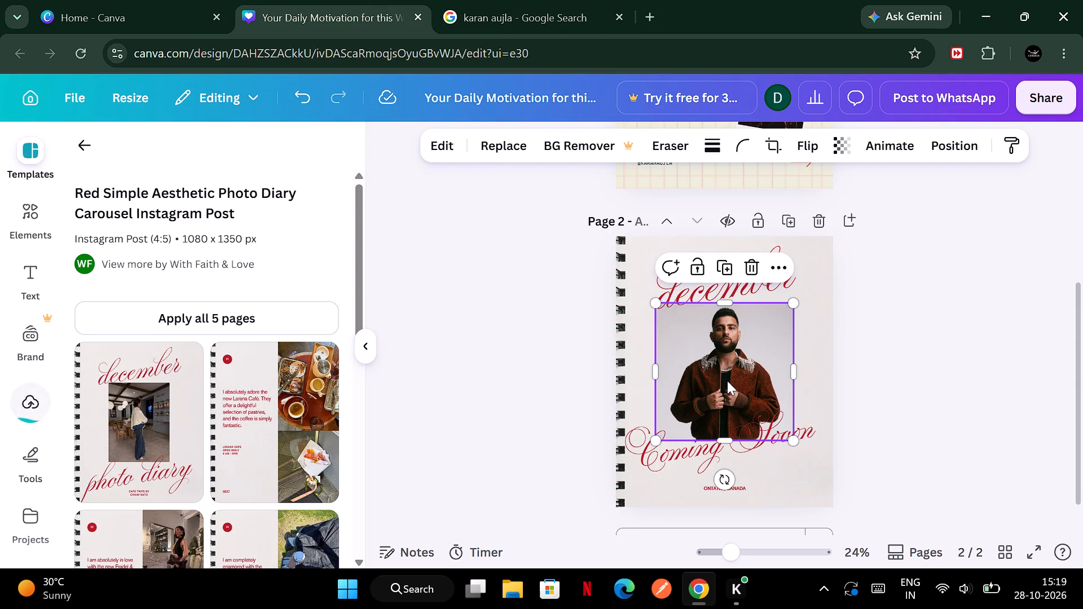
click(930, 387)
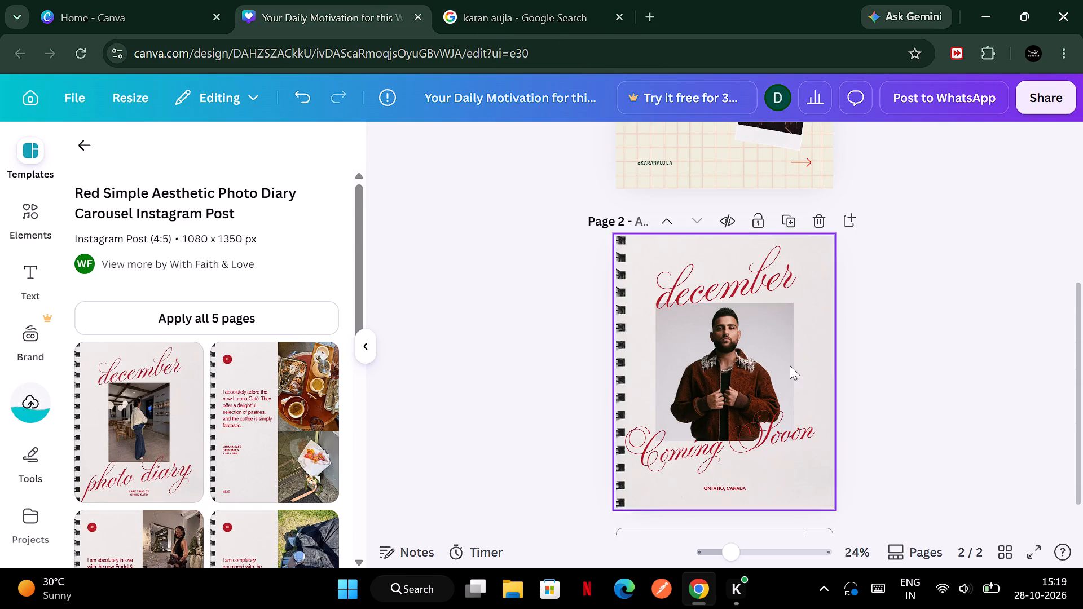
click(754, 358)
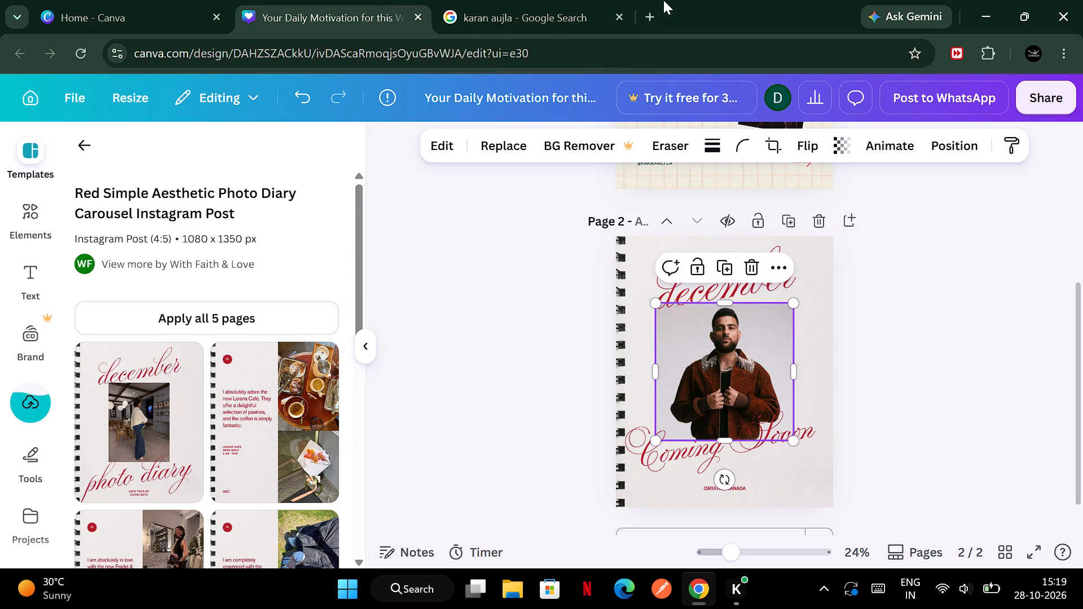
key(F11)
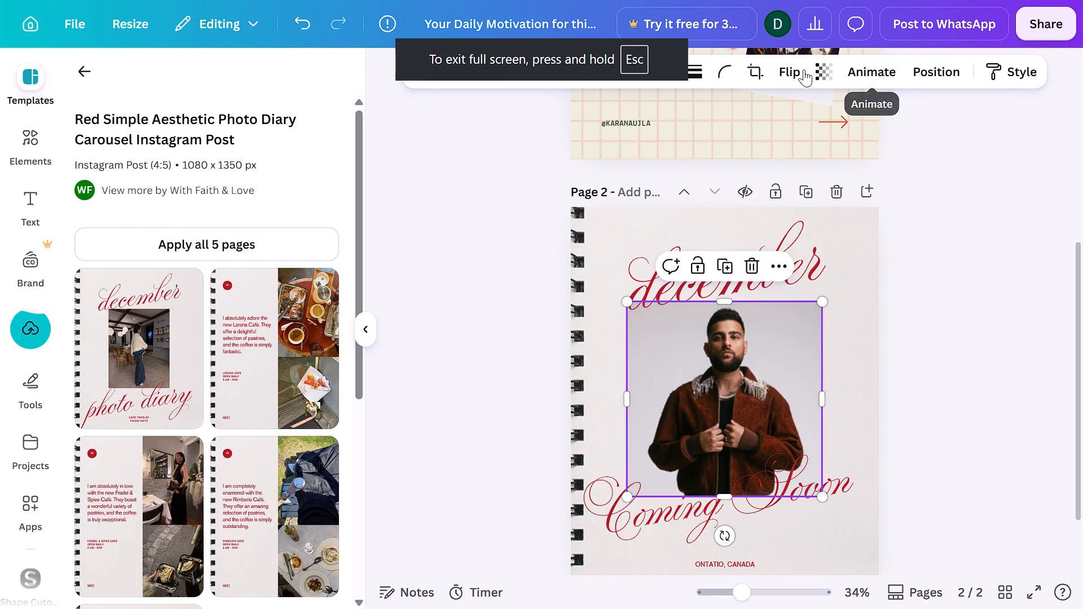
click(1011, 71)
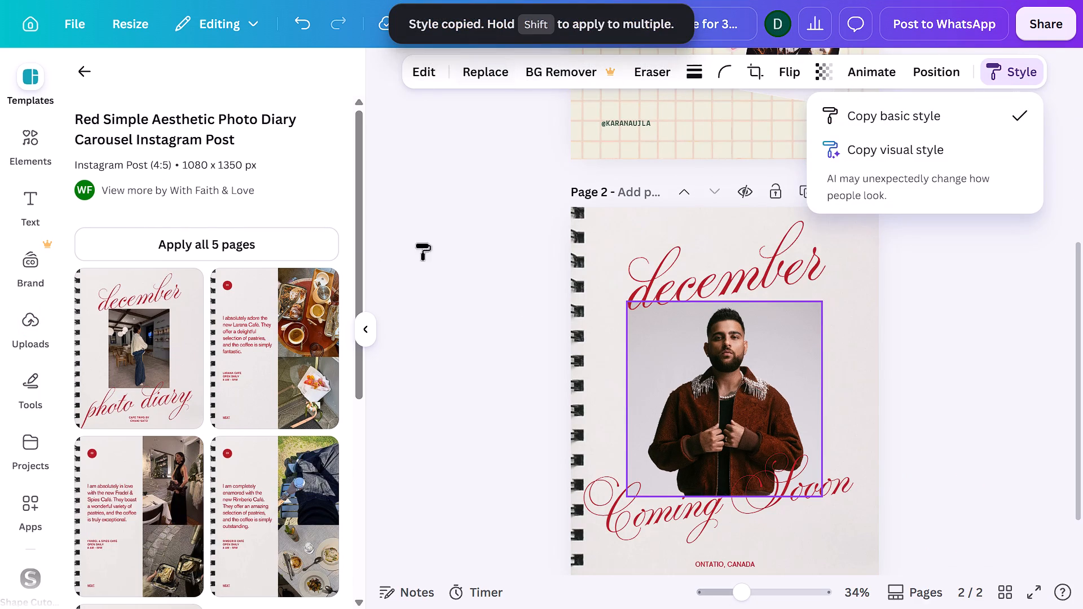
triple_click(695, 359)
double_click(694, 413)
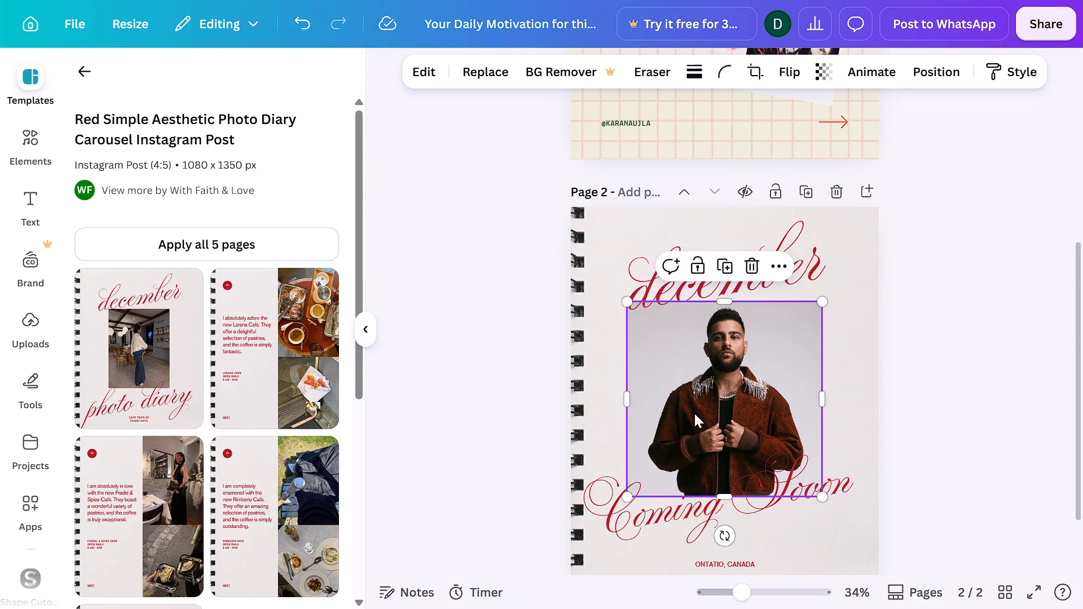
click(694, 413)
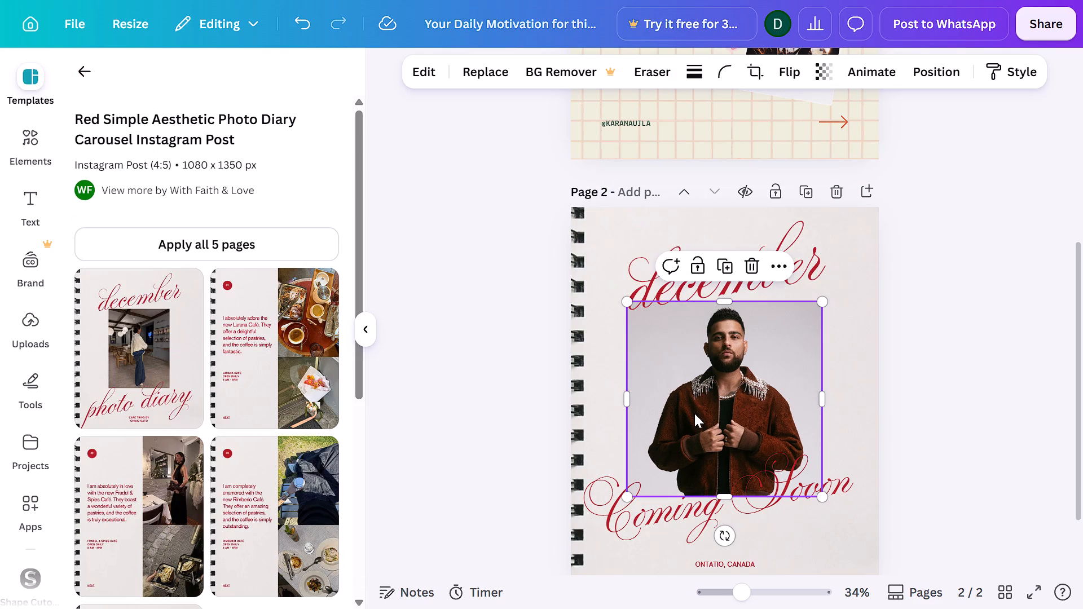
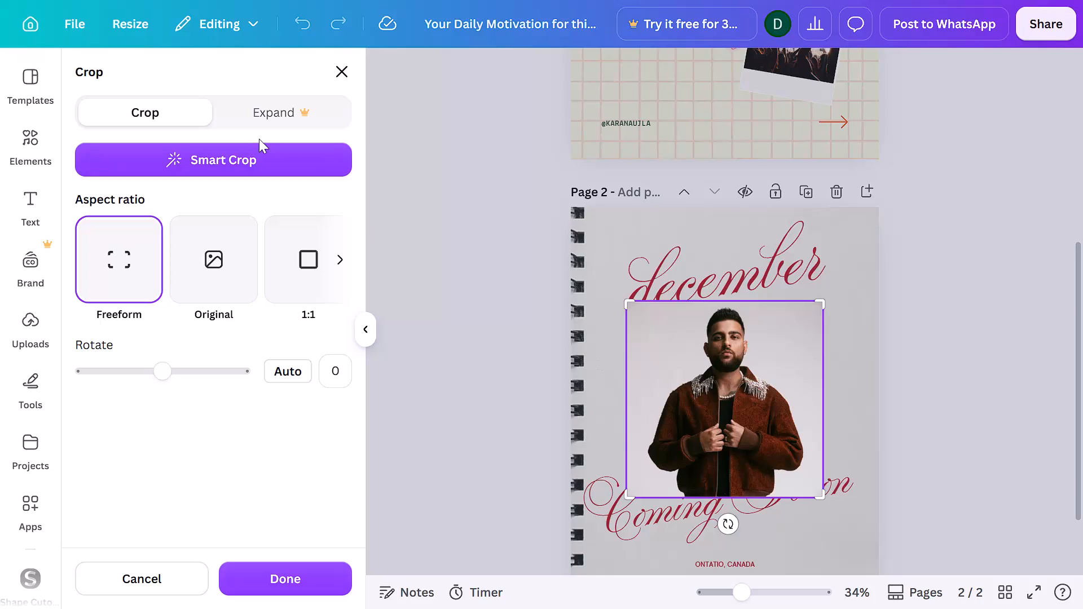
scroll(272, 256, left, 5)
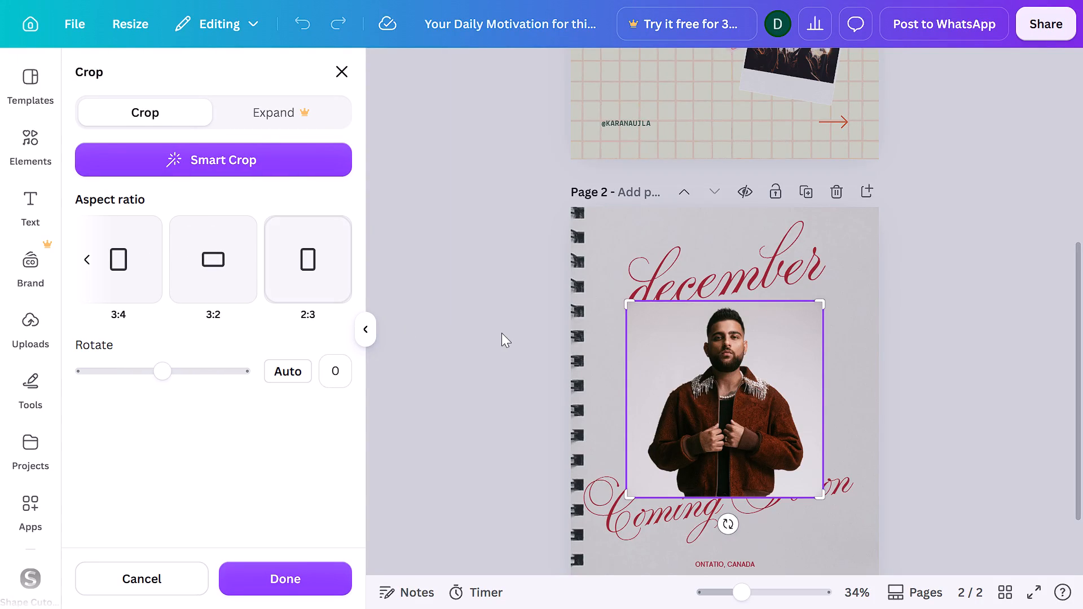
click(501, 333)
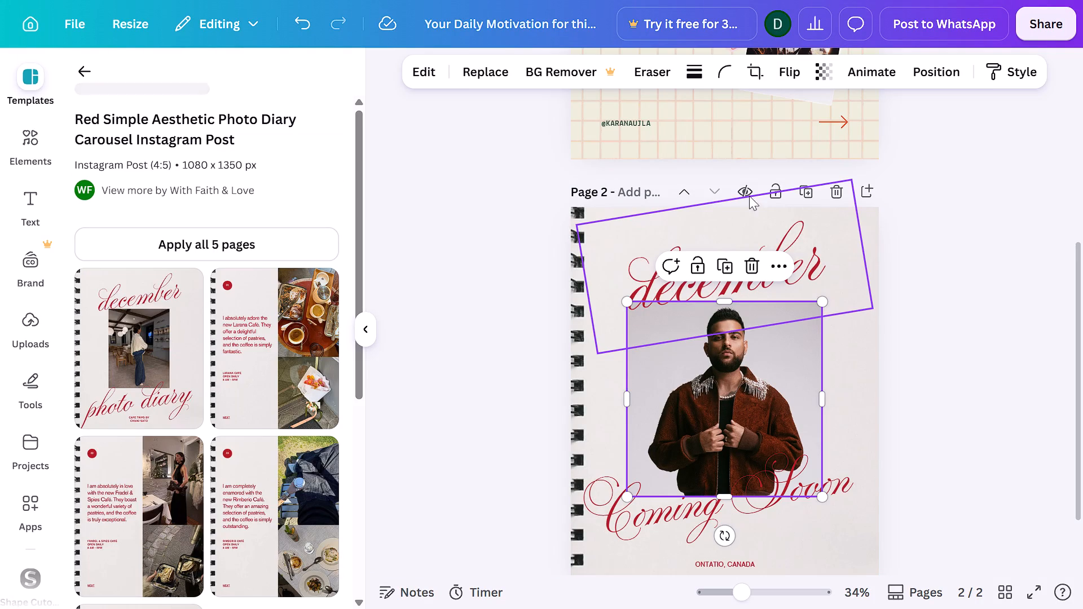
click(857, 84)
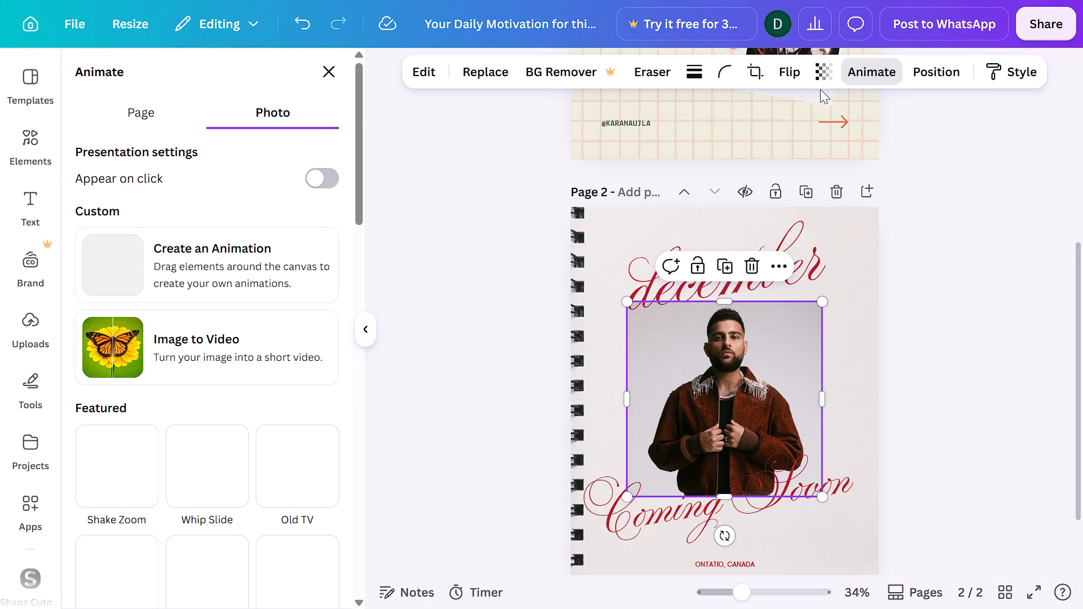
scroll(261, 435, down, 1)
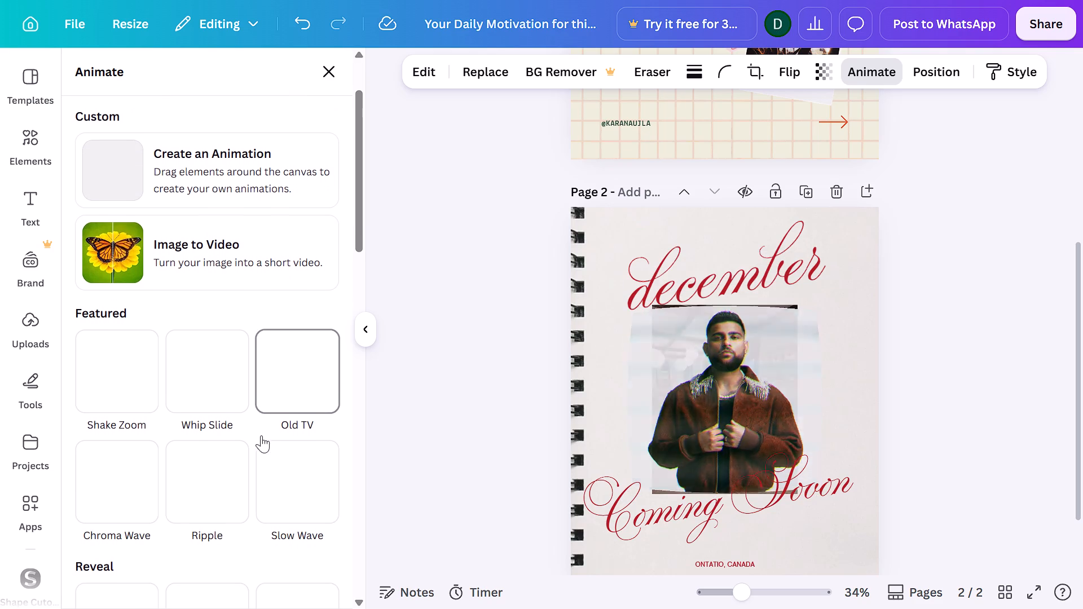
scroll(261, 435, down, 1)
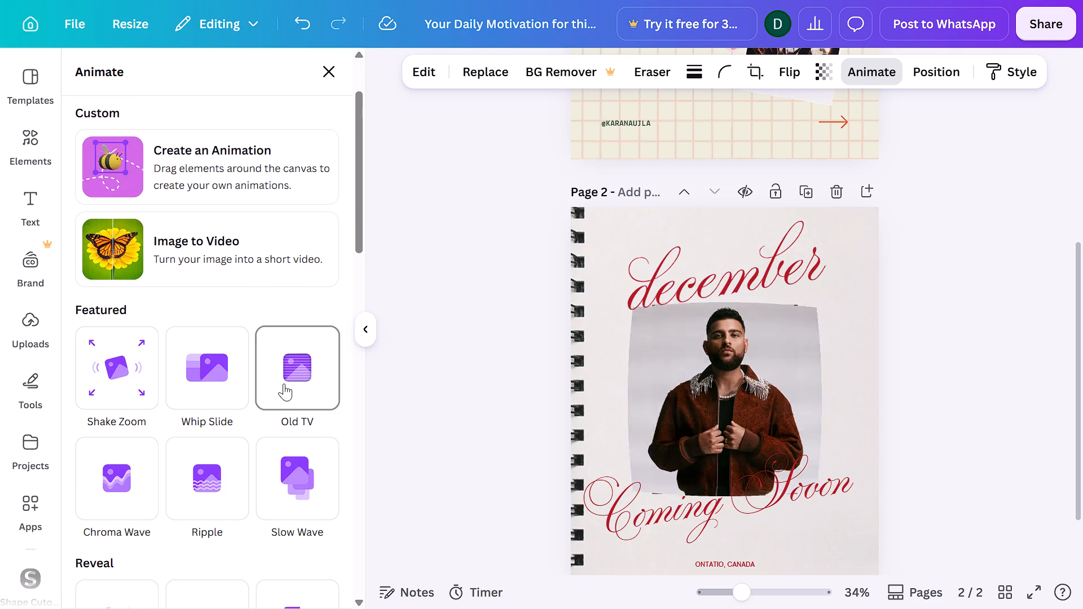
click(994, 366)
Place the pasted Karan Aujla photo into the picture frame between "december" and "Coming Soon" on page 2.
drag(752, 376, 751, 449)
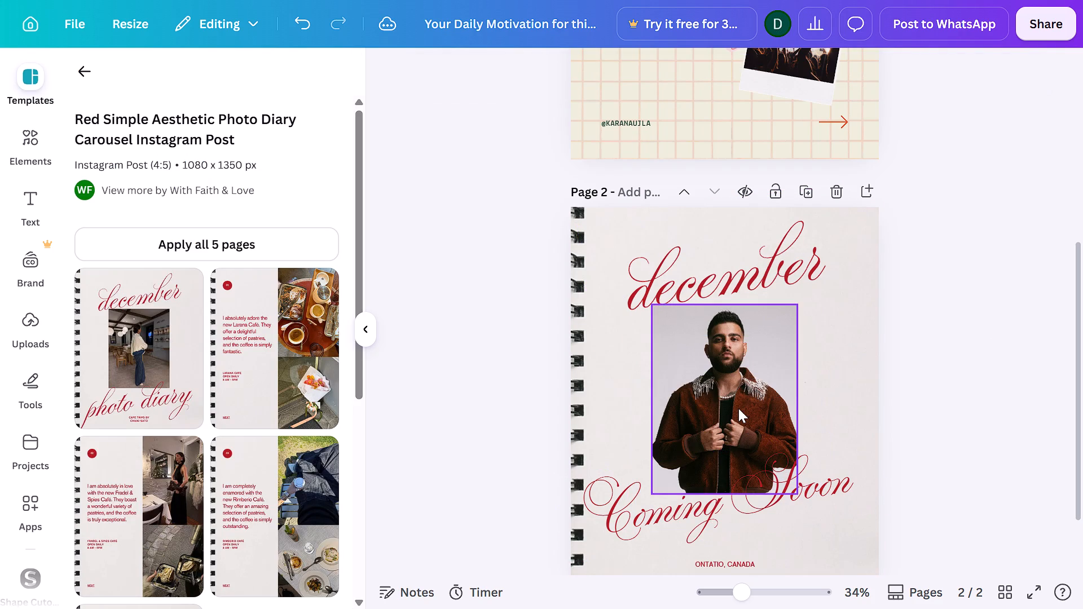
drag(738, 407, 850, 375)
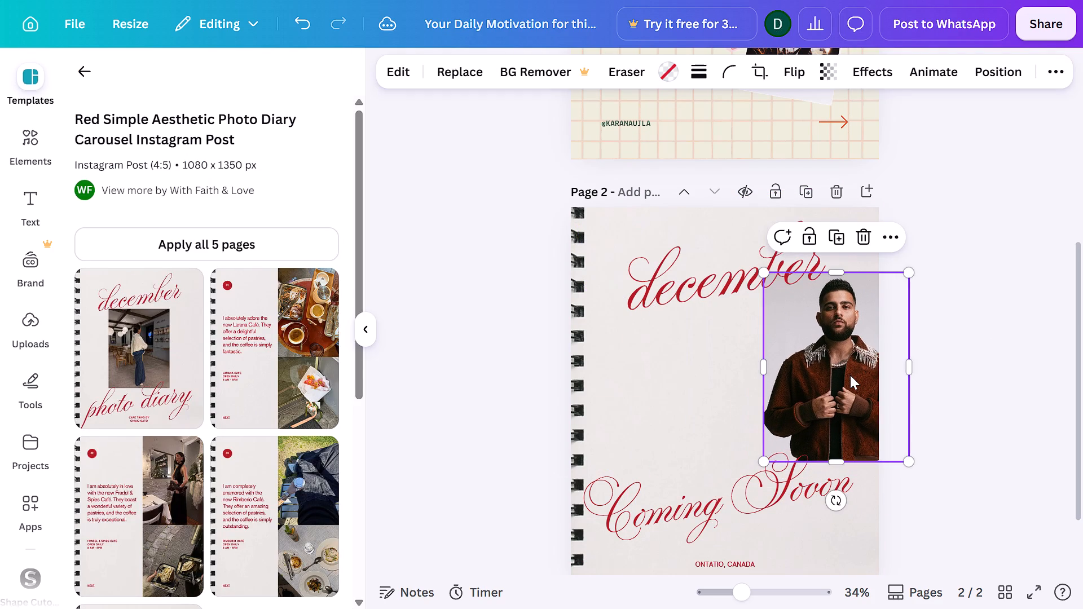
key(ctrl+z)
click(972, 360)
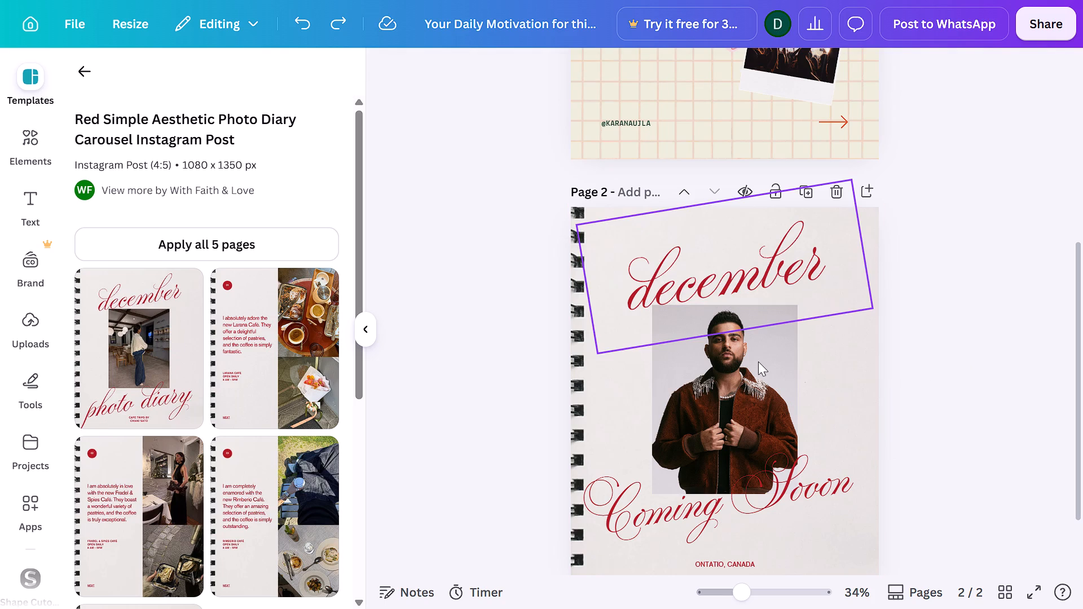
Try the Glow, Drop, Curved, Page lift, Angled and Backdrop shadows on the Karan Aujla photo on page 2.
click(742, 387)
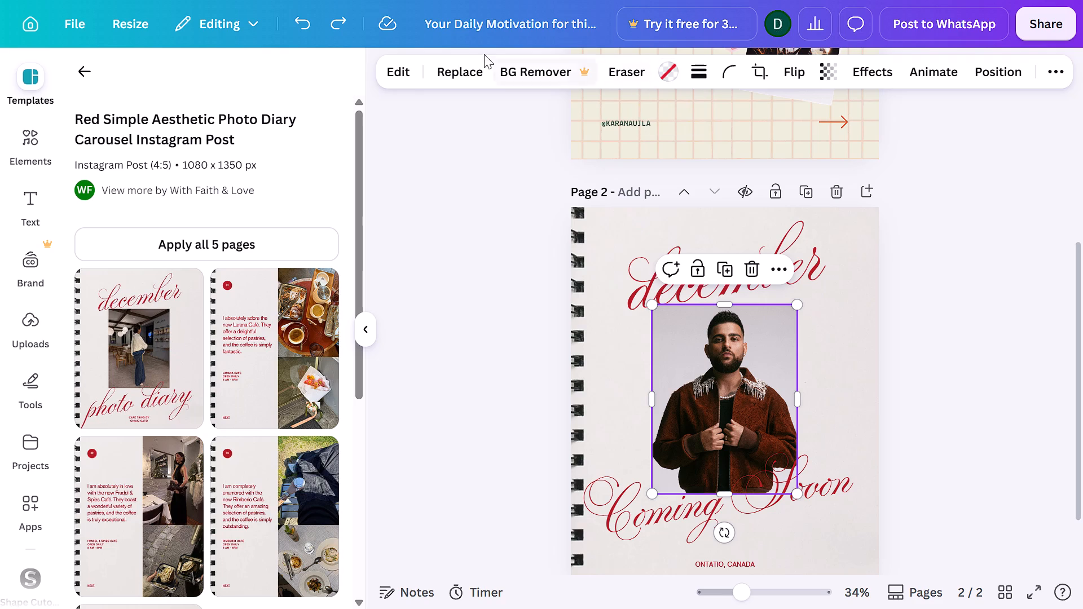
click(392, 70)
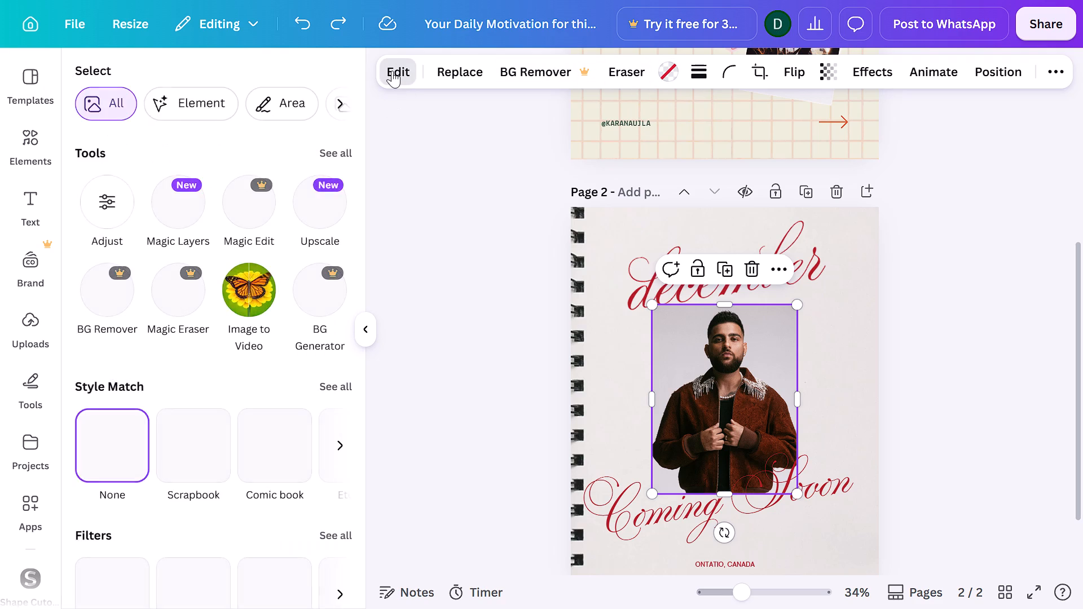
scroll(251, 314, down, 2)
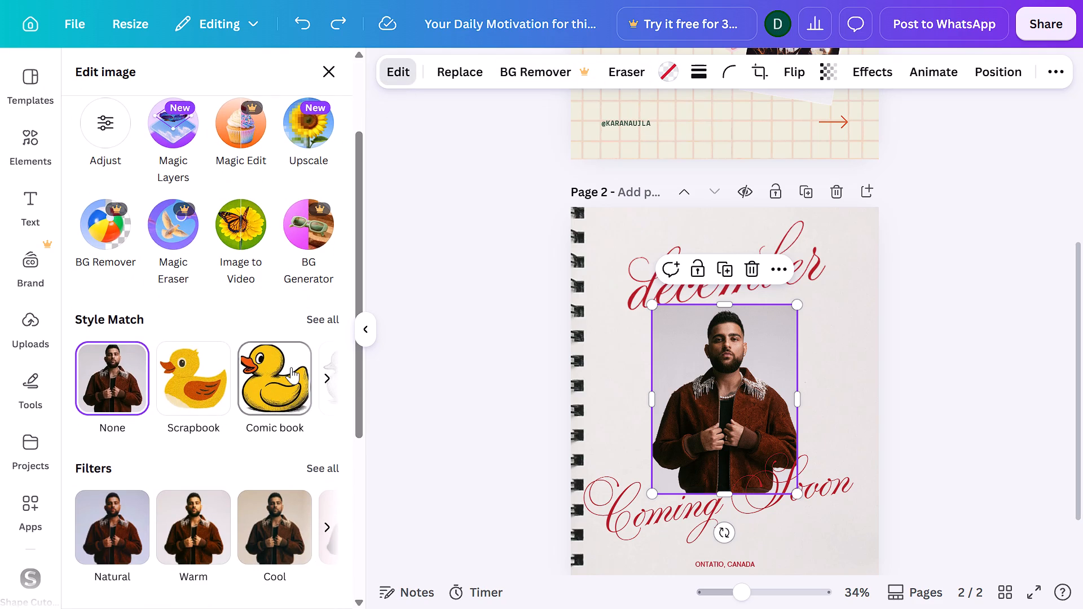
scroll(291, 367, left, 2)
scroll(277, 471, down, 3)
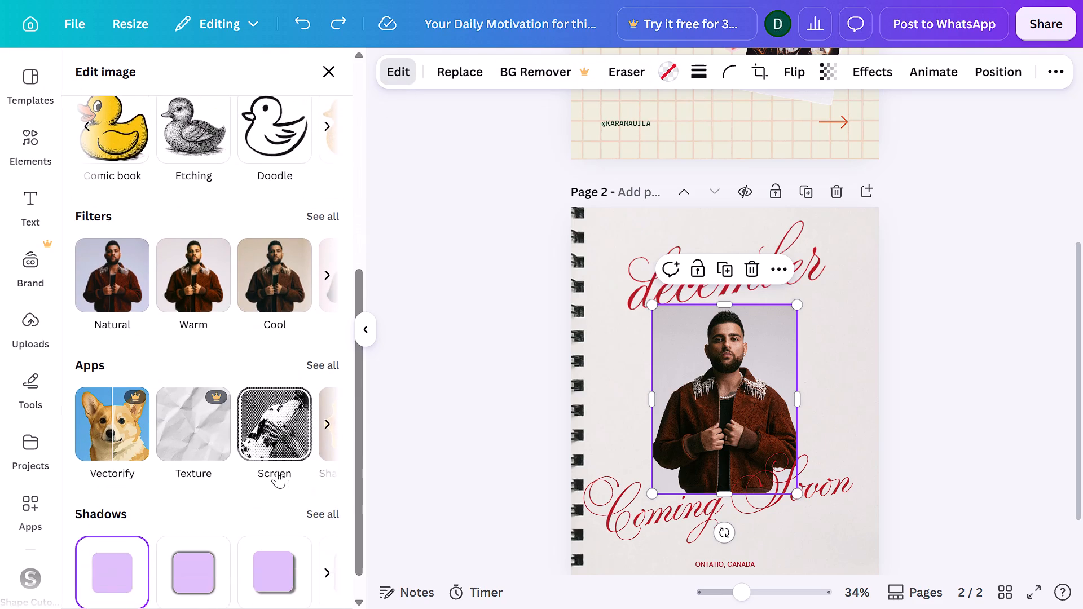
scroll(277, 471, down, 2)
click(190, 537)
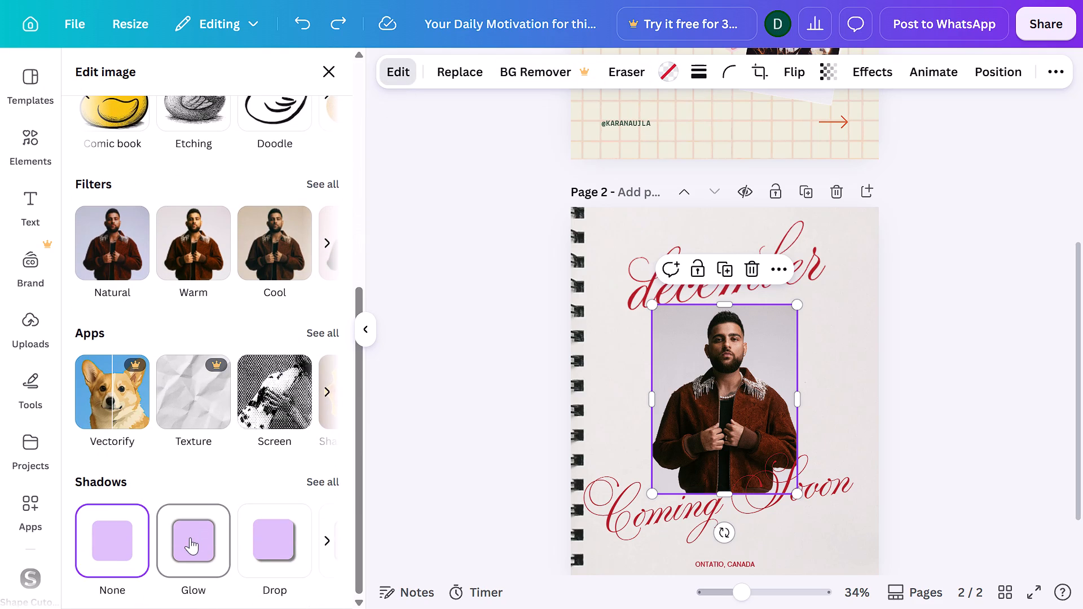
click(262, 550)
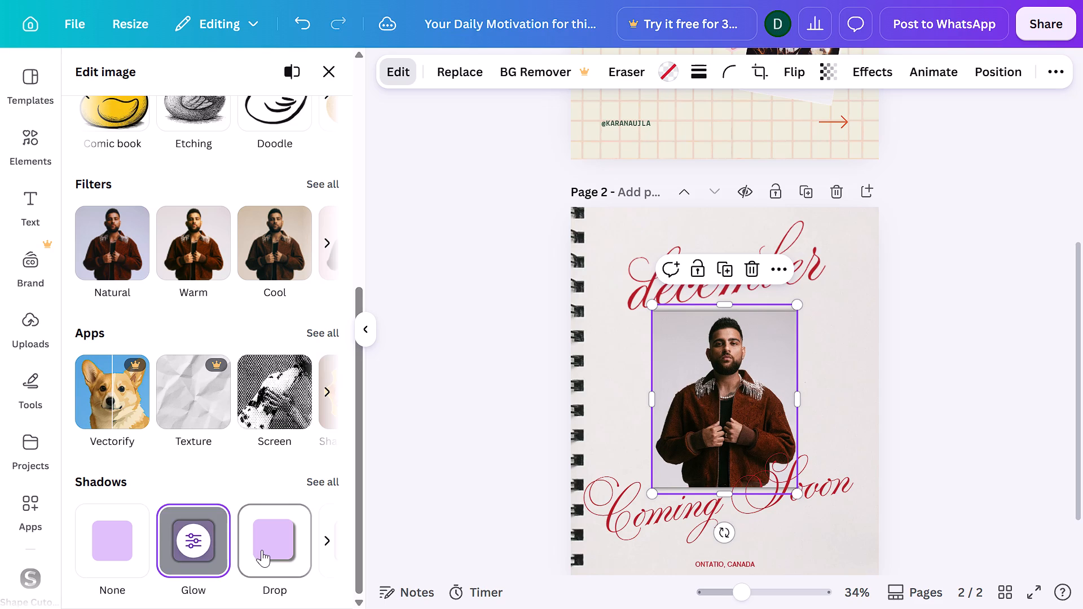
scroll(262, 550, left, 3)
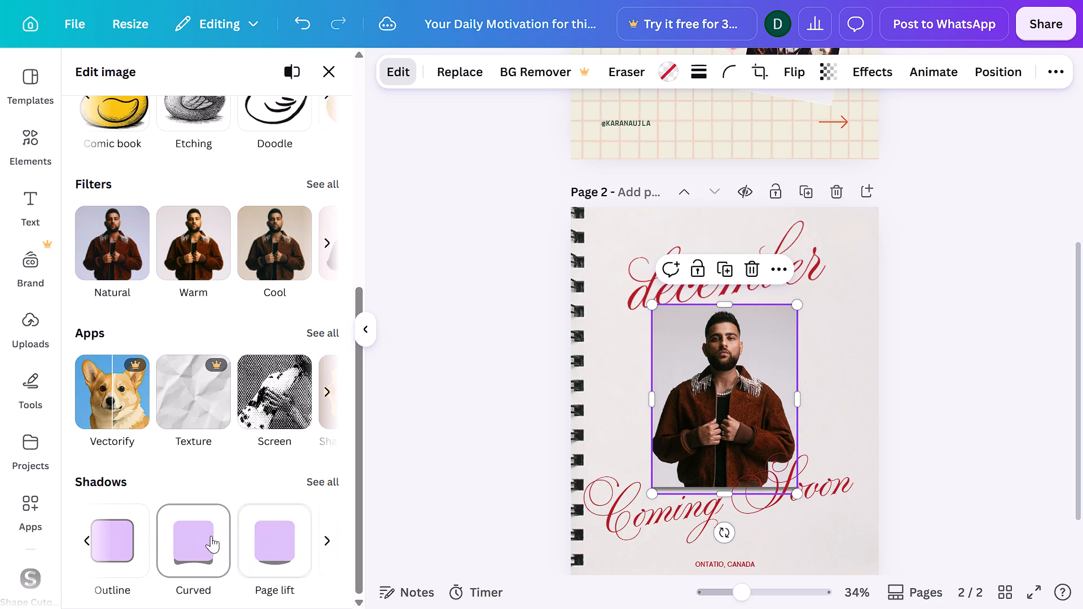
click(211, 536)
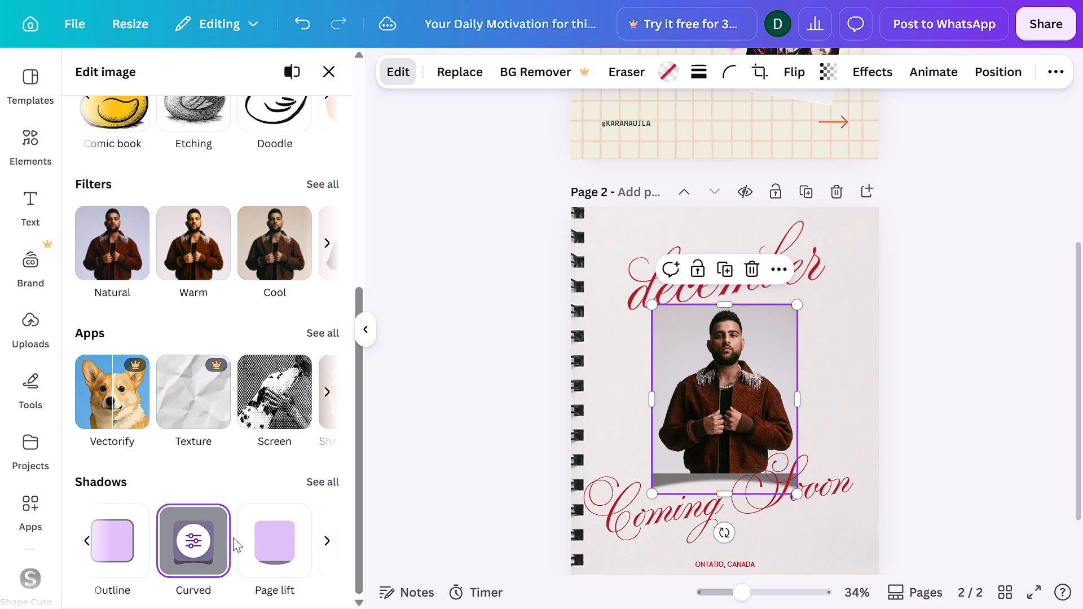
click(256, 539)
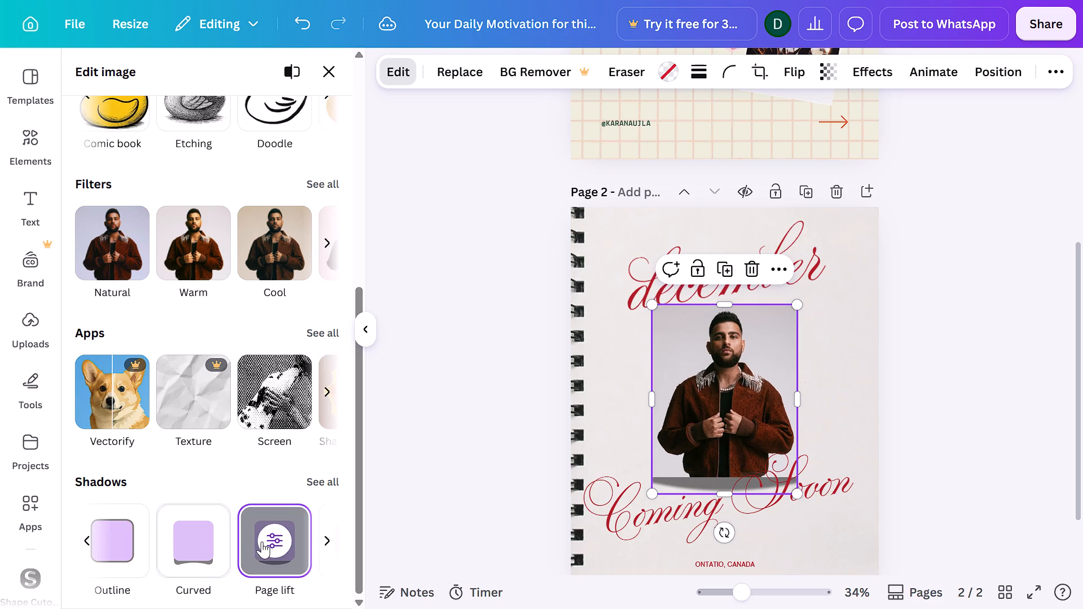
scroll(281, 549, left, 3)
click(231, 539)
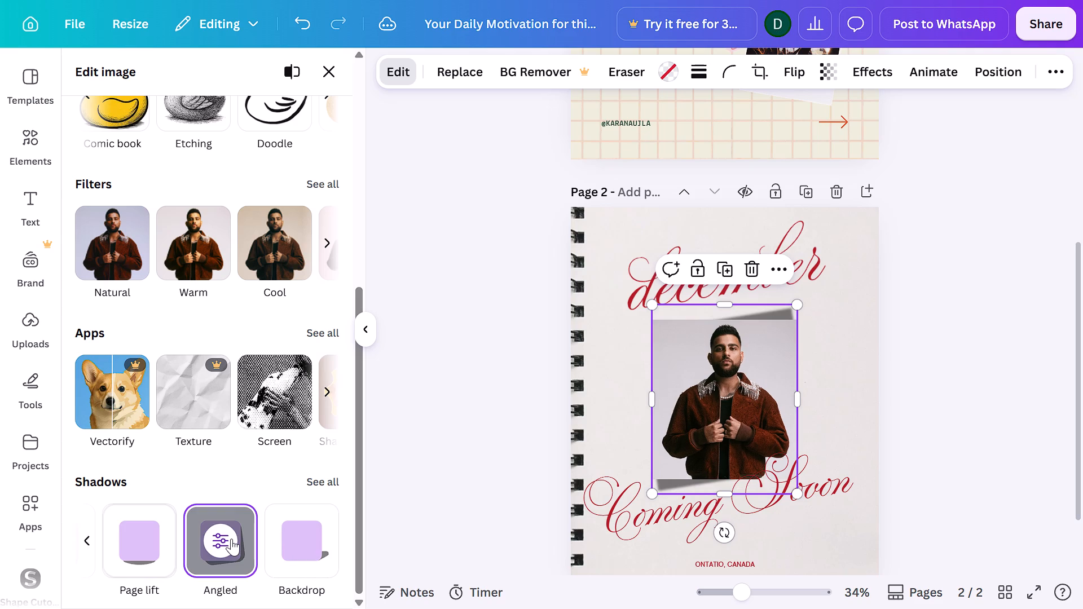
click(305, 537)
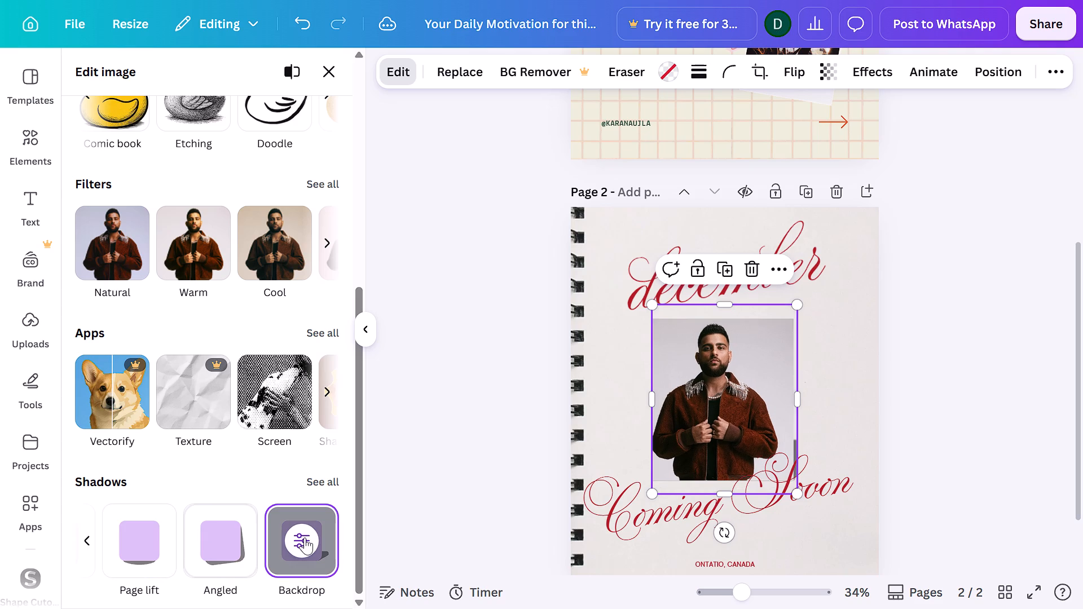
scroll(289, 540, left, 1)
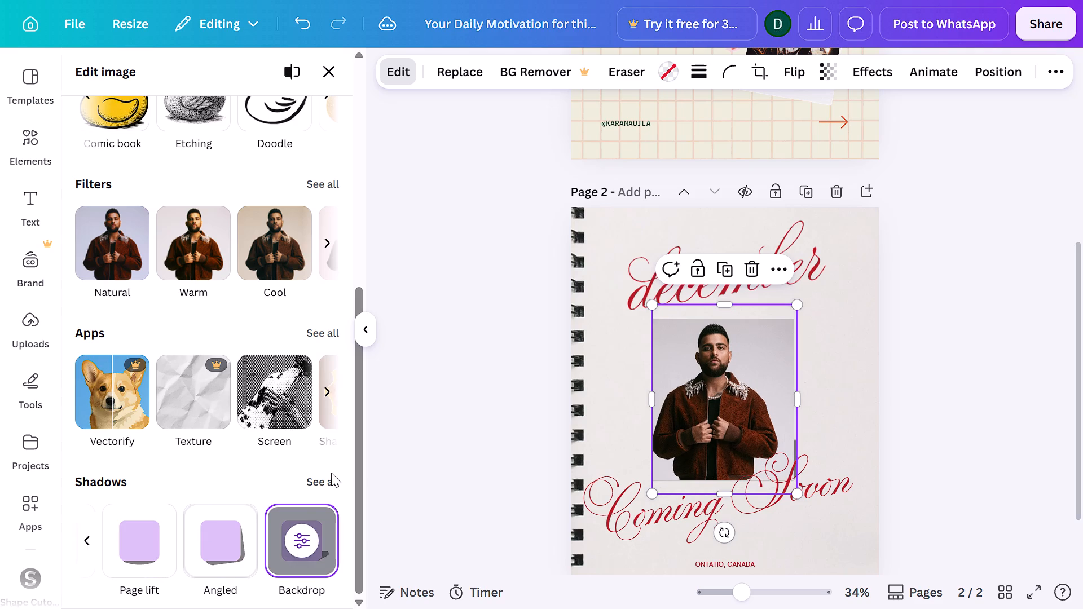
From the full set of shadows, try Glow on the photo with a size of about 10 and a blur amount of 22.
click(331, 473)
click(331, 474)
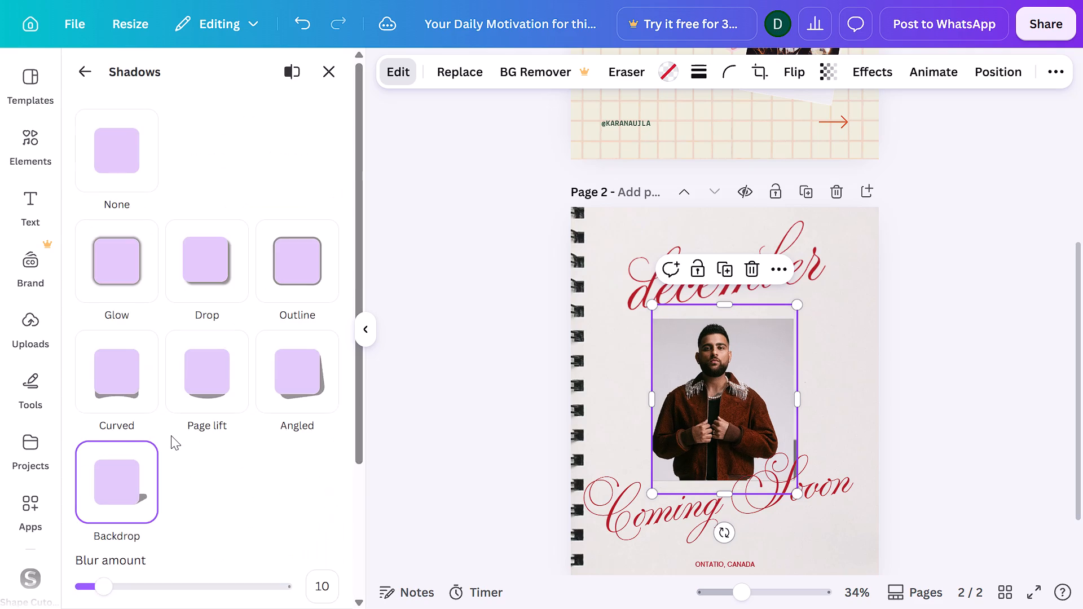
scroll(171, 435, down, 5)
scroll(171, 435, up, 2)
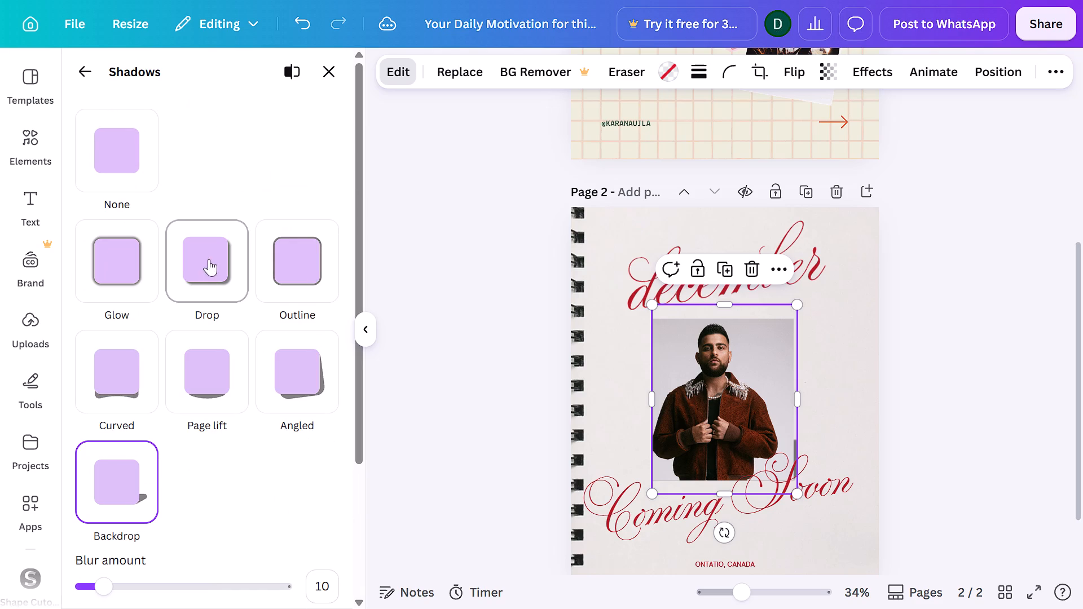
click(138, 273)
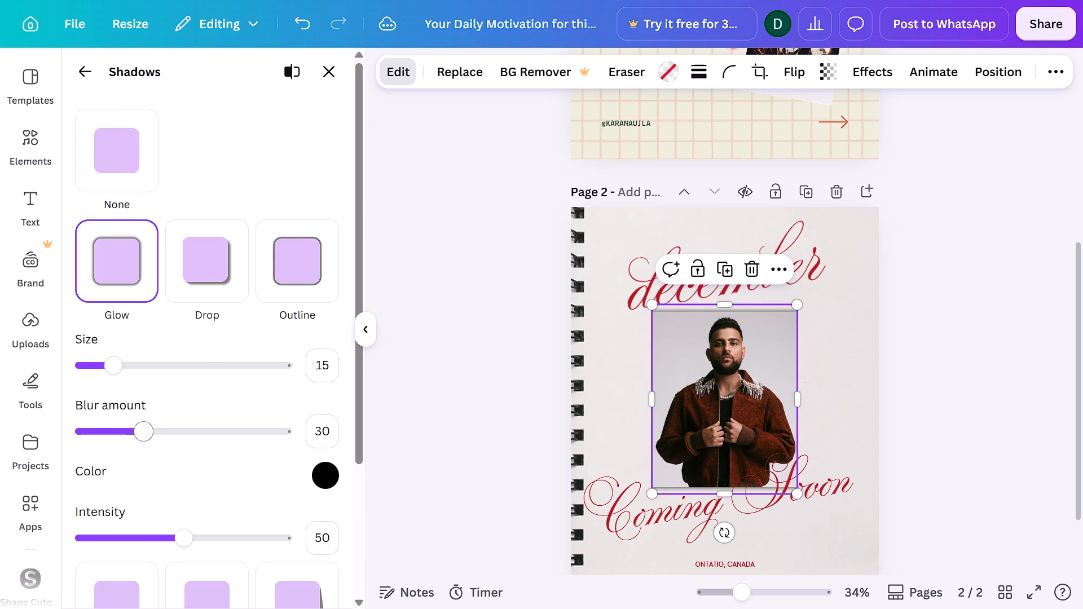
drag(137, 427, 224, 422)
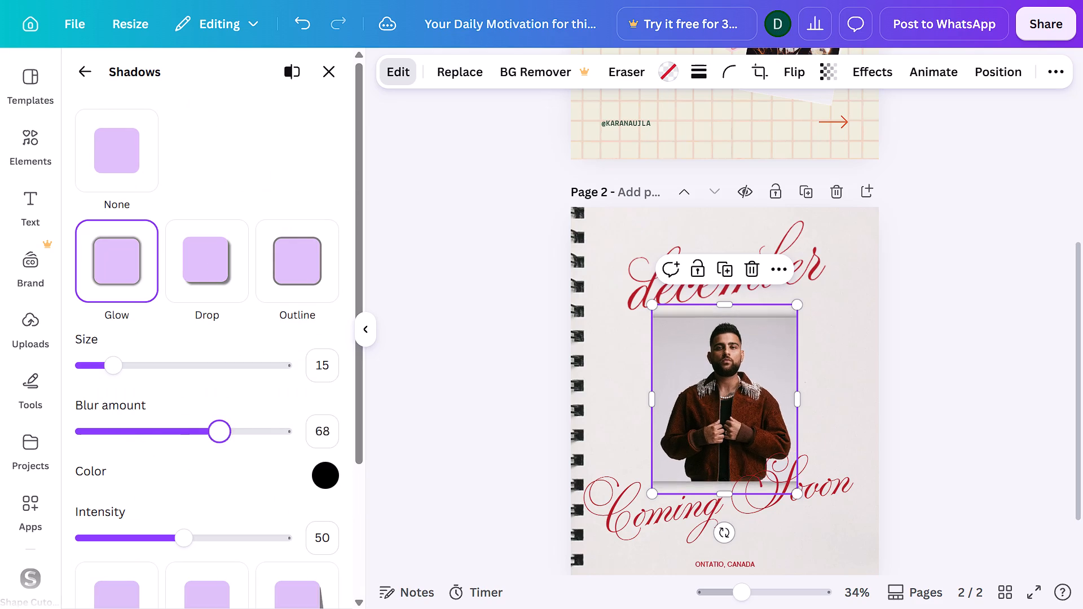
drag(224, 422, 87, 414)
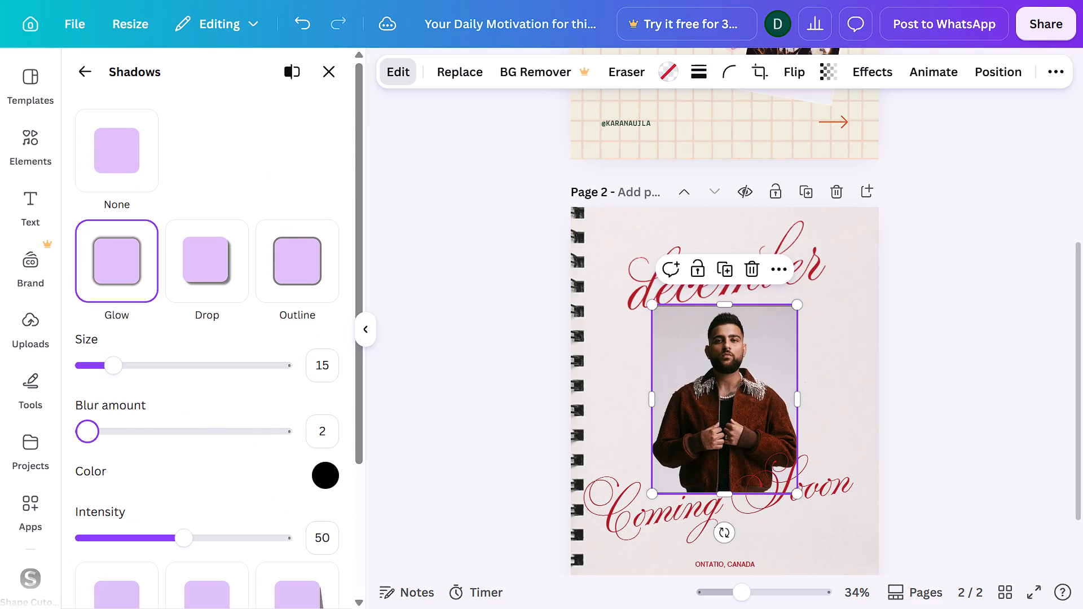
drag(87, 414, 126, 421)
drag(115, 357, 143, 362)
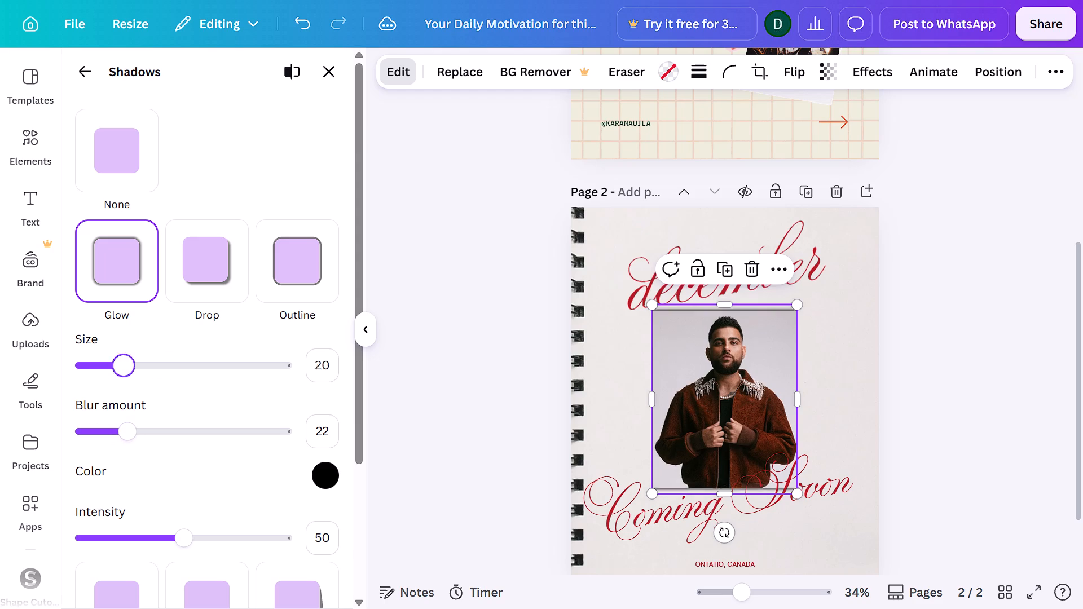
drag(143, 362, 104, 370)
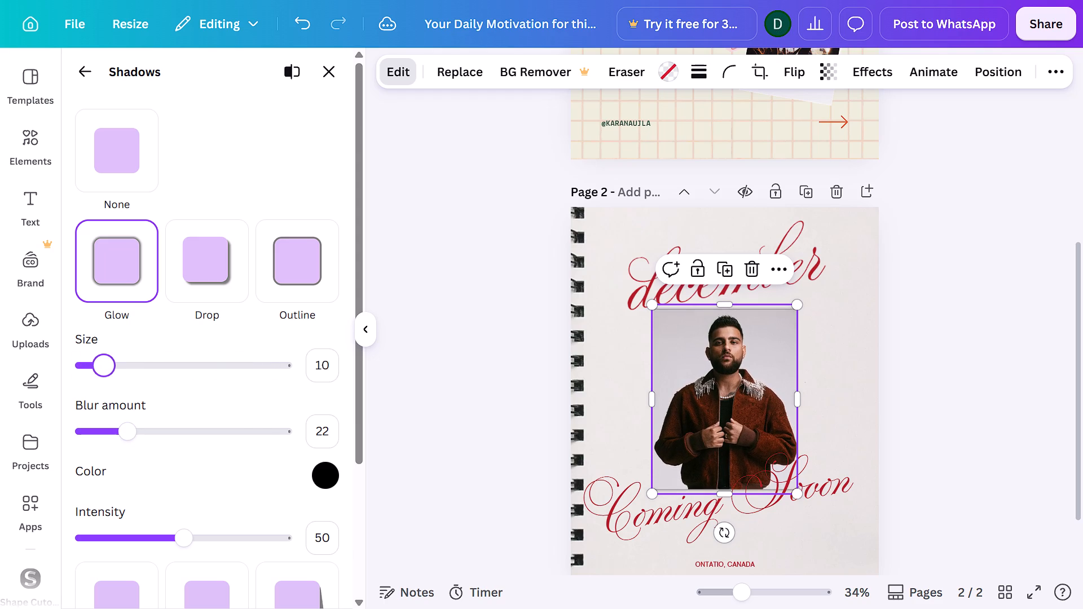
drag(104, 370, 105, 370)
Apply the Drop shadow to the Karan Aujla photo on page 2, keeping its default settings.
click(214, 277)
scroll(214, 277, down, 1)
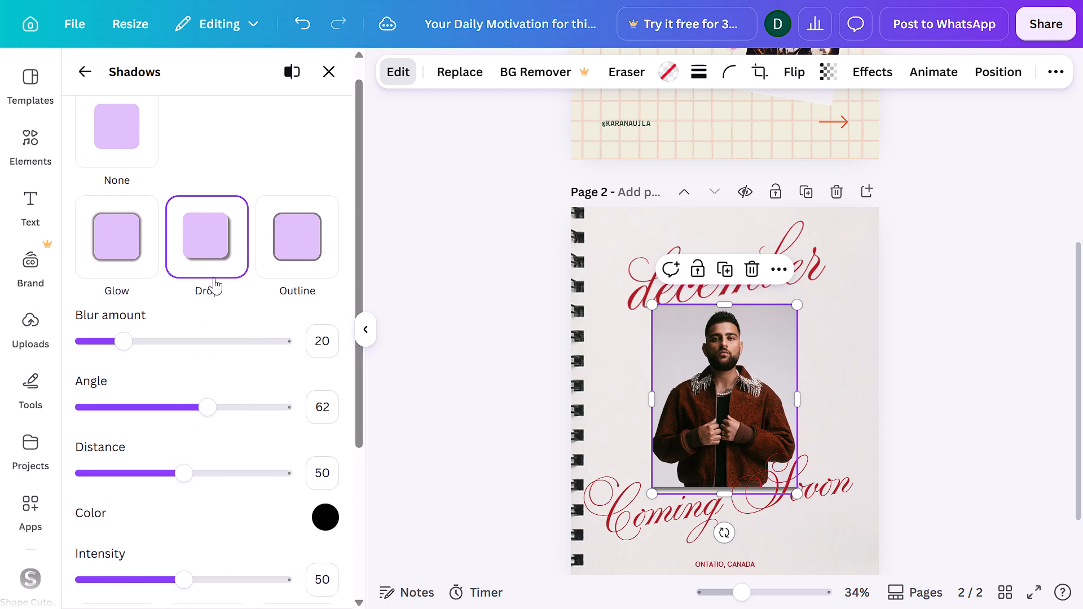
scroll(214, 277, down, 1)
click(977, 313)
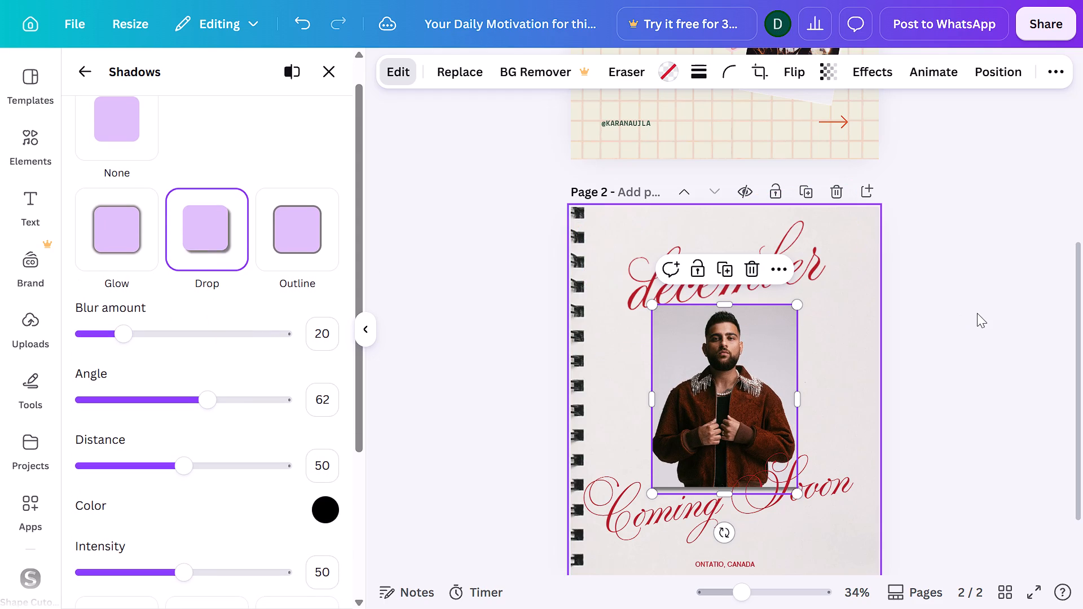
click(977, 313)
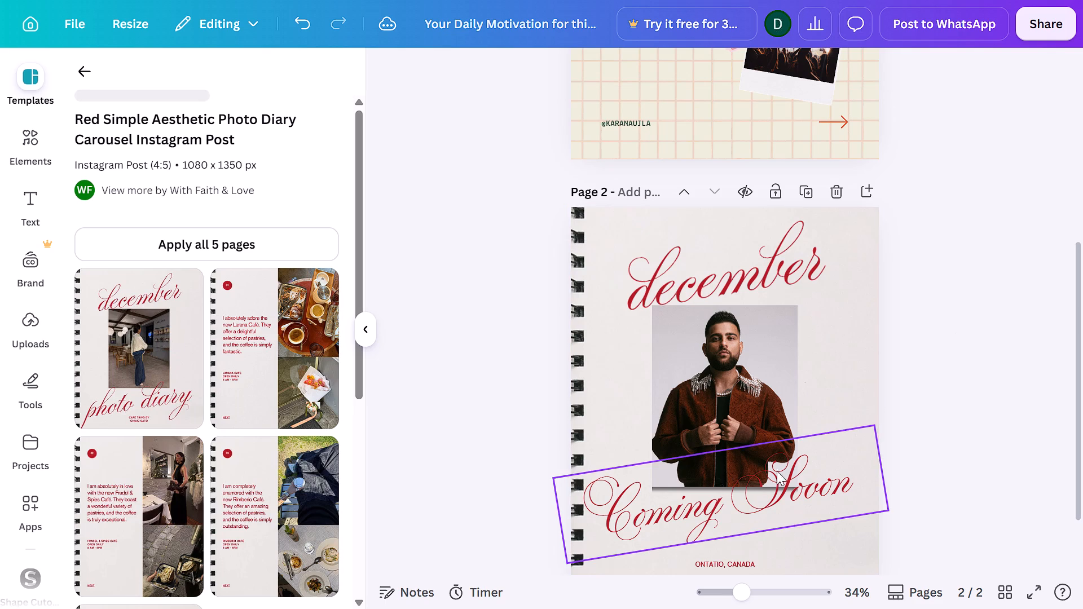
click(937, 381)
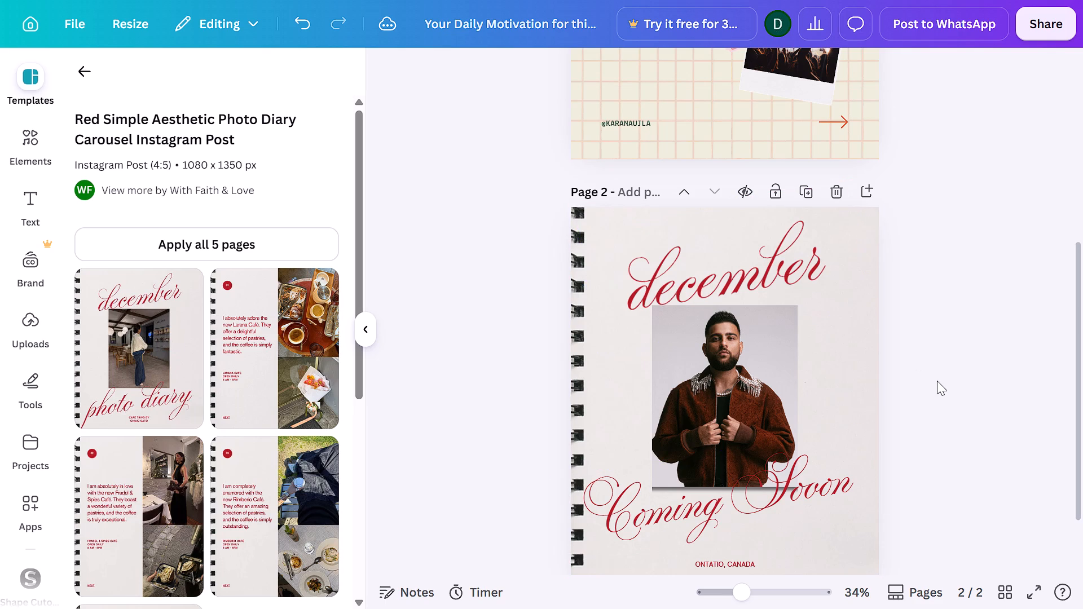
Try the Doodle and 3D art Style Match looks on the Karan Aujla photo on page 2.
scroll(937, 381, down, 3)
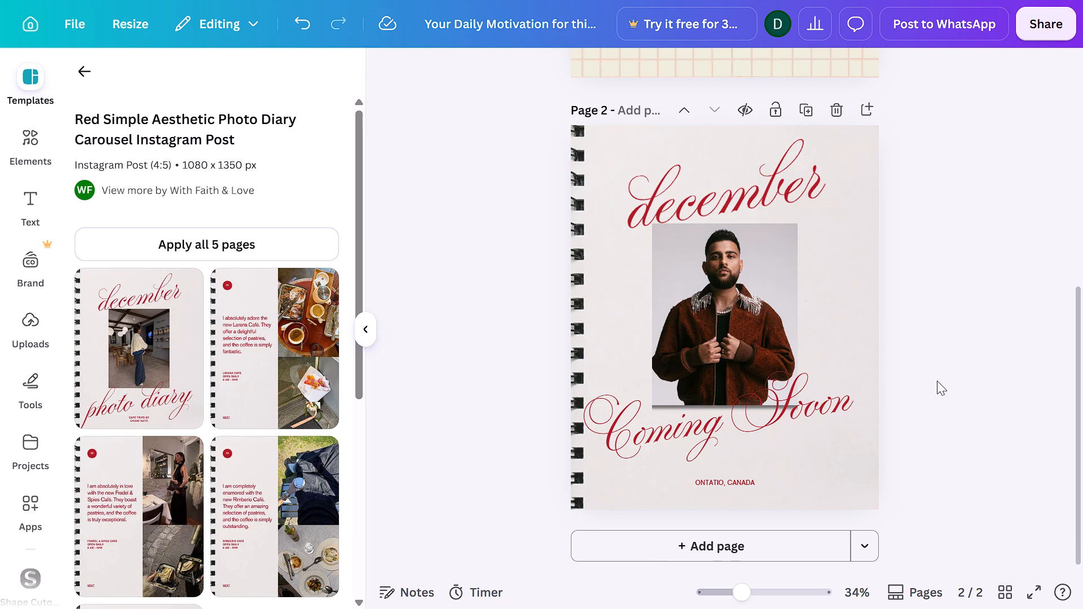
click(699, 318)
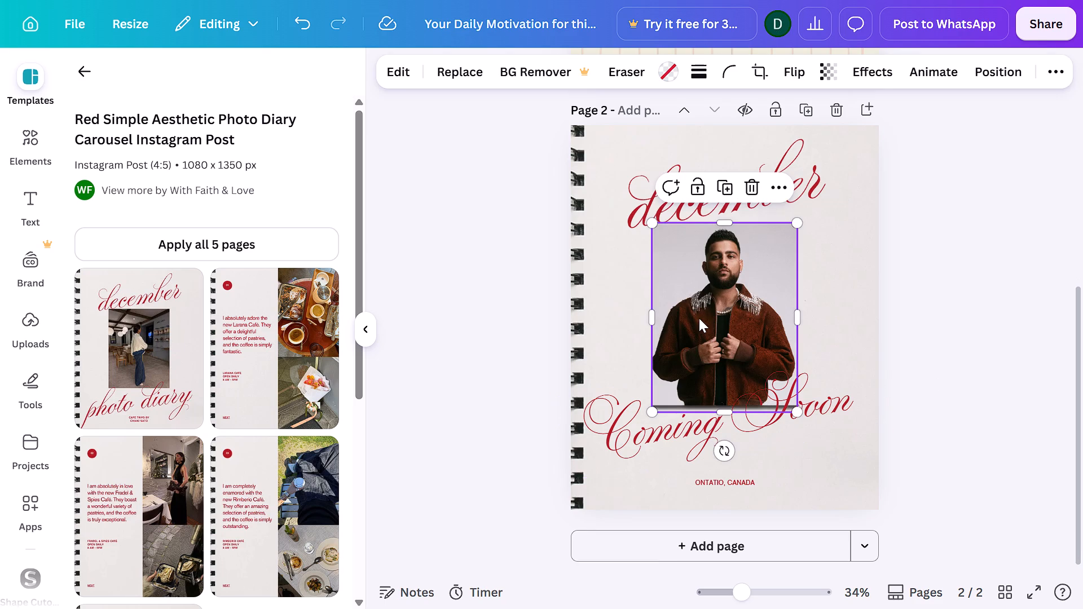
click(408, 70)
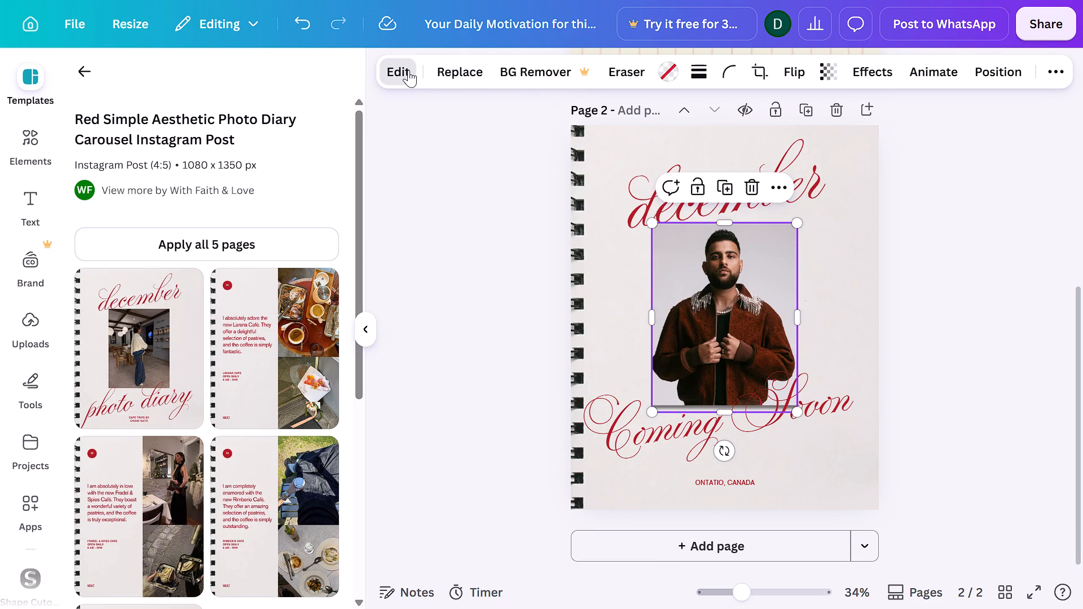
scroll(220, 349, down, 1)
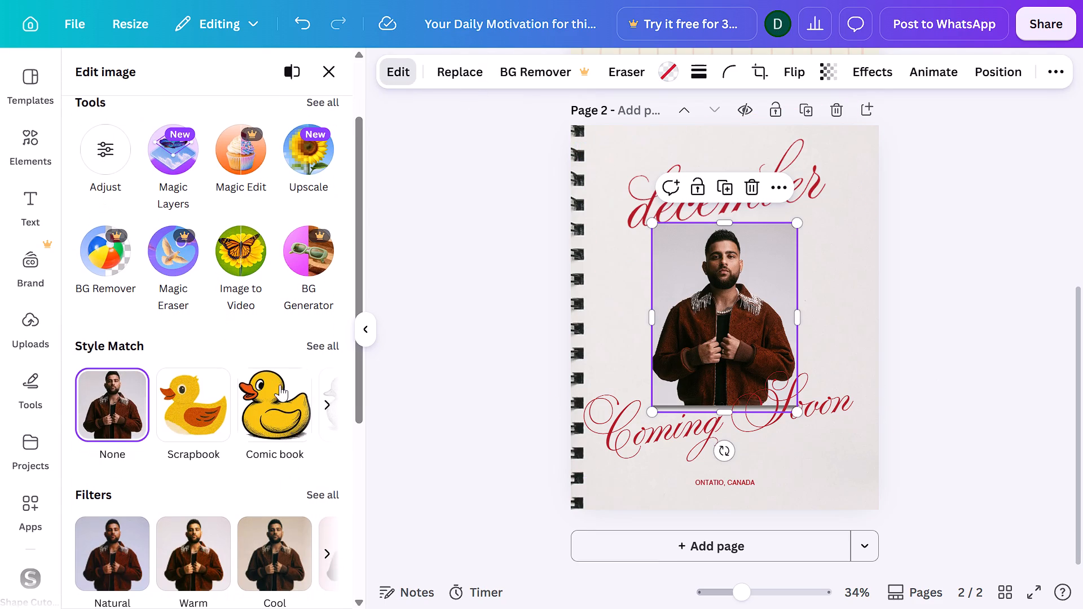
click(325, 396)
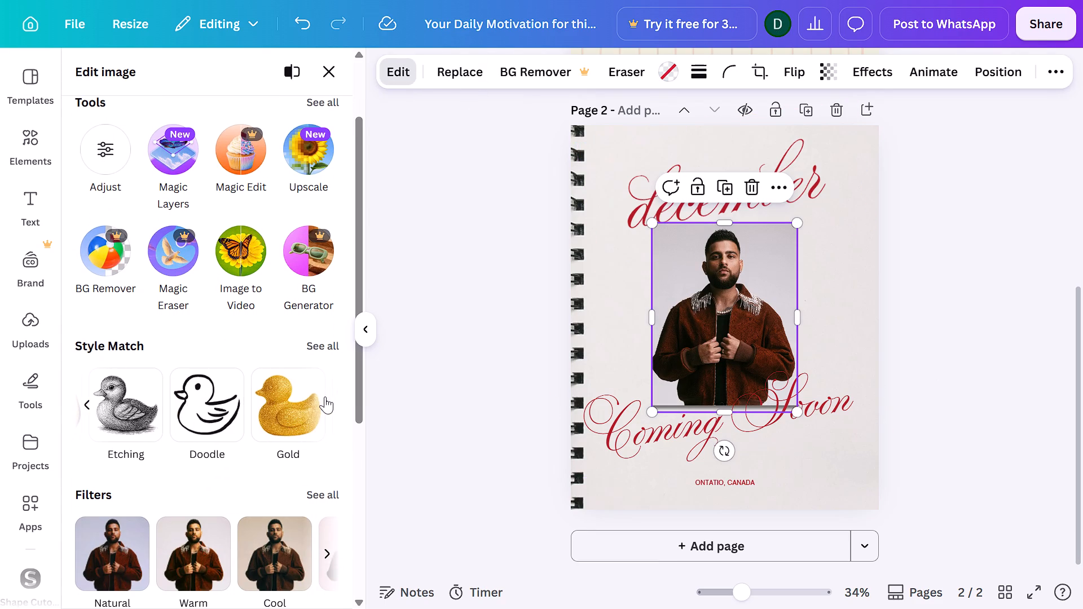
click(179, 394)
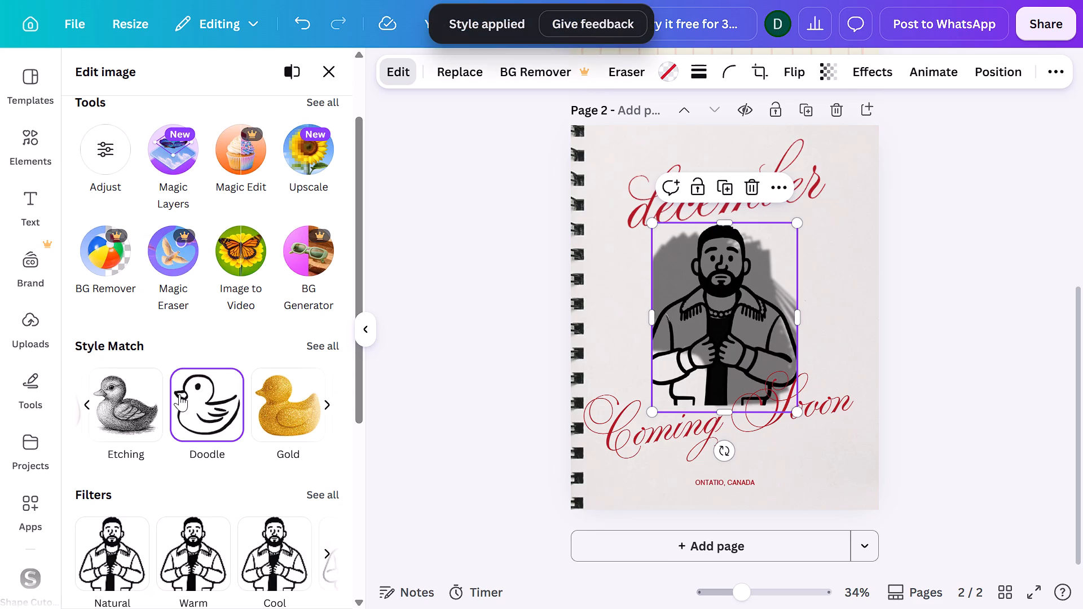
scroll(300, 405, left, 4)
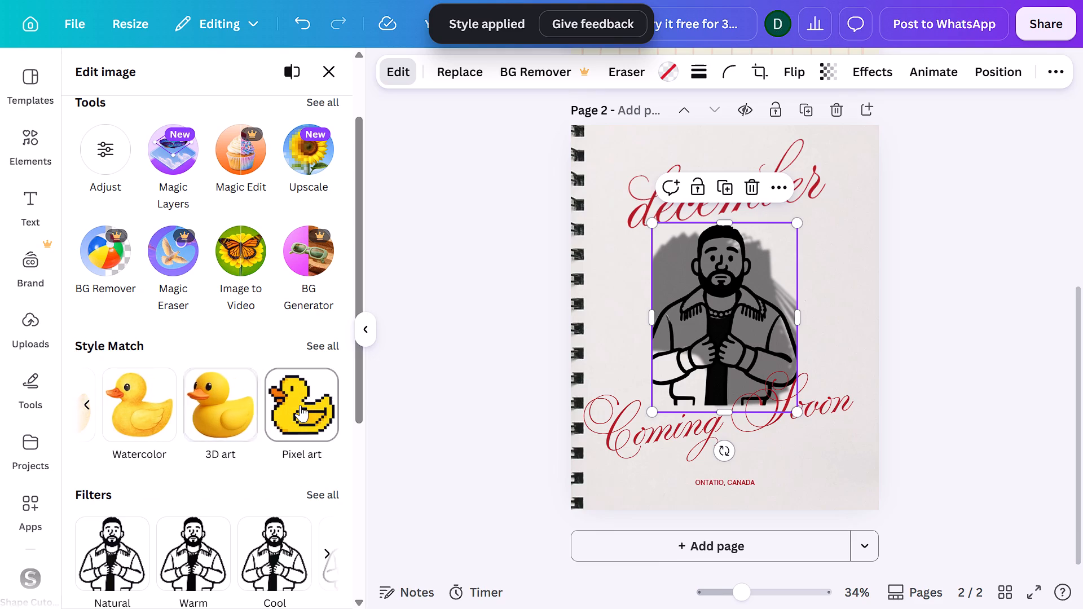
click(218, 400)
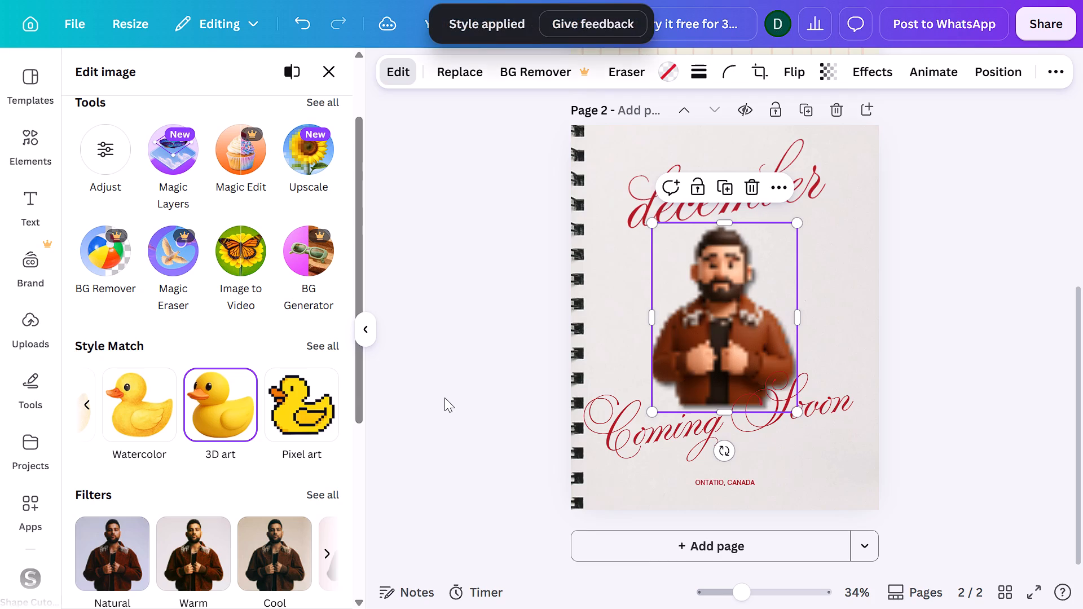
Apply the Scrapbook Style Match look to the Karan Aujla photo on page 2.
scroll(231, 395, left, 2)
scroll(231, 395, right, 2)
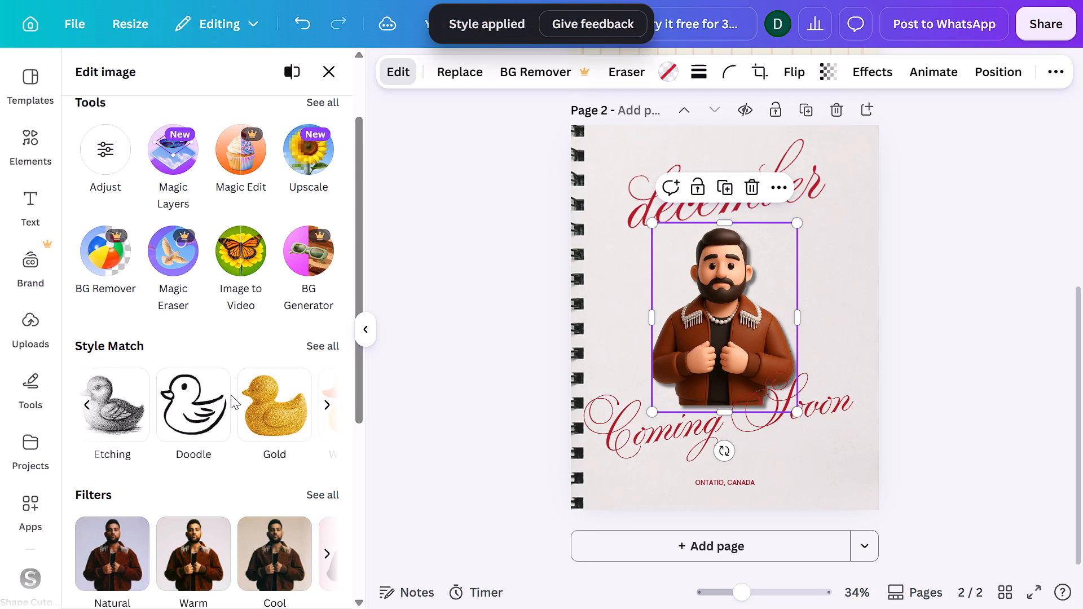
scroll(231, 395, right, 2)
click(206, 402)
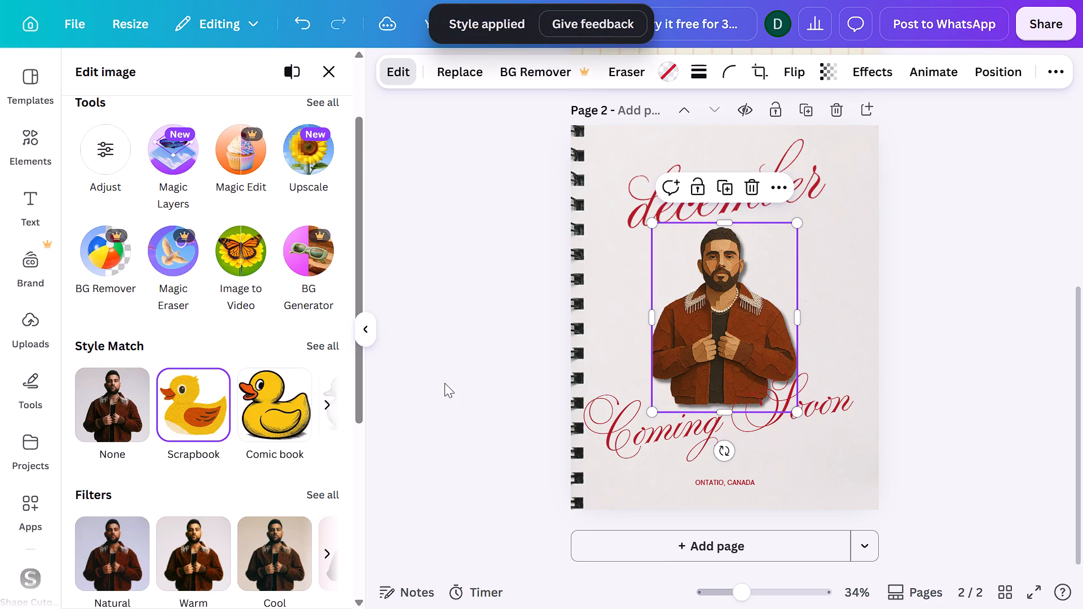
click(1082, 341)
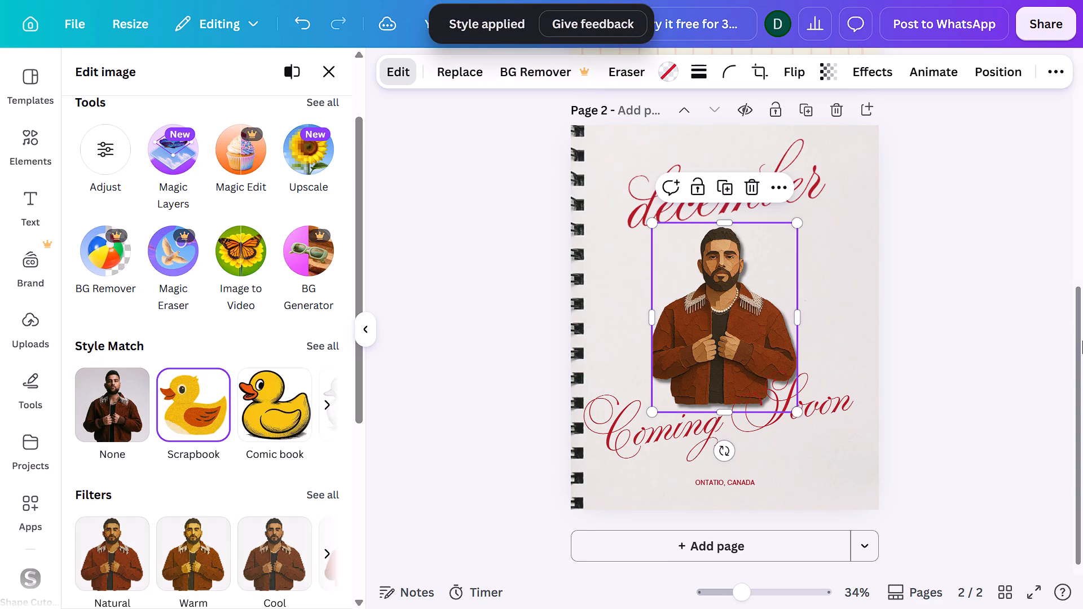
click(1031, 363)
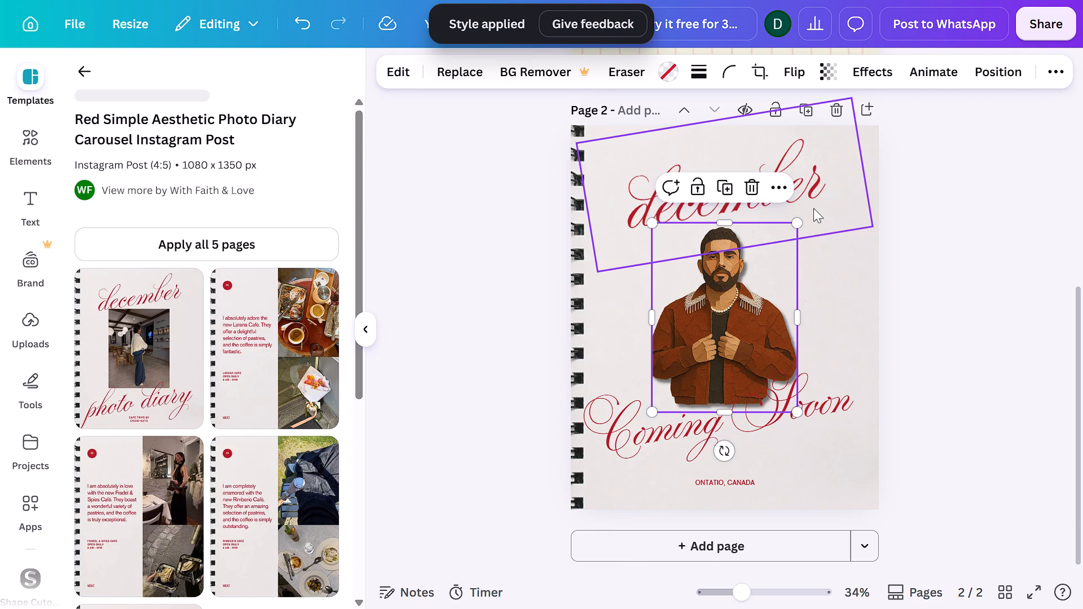
click(795, 198)
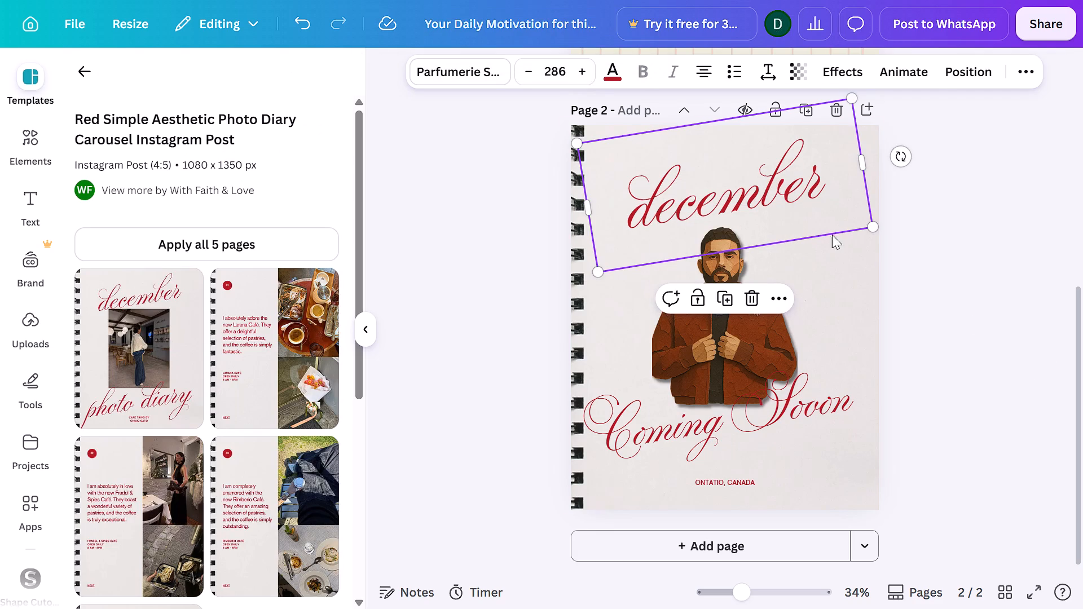
click(941, 339)
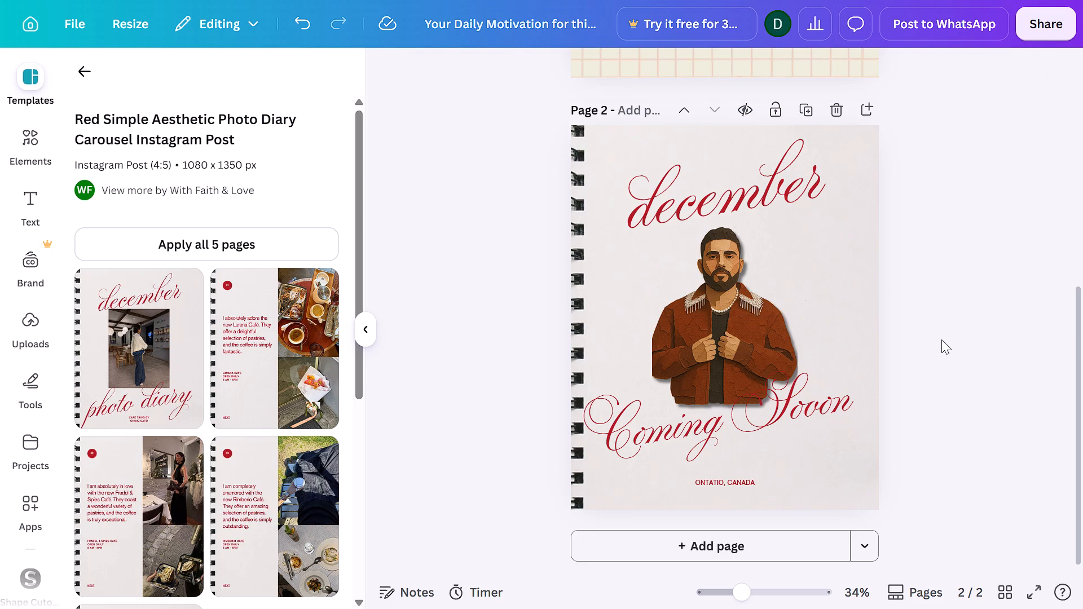
Move the "Coming Soon" text on page 2 slightly right, clear of the notebook's spiral binding, and a touch upward.
scroll(871, 355, down, 1)
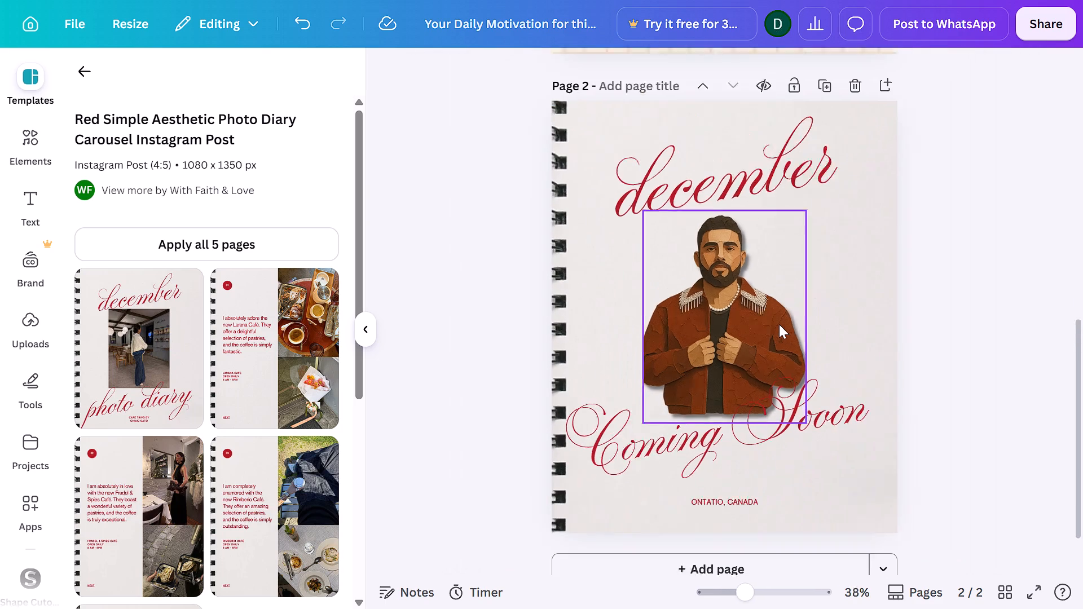
click(928, 383)
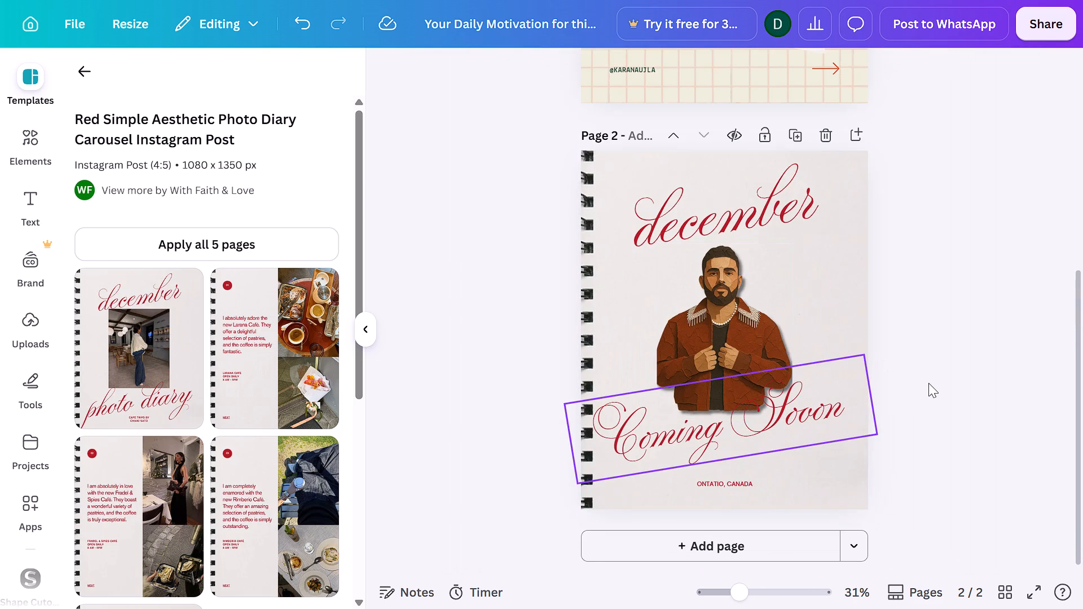
drag(805, 433, 816, 433)
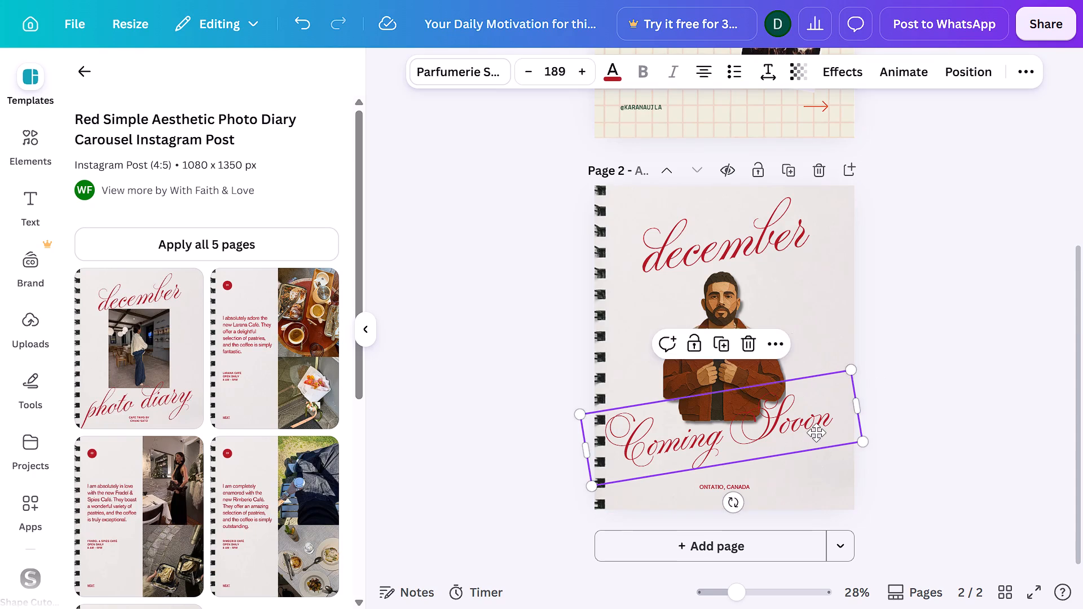
drag(816, 433, 824, 435)
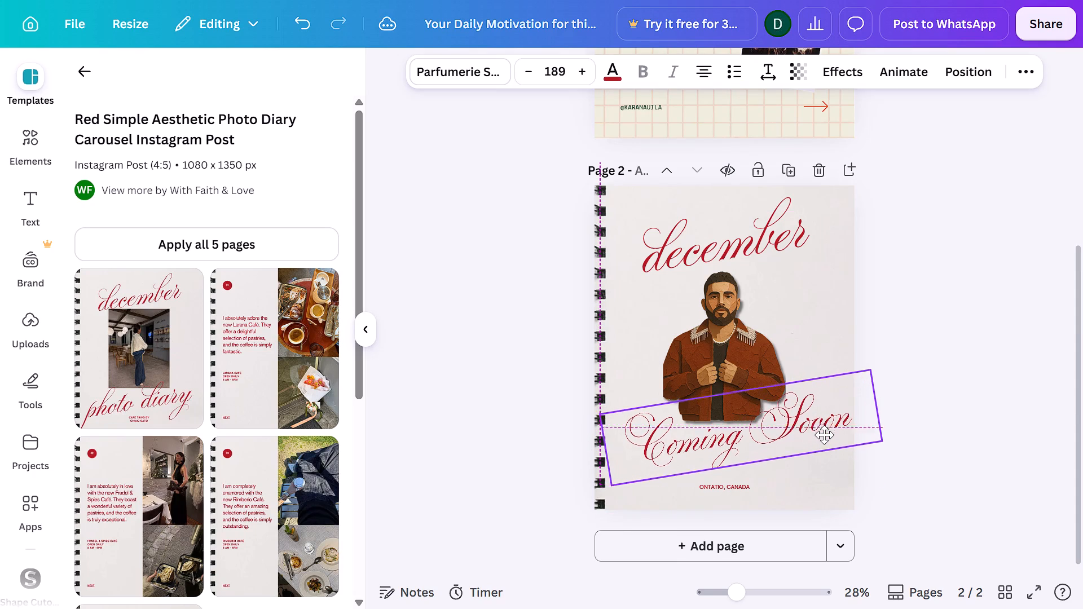
drag(824, 435, 823, 427)
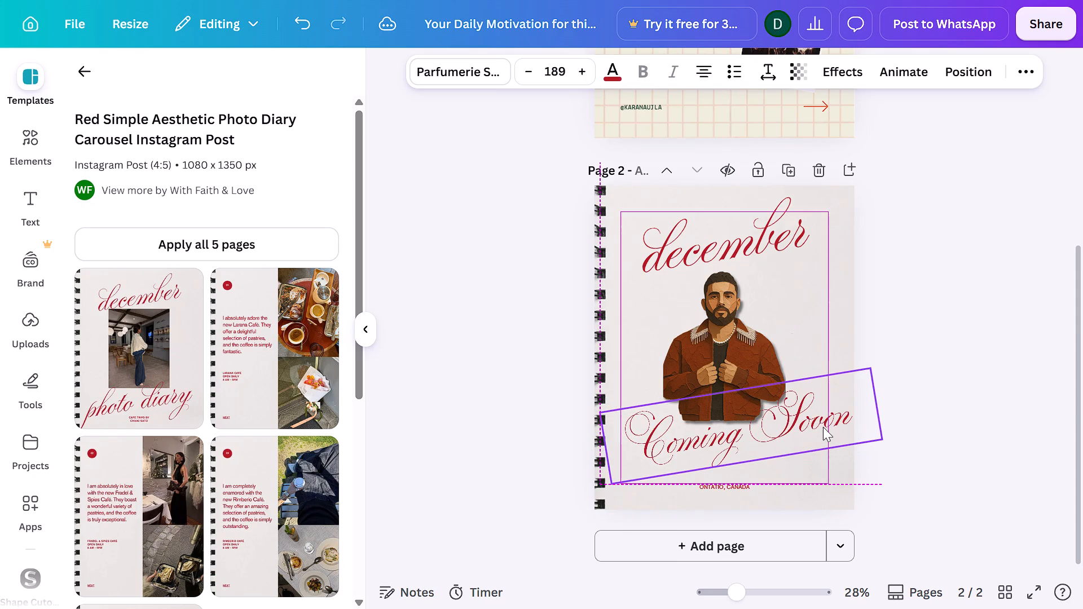
click(940, 450)
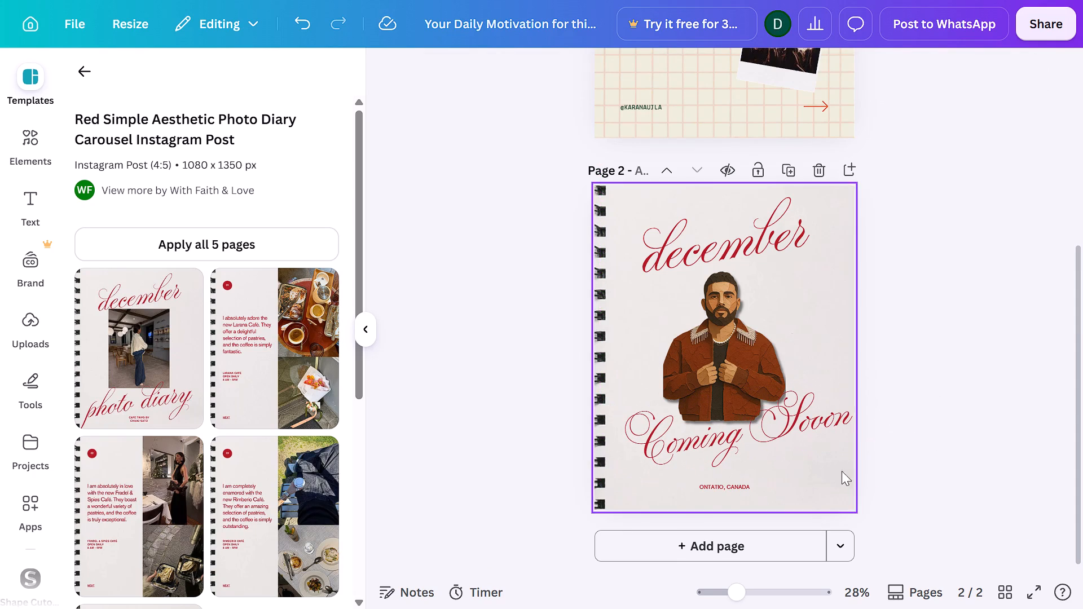
click(962, 454)
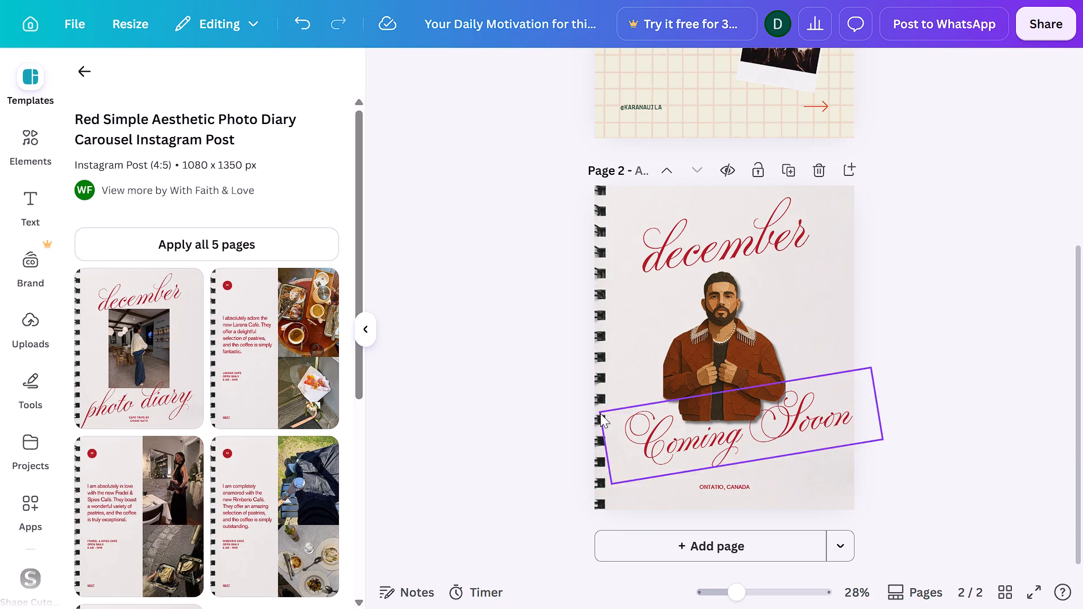
Add a blank third page after the "Coming Soon" page.
click(651, 548)
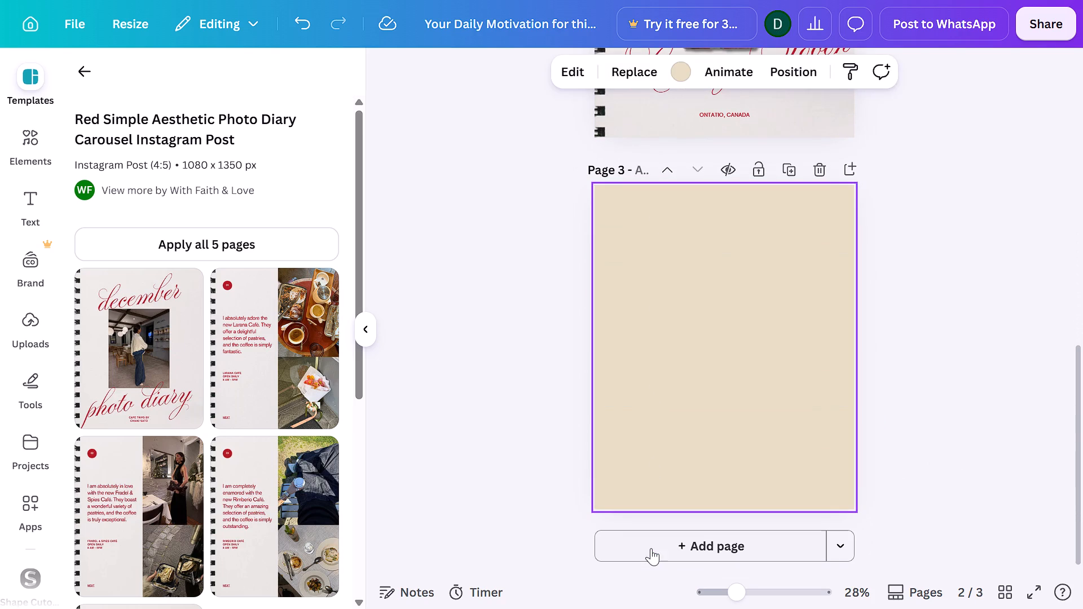
Browse the templates similar to the Red Simple Aesthetic Photo Diary for a design suited to page 3.
scroll(244, 430, down, 7)
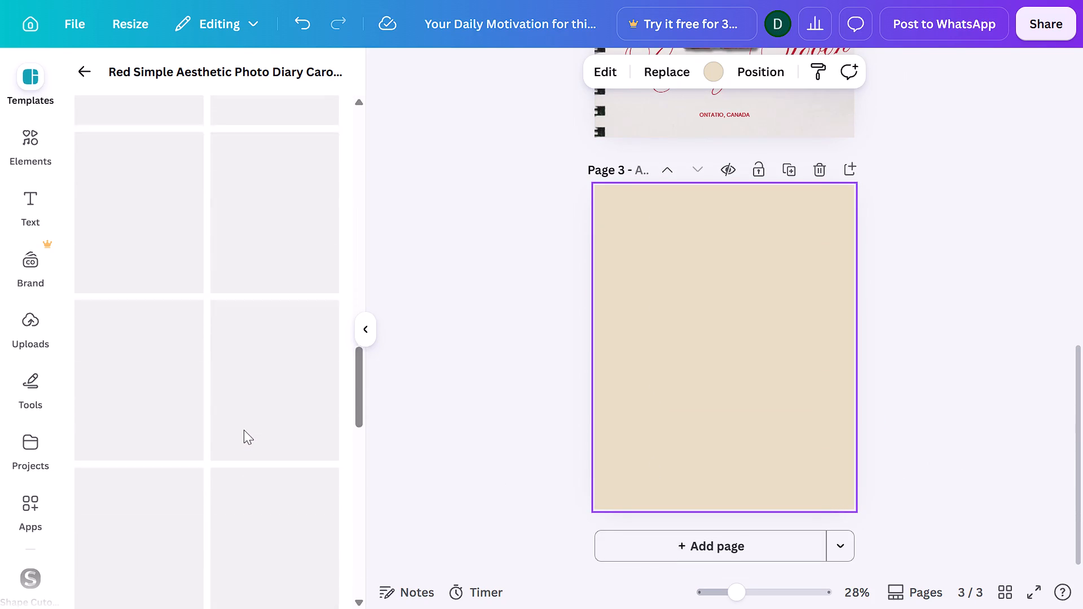
scroll(244, 430, up, 4)
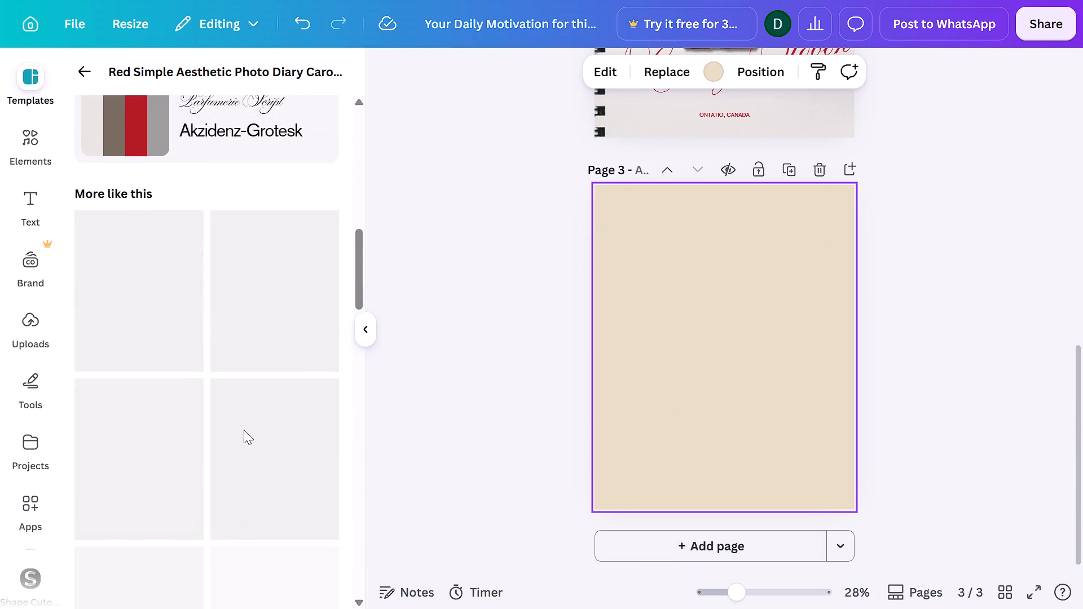
scroll(244, 430, right, 2)
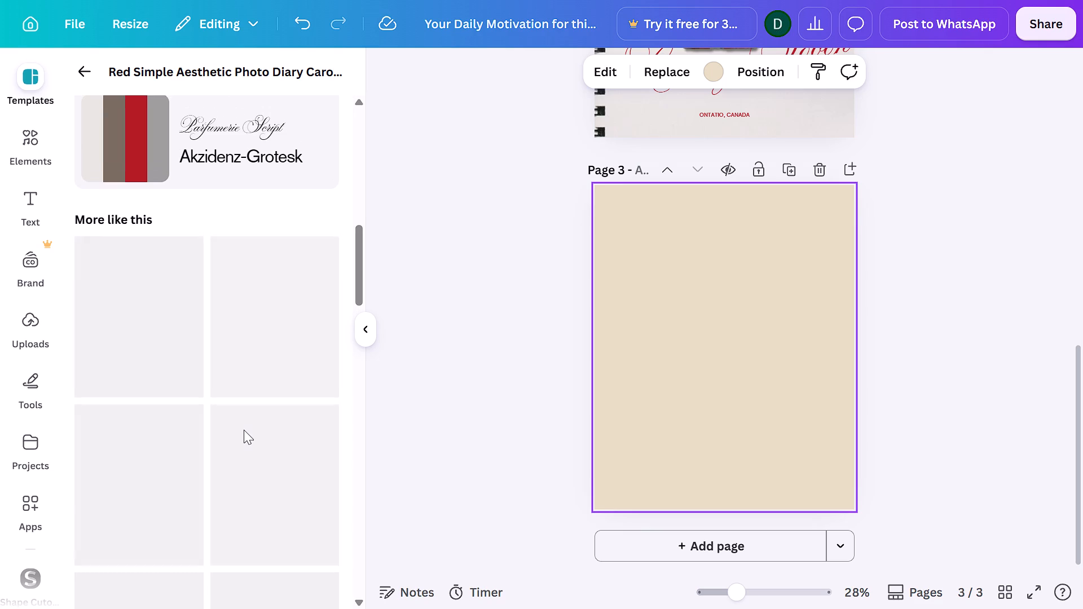
scroll(244, 430, right, 3)
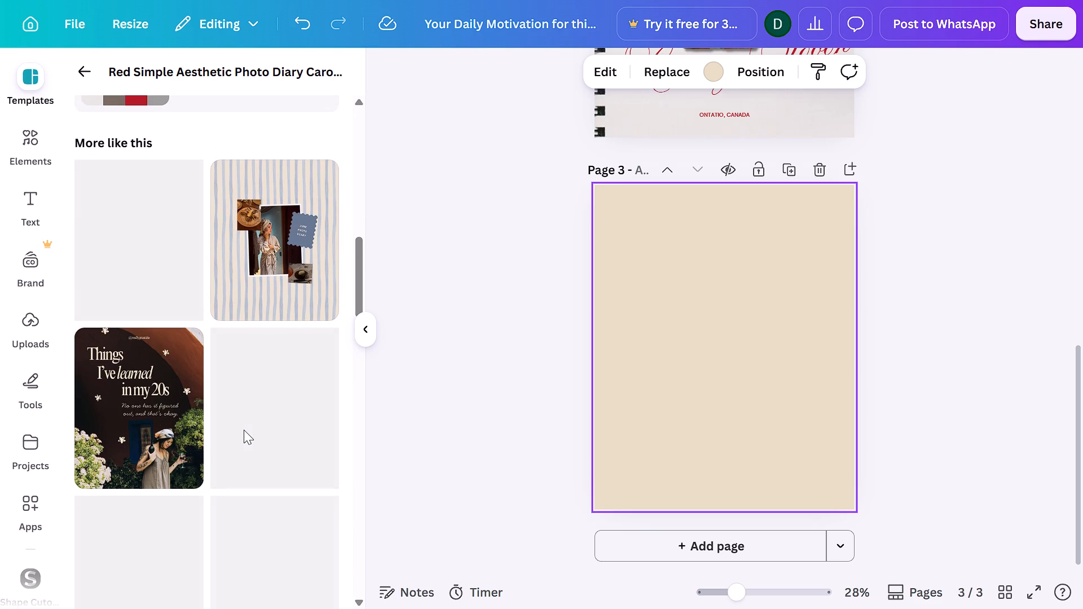
scroll(244, 430, down, 1)
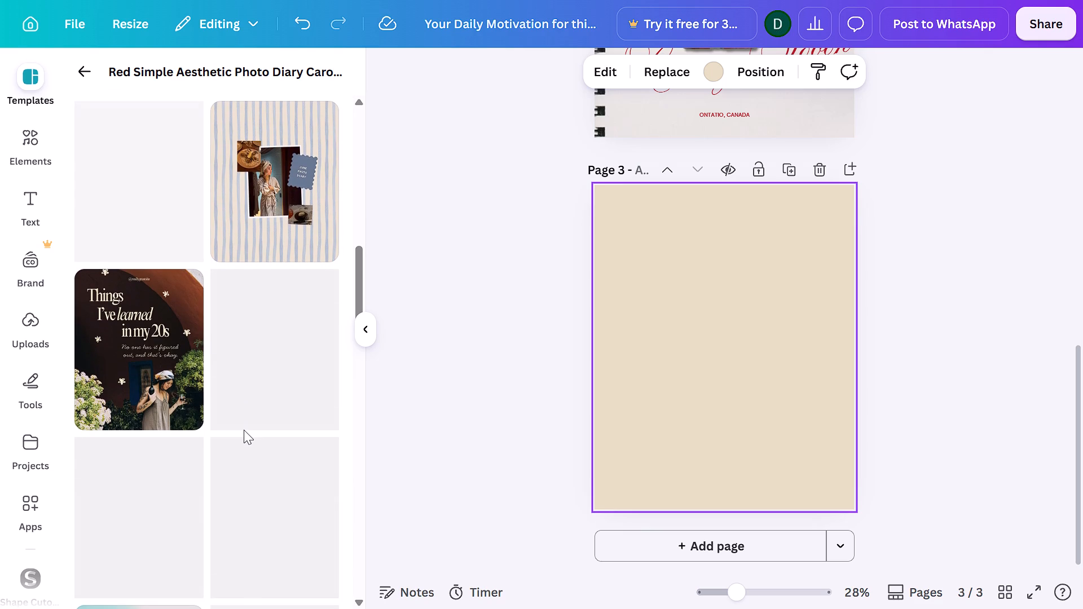
scroll(244, 430, up, 2)
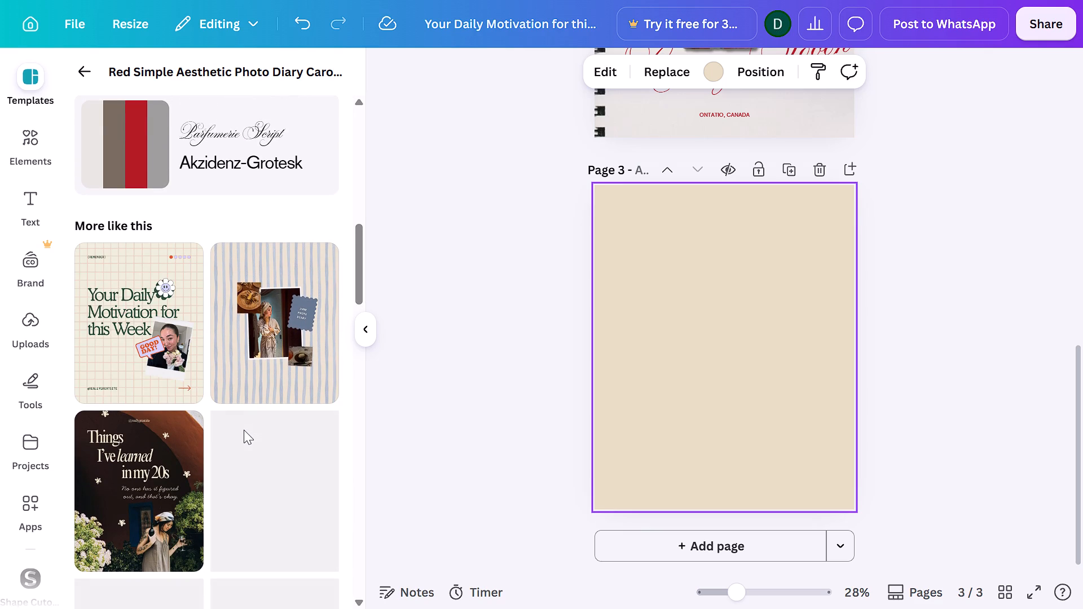
scroll(244, 430, down, 4)
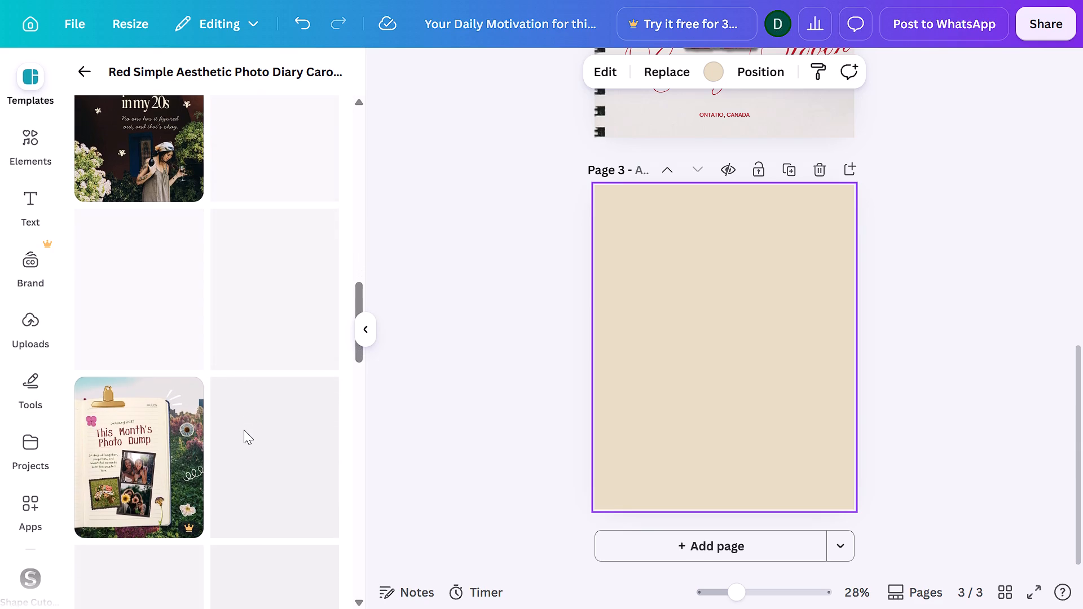
scroll(244, 430, down, 1)
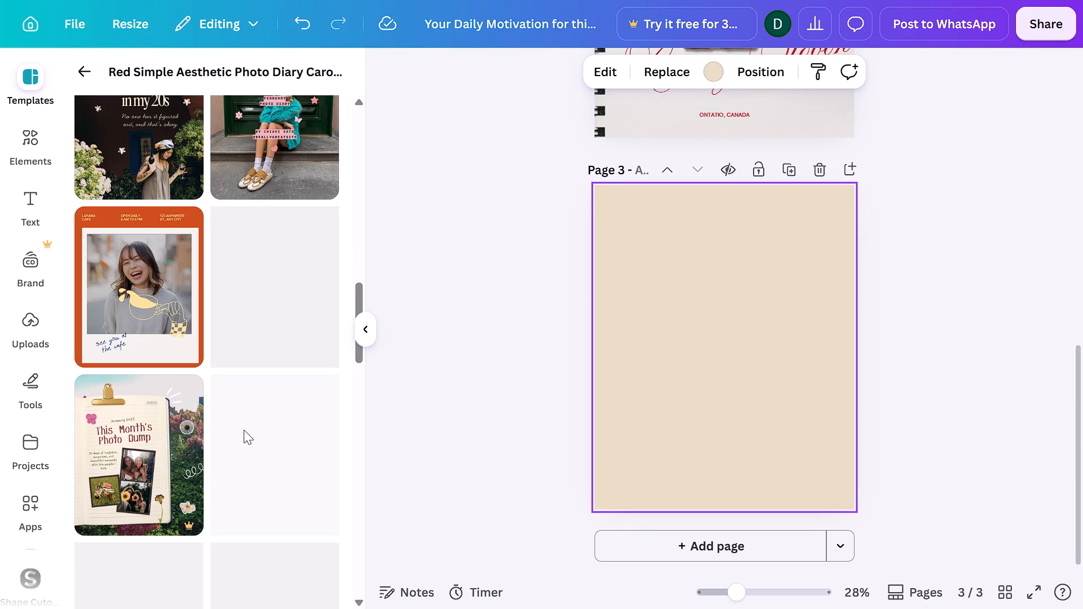
scroll(244, 430, up, 1)
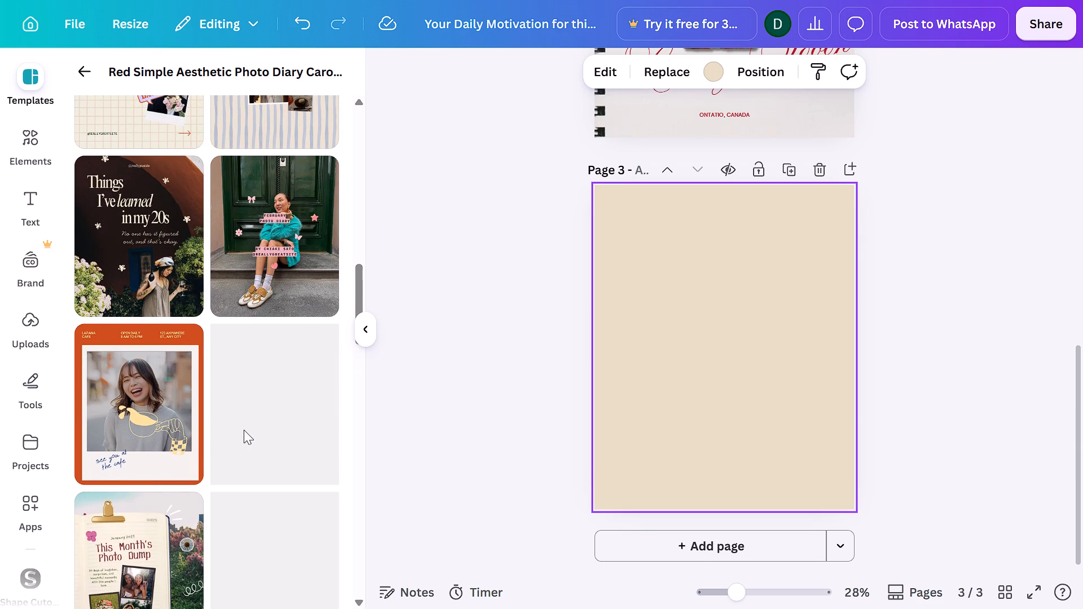
scroll(244, 430, up, 2)
scroll(244, 430, down, 2)
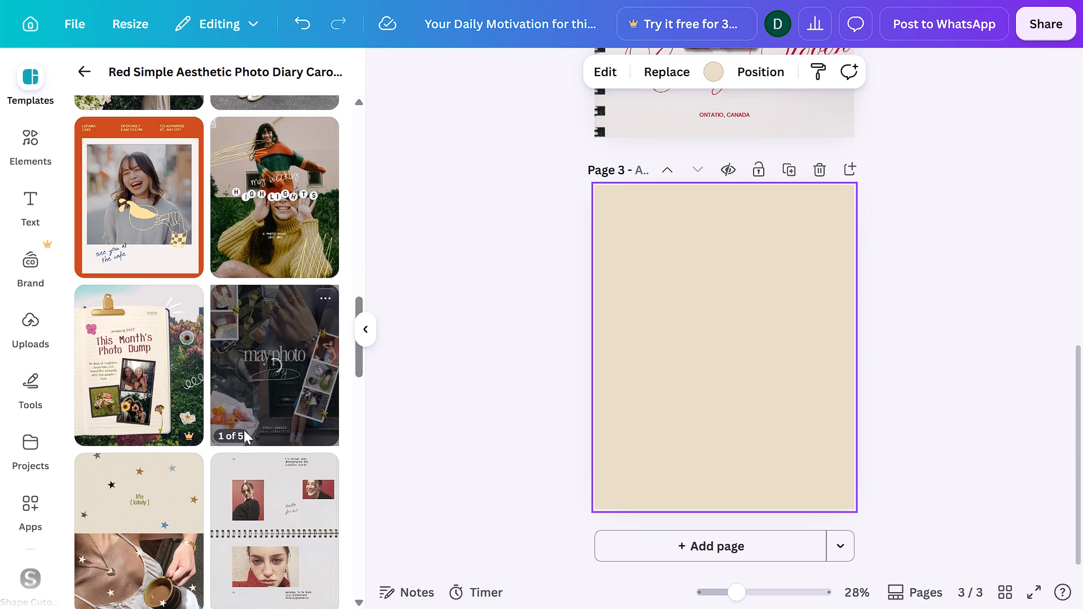
scroll(244, 430, down, 3)
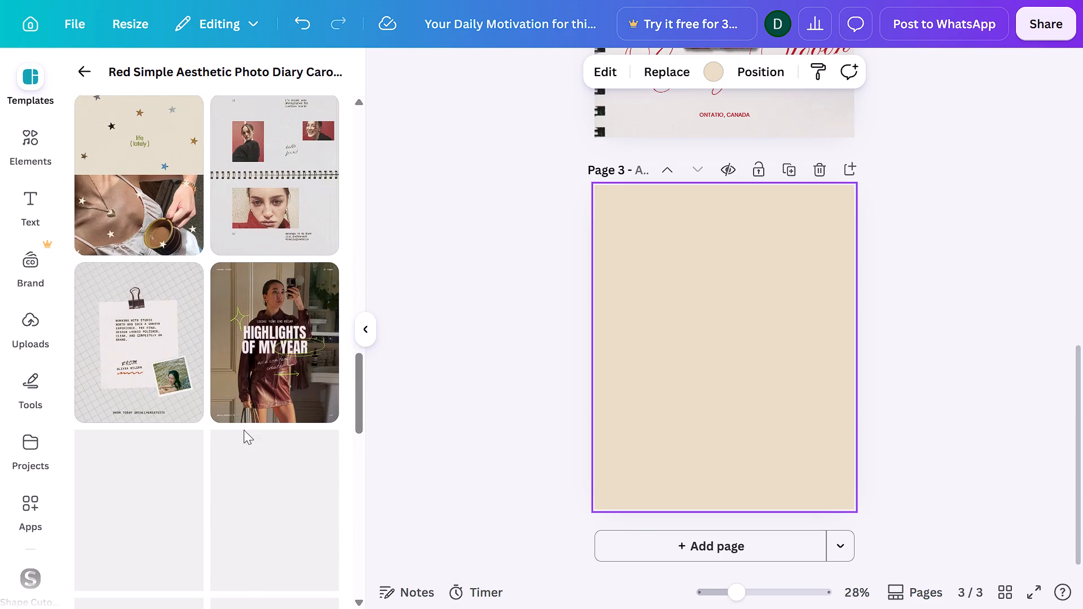
scroll(244, 430, down, 2)
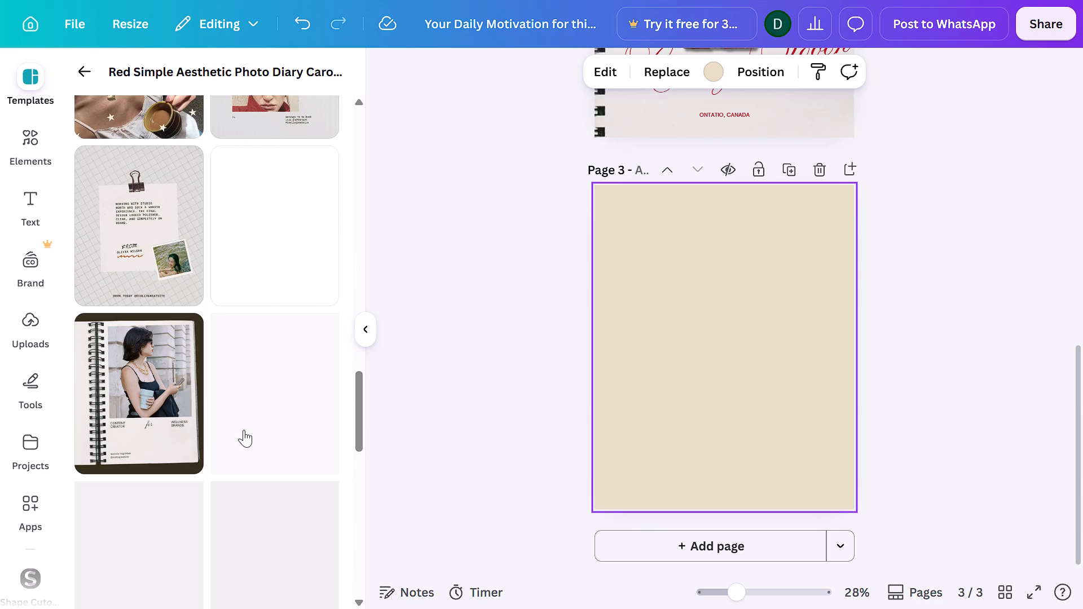
scroll(244, 430, down, 3)
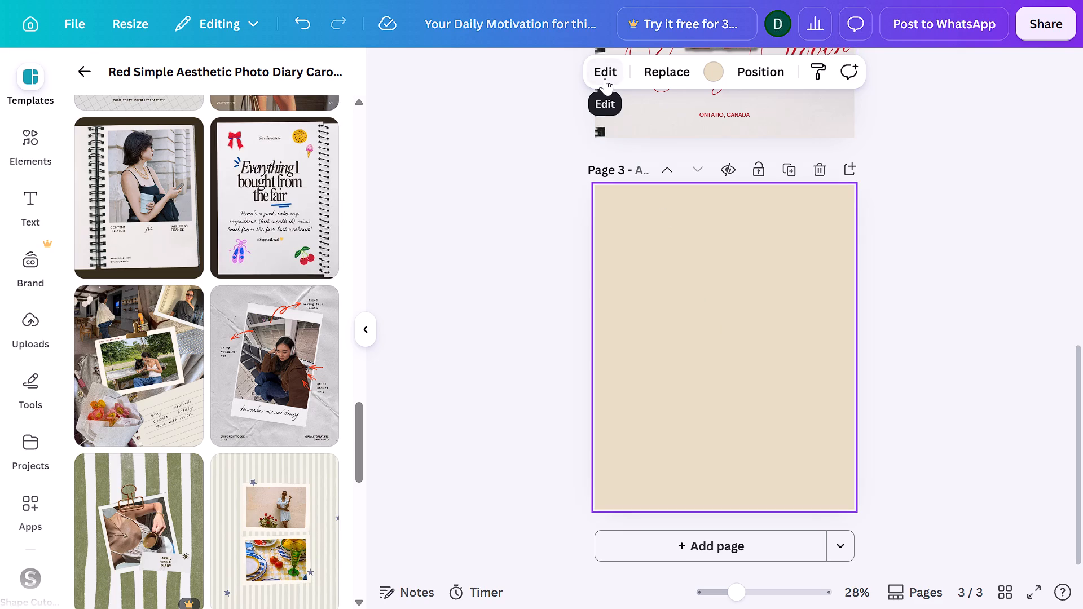
Apply the first page of the Neutral Scrapbook Personal Diary Carousel template, the tilted polaroid design, to blank page 3.
click(304, 320)
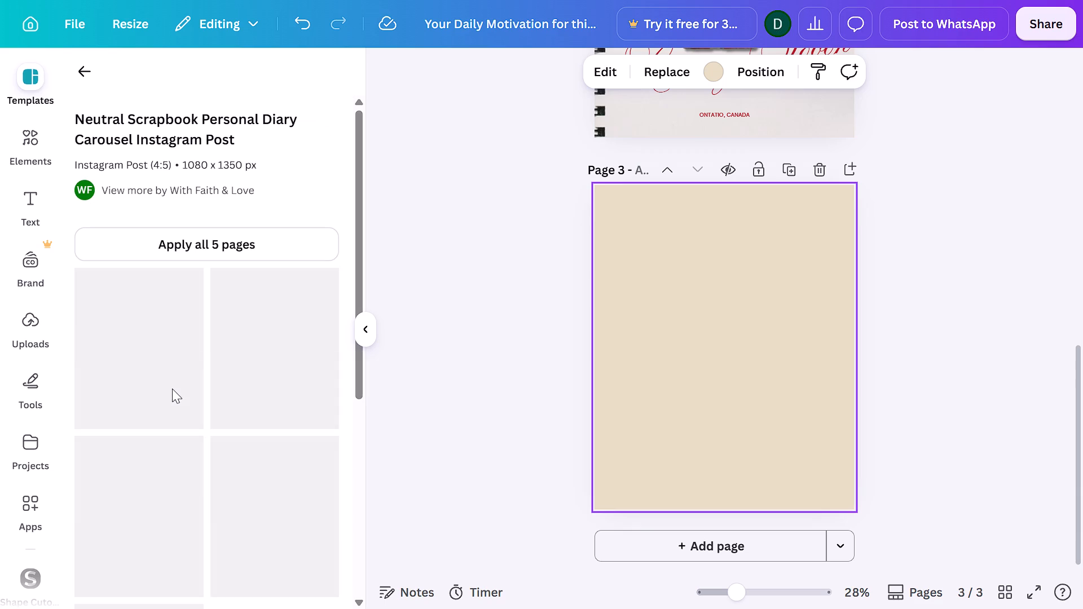
scroll(172, 389, up, 1)
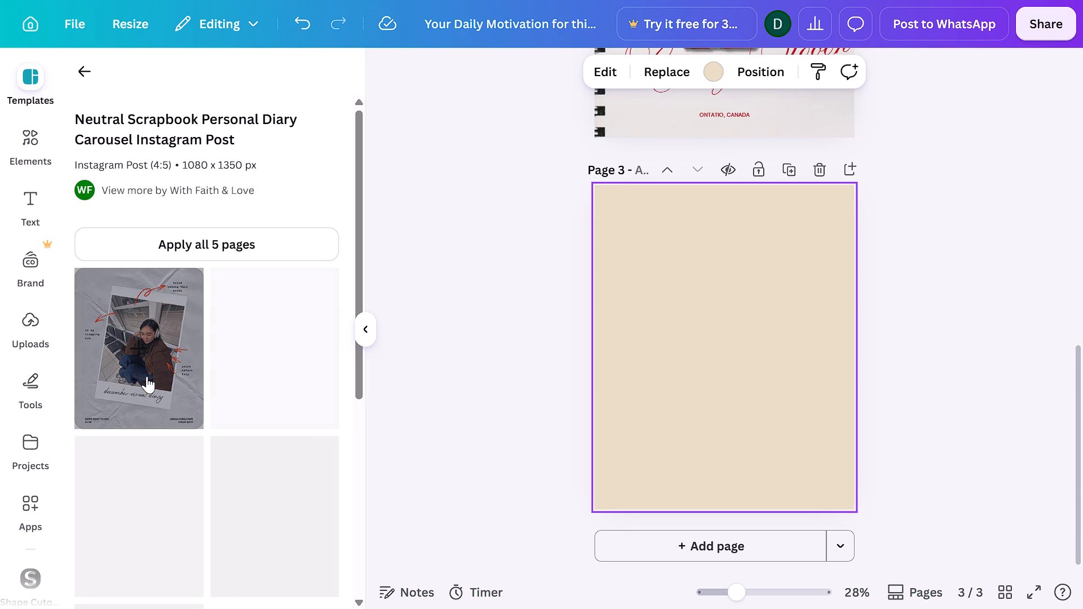
drag(147, 376, 640, 362)
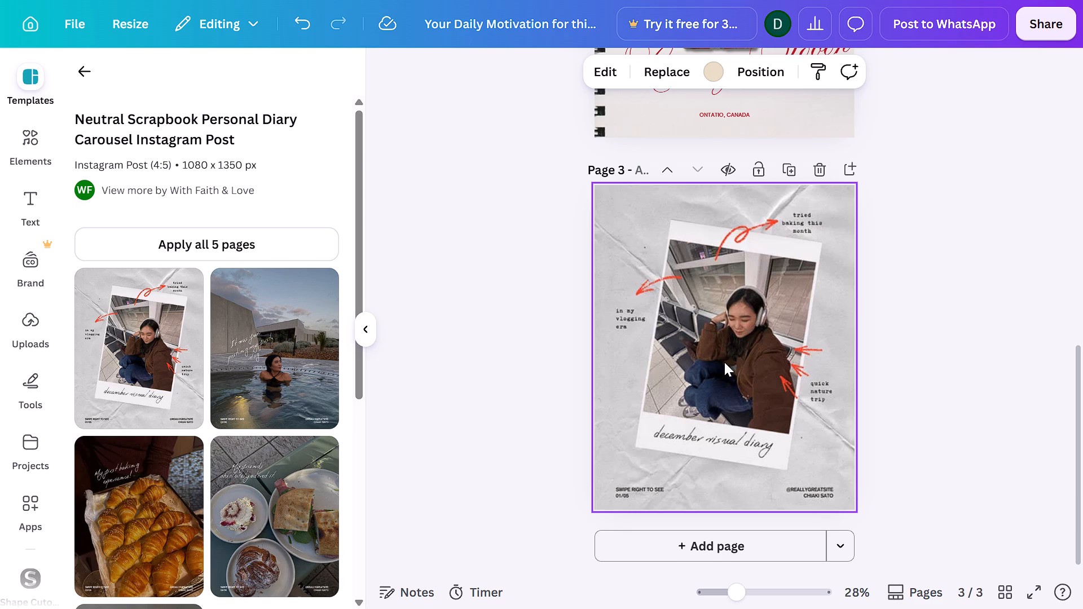
Paste the copied Karan Aujla photo onto page 3 and place it in the tilted polaroid frame, replacing the template's portrait.
click(727, 361)
double_click(727, 361)
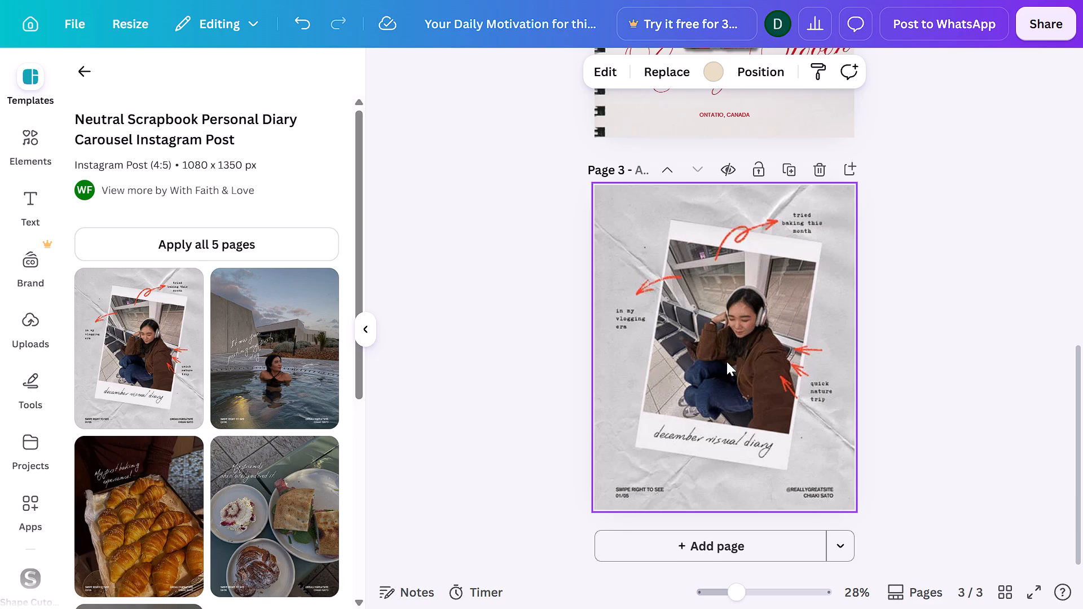
click(727, 361)
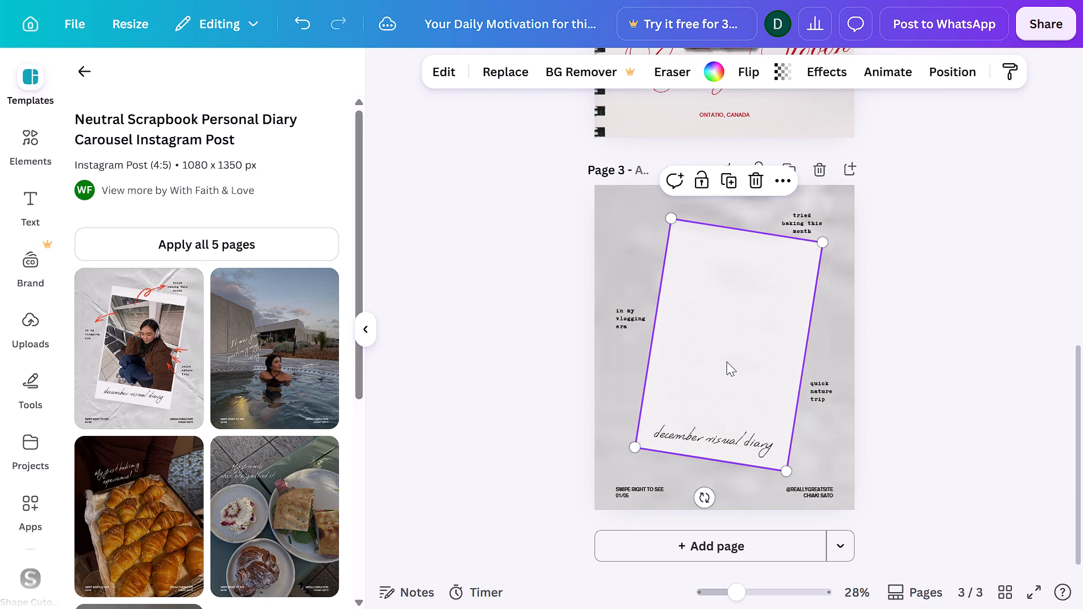
click(727, 361)
click(727, 361)
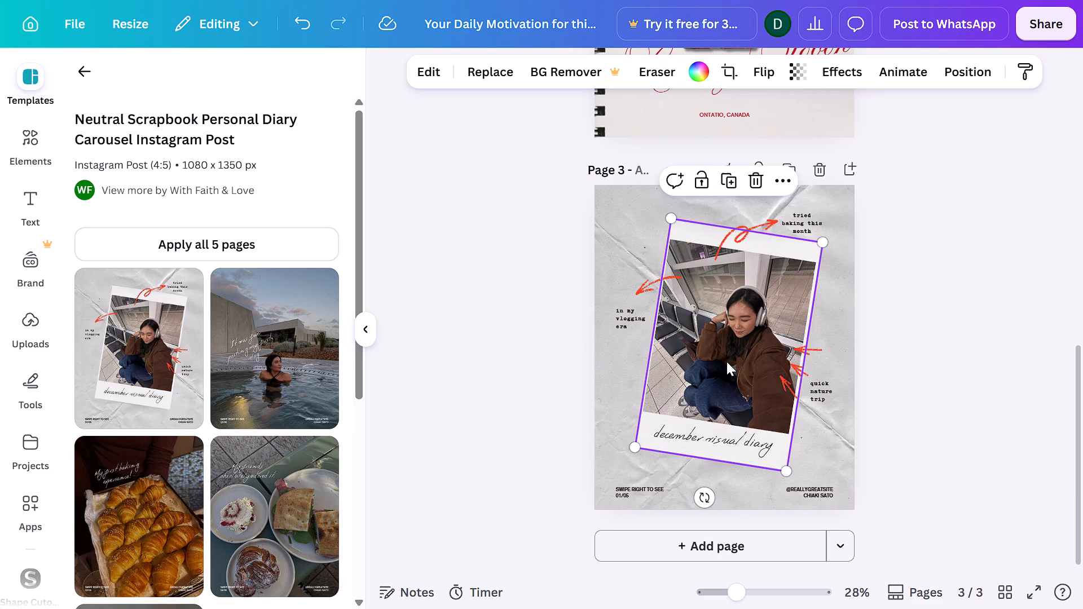
key(ctrl+v)
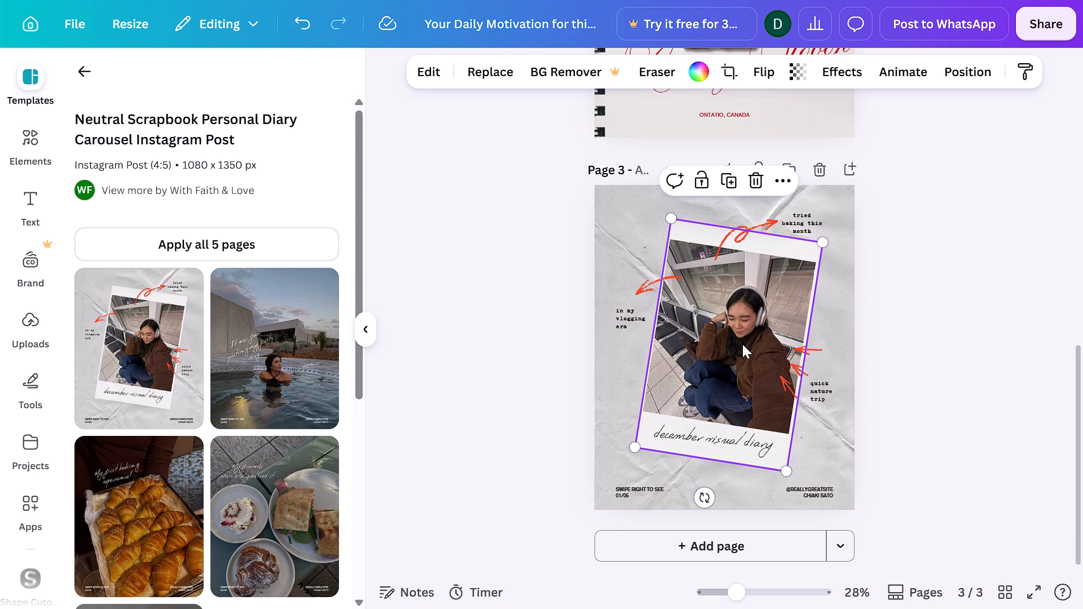
double_click(742, 344)
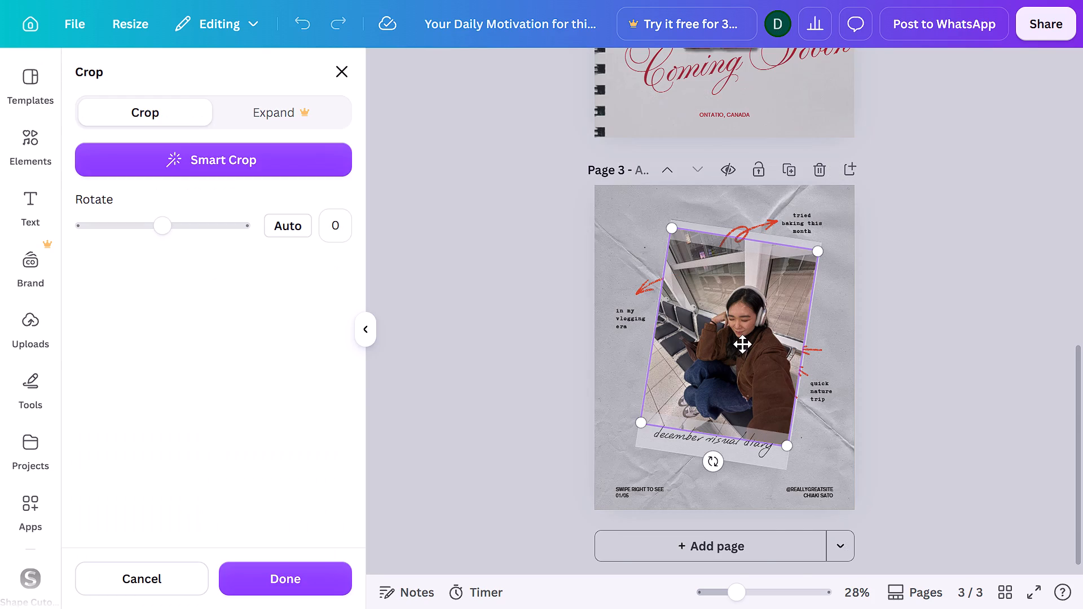
key(super+v)
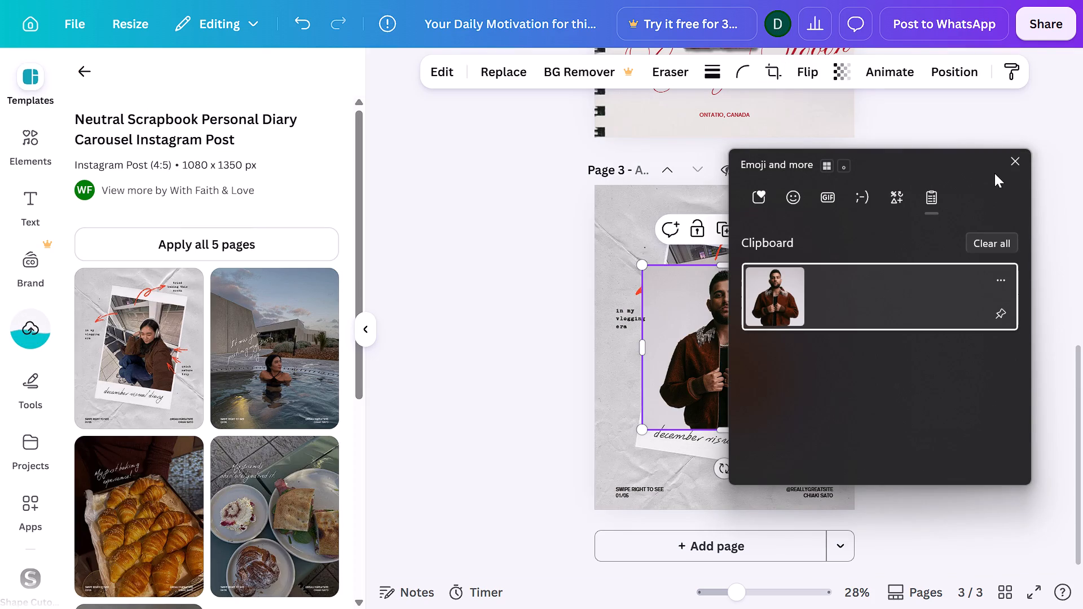
click(1024, 155)
drag(704, 361, 800, 378)
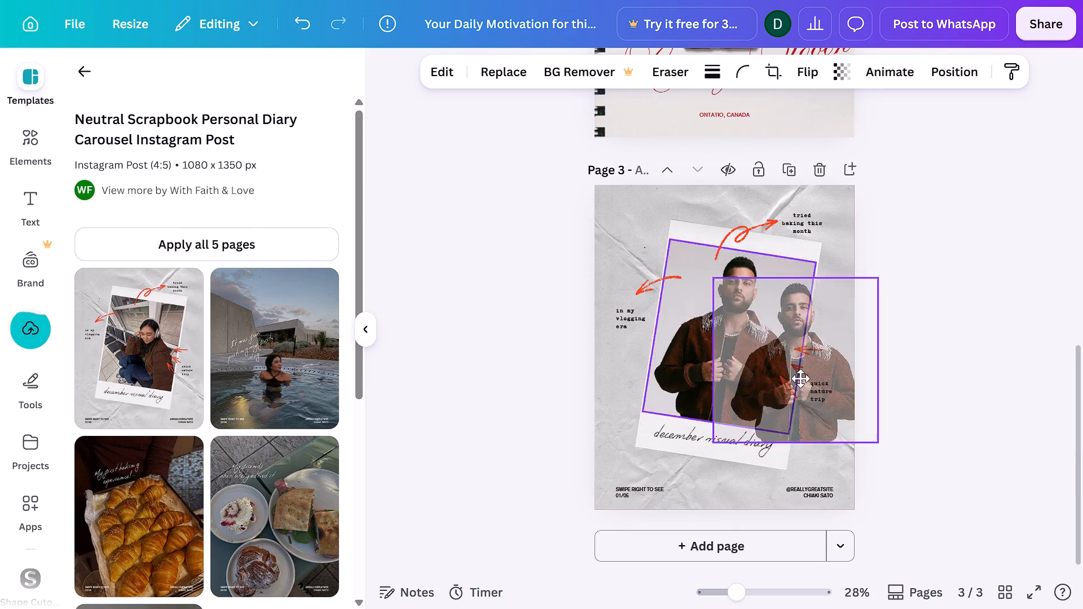
Place the Karan Aujla photo in the tilted polaroid frame on page 3, replacing the template picture.
drag(800, 378, 745, 345)
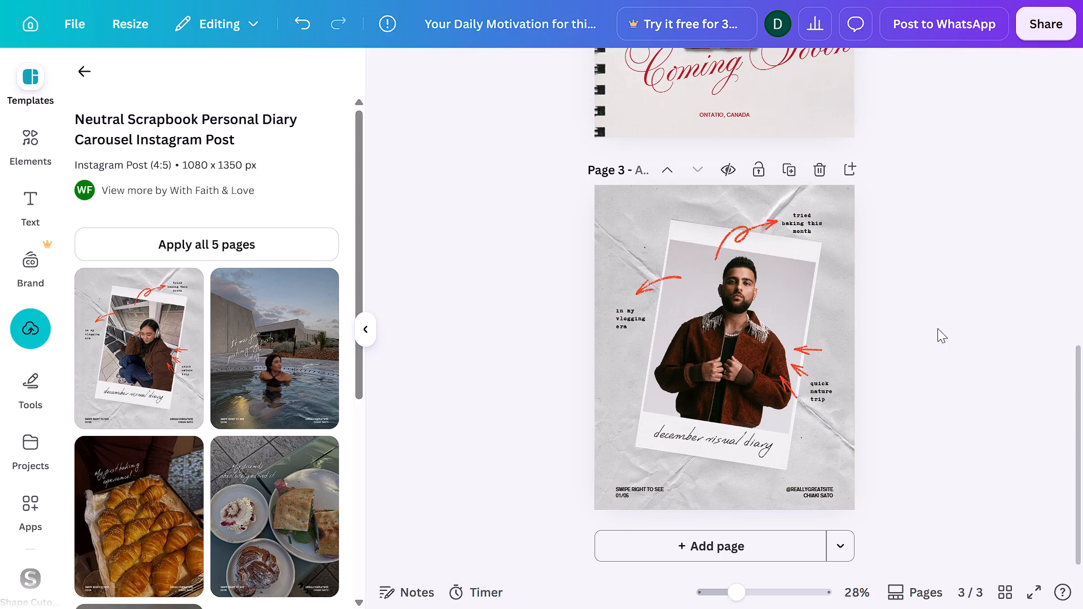
Replace the "tried baking this month" note with "Jana Bnd Takkk" and the "in my vlogging era" note with "Geetan' di machine".
double_click(796, 218)
click(796, 218)
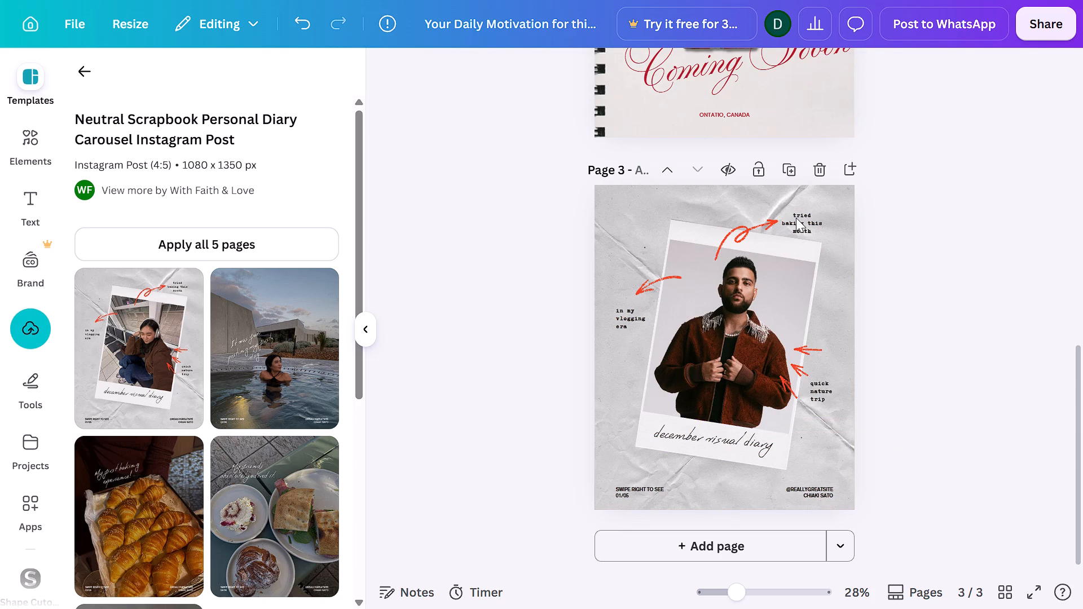
drag(796, 218, 801, 217)
click(801, 217)
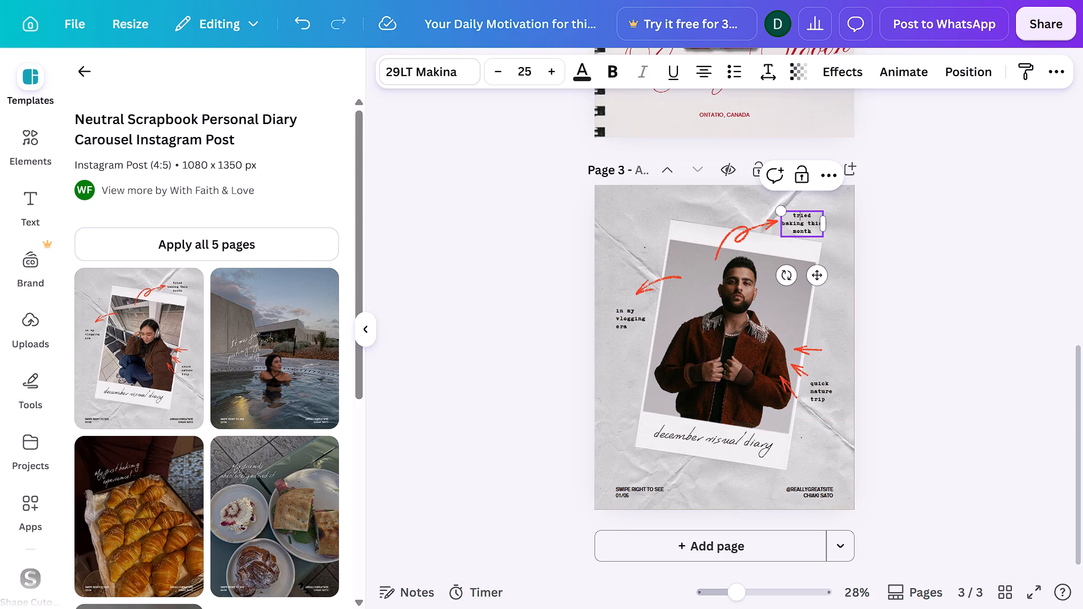
key(ctrl+a)
Replace the "tried baking this month" note on page 3 with "Jana End Takkk".
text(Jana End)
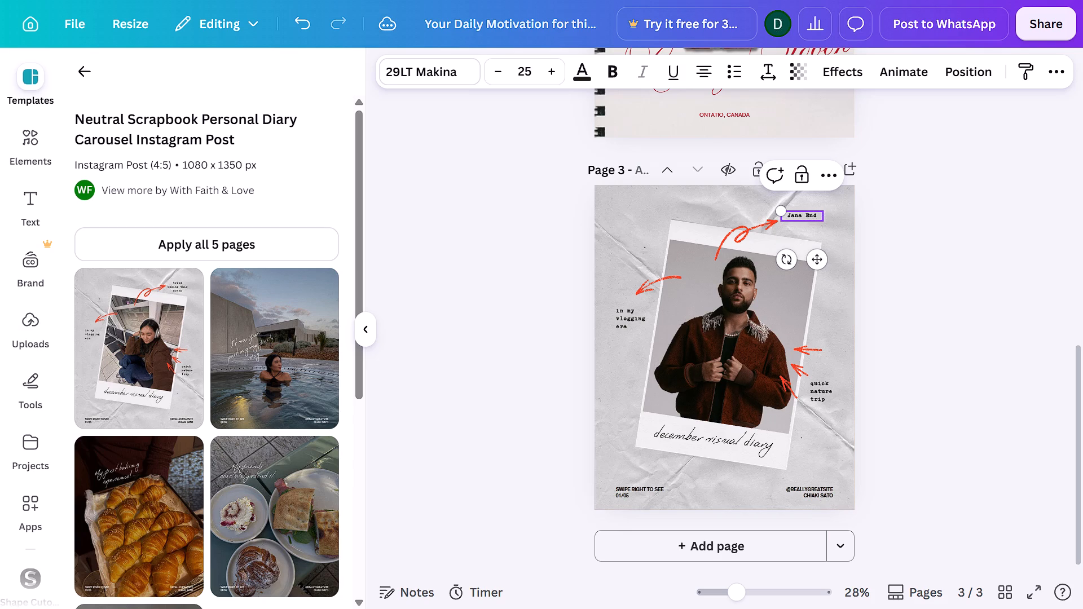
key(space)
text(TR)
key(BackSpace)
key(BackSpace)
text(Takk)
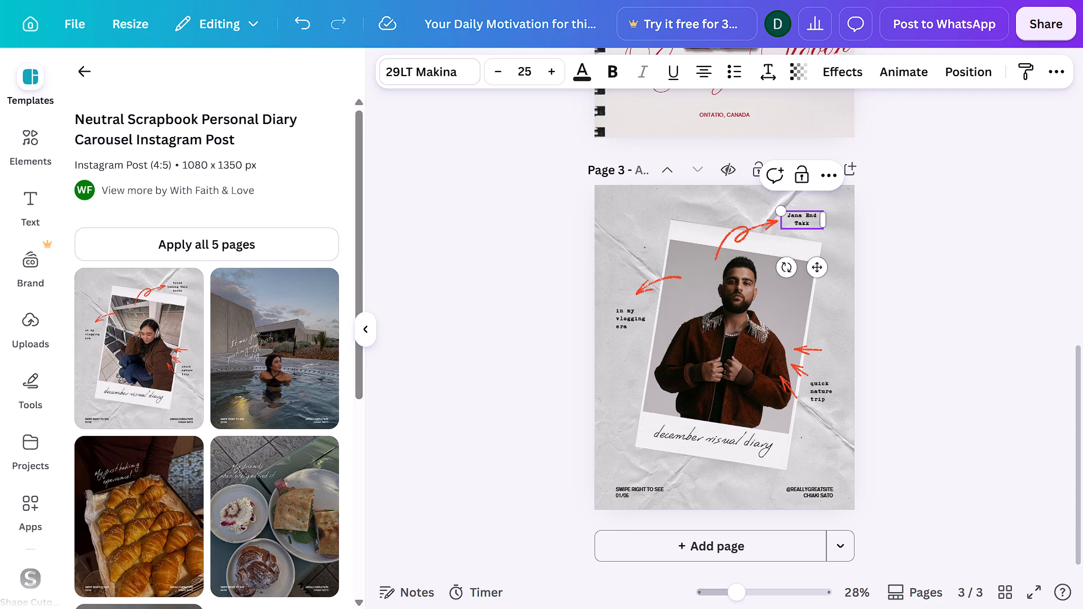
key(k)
click(936, 294)
Replace the "in my vlogging era" note with "Geetan' di machine" and widen its text box so the text wraps onto two lines.
double_click(626, 315)
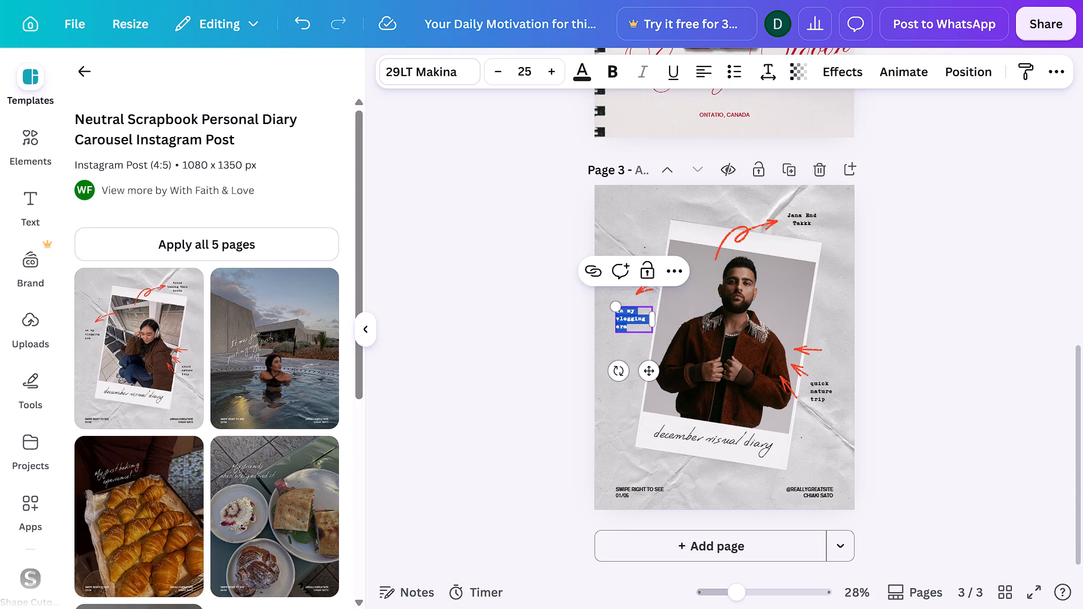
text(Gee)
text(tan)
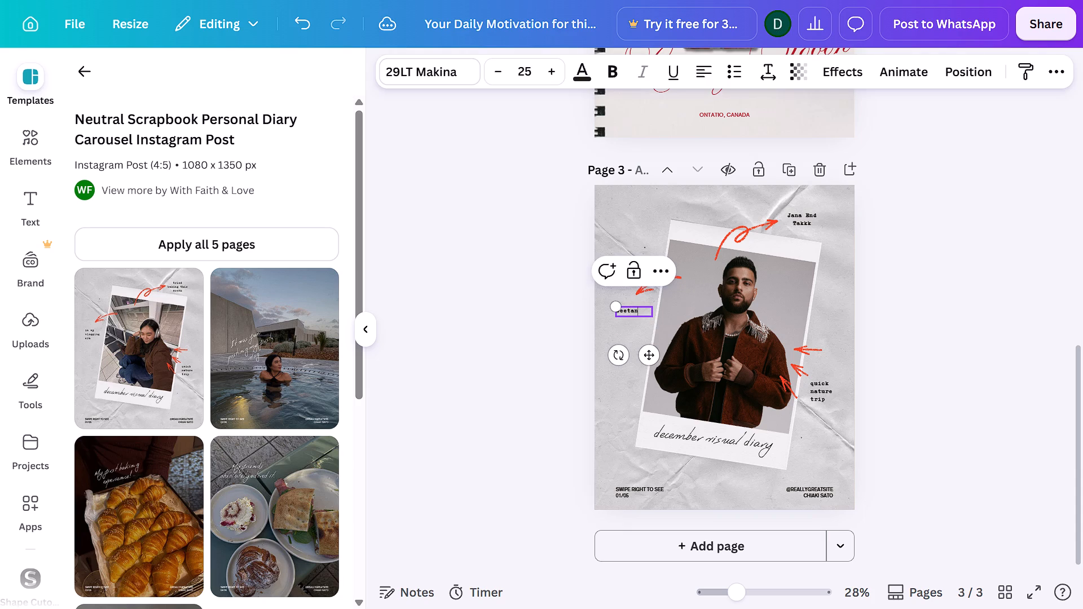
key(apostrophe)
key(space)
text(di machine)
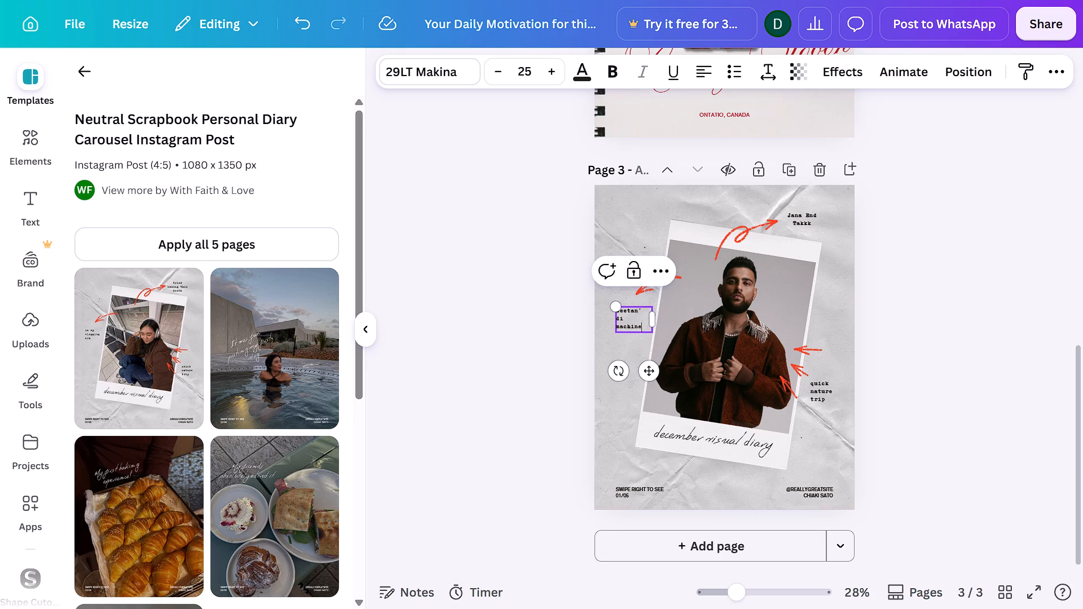
click(649, 320)
drag(652, 319, 662, 316)
click(839, 322)
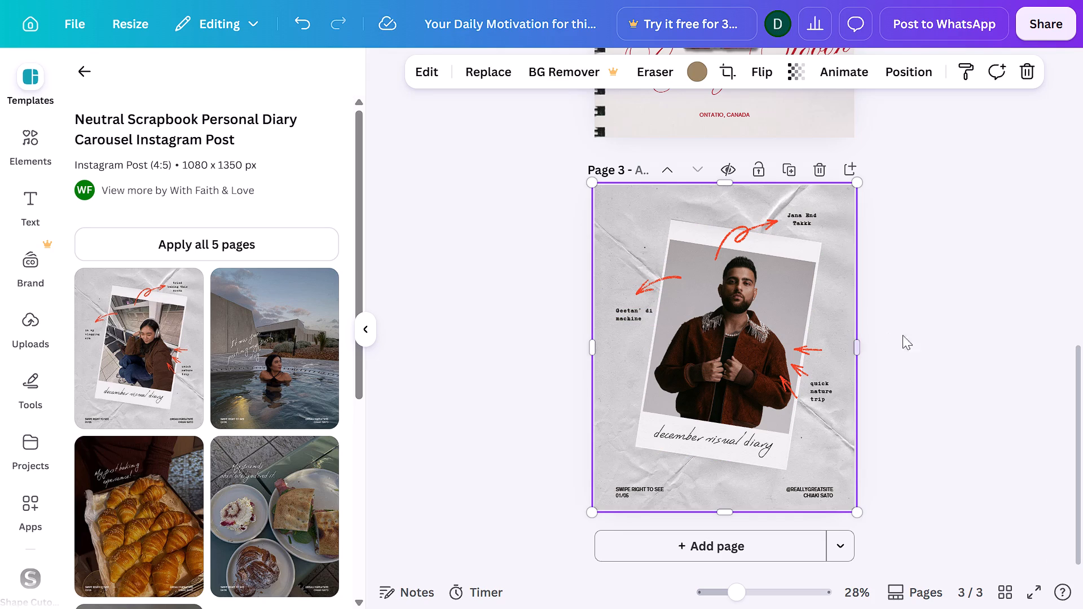
Replace the handwritten polaroid caption "december visual diary" with "Karan Aujla".
double_click(743, 435)
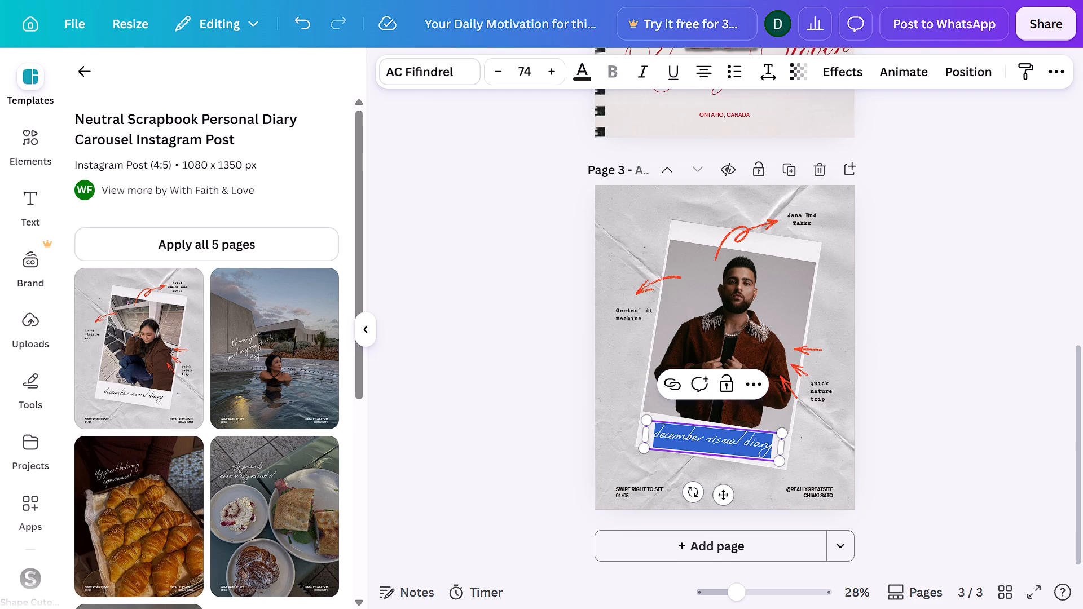
text(kar)
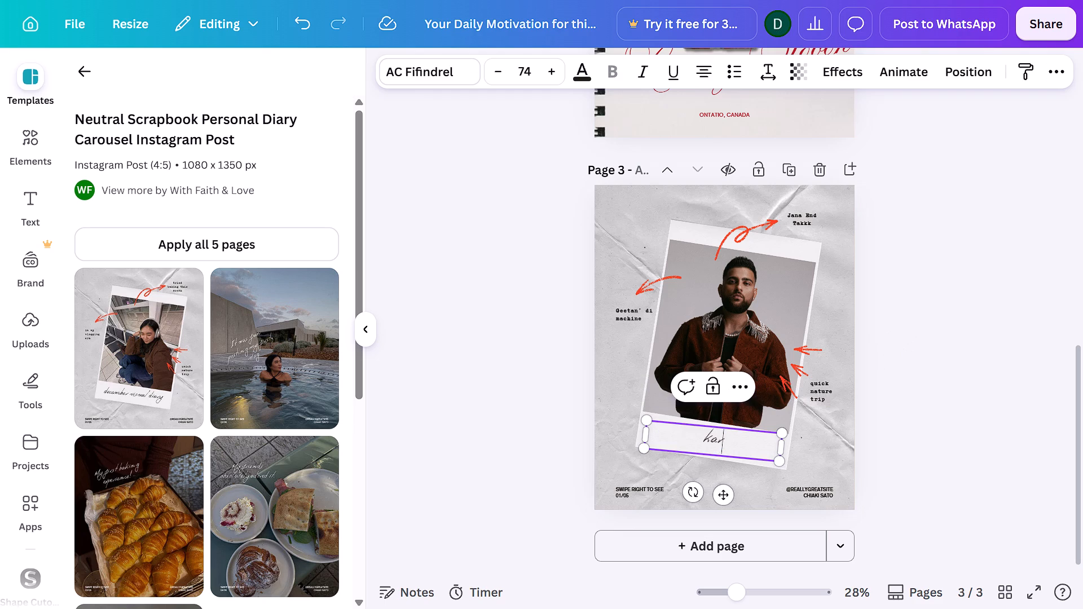
text(an aujla)
key(BackSpace)
key(BackSpace)
key(BackSpace)
key(BackSpace)
key(BackSpace)
key(BackSpace)
key(BackSpace)
key(BackSpace)
key(BackSpace)
key(BackSpace)
key(BackSpace)
text(Karan Aul)
key(BackSpace)
text(jla)
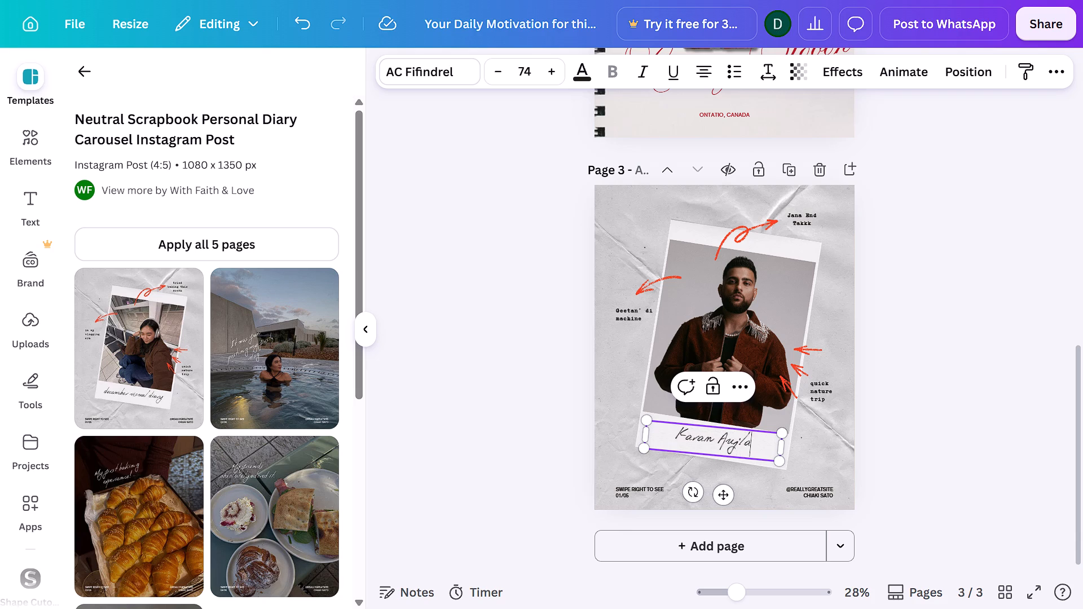
click(911, 431)
Set the brightness of the polaroid photo on page 3 to -16.
click(774, 315)
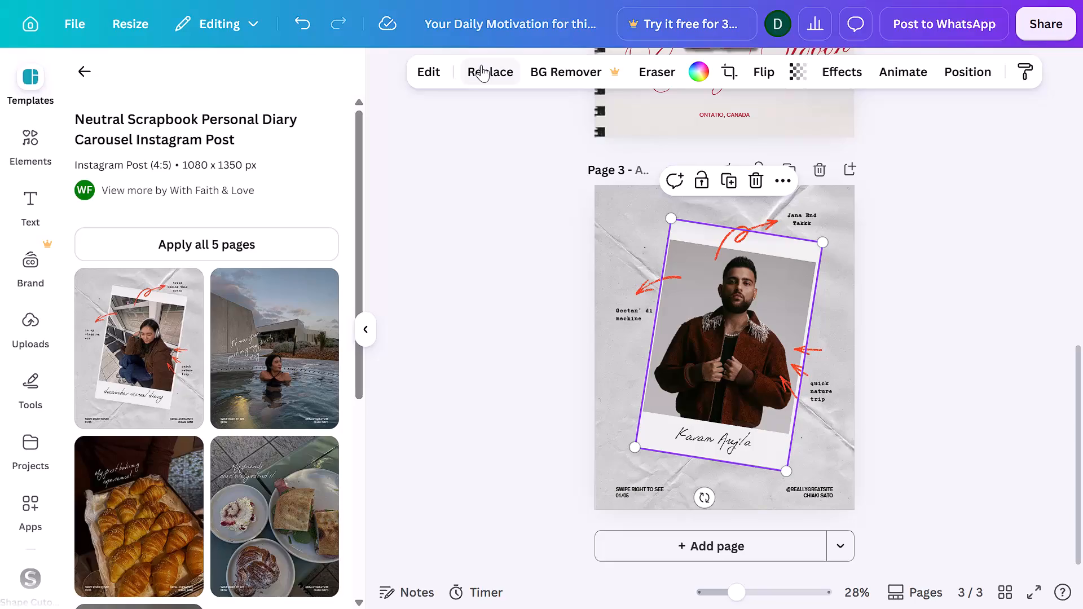
click(431, 67)
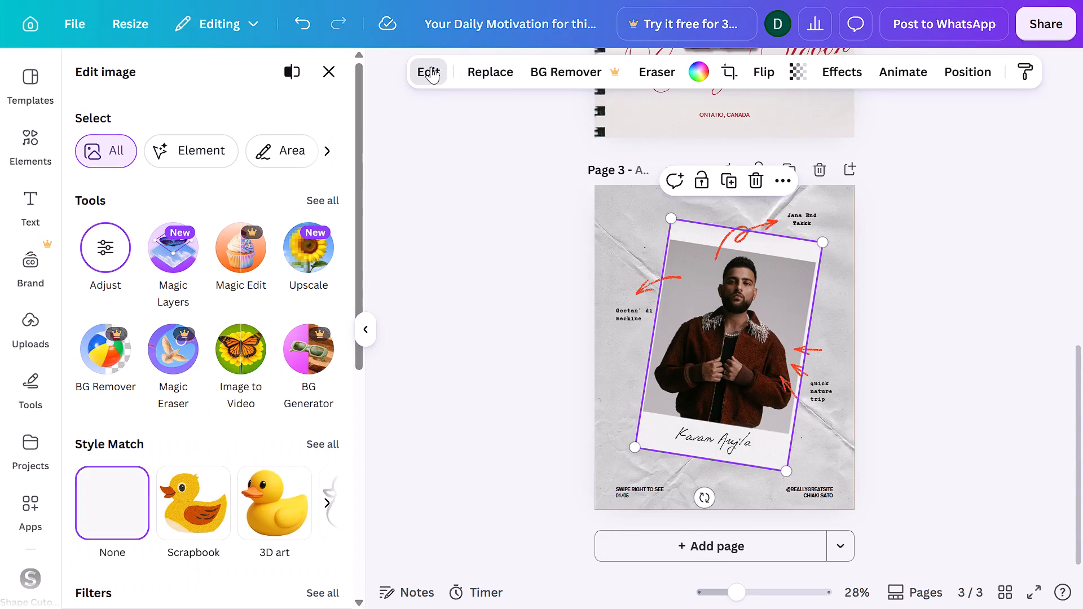
scroll(350, 337, down, 1)
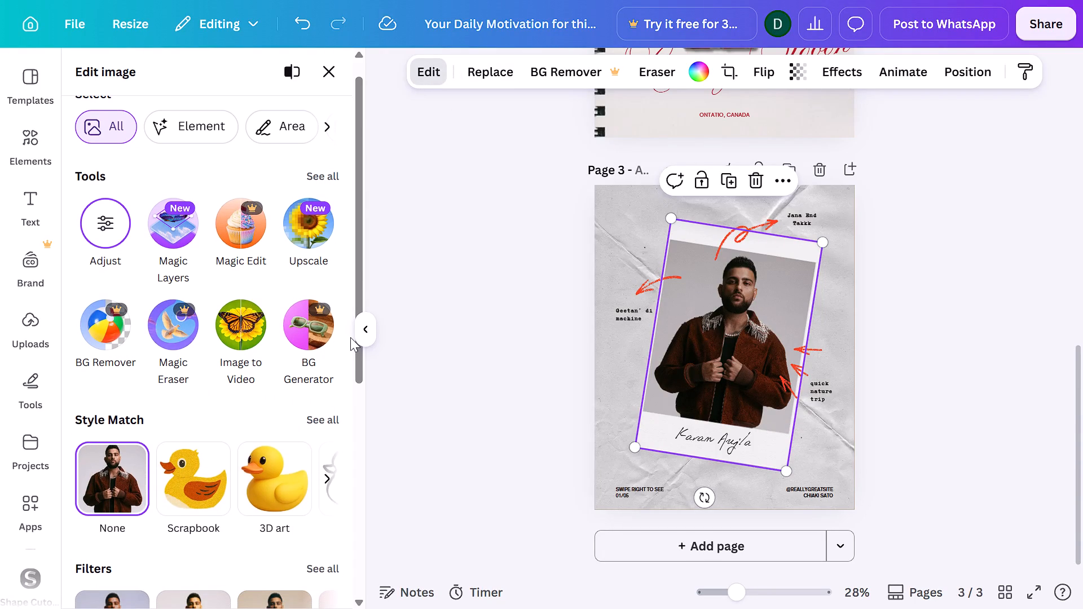
click(118, 212)
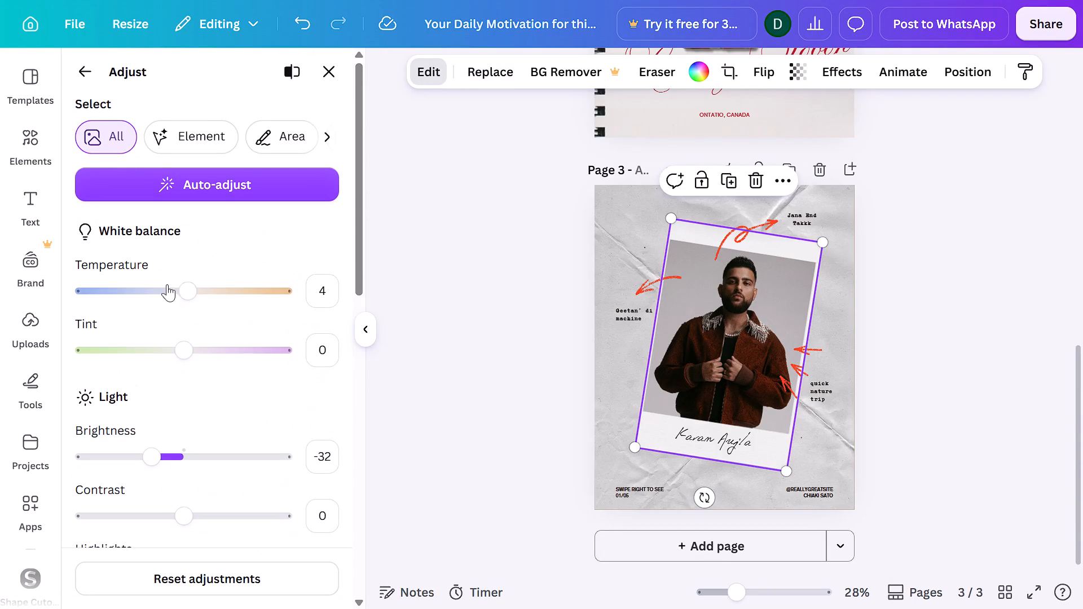
scroll(188, 339, down, 1)
drag(160, 414, 161, 414)
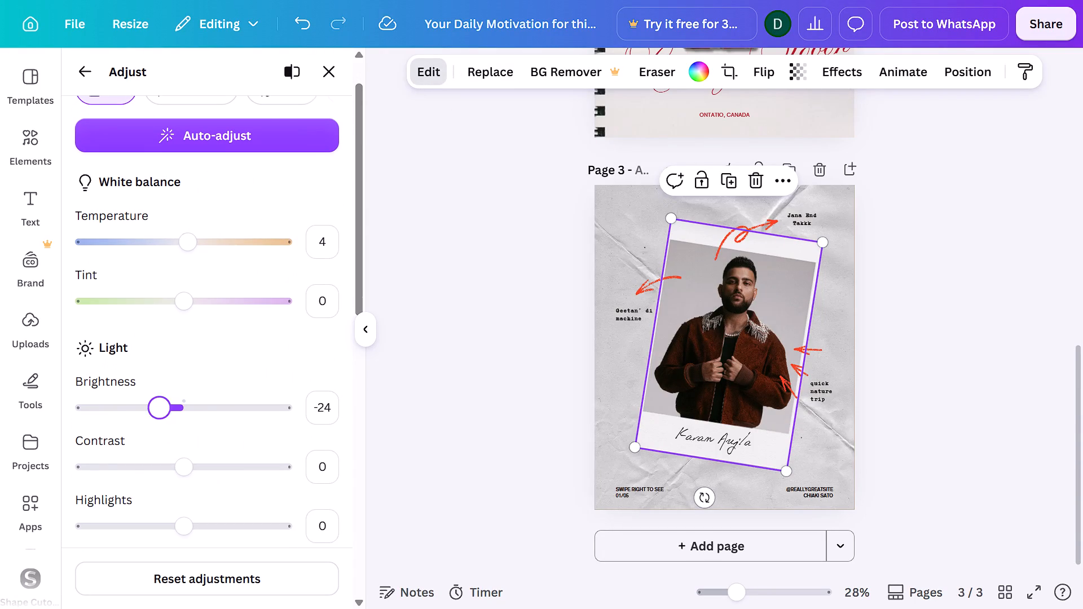
drag(161, 414, 168, 419)
drag(191, 470, 184, 589)
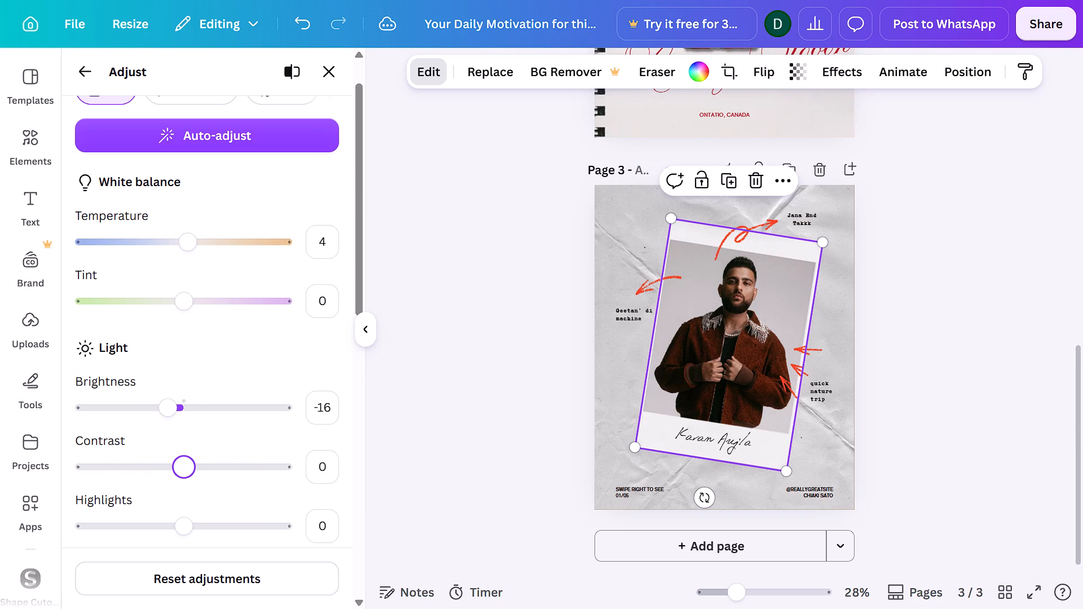
drag(184, 589, 186, 608)
Set the polaroid photo's whites to 6 and its blacks to -2.
scroll(199, 564, down, 2)
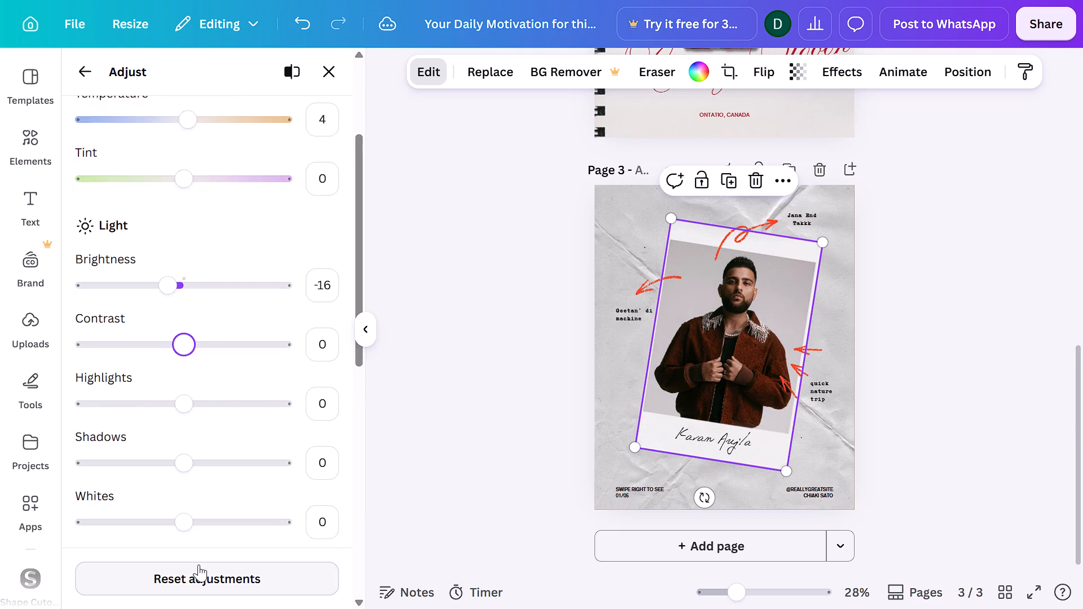
scroll(211, 531, down, 1)
drag(185, 444, 266, 444)
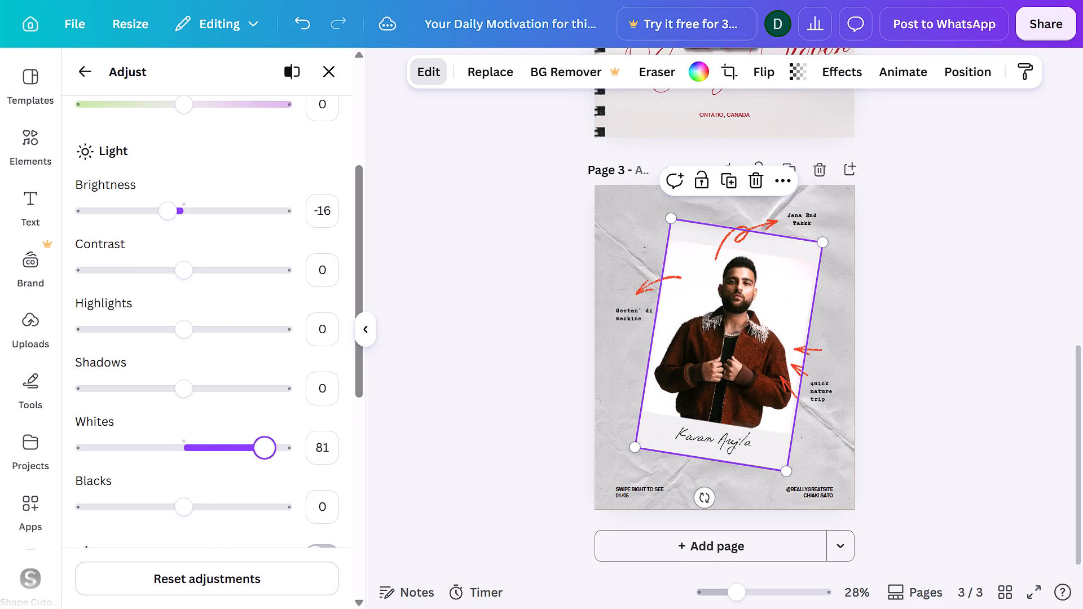
drag(266, 444, 294, 448)
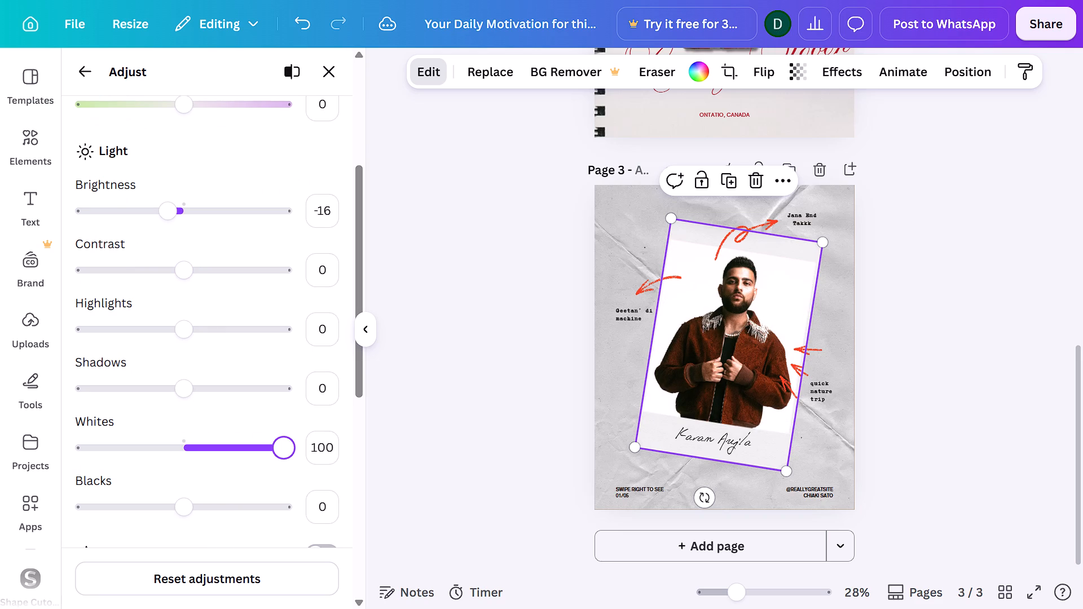
drag(294, 448, 190, 465)
drag(187, 515, 162, 517)
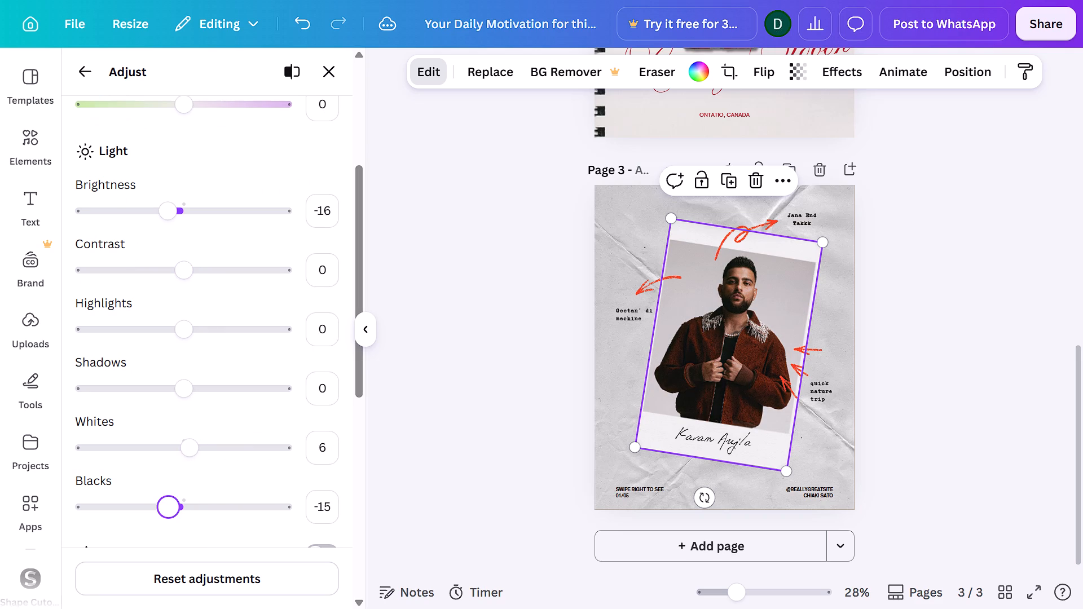
drag(162, 517, 181, 514)
Adjust the polaroid photo's texture to sharpness 7 and clarity -11.
scroll(210, 496, down, 1)
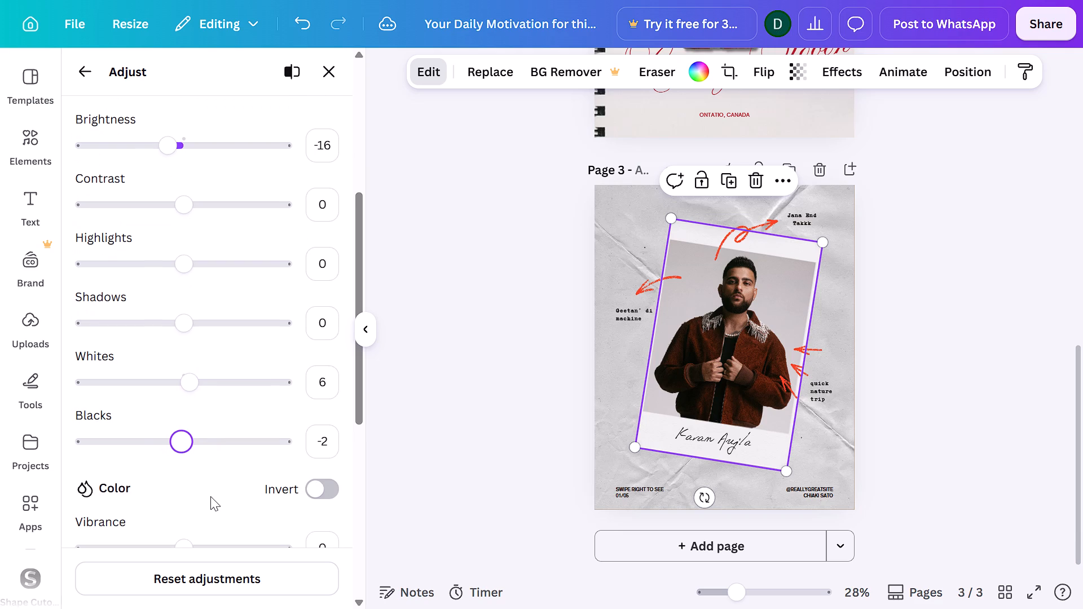
scroll(210, 496, down, 2)
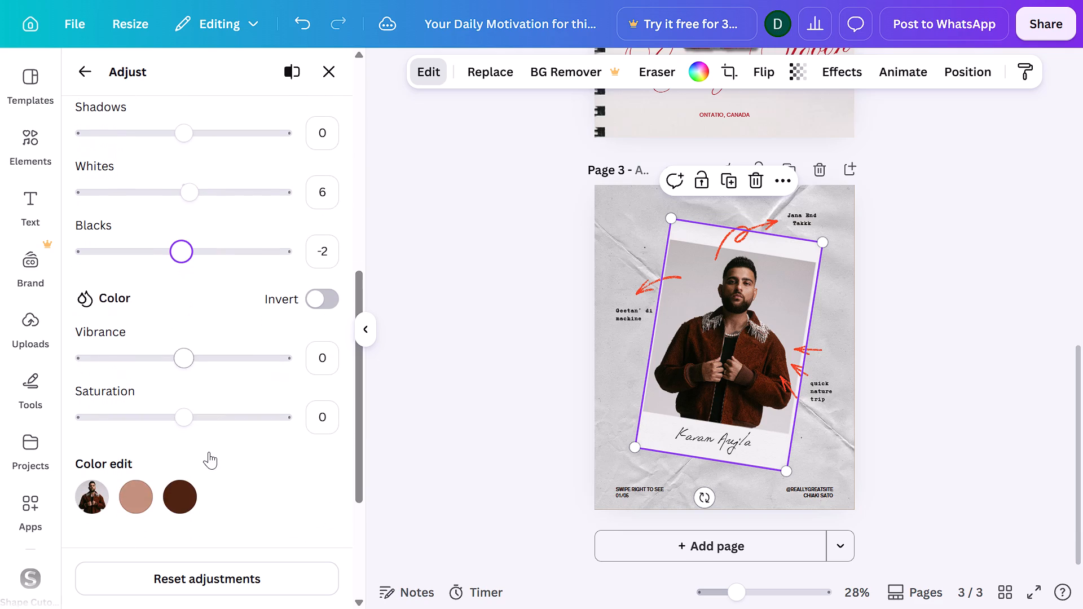
scroll(209, 452, down, 3)
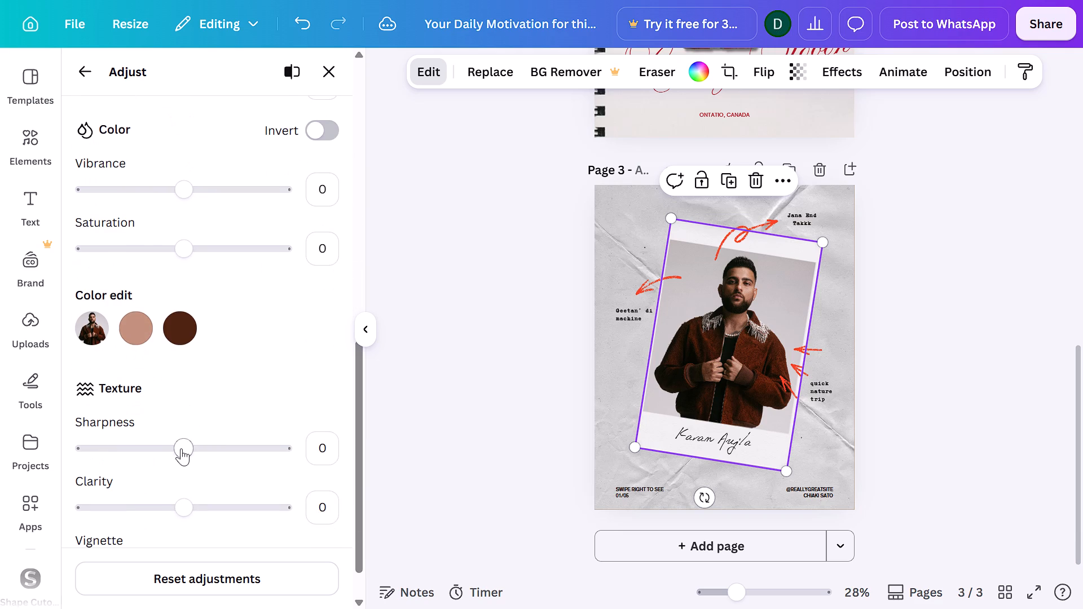
drag(182, 446, 277, 445)
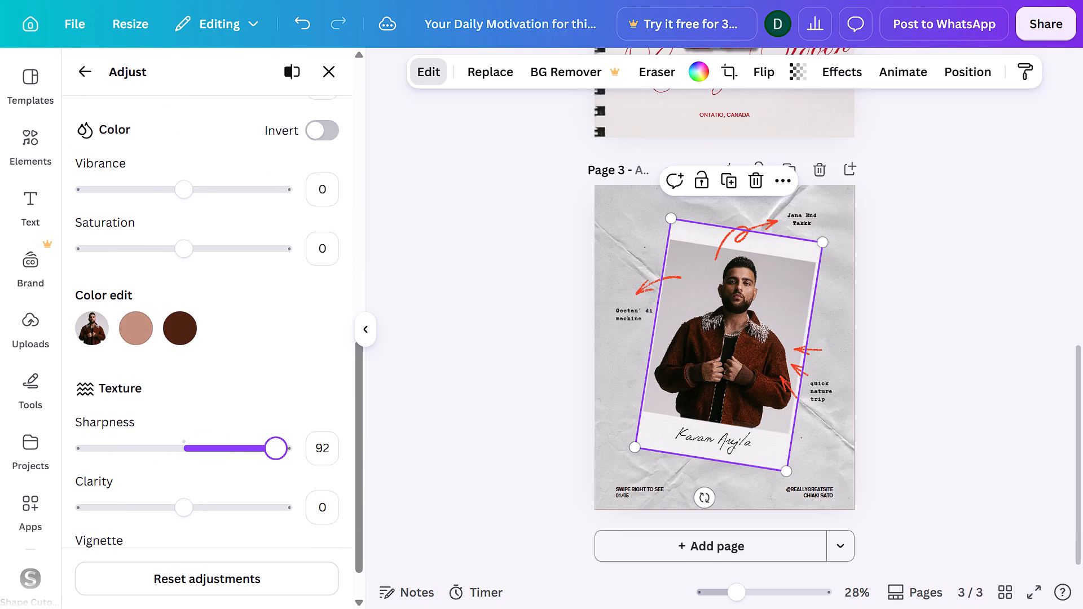
drag(277, 445, 209, 445)
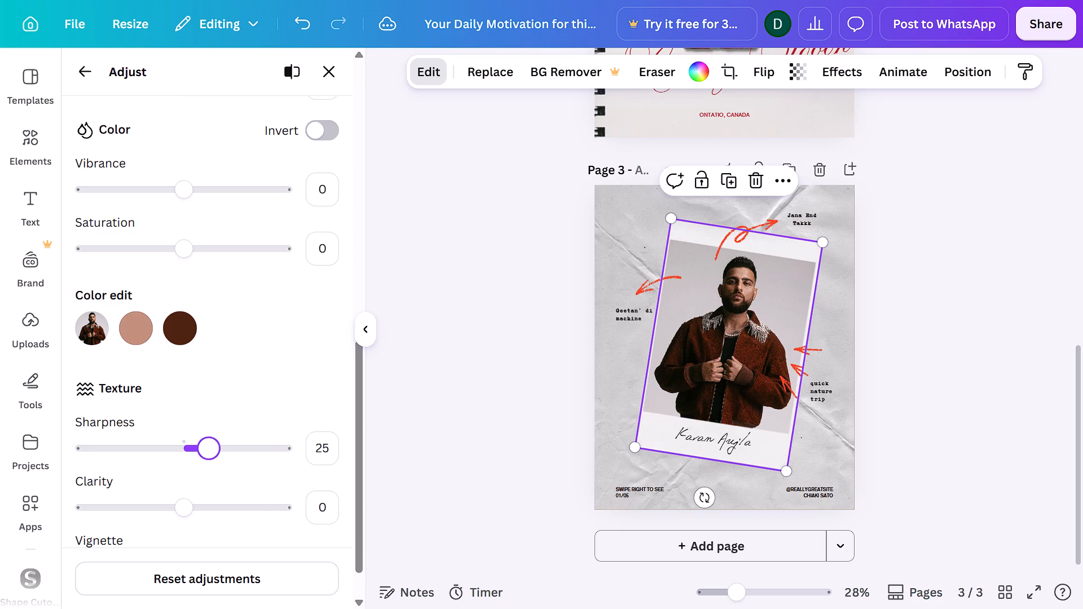
drag(209, 445, 191, 454)
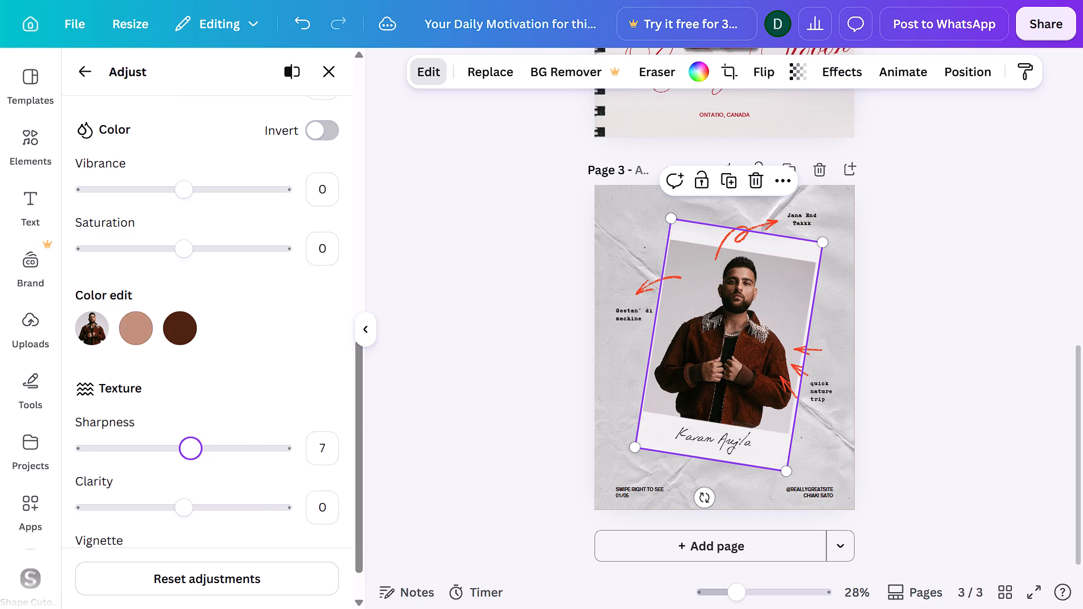
scroll(182, 514, down, 1)
drag(184, 460, 283, 448)
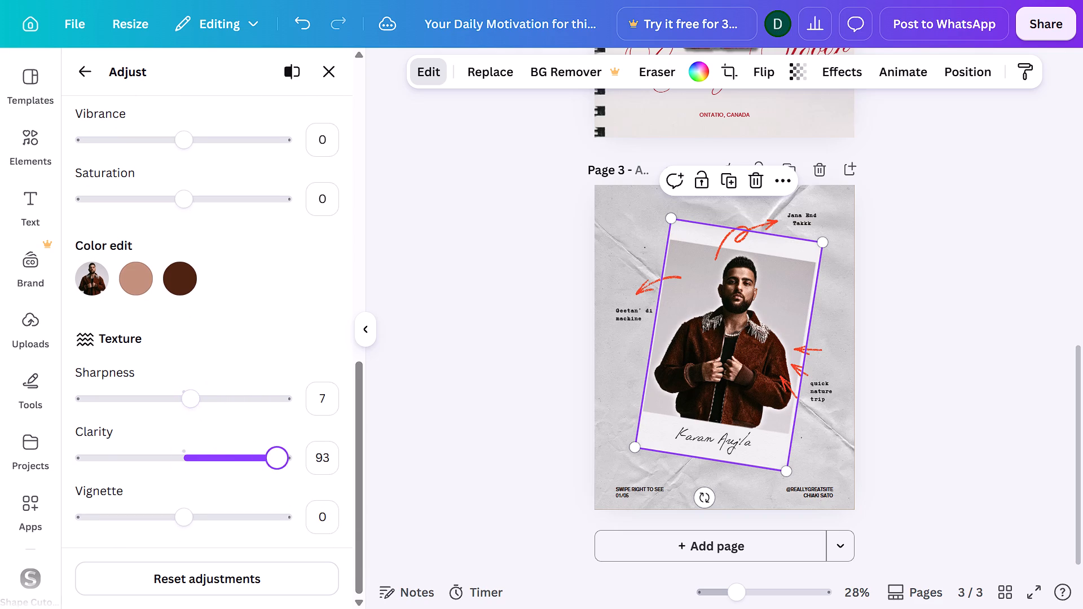
drag(283, 448, 152, 466)
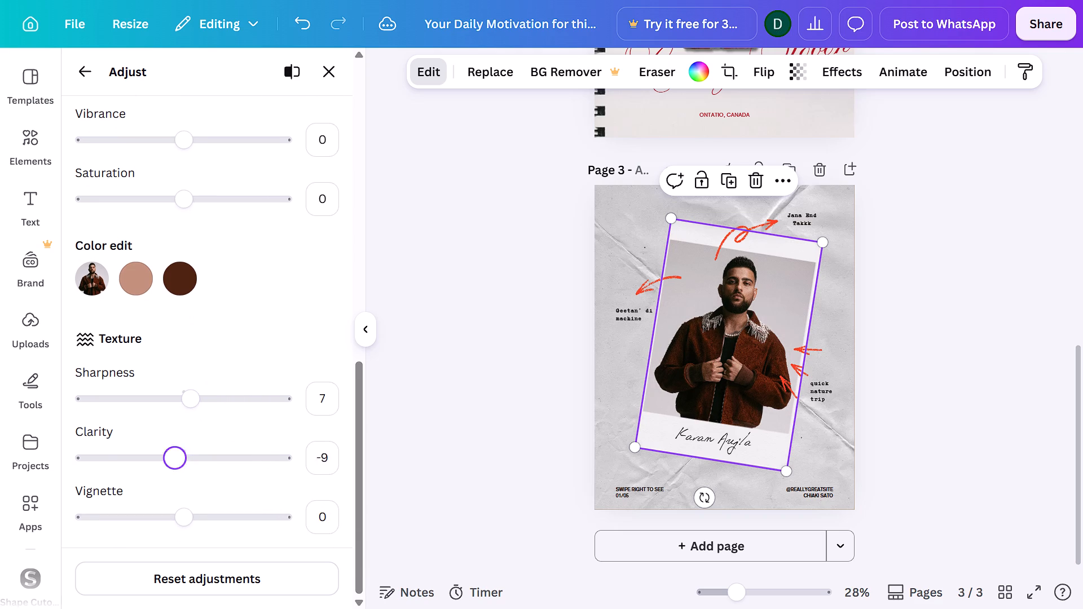
drag(152, 466, 172, 469)
Try the warm filters Bali and Capri on the polaroid photo and apply Latte at intensity 100.
scroll(209, 446, down, 2)
scroll(209, 446, up, 2)
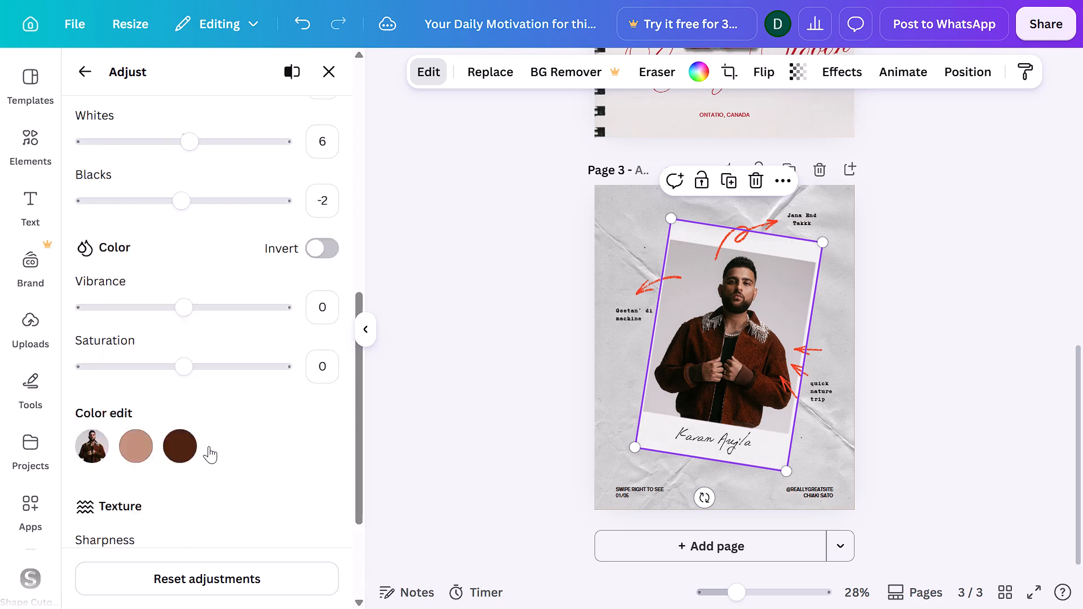
scroll(209, 446, up, 5)
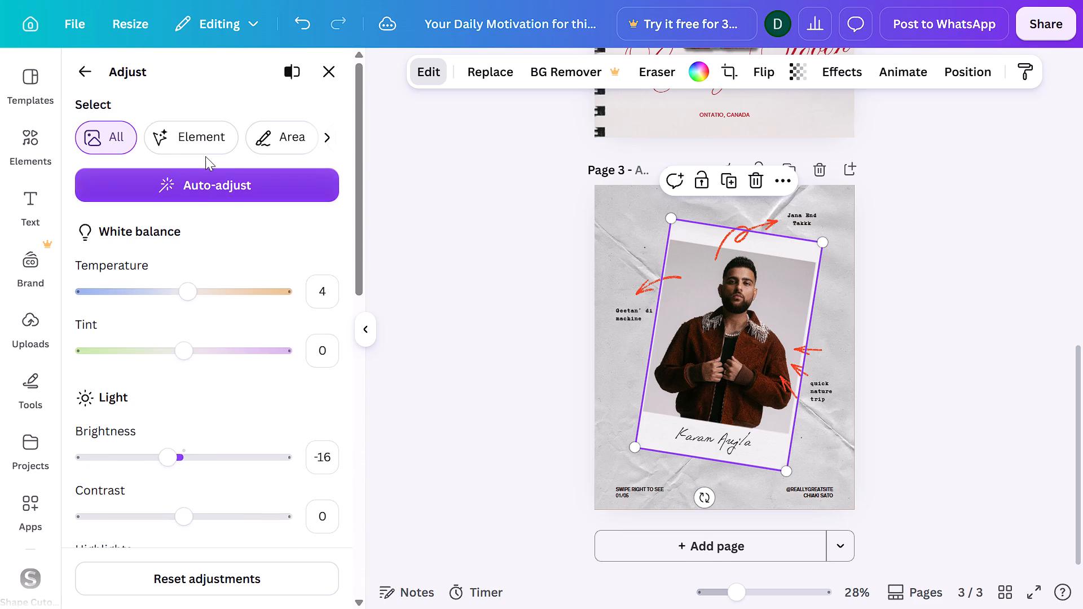
click(94, 74)
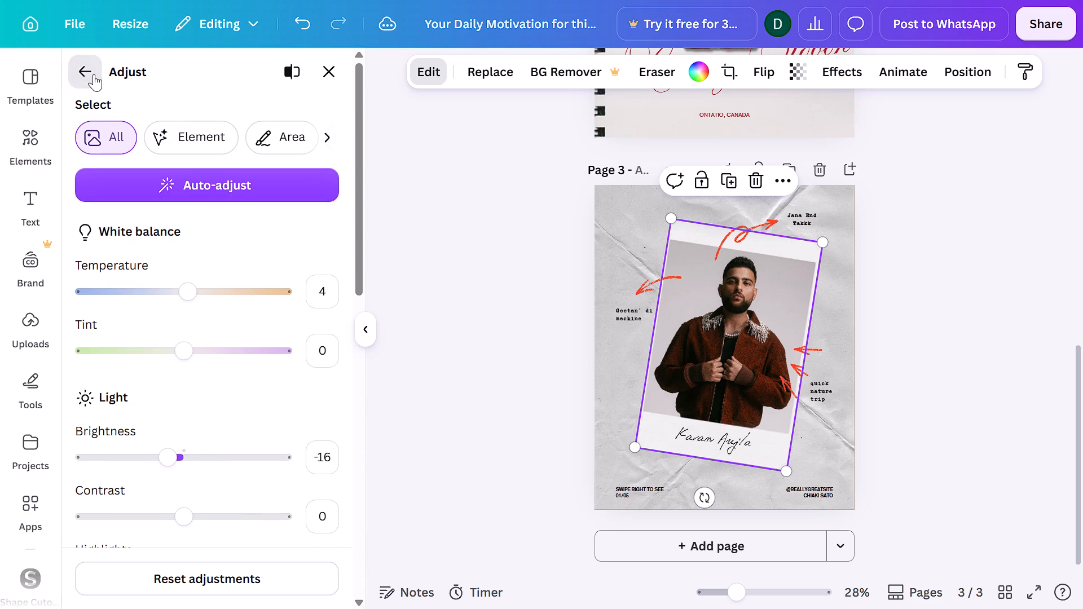
scroll(198, 359, down, 1)
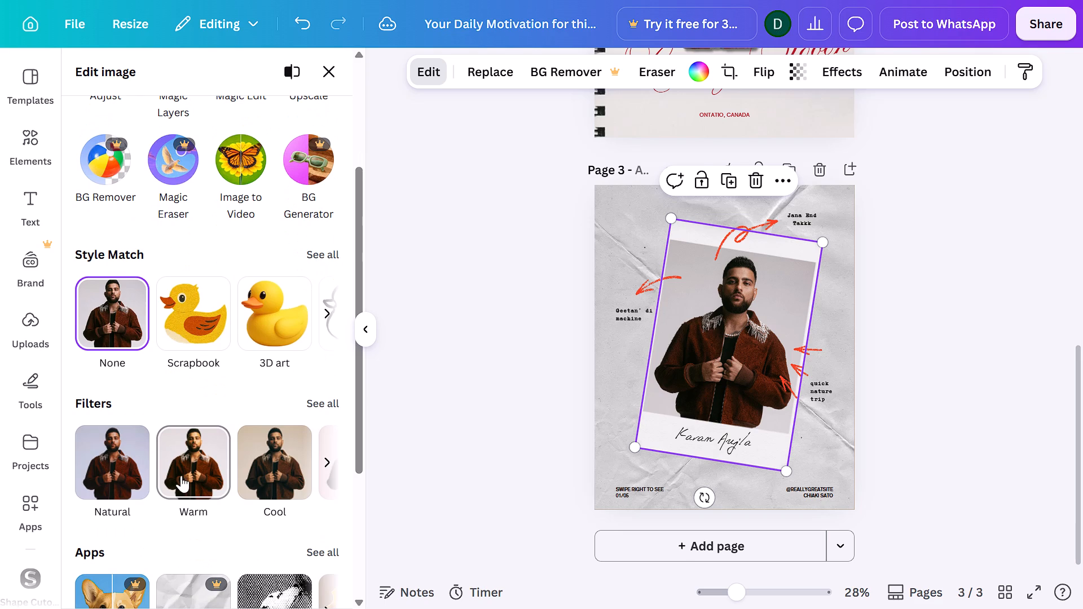
click(181, 475)
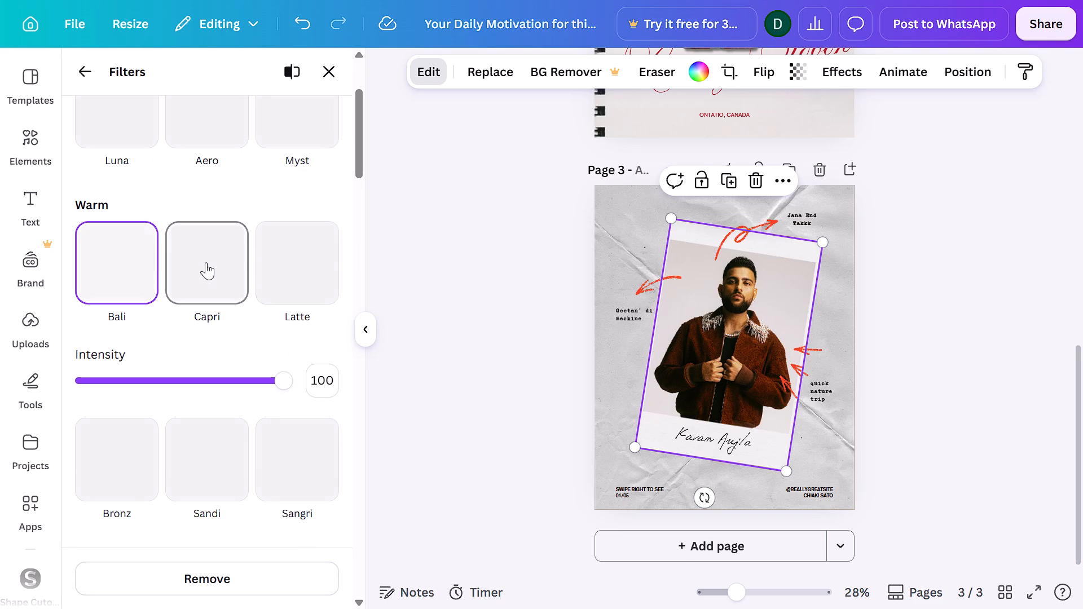
scroll(206, 262, left, 1)
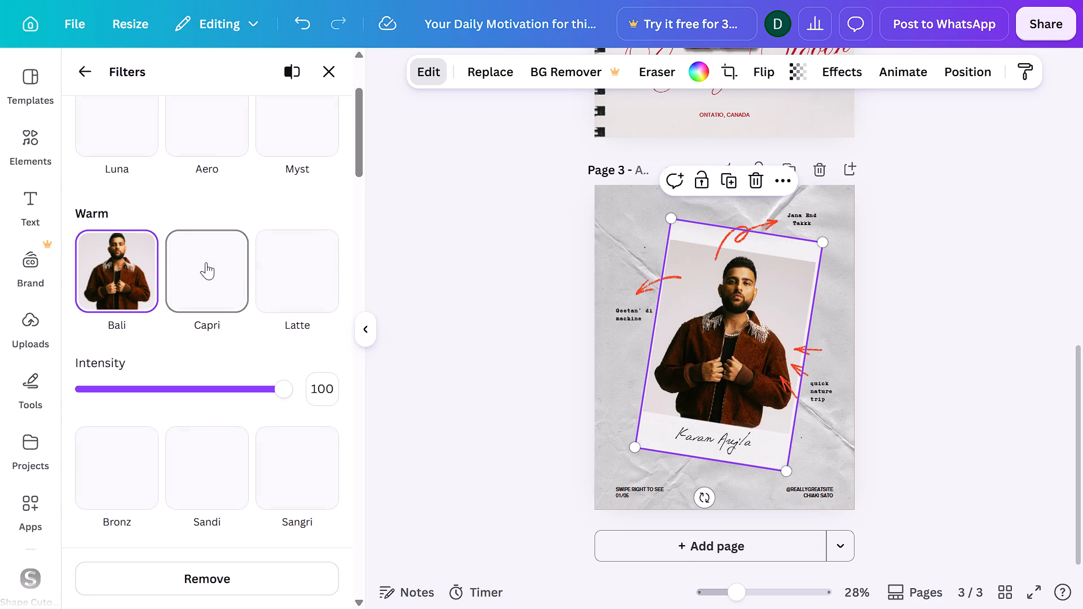
click(206, 262)
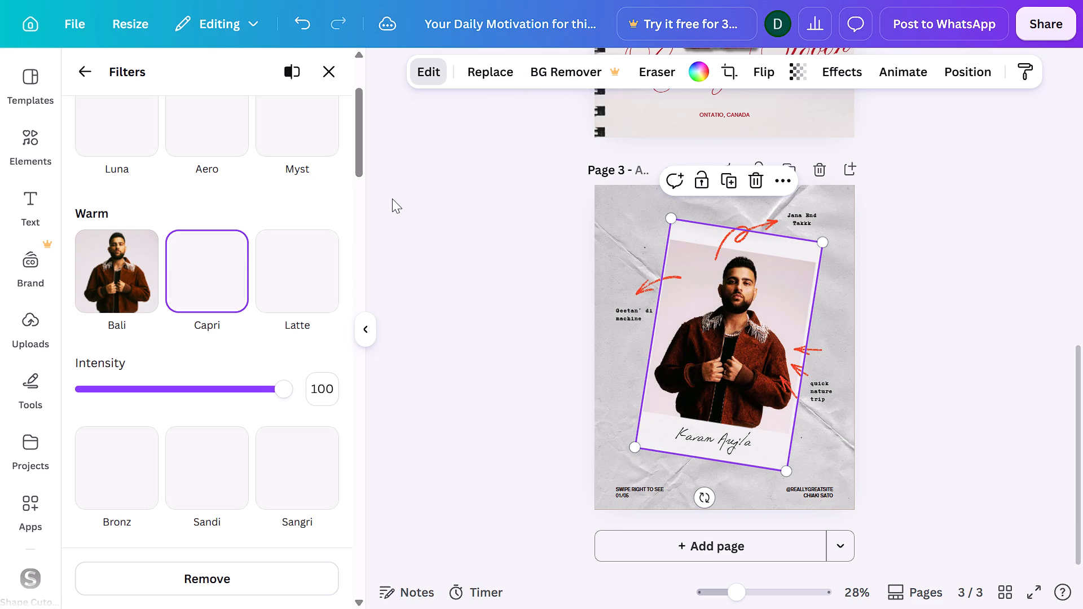
click(288, 262)
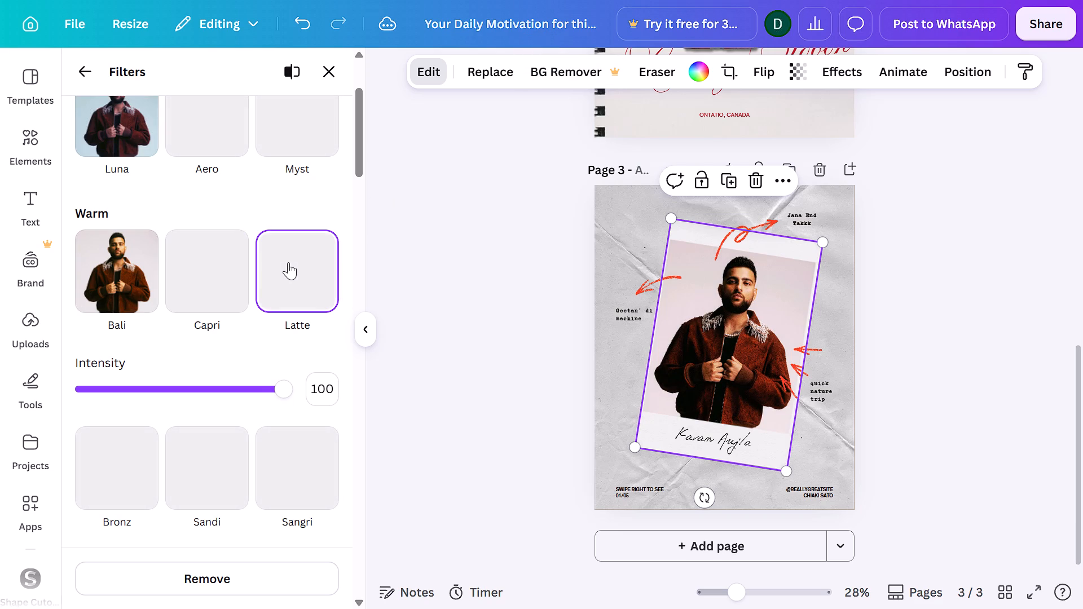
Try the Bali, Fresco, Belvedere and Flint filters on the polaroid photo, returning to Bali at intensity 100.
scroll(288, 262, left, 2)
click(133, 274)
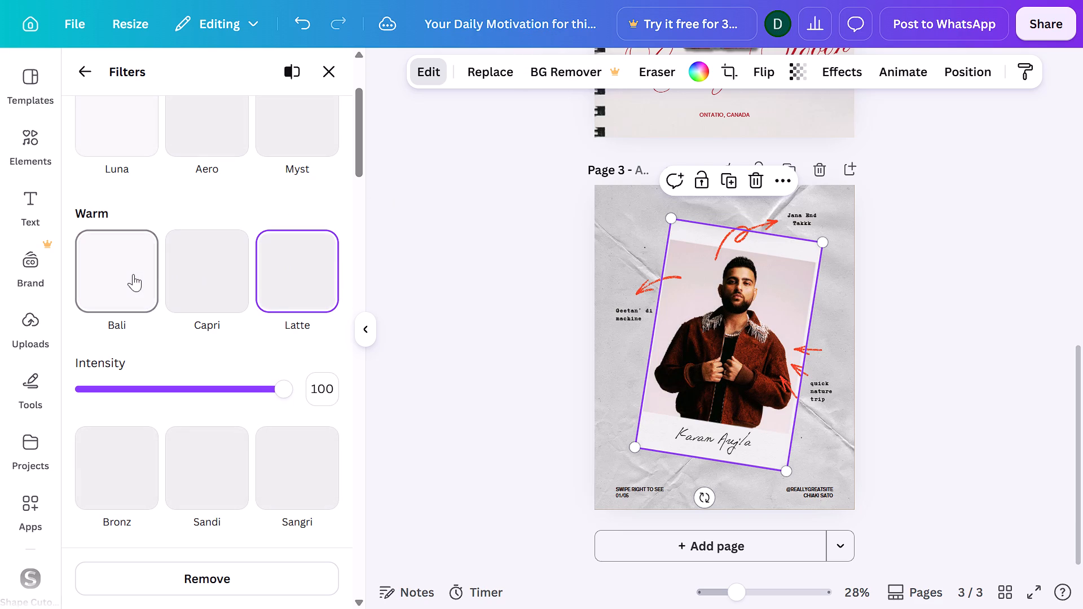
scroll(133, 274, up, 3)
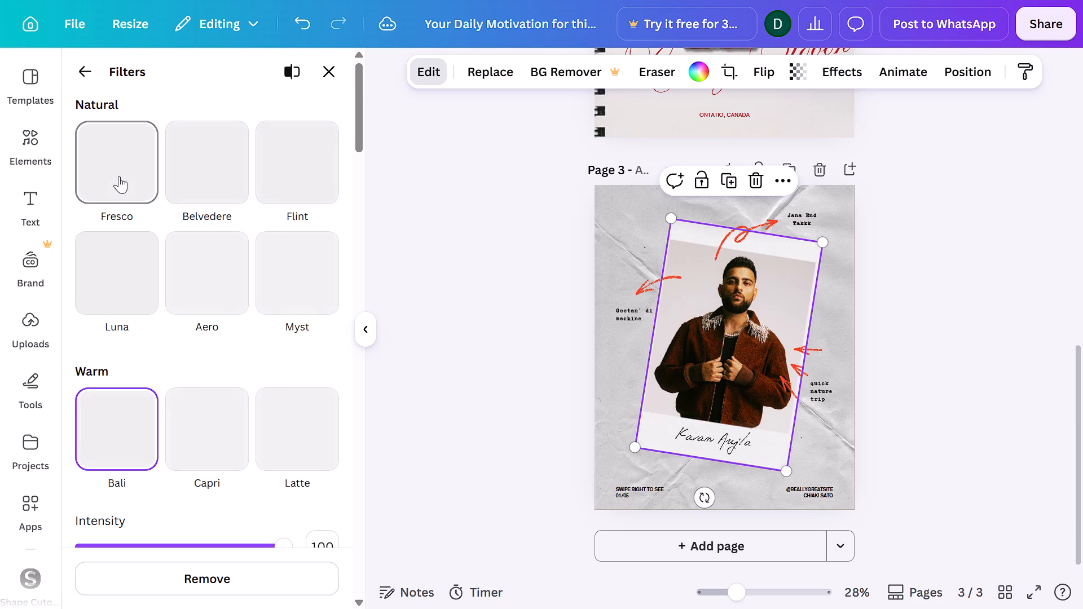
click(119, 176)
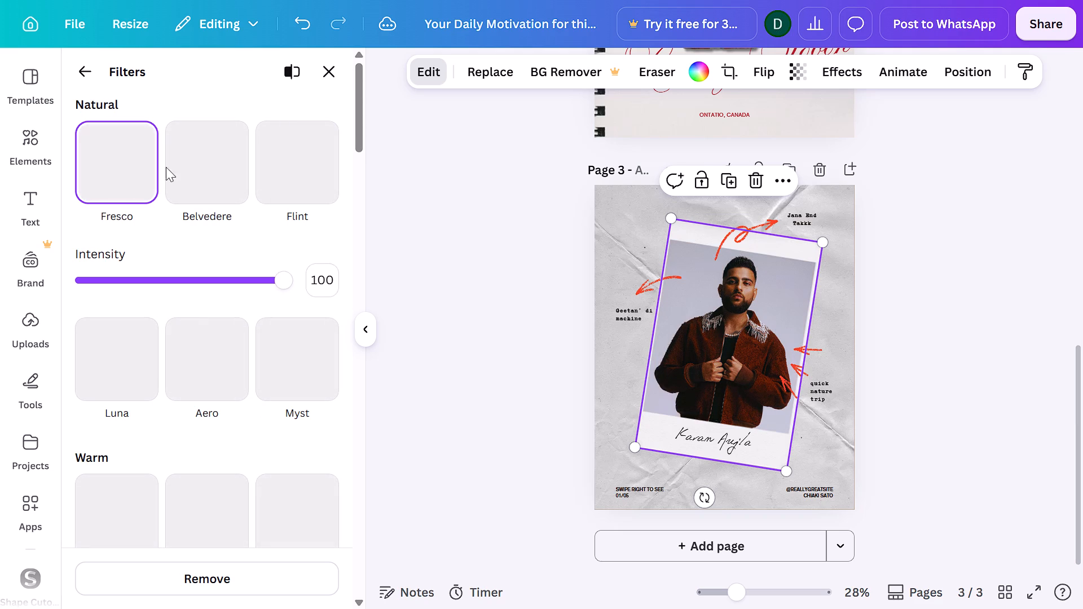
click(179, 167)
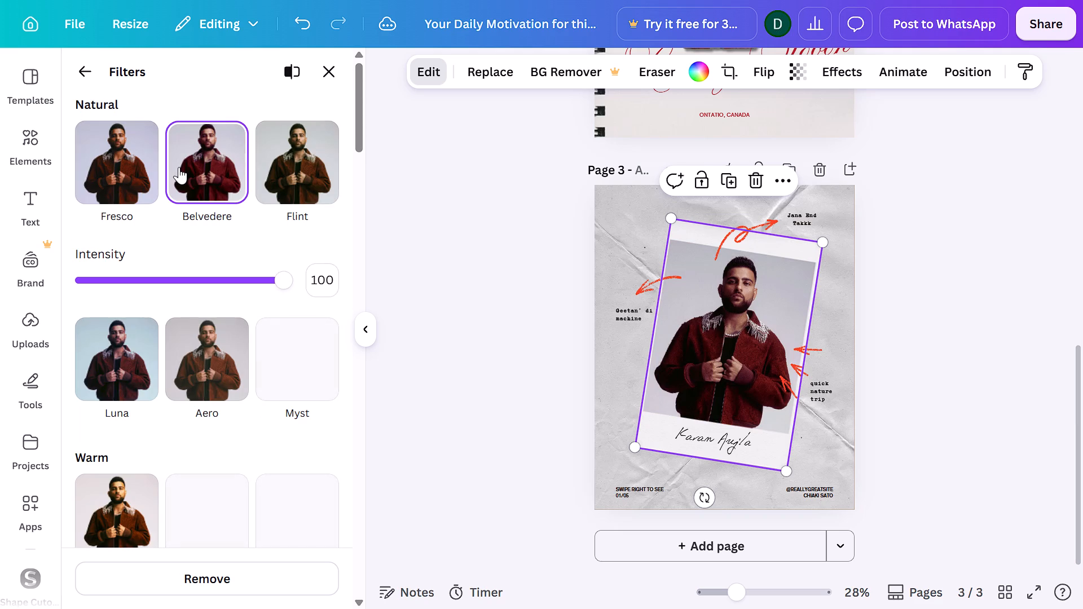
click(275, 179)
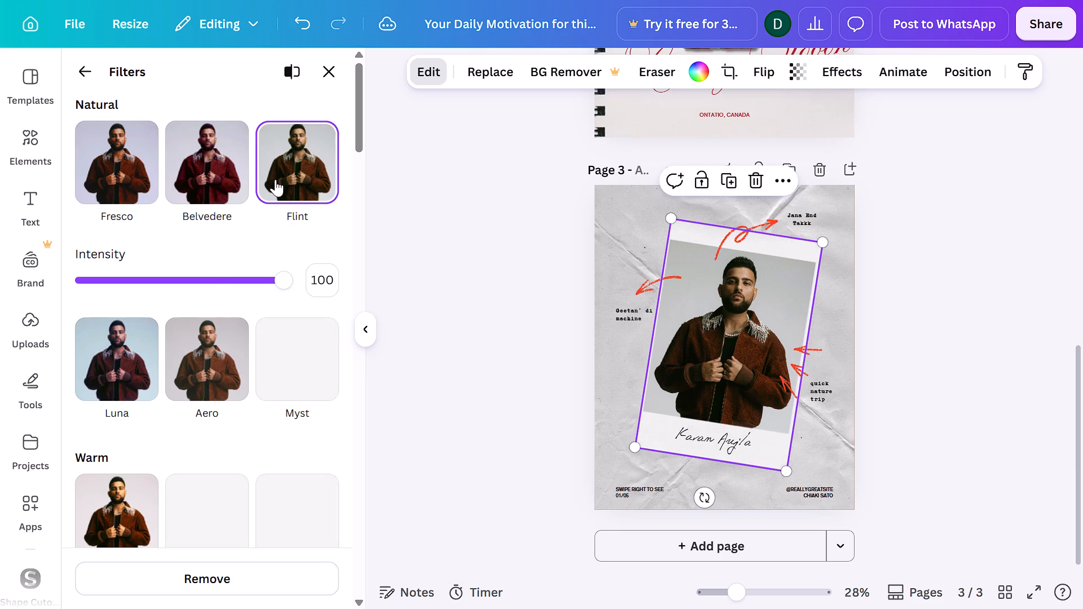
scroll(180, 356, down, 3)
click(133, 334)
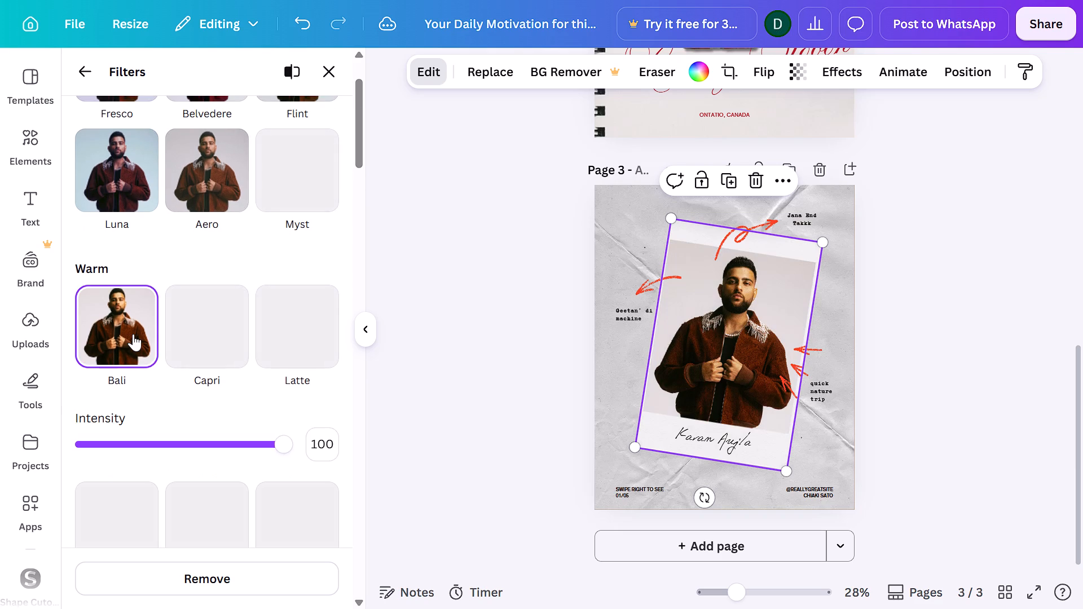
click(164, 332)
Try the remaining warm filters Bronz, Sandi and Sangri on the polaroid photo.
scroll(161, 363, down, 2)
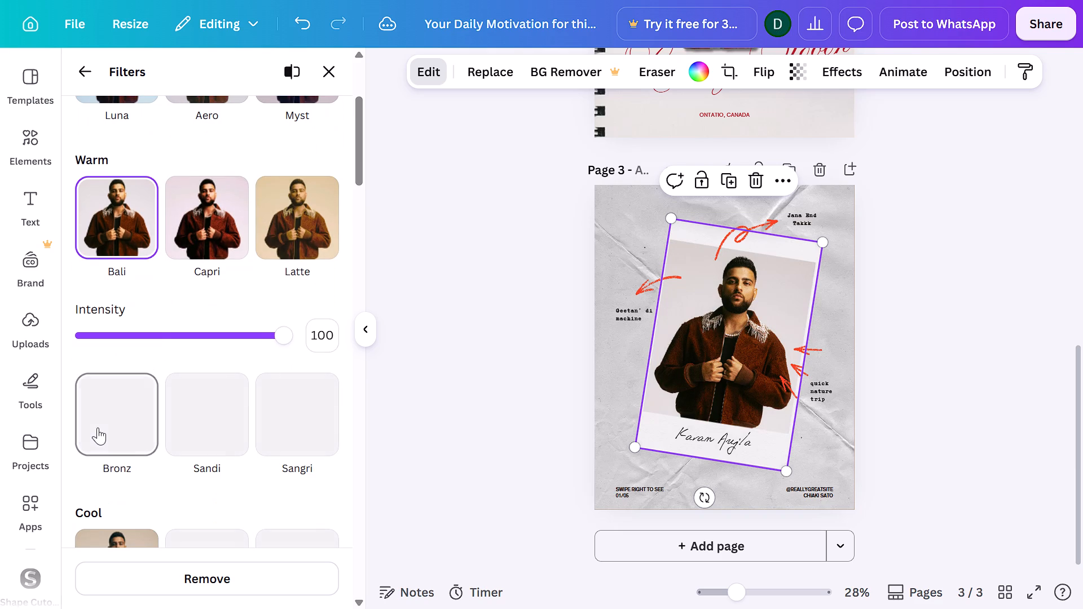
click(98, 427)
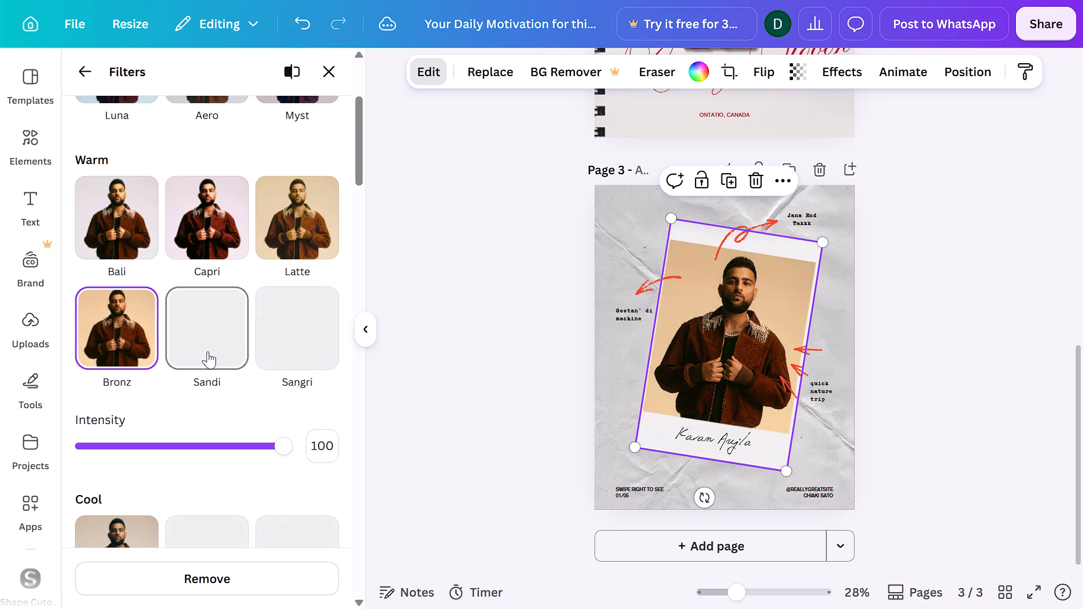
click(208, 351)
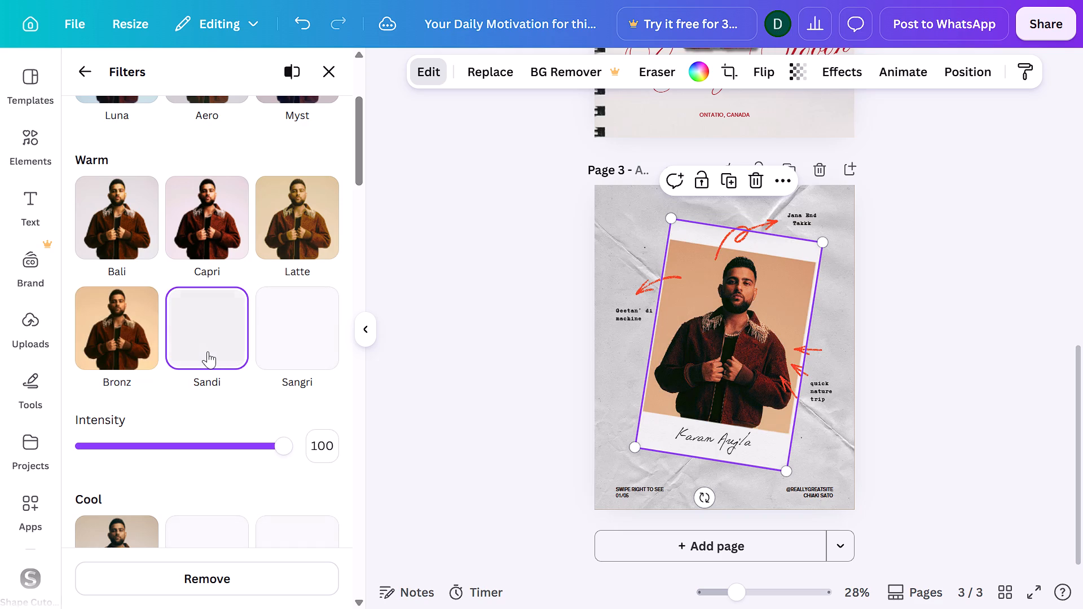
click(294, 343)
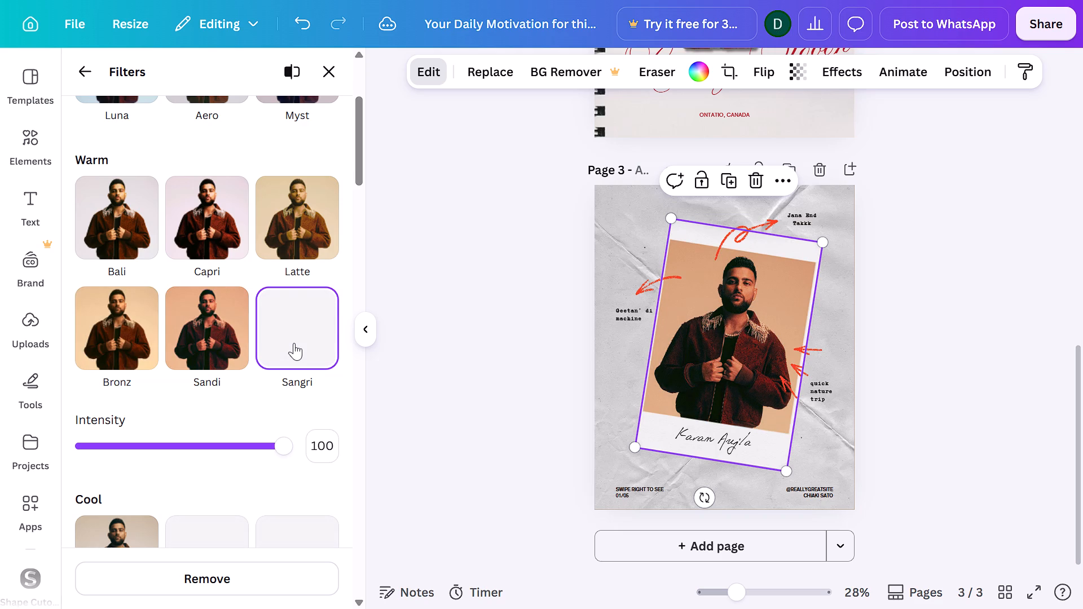
Try the cool filter Scandi on the polaroid photo, apply Nordic at intensity 100 instead, and deselect the photo.
scroll(294, 343, down, 2)
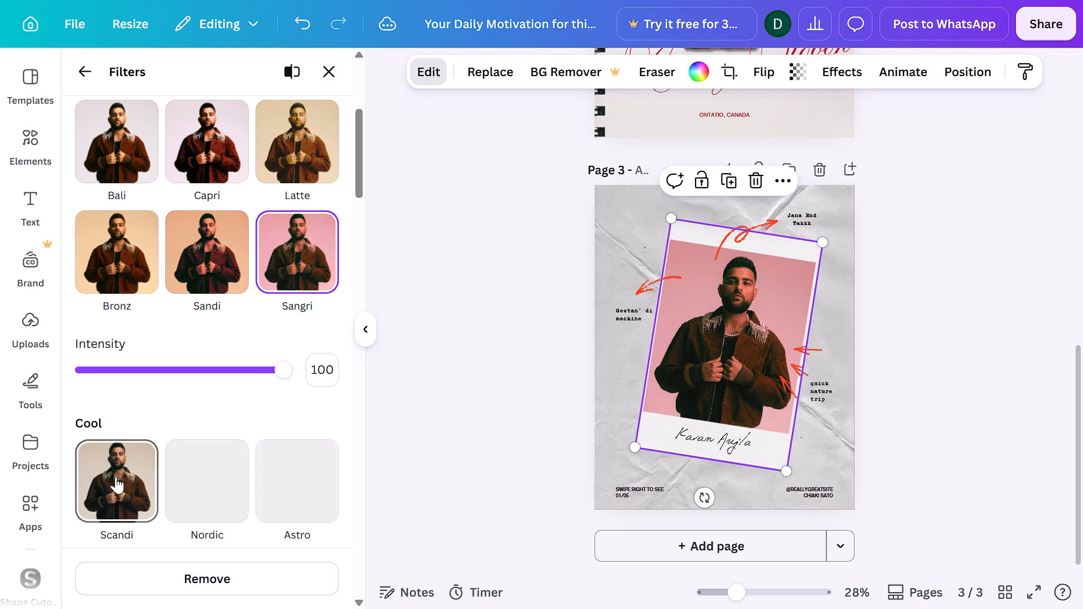
click(116, 476)
click(157, 484)
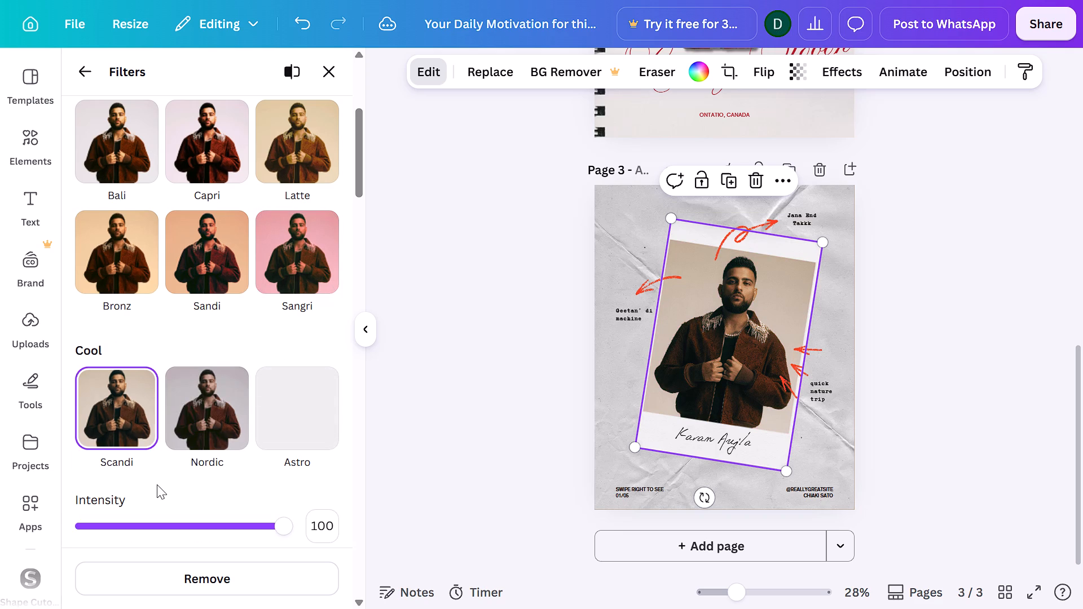
click(207, 421)
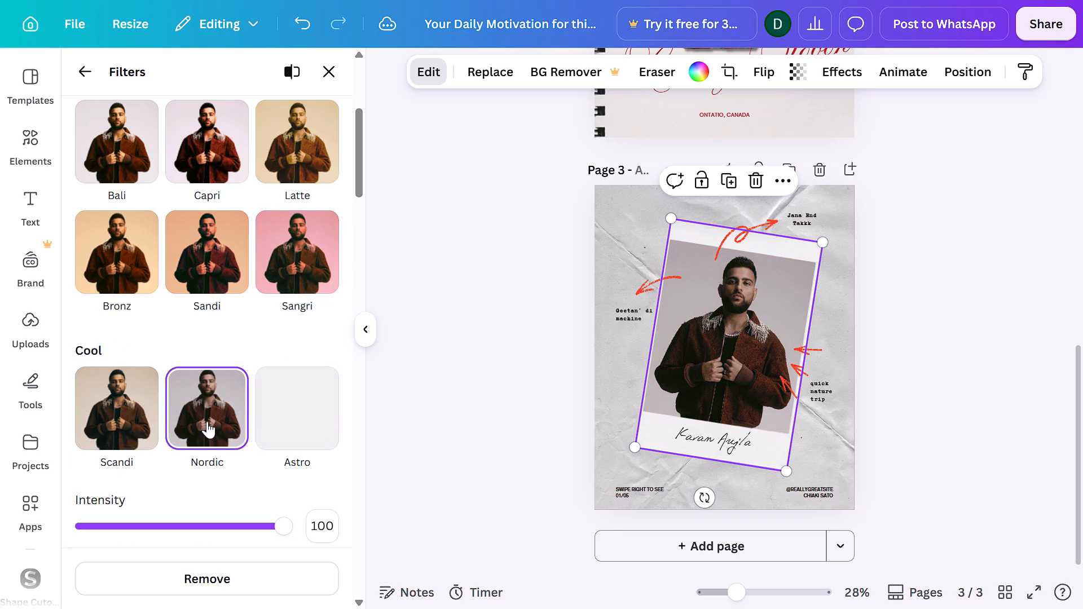
click(918, 308)
click(918, 308)
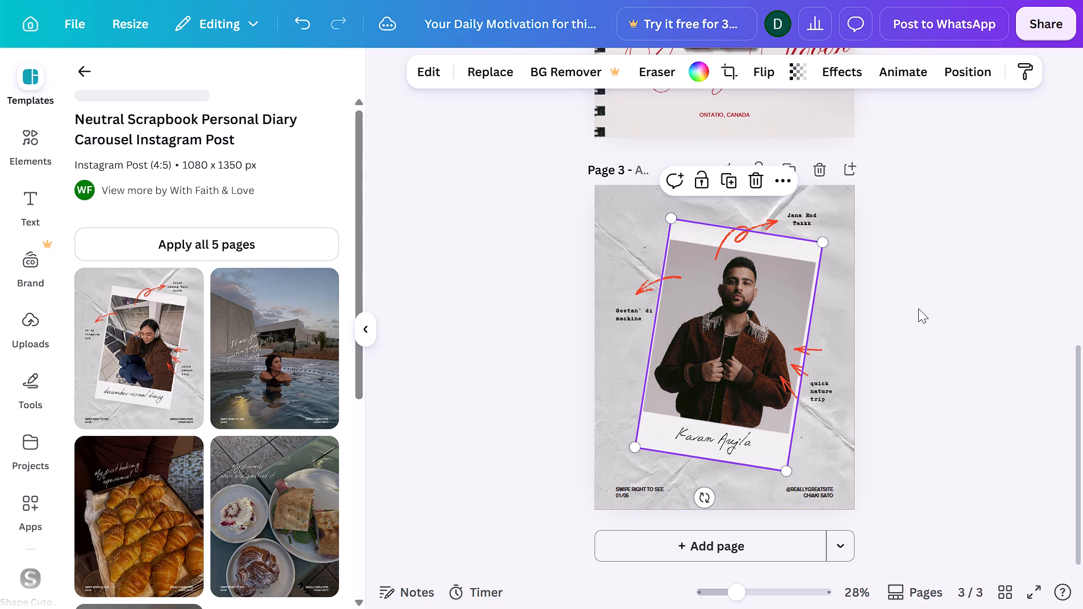
Replace the "quick nature trip" caption on page 3 with "Aagya baabe..!!".
scroll(918, 308, down, 1)
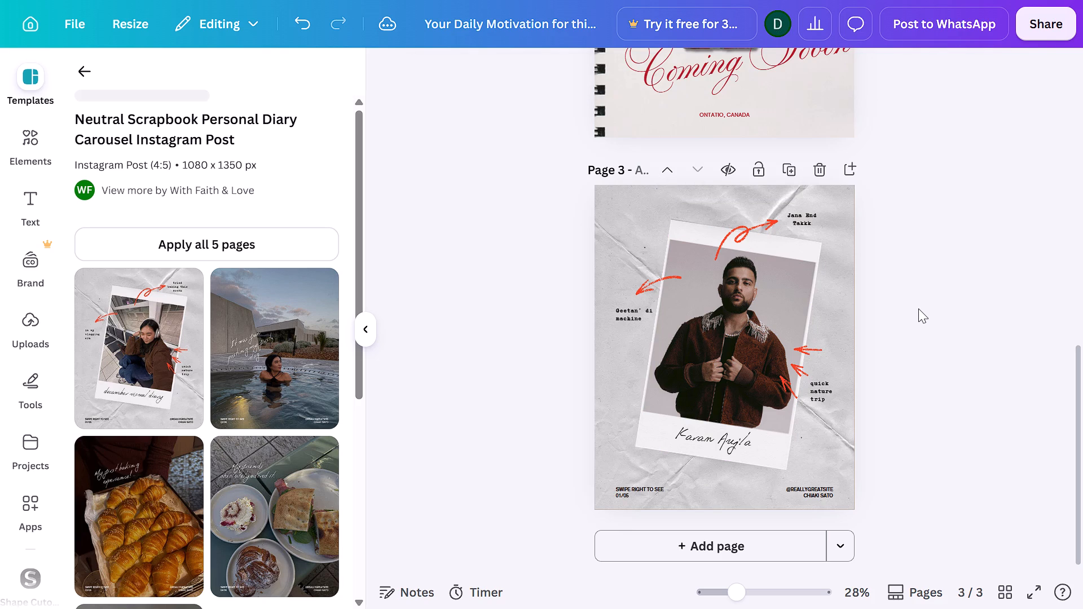
scroll(918, 308, down, 1)
scroll(918, 308, up, 1)
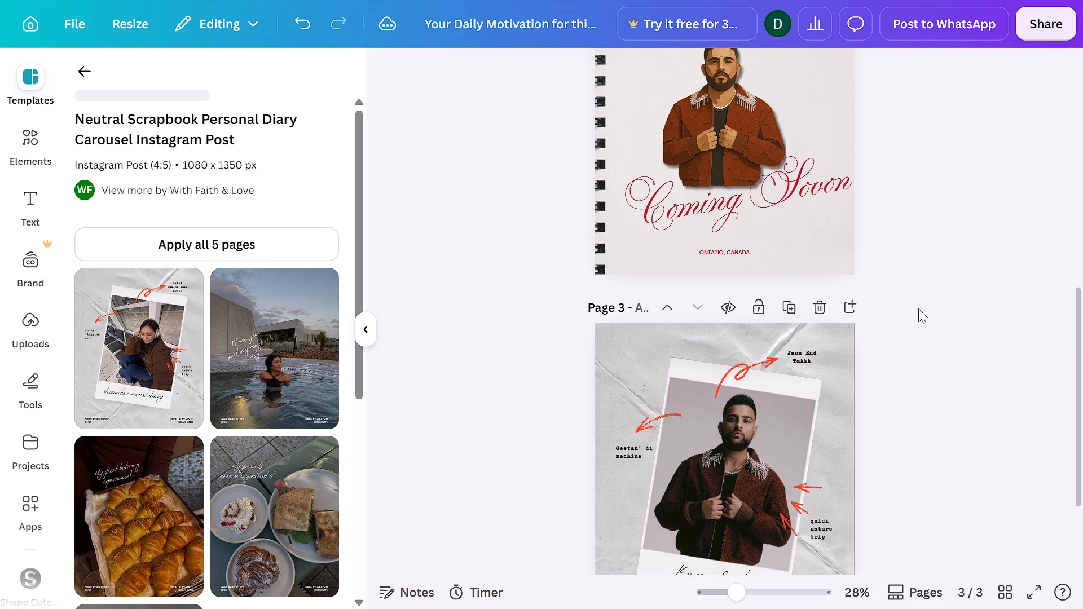
double_click(823, 395)
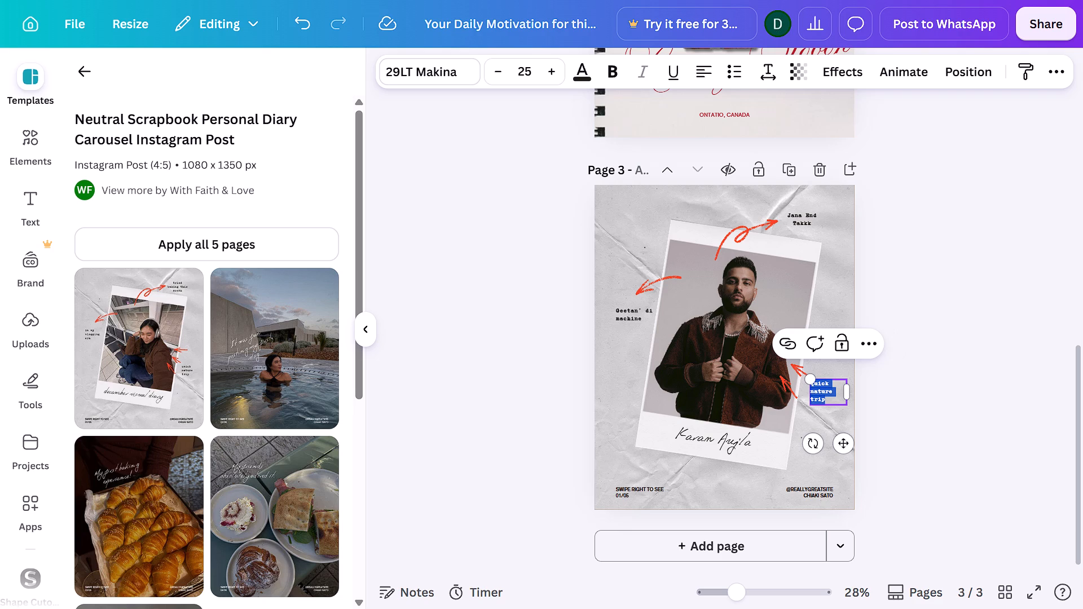
text(Aagya)
key(space)
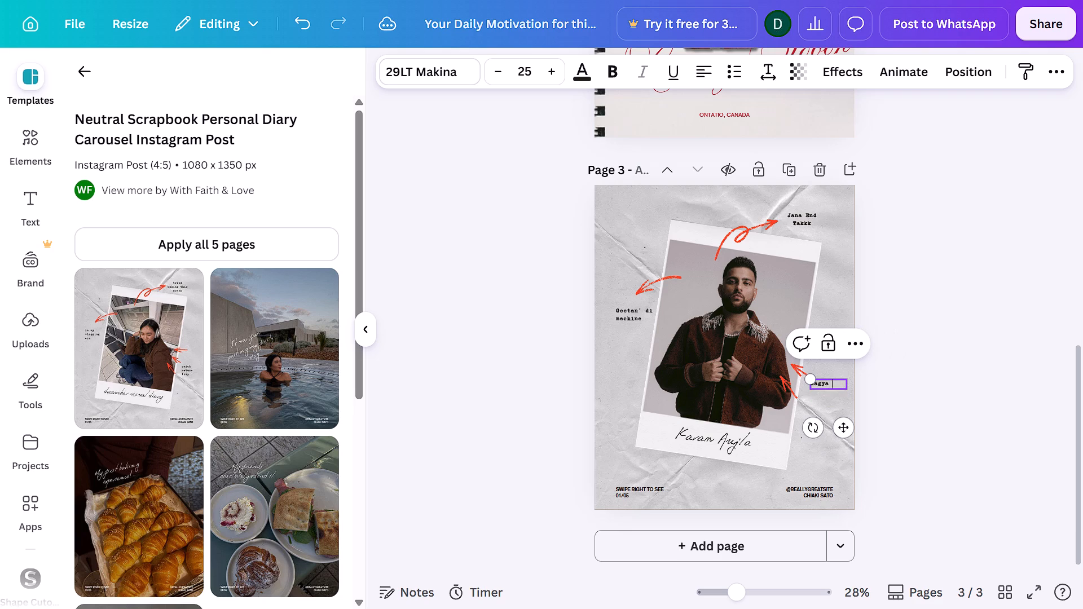
text(baabe)
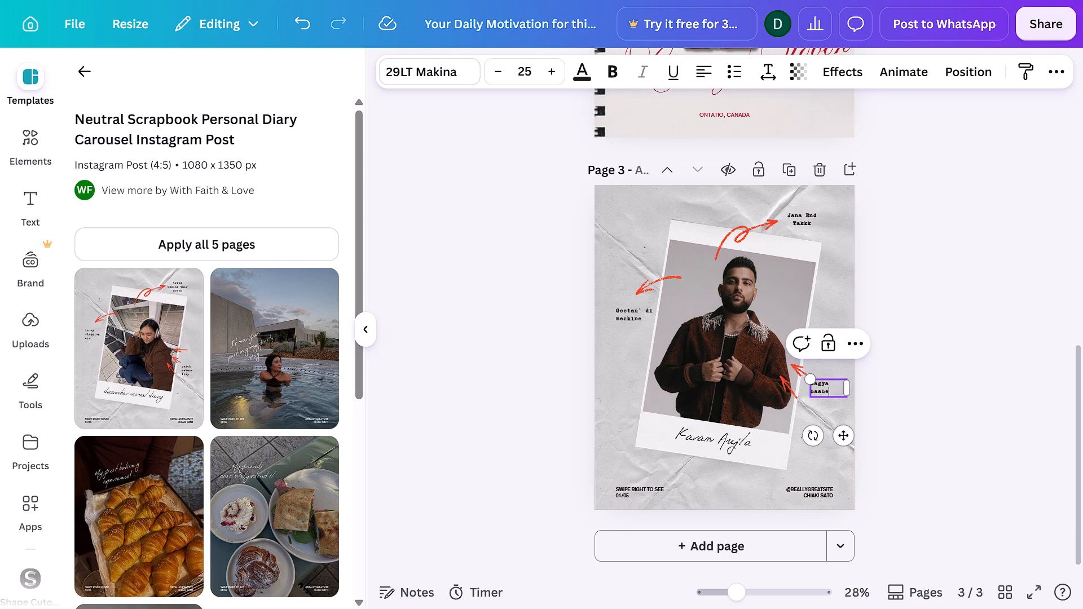
key(BackSpace)
key(BackSpace)
text(be)
key(period)
key(period)
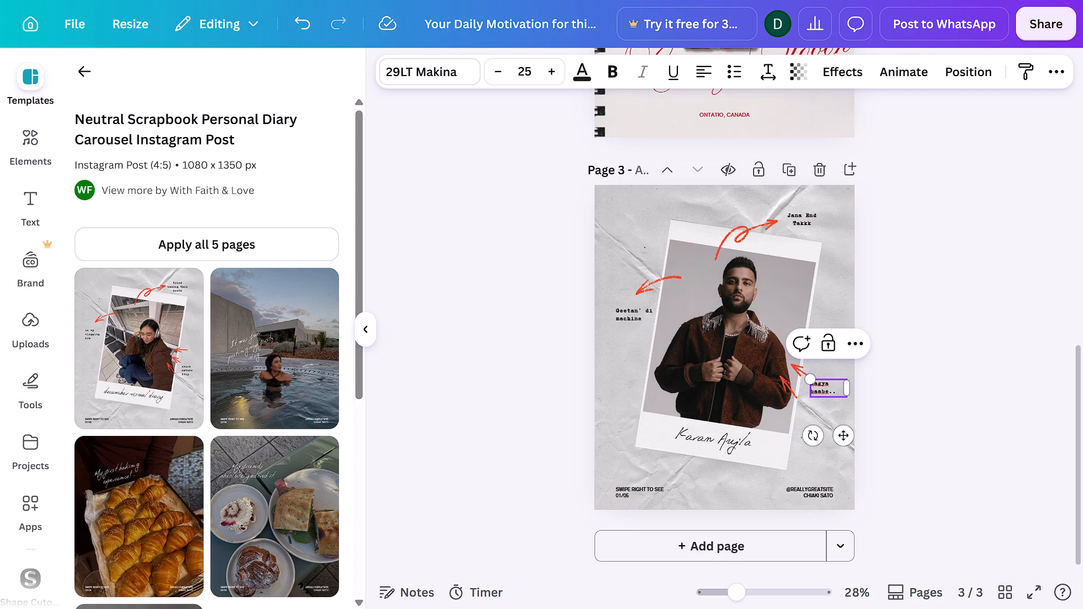
text(!!)
click(978, 409)
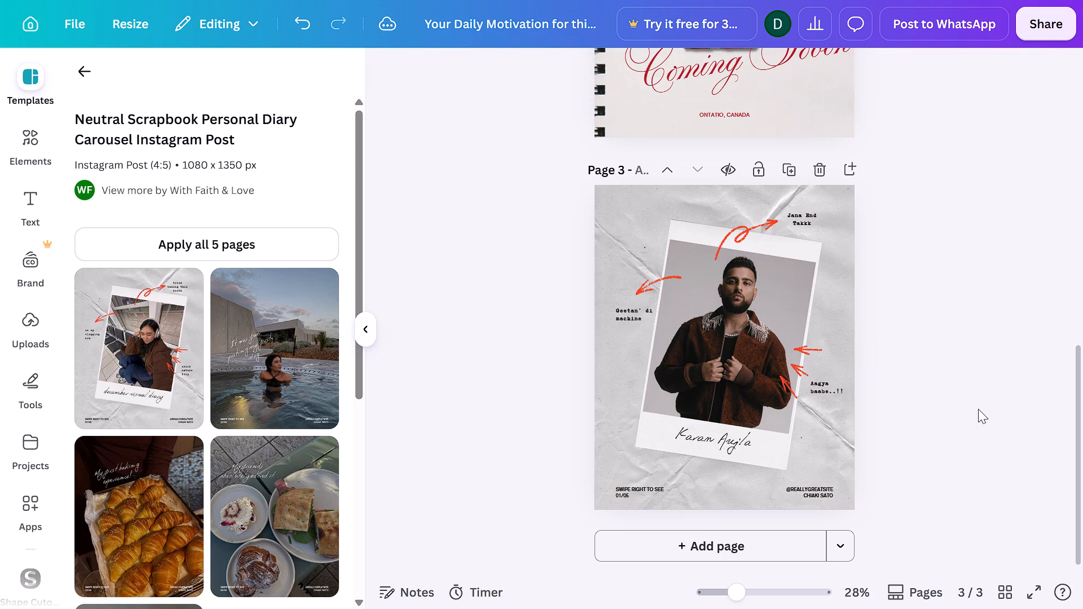
Replace the "Swipe right to see 01/05" footer text on page 3 with "Hurry Up Book Your Tickets".
double_click(650, 489)
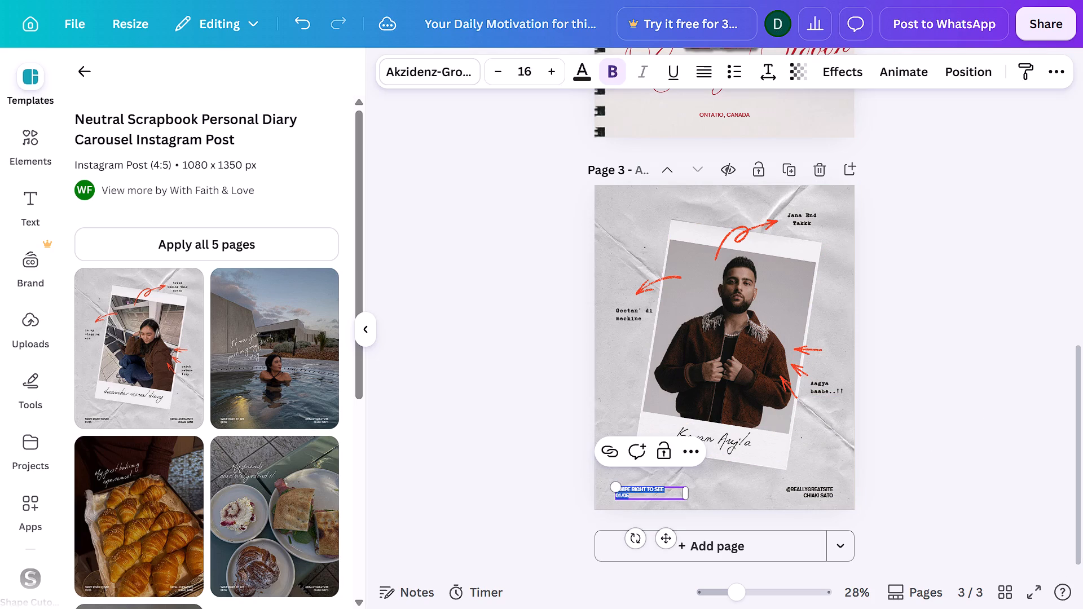
text(Hurry)
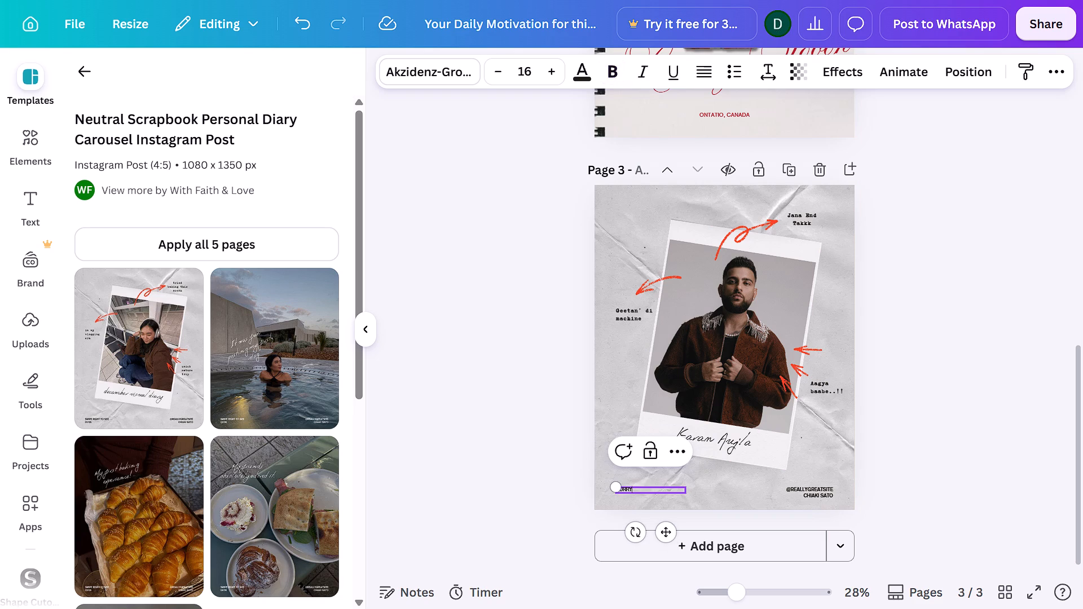
key(space)
text(Up Book Your H)
key(equal)
key(BackSpace)
key(BackSpace)
key(space)
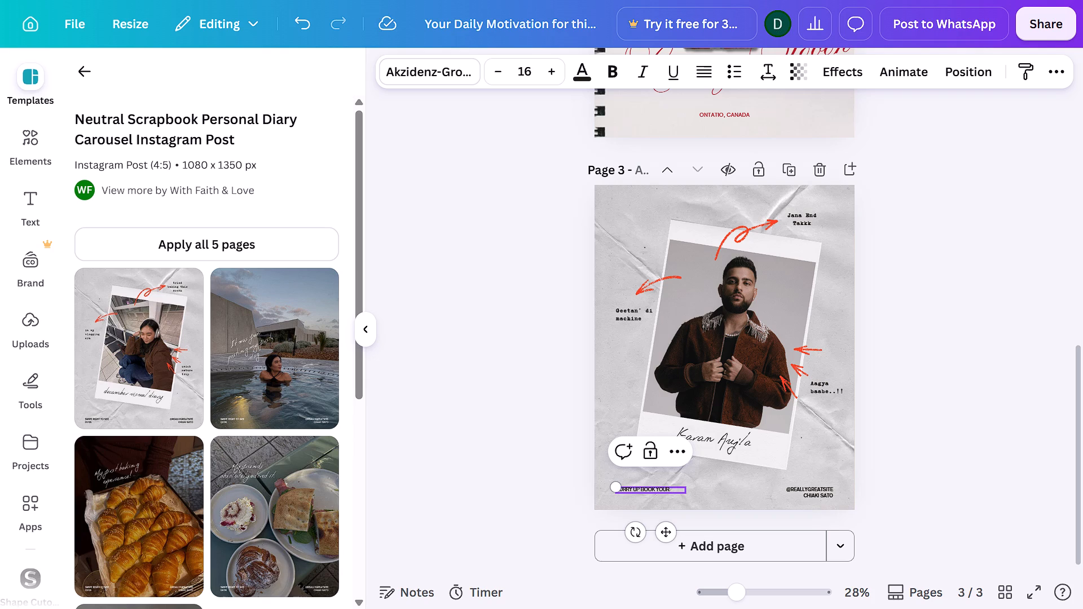
text(Bic)
key(BackSpace)
key(BackSpace)
key(BackSpace)
text(Tickets)
click(906, 440)
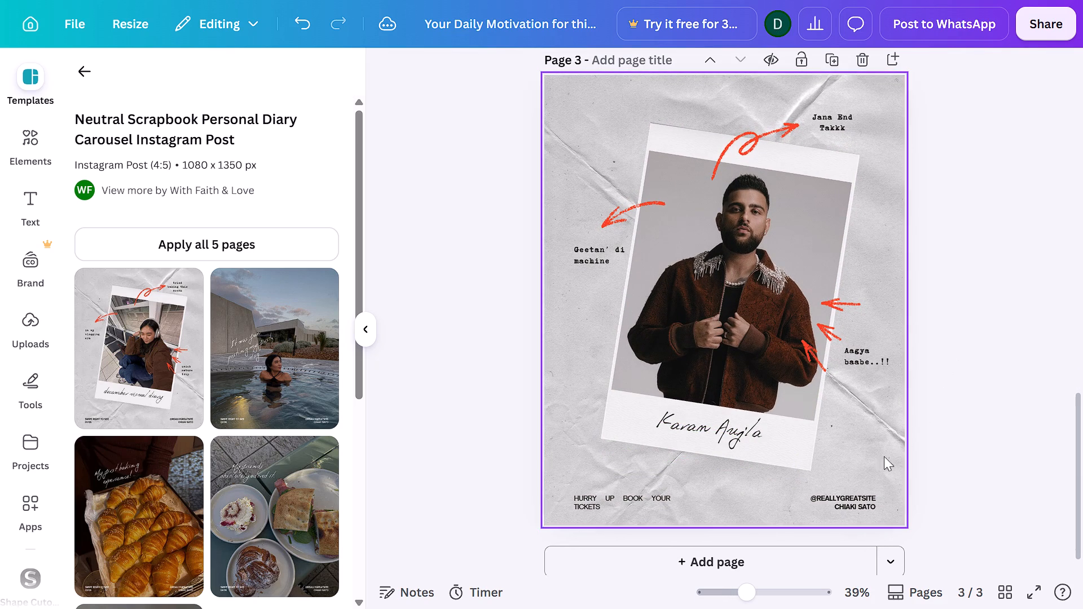
double_click(859, 501)
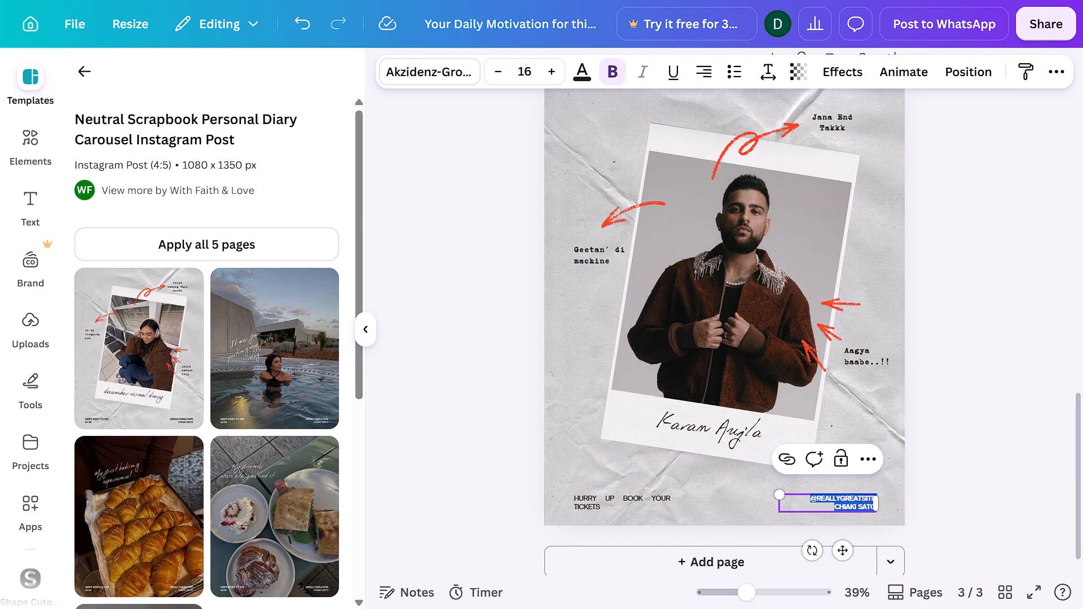
click(859, 501)
key(Right)
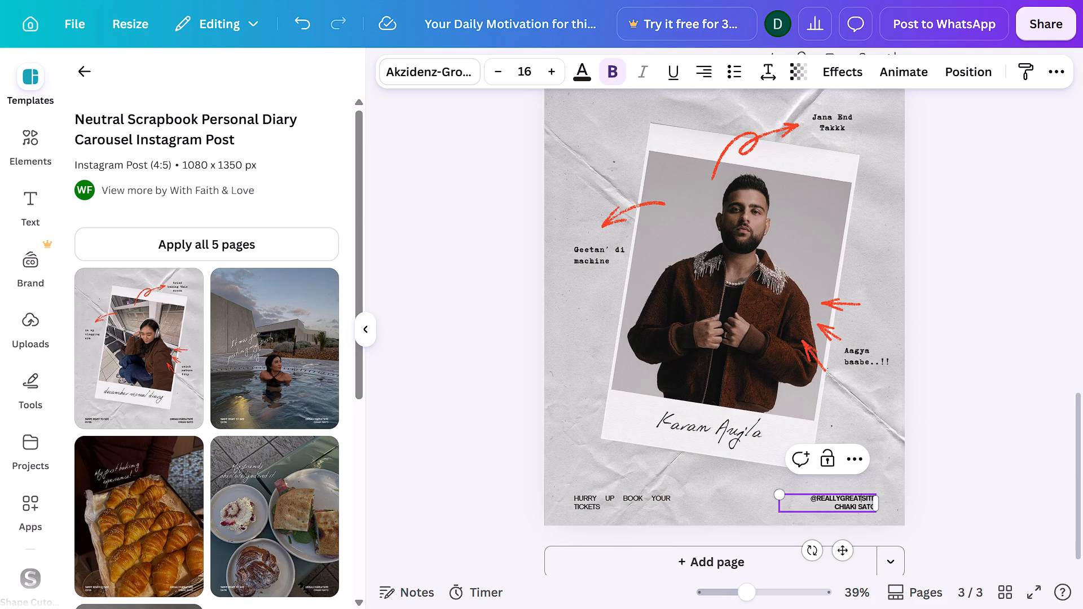
key(Right)
key(Right)
key(Right)
key(Right)
key(BackSpace)
key(BackSpace)
key(BackSpace)
key(BackSpace)
key(BackSpace)
key(BackSpace)
key(BackSpace)
key(BackSpace)
key(BackSpace)
key(BackSpace)
key(BackSpace)
key(BackSpace)
key(BackSpace)
key(BackSpace)
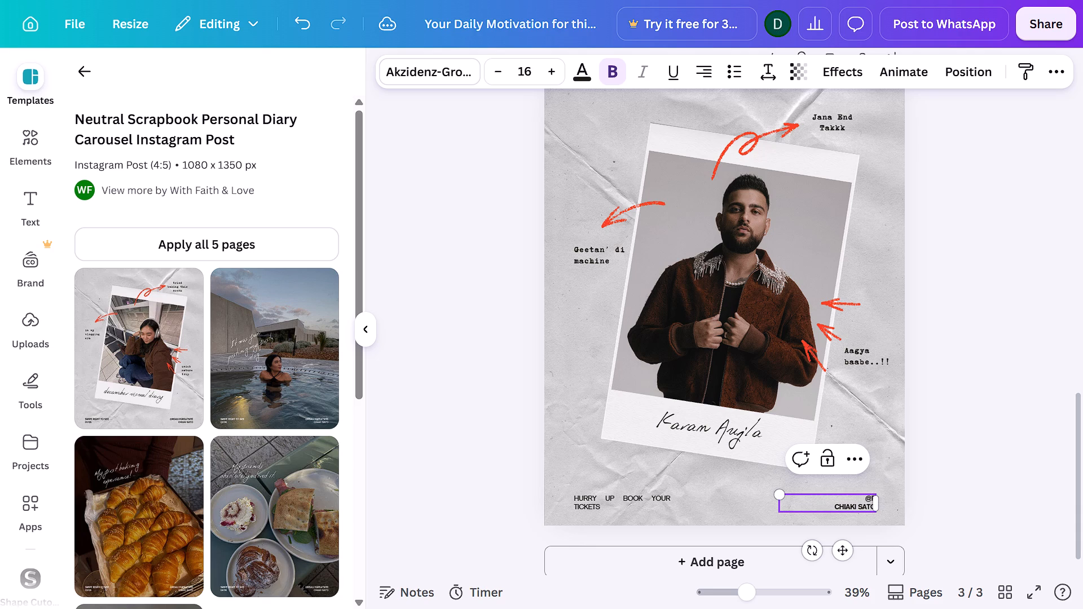
key(BackSpace)
text(karan)
text(aujla)
click(968, 487)
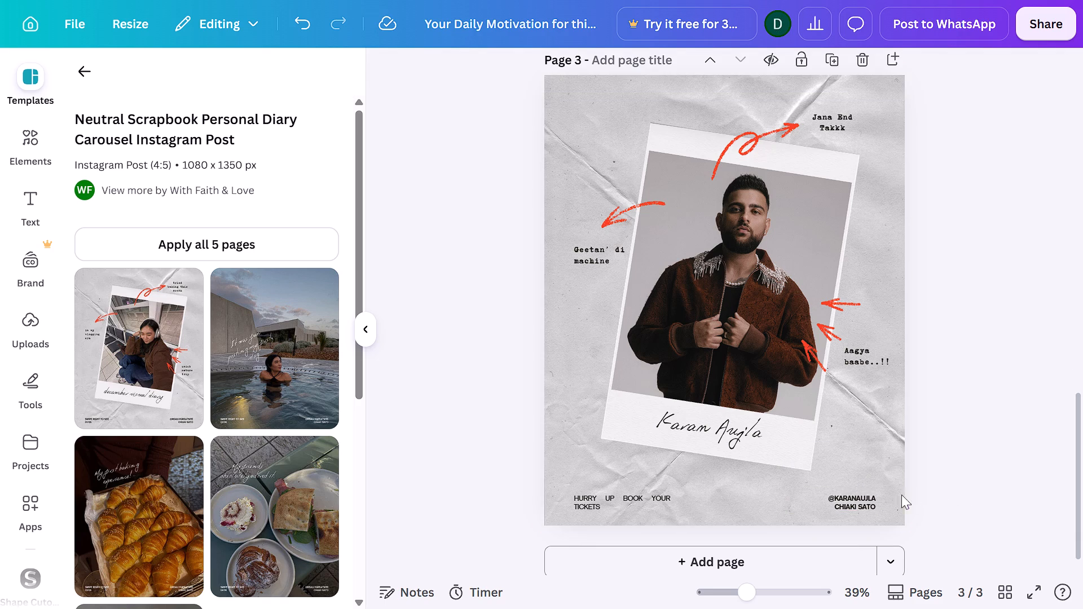
double_click(866, 511)
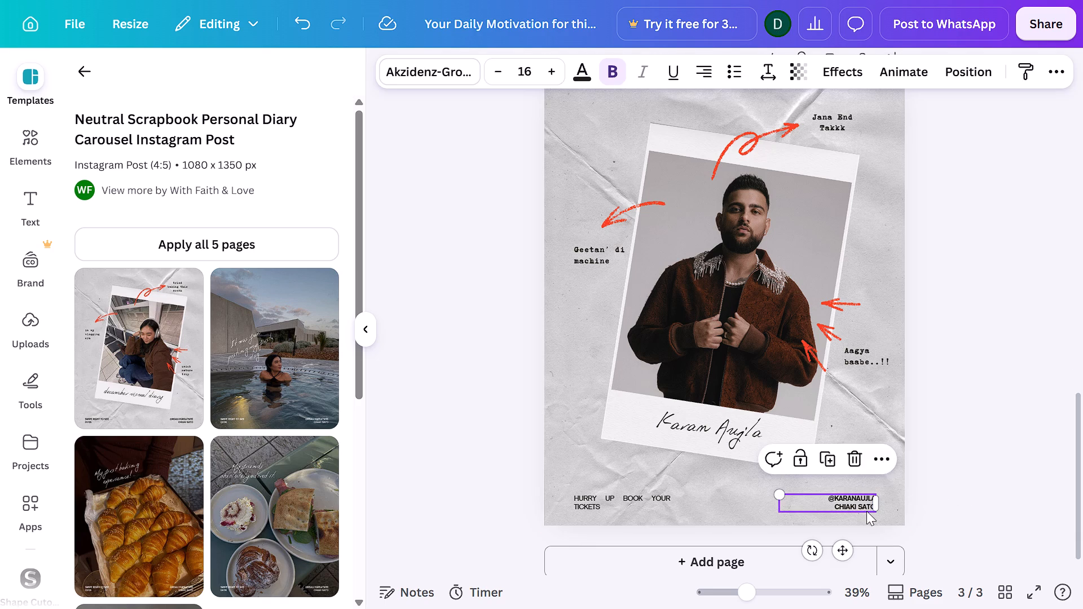
click(865, 504)
key(Right)
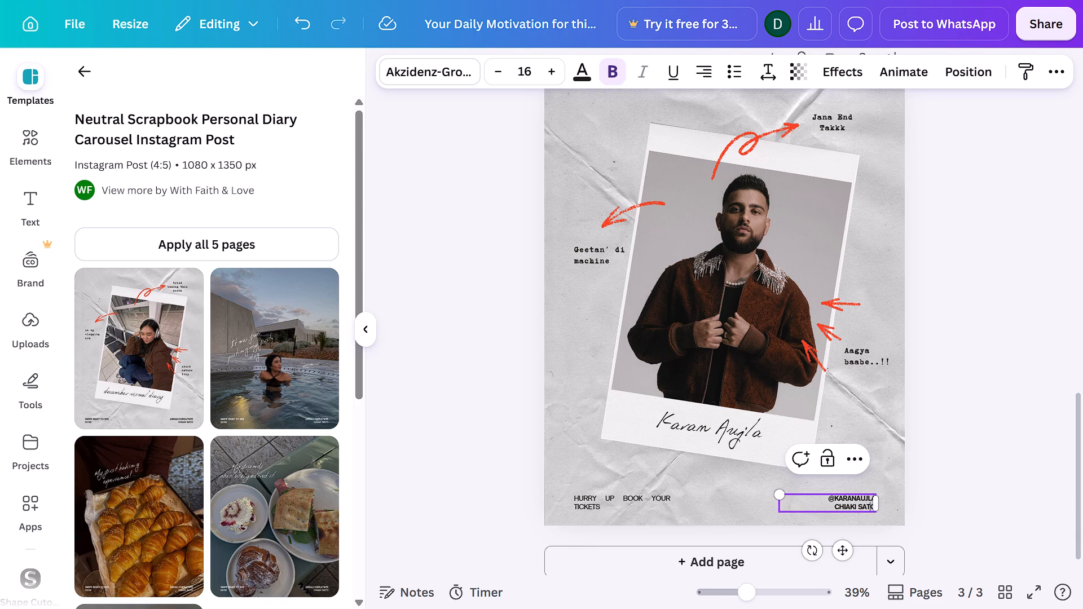
key(Right)
key(Right)
key(BackSpace)
key(BackSpace)
key(BackSpace)
key(BackSpace)
key(BackSpace)
key(BackSpace)
key(BackSpace)
key(BackSpace)
key(BackSpace)
key(BackSpace)
key(BackSpace)
key(shift+at)
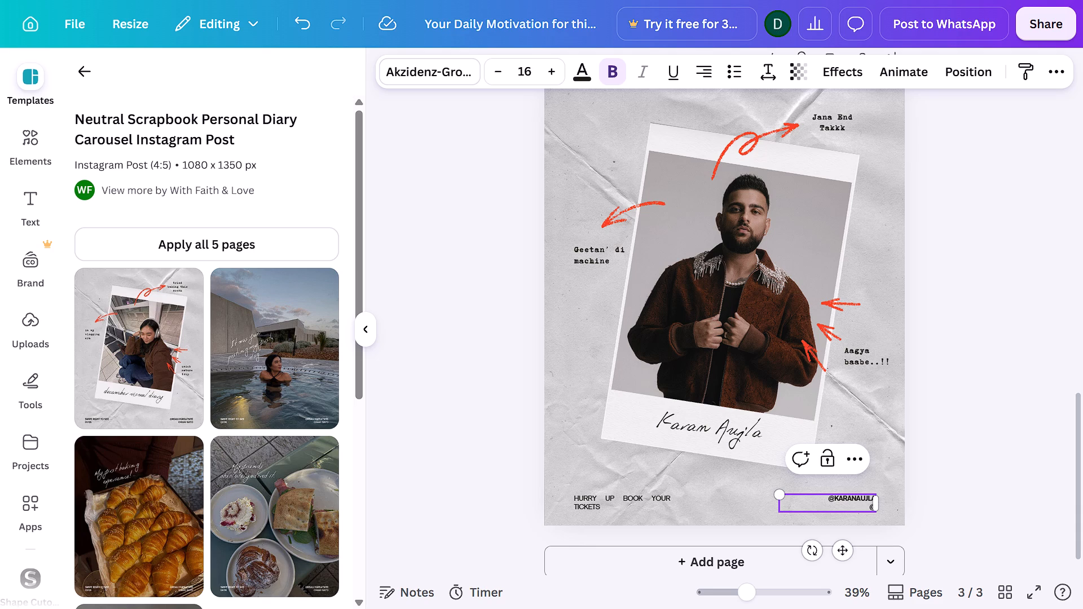
key(s)
key(BackSpace)
text(ikky)
text(.us)
key(BackSpace)
key(BackSpace)
text(music)
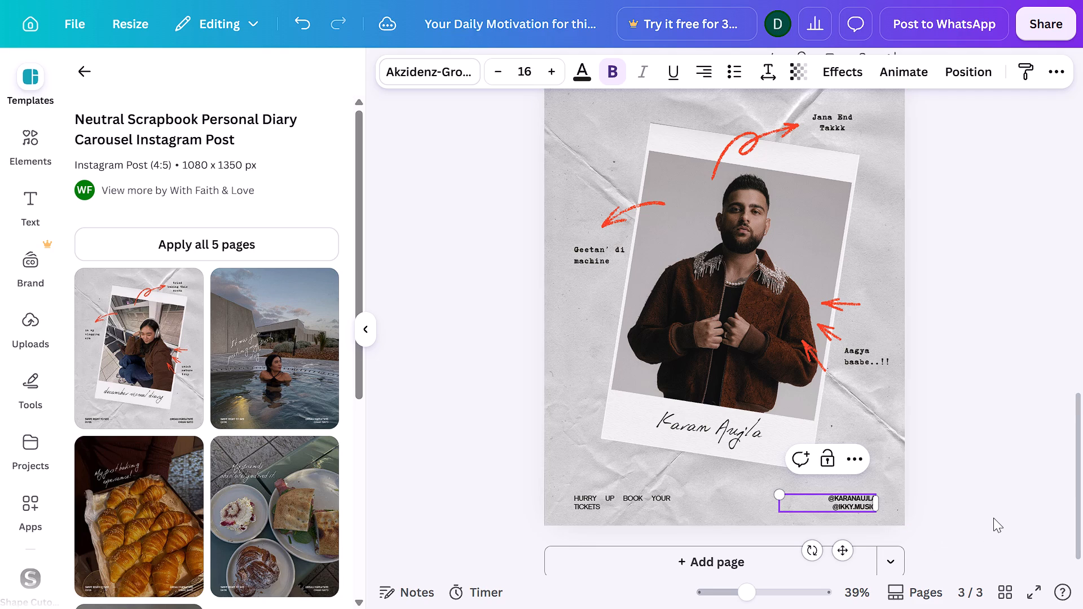
click(998, 515)
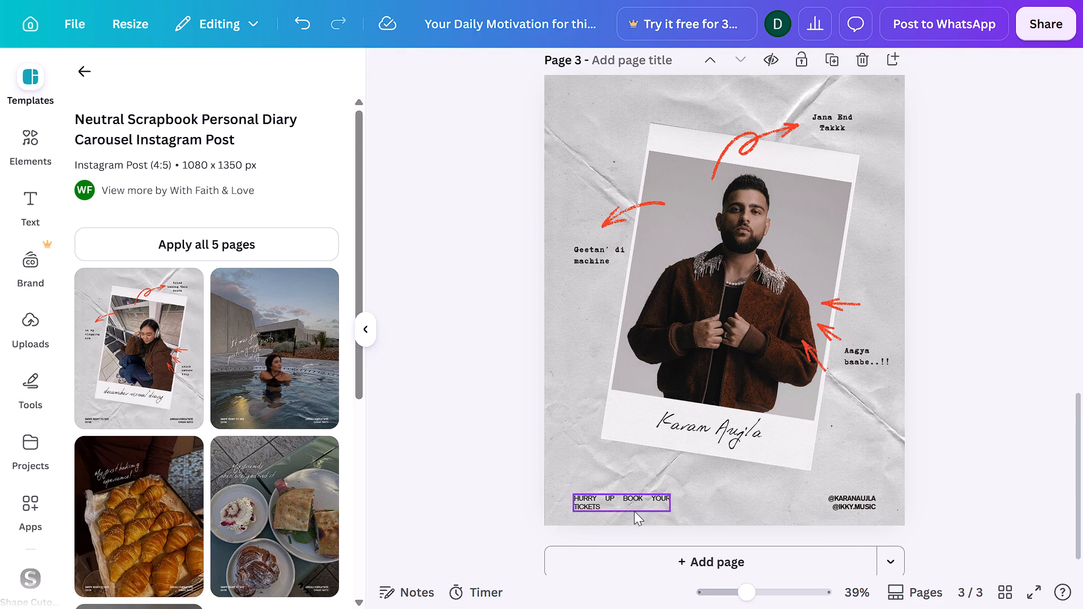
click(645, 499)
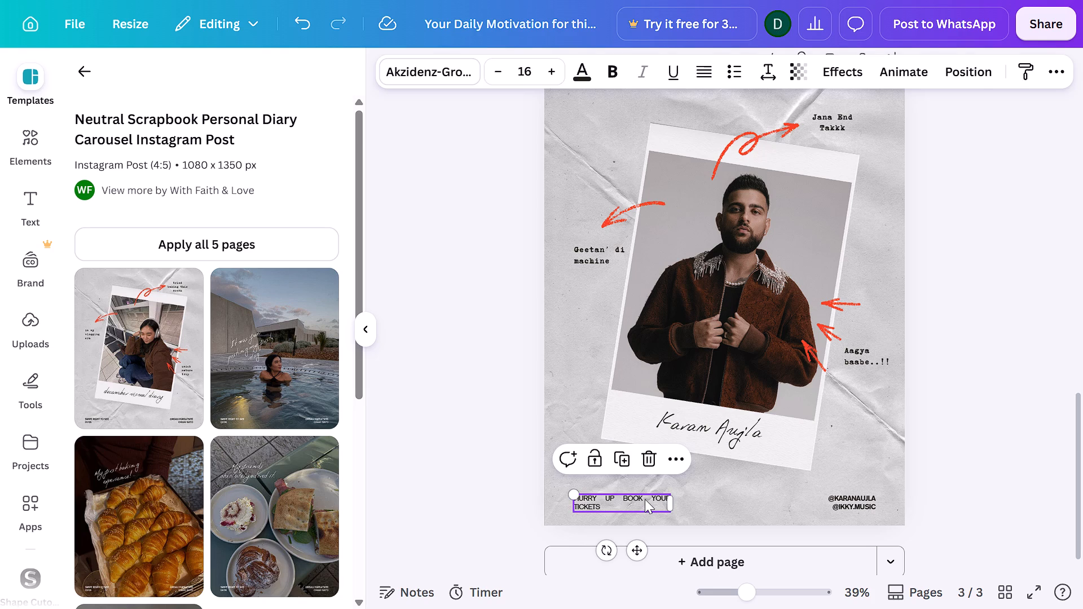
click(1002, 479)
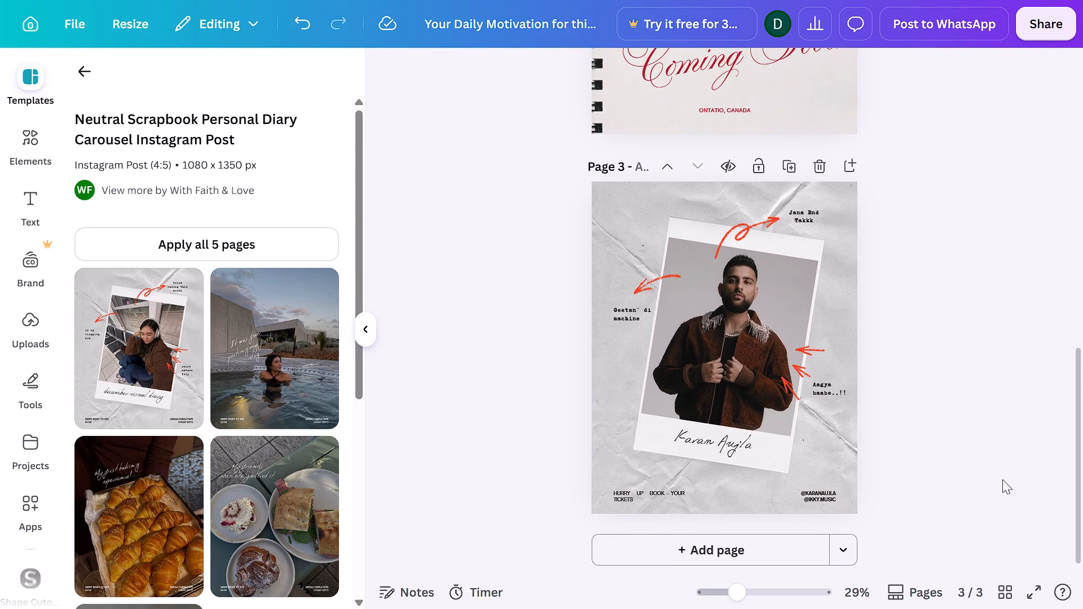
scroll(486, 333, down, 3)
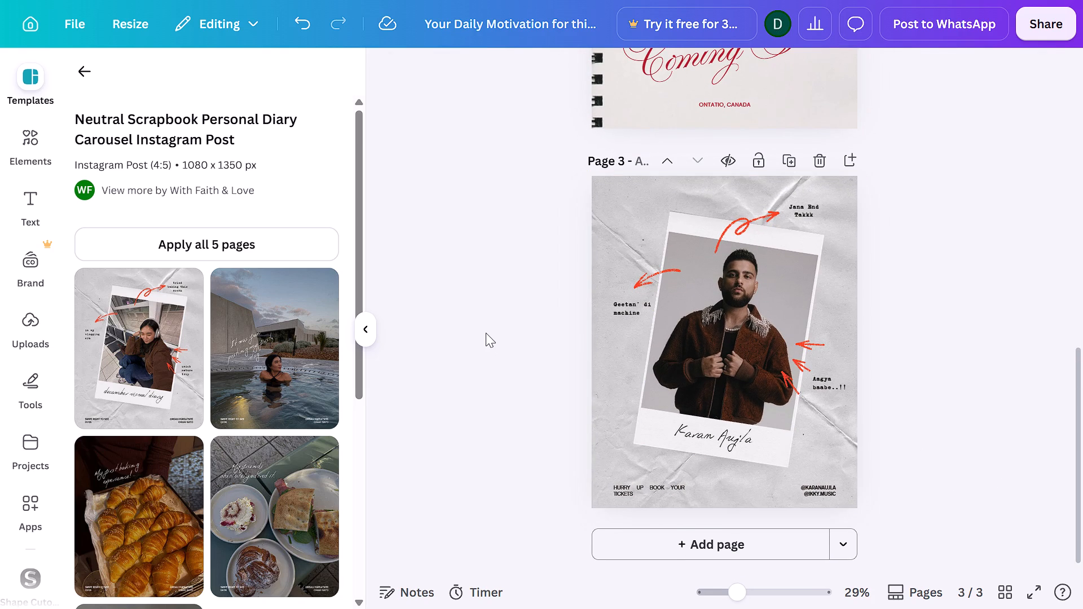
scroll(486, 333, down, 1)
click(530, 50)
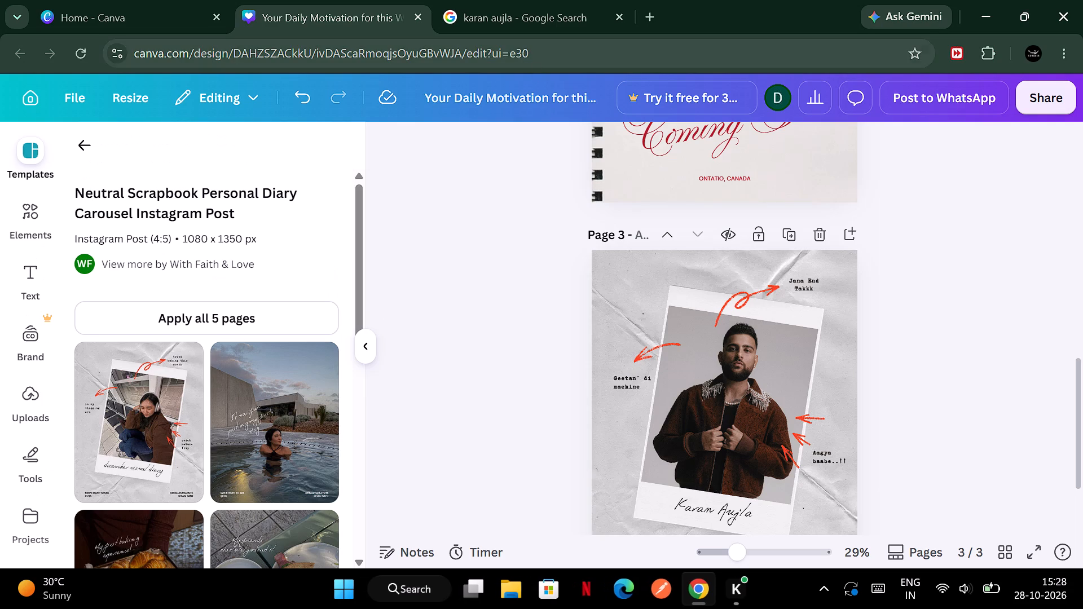
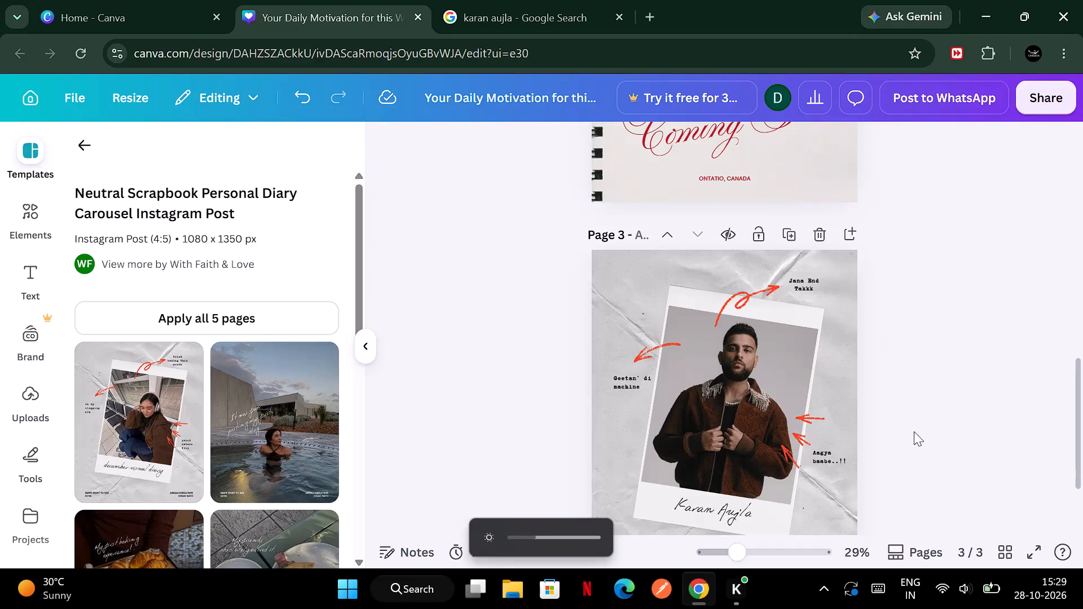
Add a new page 4 after the polaroid page.
scroll(223, 384, down, 2)
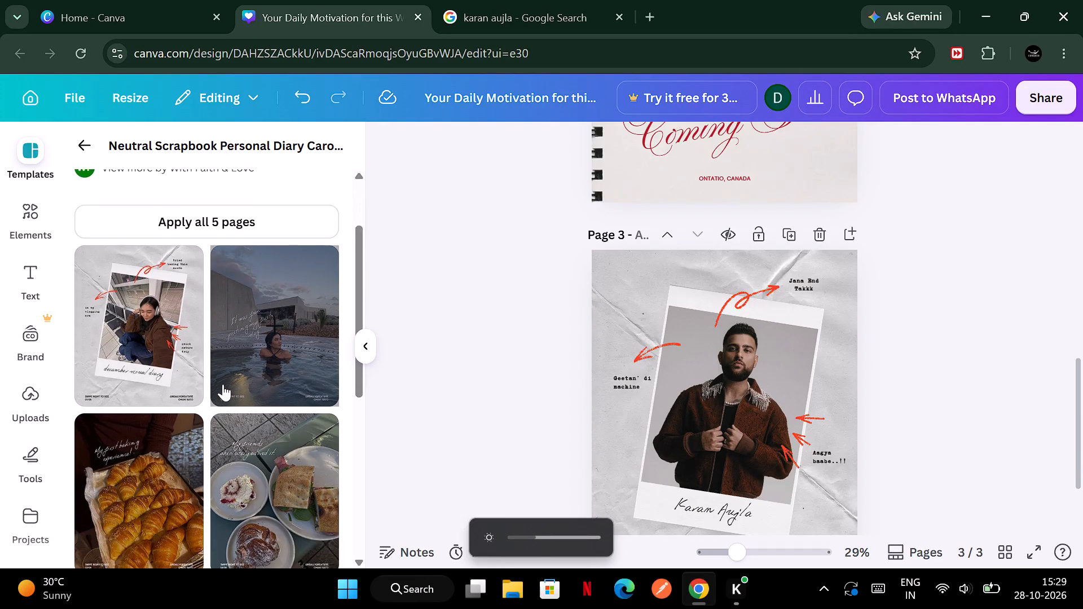
scroll(223, 384, down, 1)
scroll(294, 261, down, 3)
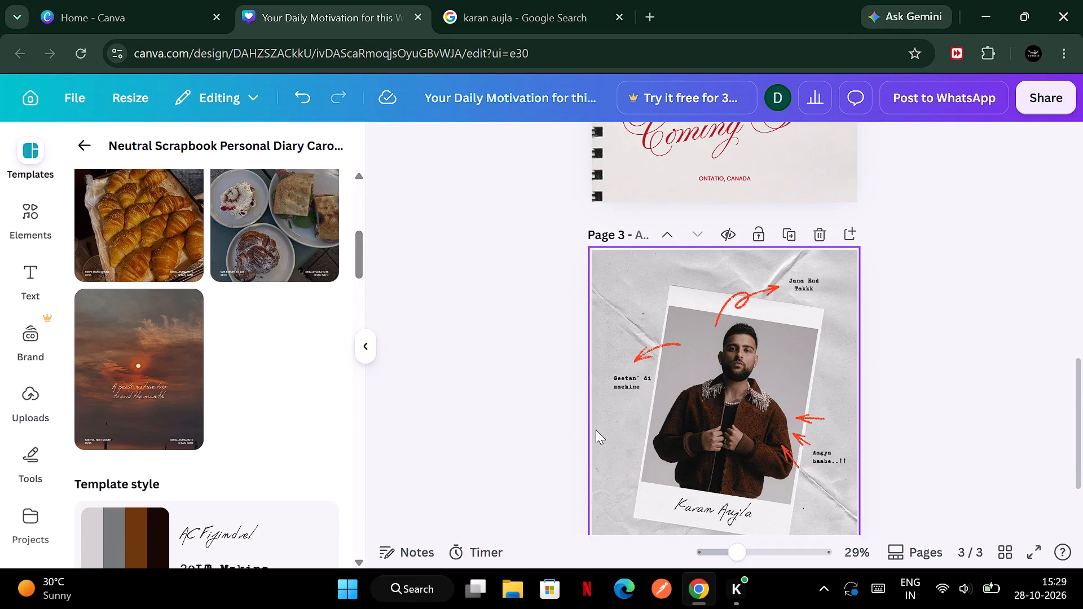
scroll(596, 430, down, 4)
click(655, 513)
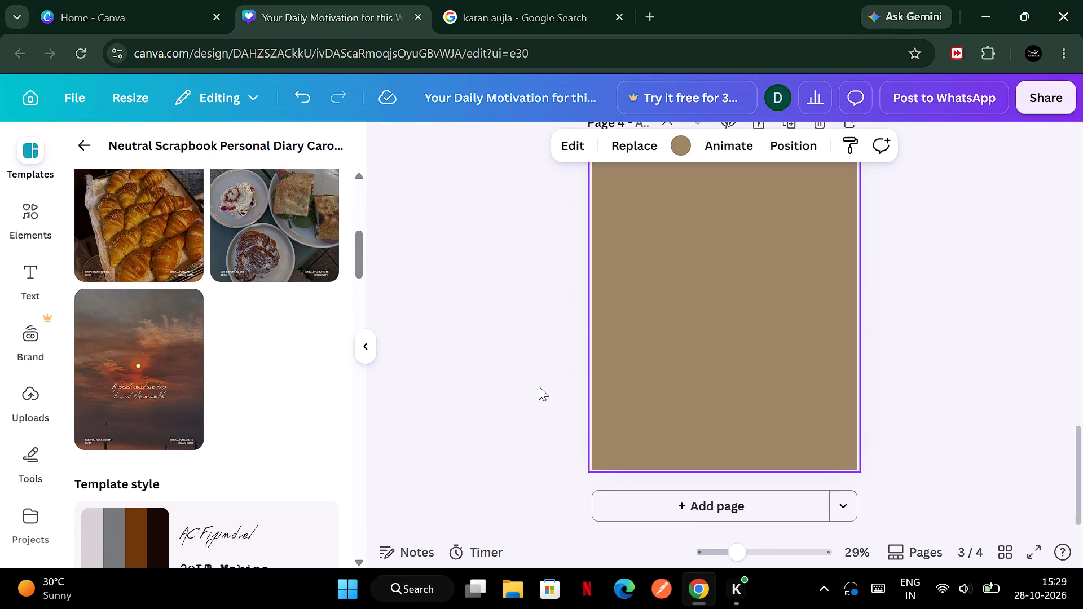
Apply the scrapbook carousel's pool-photo layout with the "It was fun posting my first vlog" caption to page 4.
scroll(539, 386, up, 2)
scroll(232, 312, up, 3)
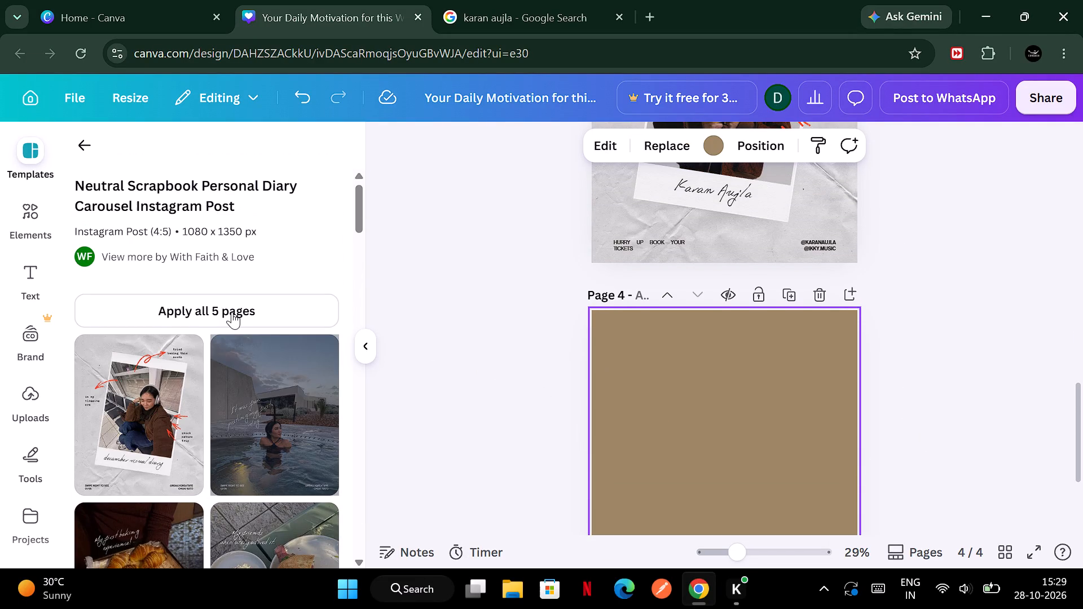
scroll(232, 312, down, 1)
drag(284, 349, 654, 409)
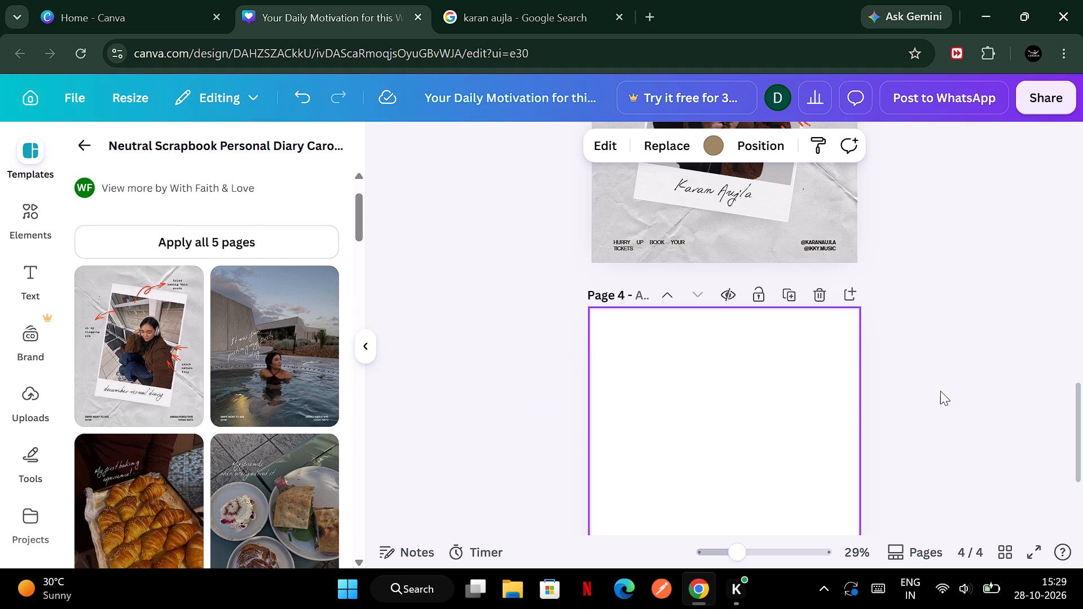
scroll(940, 391, down, 3)
click(746, 365)
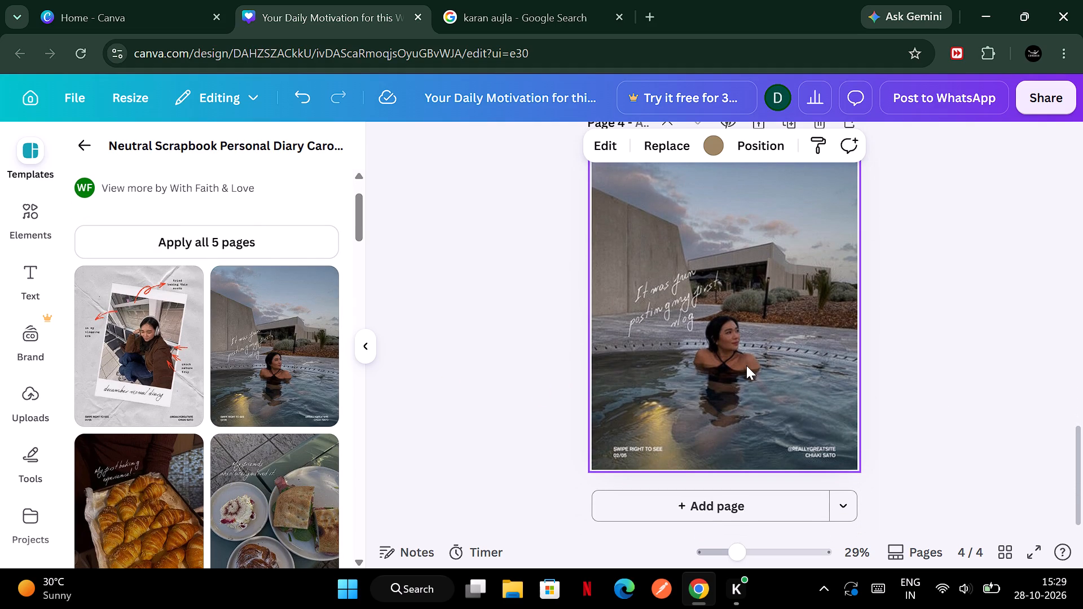
Copy the SoundCloud photo of Karan Aujla in sunglasses and a black coat from the Google image results.
click(495, 0)
scroll(516, 275, down, 1)
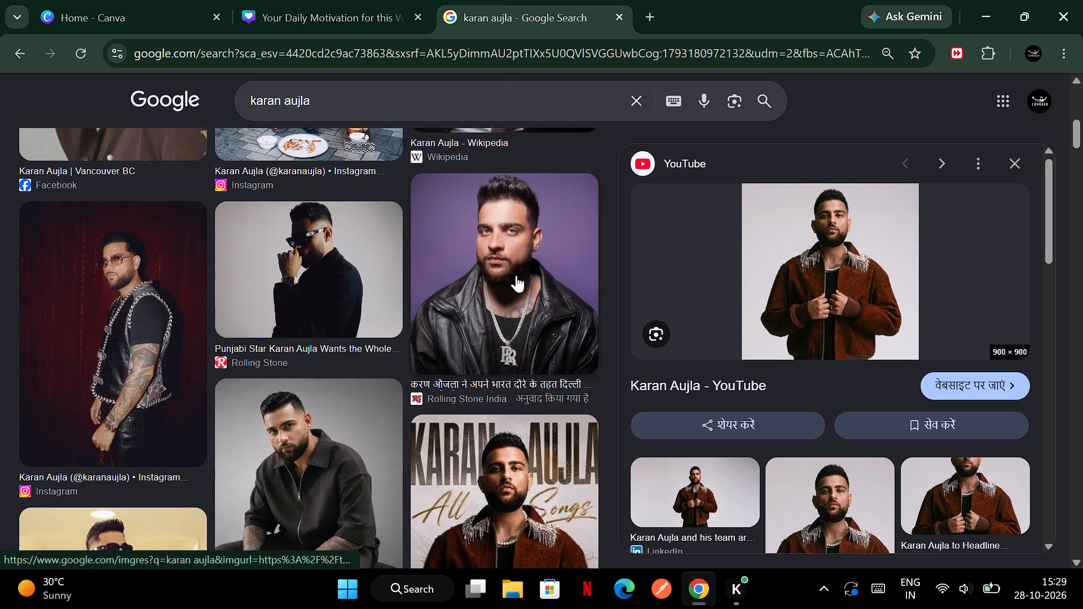
scroll(516, 275, down, 4)
scroll(360, 295, down, 1)
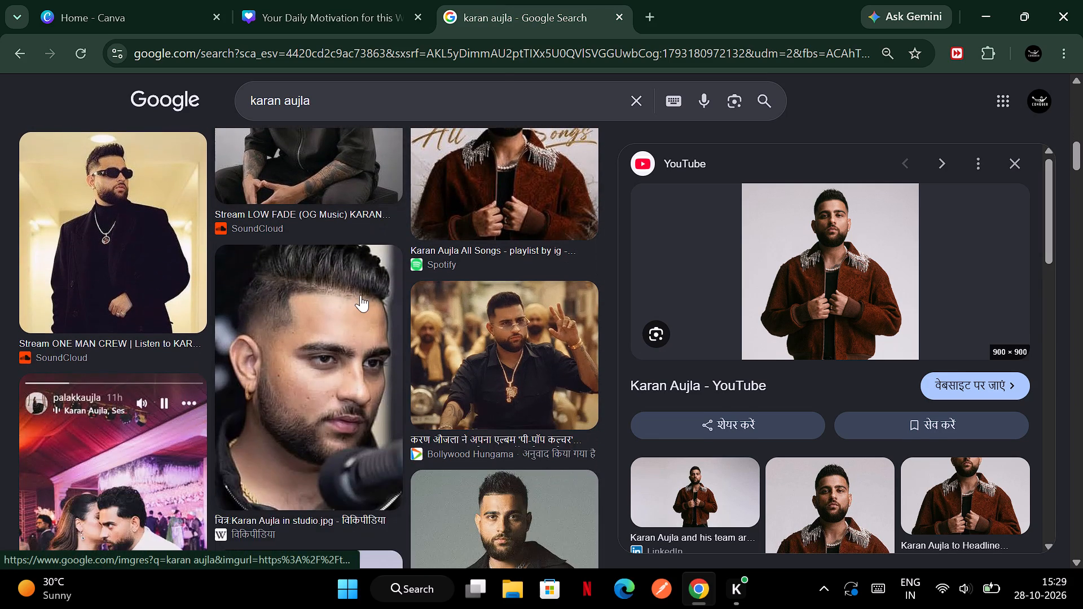
scroll(360, 295, down, 1)
click(125, 239)
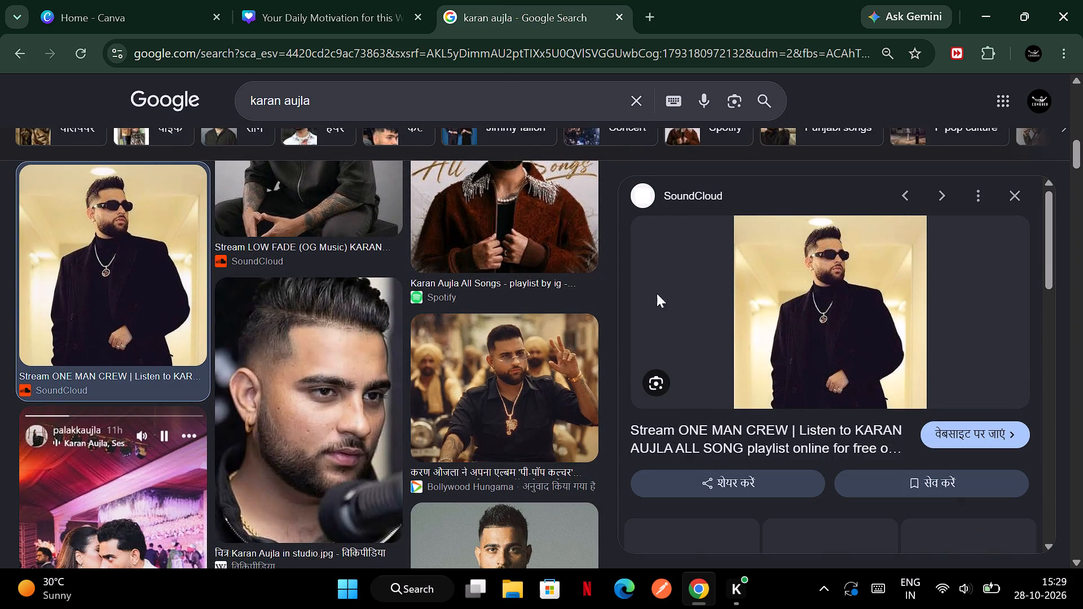
right_click(781, 285)
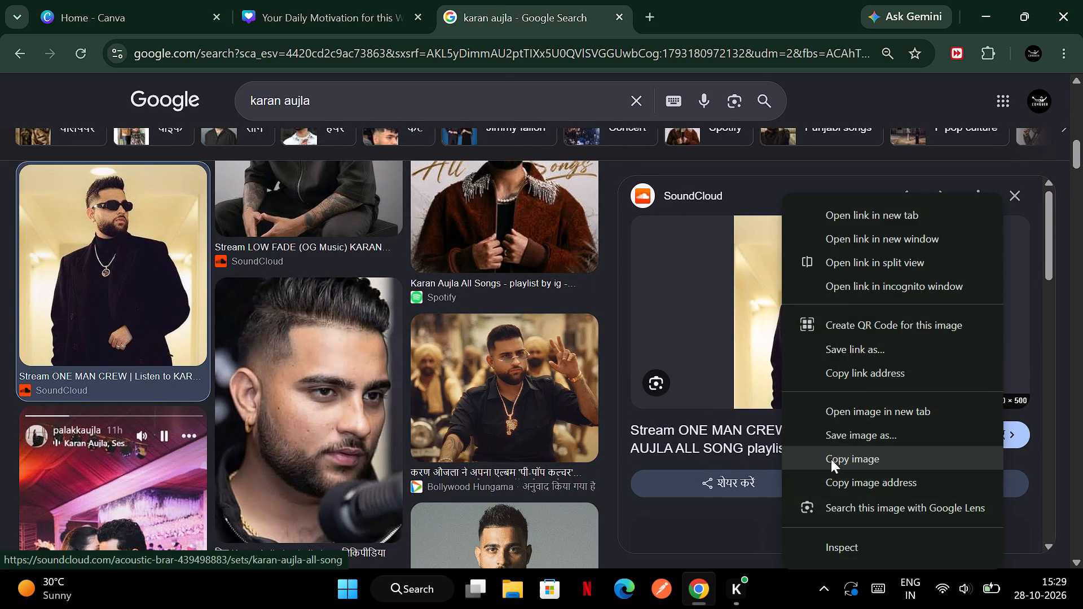
click(831, 459)
Paste the copied Karan Aujla photo onto page 4 of the Canva design.
click(385, 0)
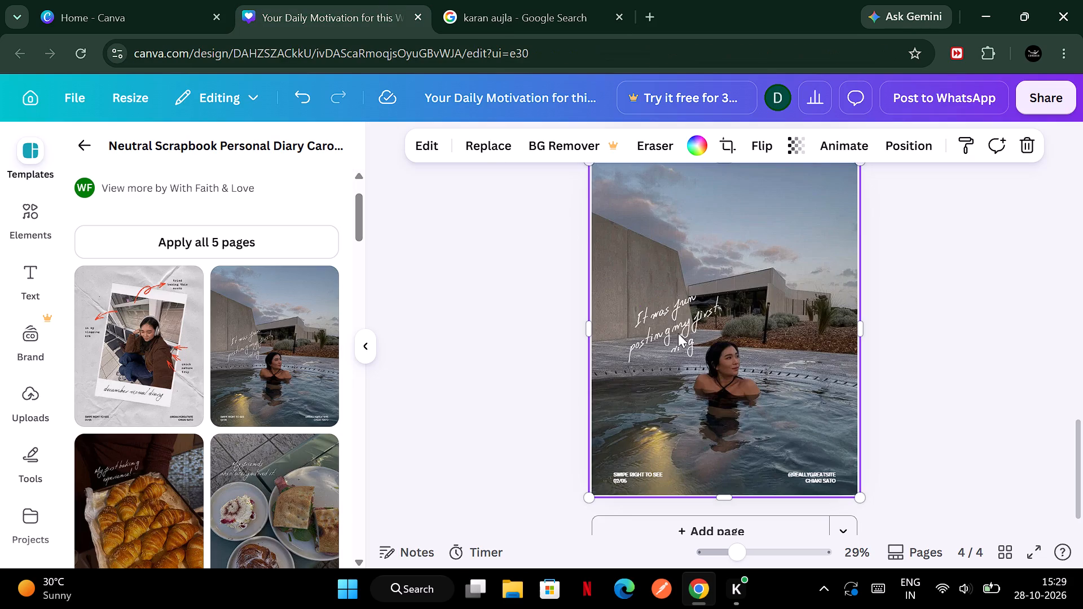
click(712, 379)
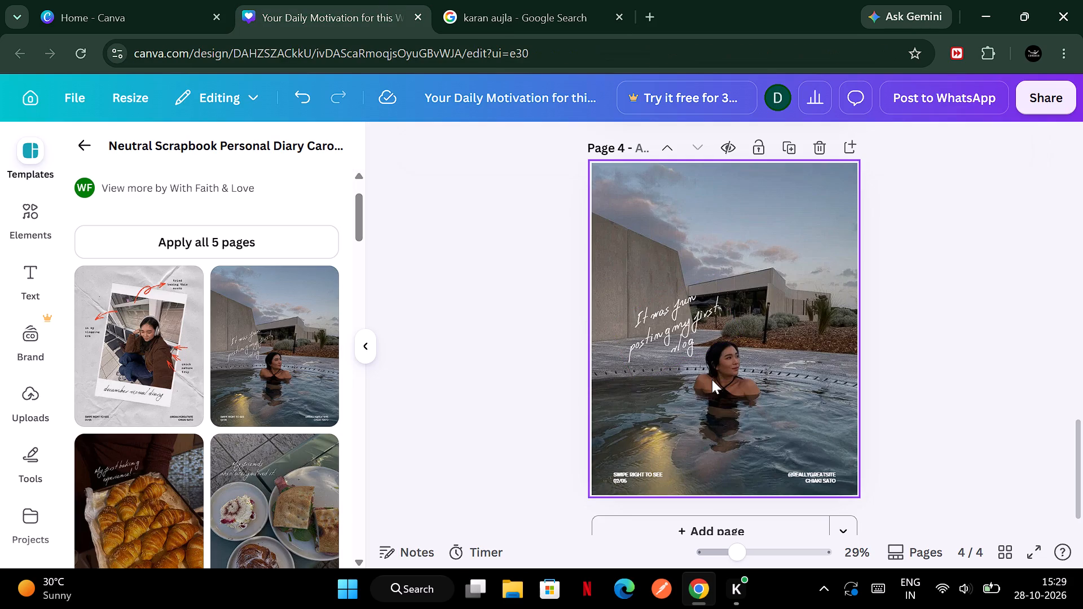
key(ctrl+v)
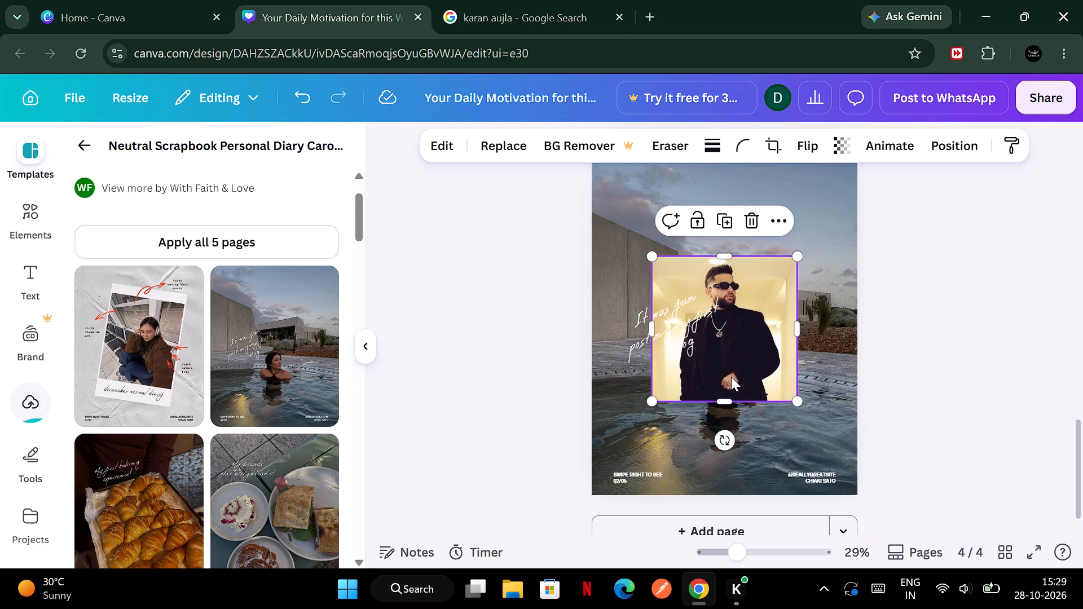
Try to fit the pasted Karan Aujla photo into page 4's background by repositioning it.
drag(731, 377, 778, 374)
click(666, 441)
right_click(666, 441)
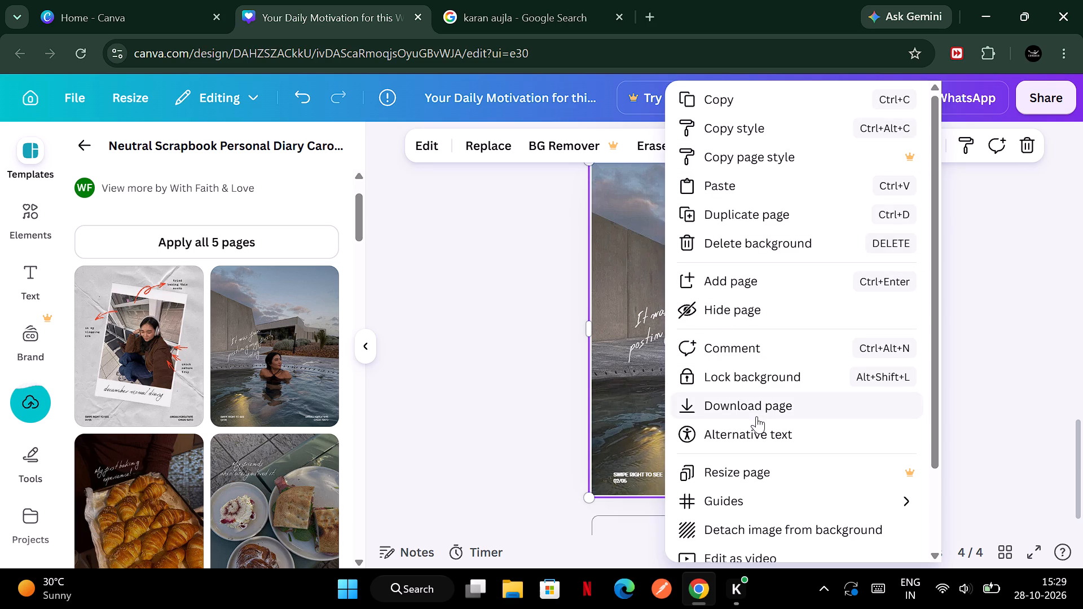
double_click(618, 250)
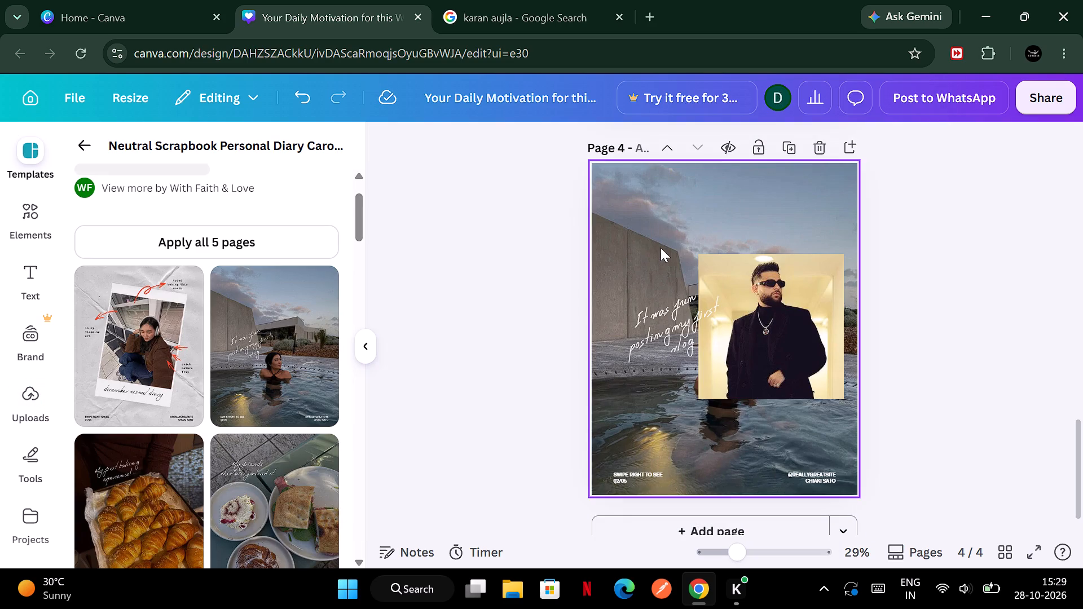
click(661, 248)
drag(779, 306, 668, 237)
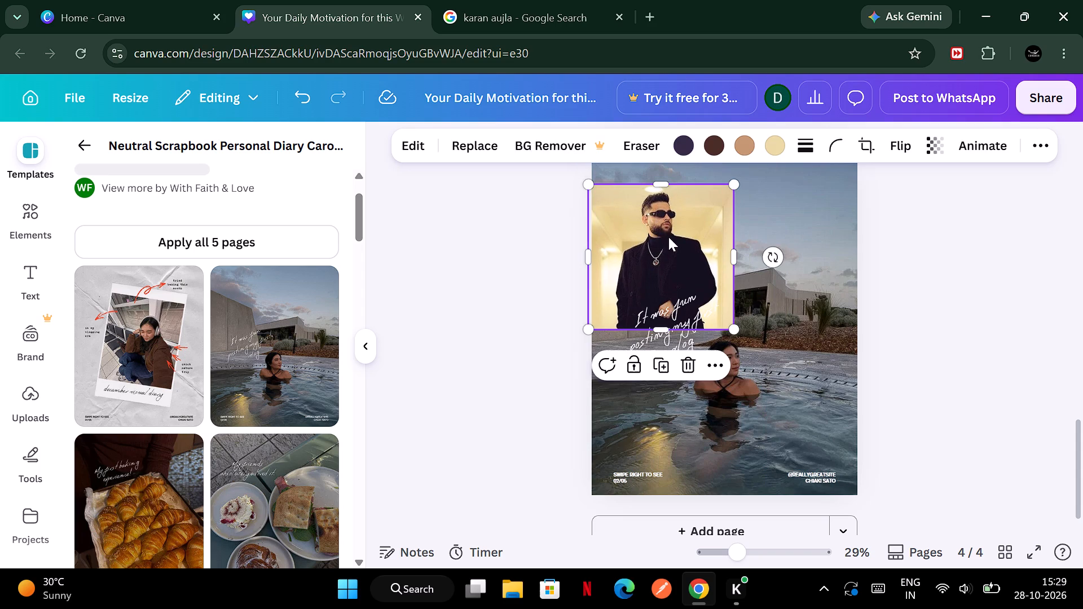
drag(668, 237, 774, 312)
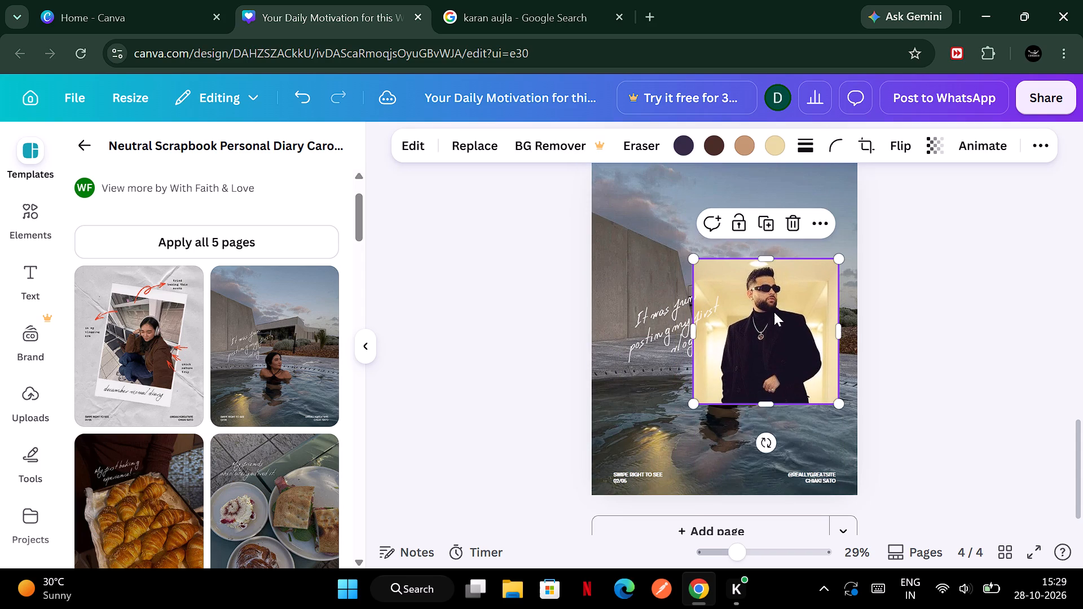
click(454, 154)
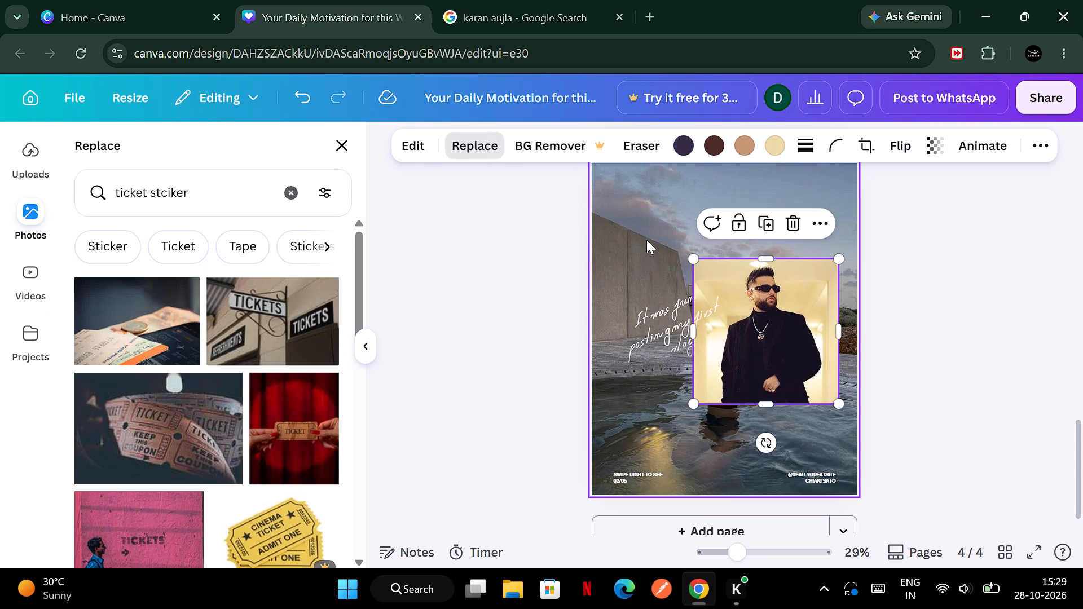
Replace page 4's pool background with the uploaded Karan Aujla photo in sunglasses and a black coat.
click(646, 240)
click(491, 133)
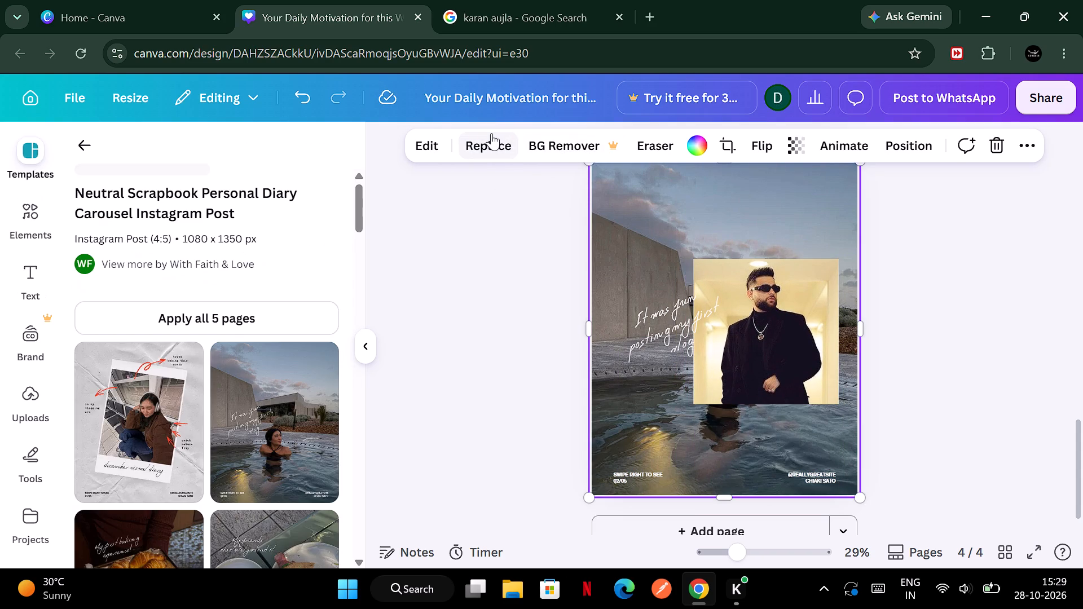
scroll(162, 375, down, 3)
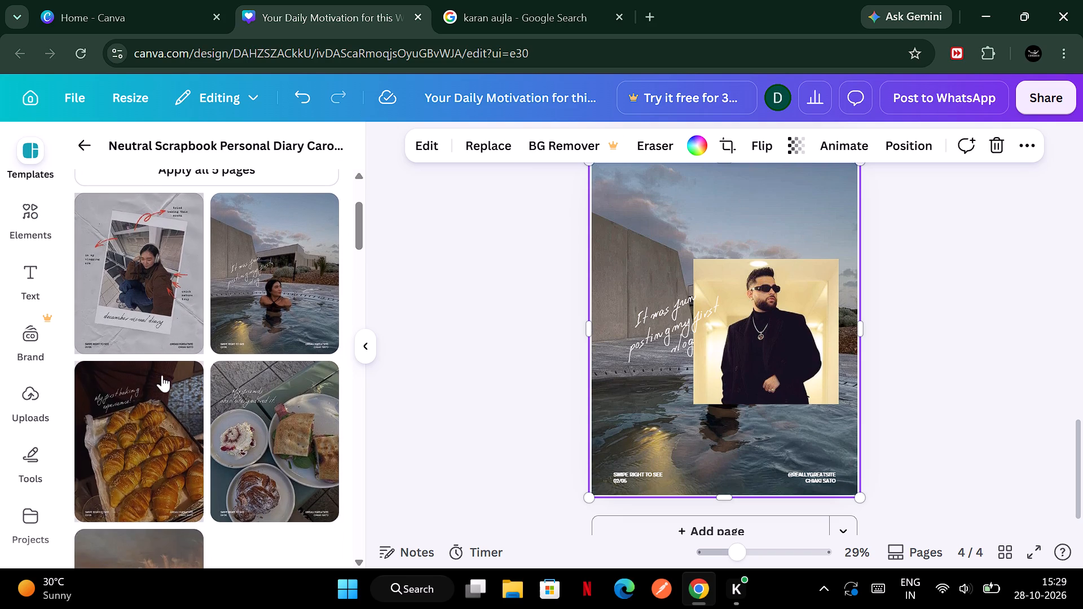
scroll(162, 375, down, 2)
scroll(162, 375, up, 2)
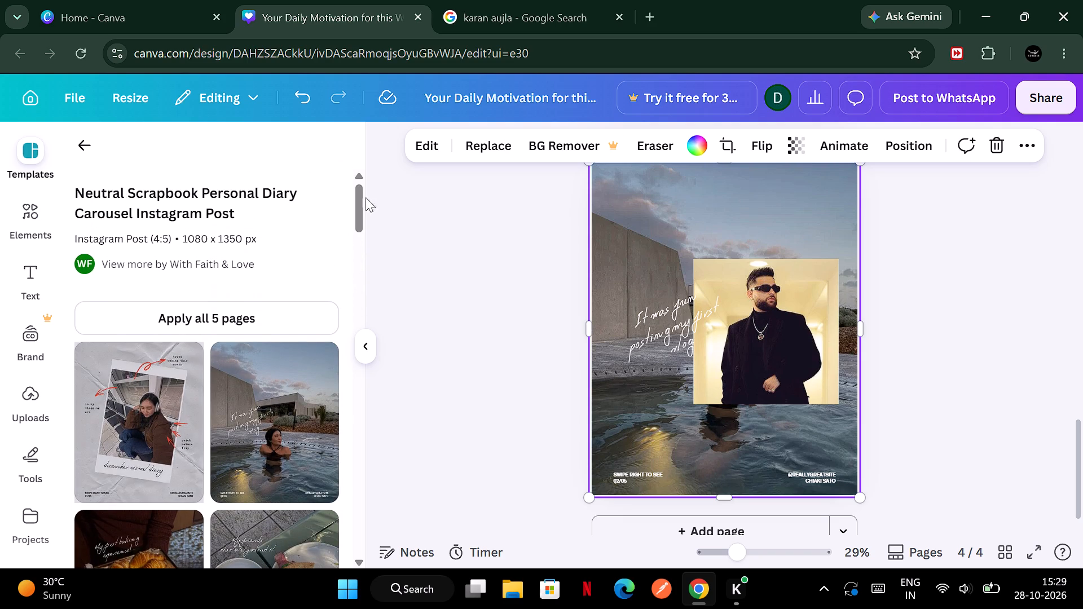
click(492, 135)
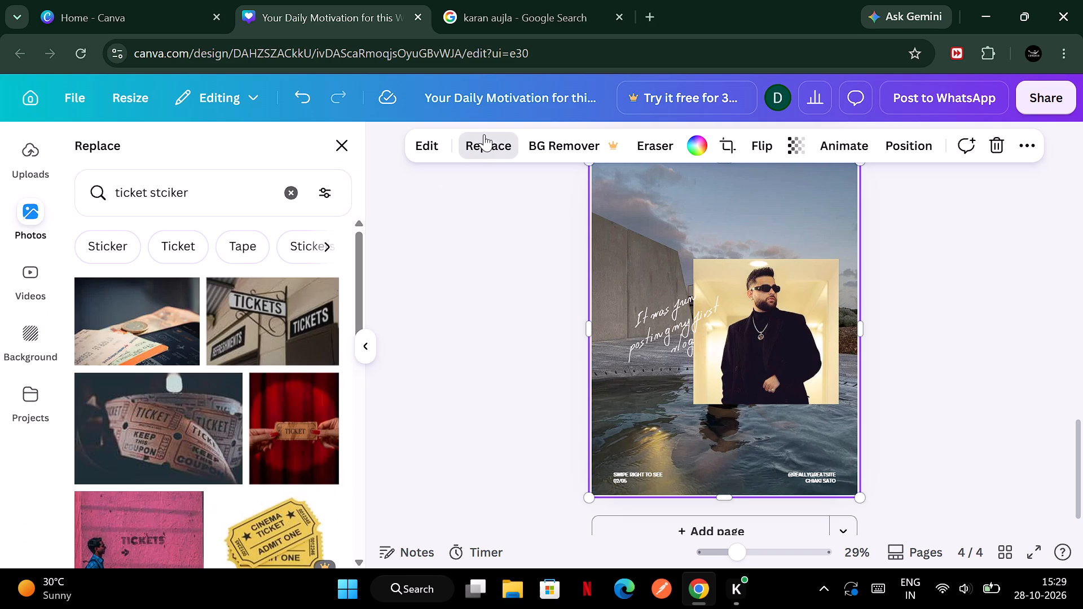
click(47, 158)
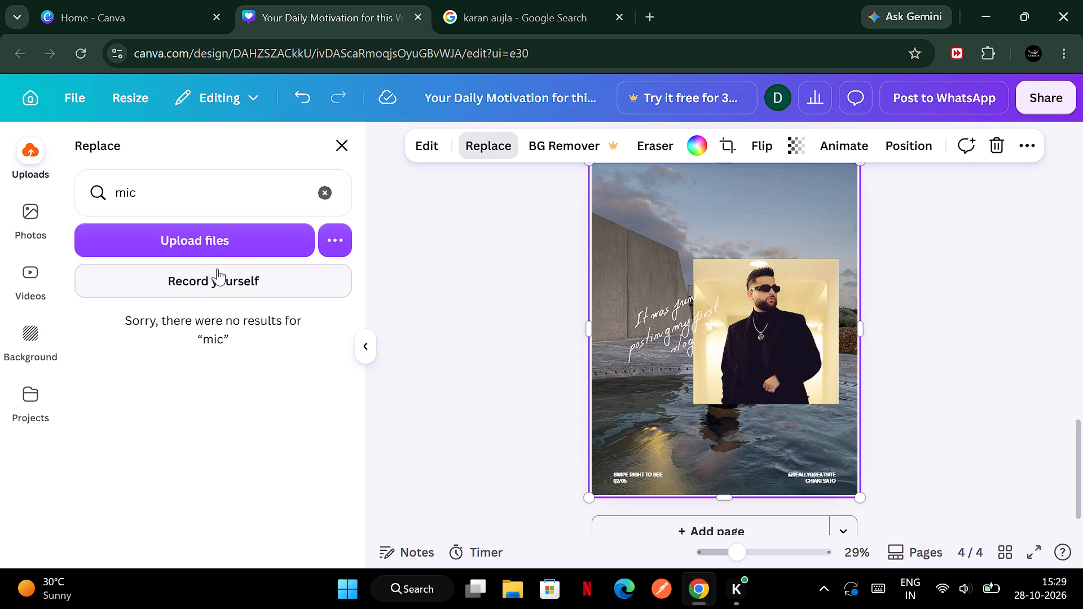
click(319, 186)
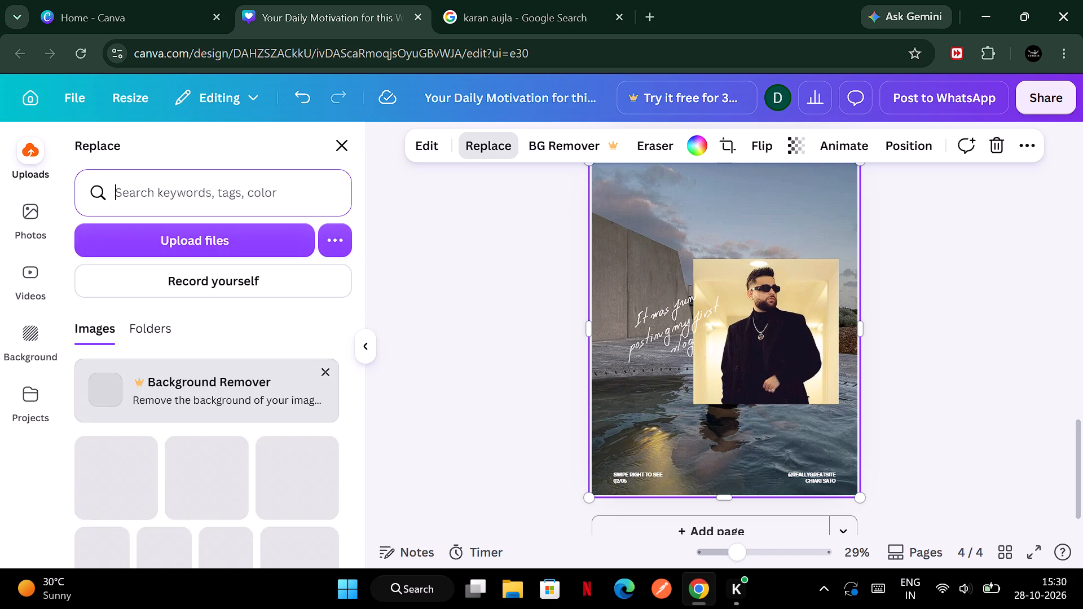
click(122, 492)
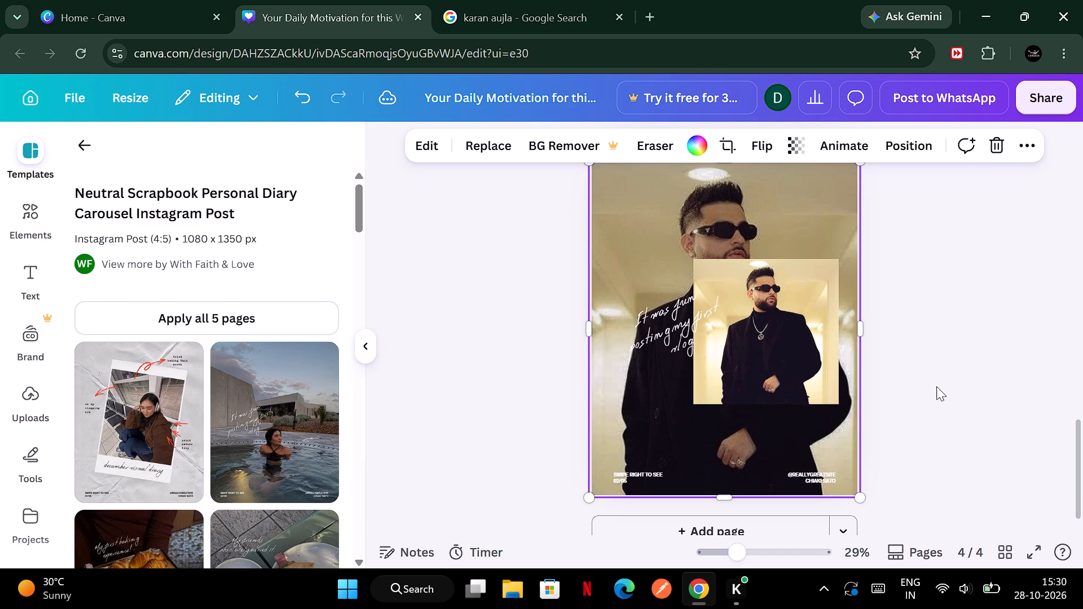
Delete the small pasted Karan Aujla photo lying over page 4's background.
click(941, 383)
drag(790, 355, 714, 362)
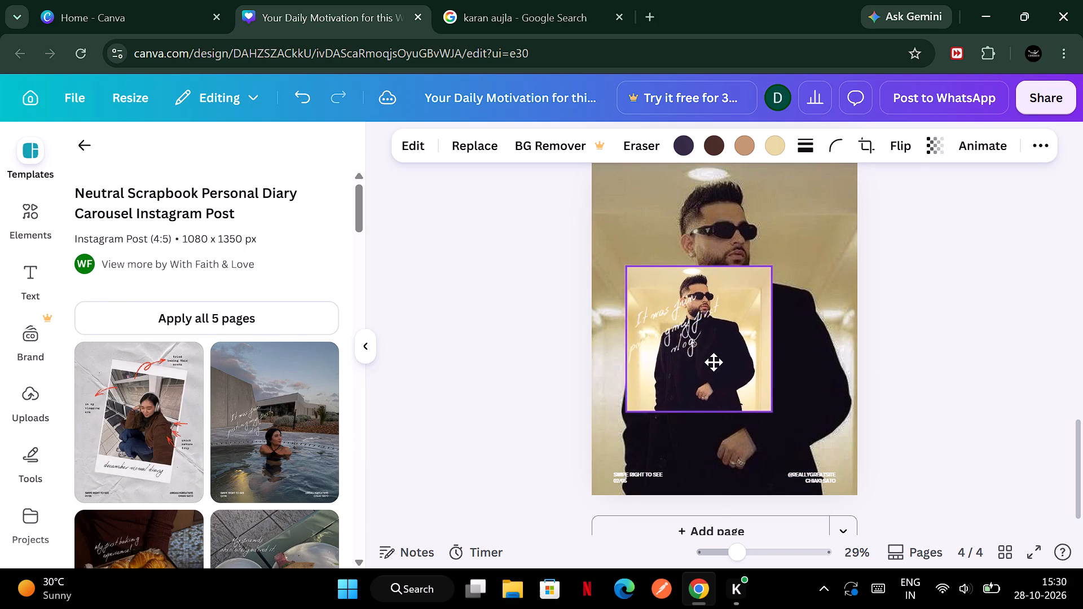
drag(714, 362, 703, 481)
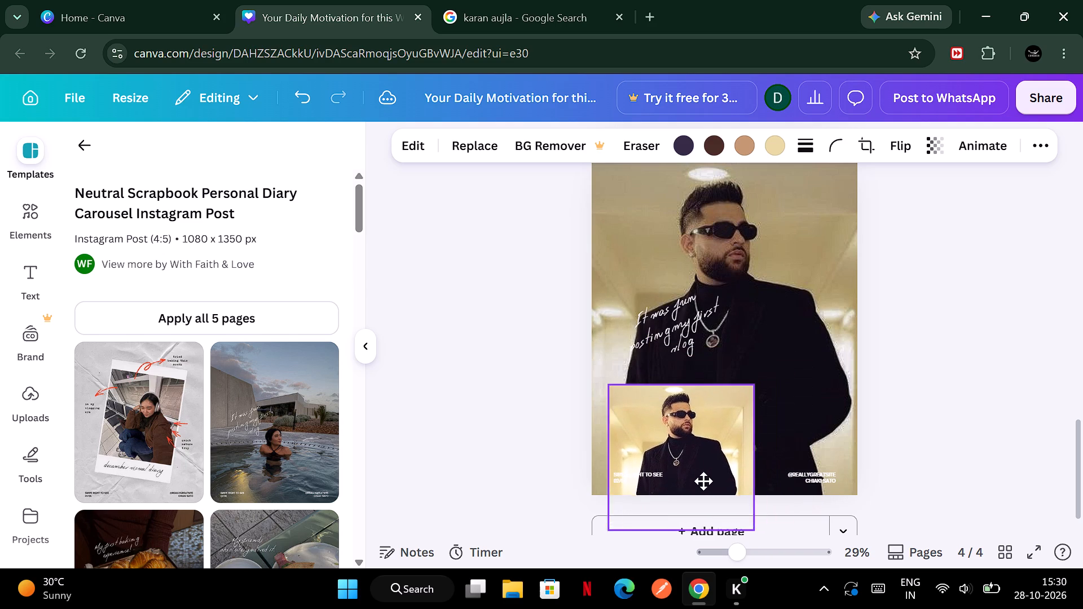
drag(703, 481, 675, 467)
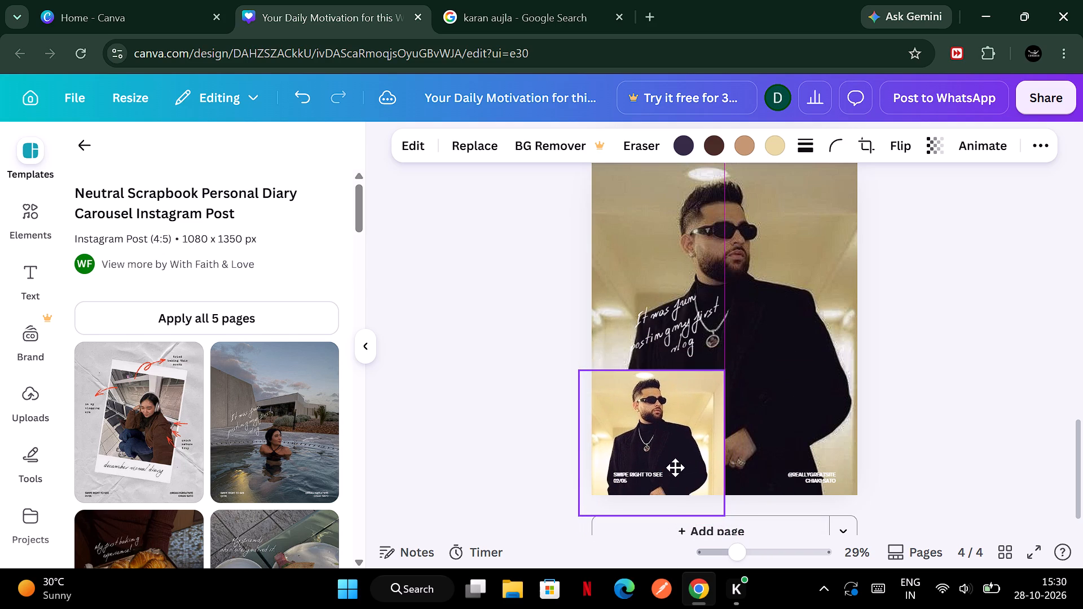
drag(675, 467, 901, 551)
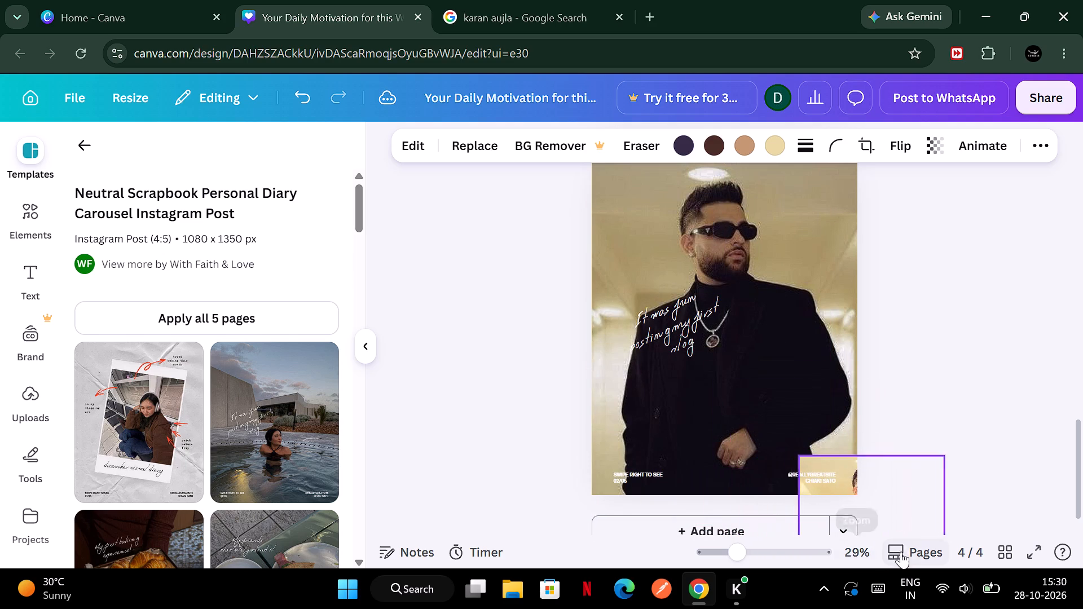
drag(901, 551, 792, 400)
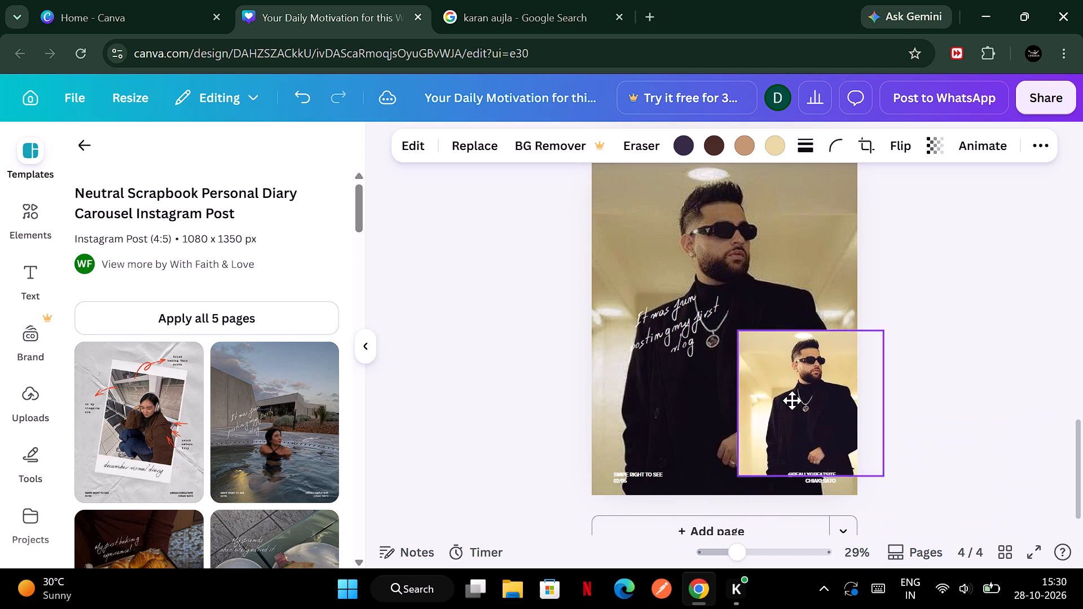
drag(792, 400, 787, 399)
click(788, 261)
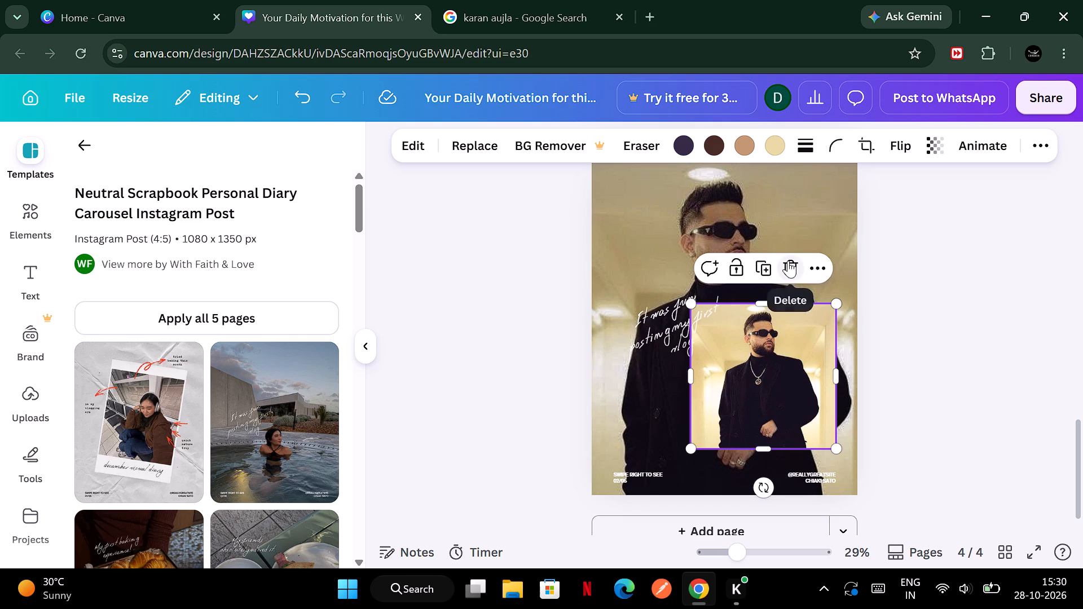
Replace the "It was fun posting my first vlog" caption on page 4 with "Karan Aujla".
double_click(680, 326)
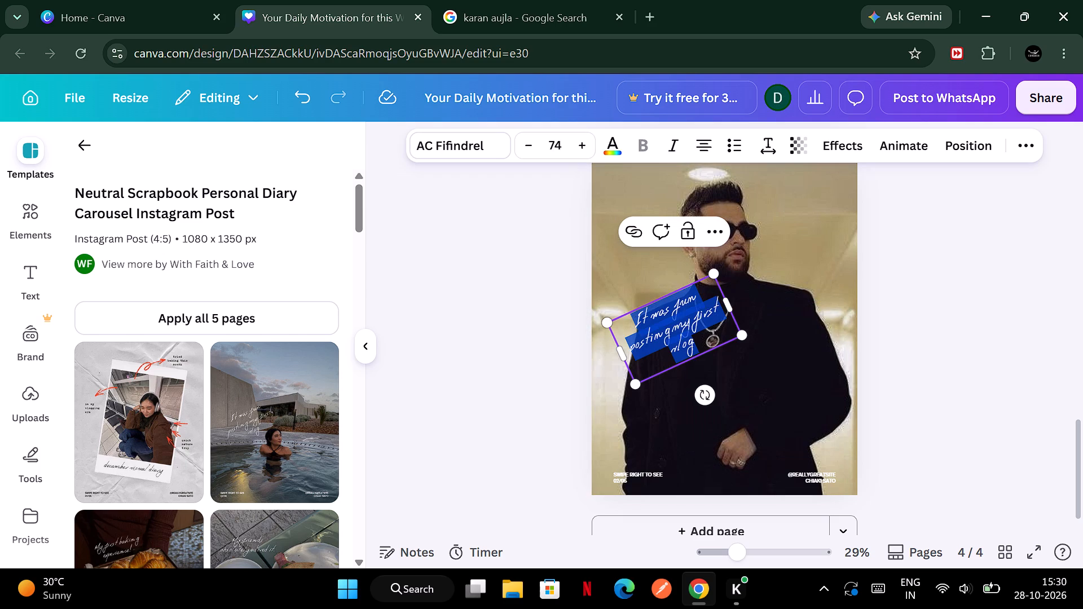
text(Heyy)
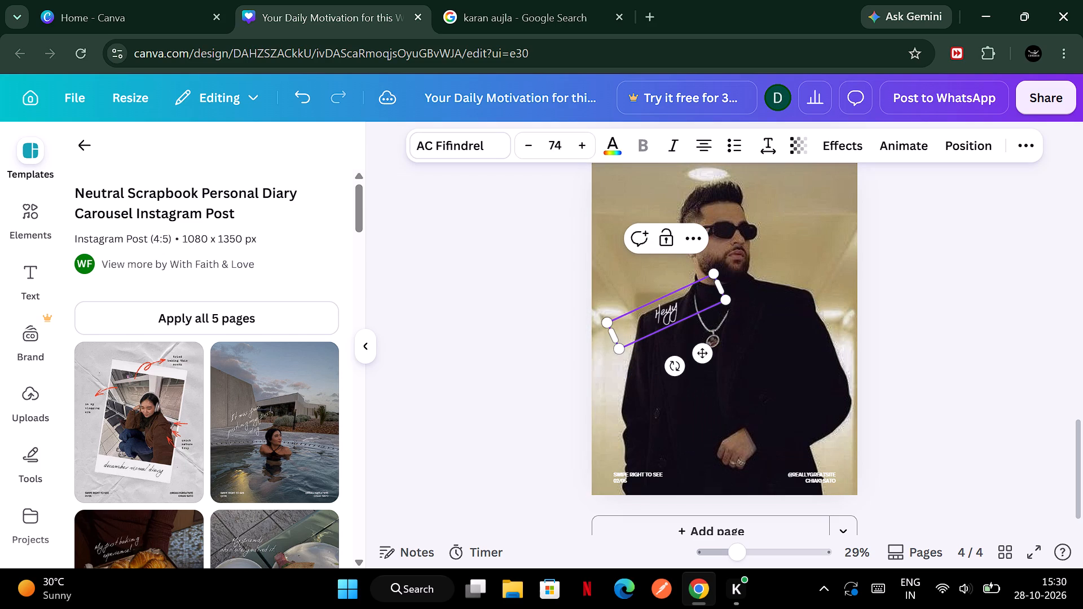
key(BackSpace)
key(BackSpace)
key(BackSpace)
key(BackSpace)
text(Karan)
key(space)
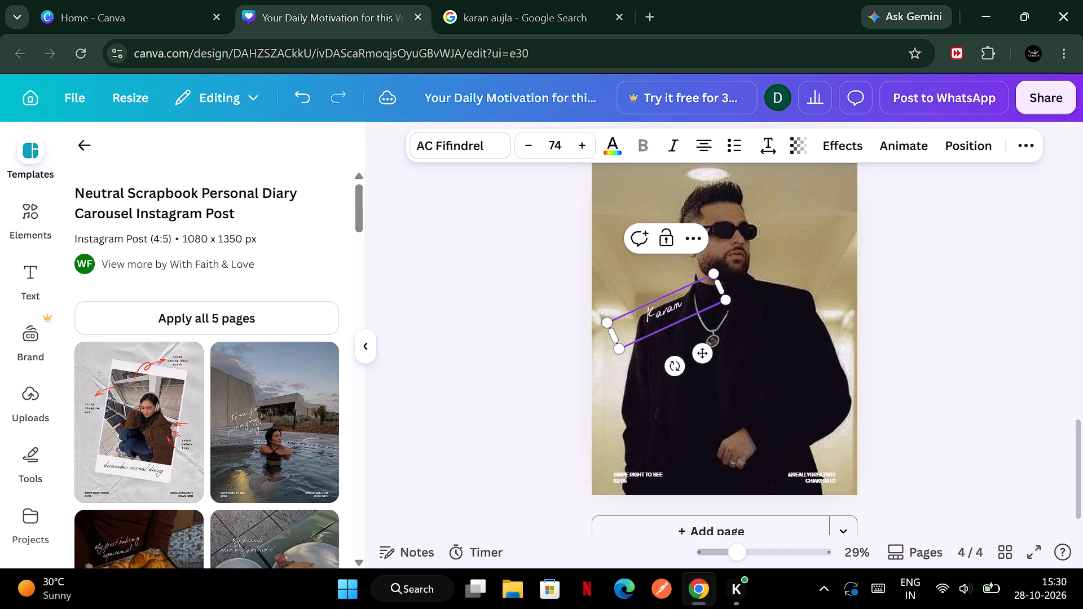
text(au)
key(BackSpace)
key(BackSpace)
text(Aujla)
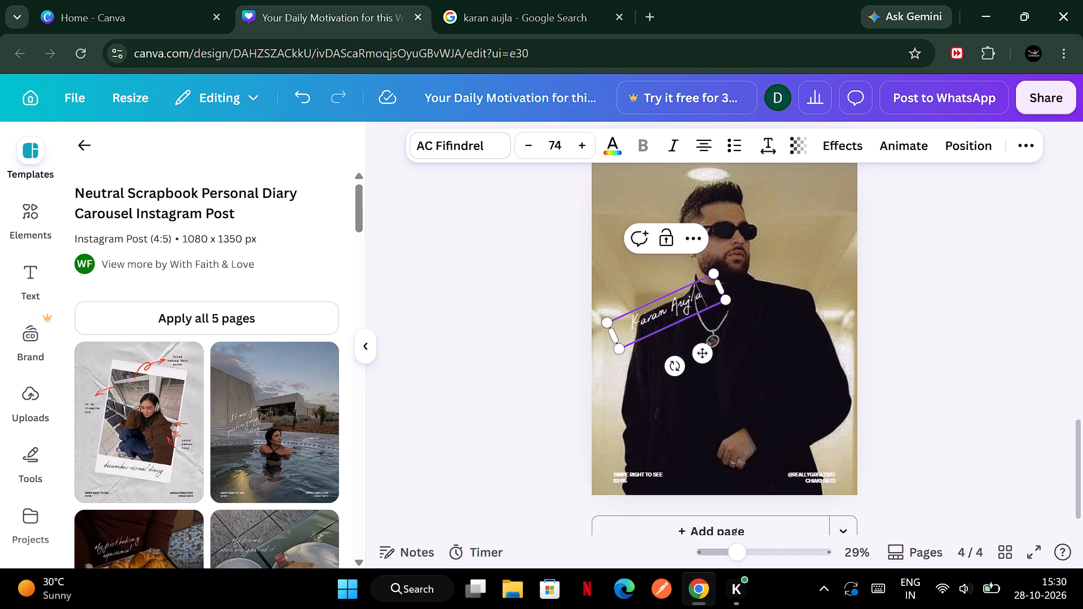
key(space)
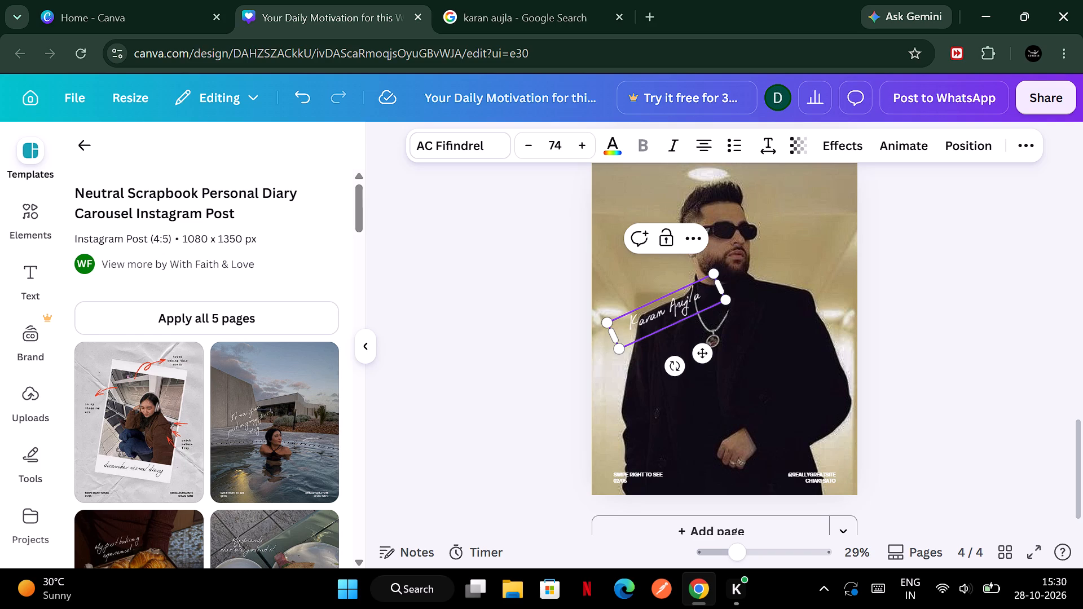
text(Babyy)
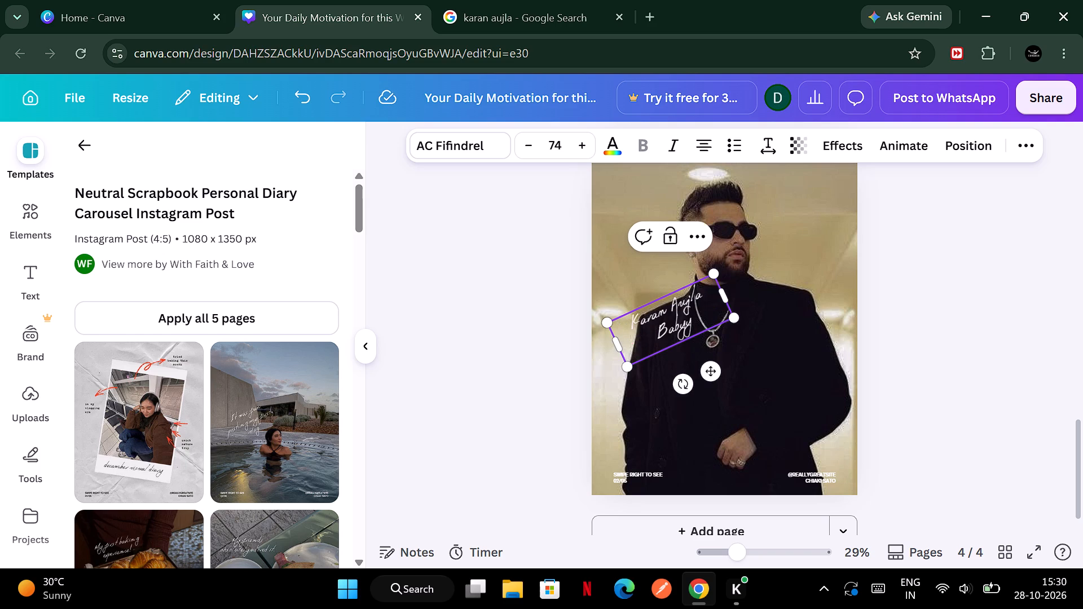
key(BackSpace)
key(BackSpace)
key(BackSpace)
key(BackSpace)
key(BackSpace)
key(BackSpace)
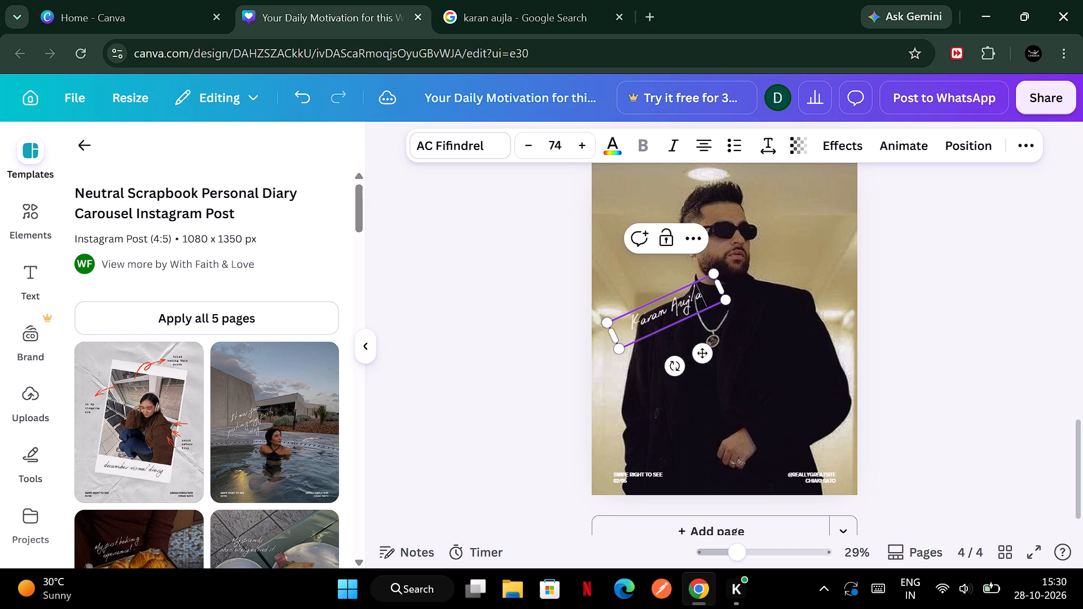
Add a second line reading "Oct 30, ontario" beneath "Karan Aujla" in page 4's handwritten caption.
key(Return)
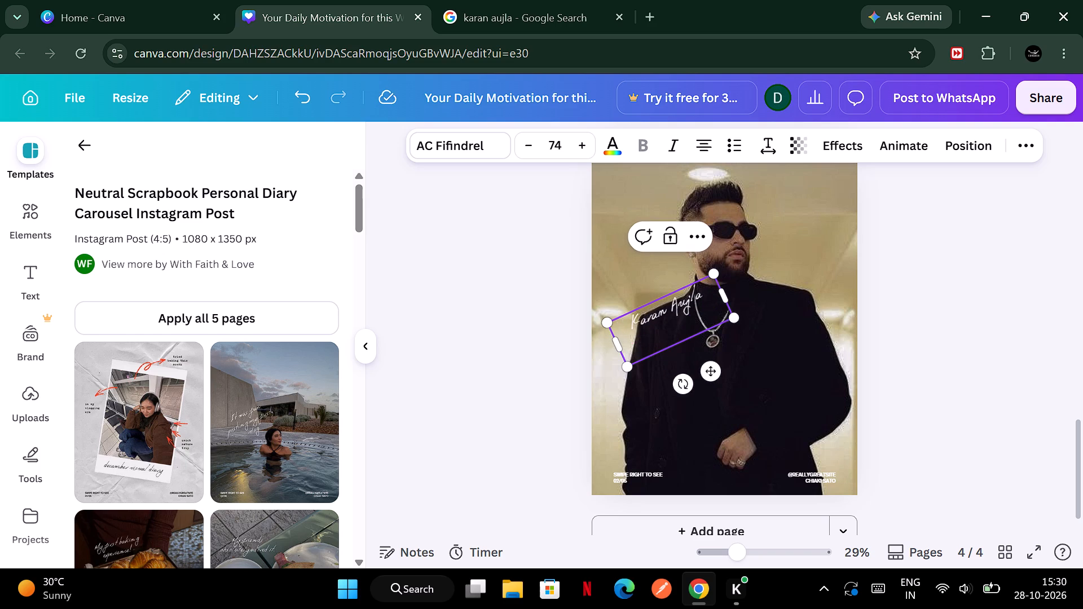
key(o)
key(BackSpace)
key(shift+o)
text(ct)
key(space)
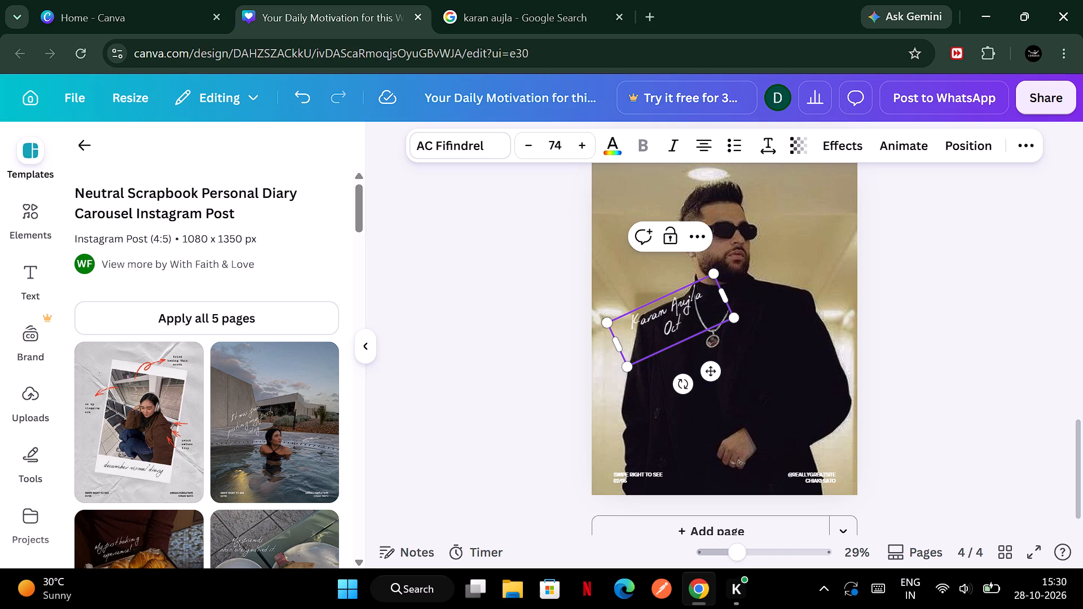
text(30)
key(space)
key(BackSpace)
text(,)
key(space)
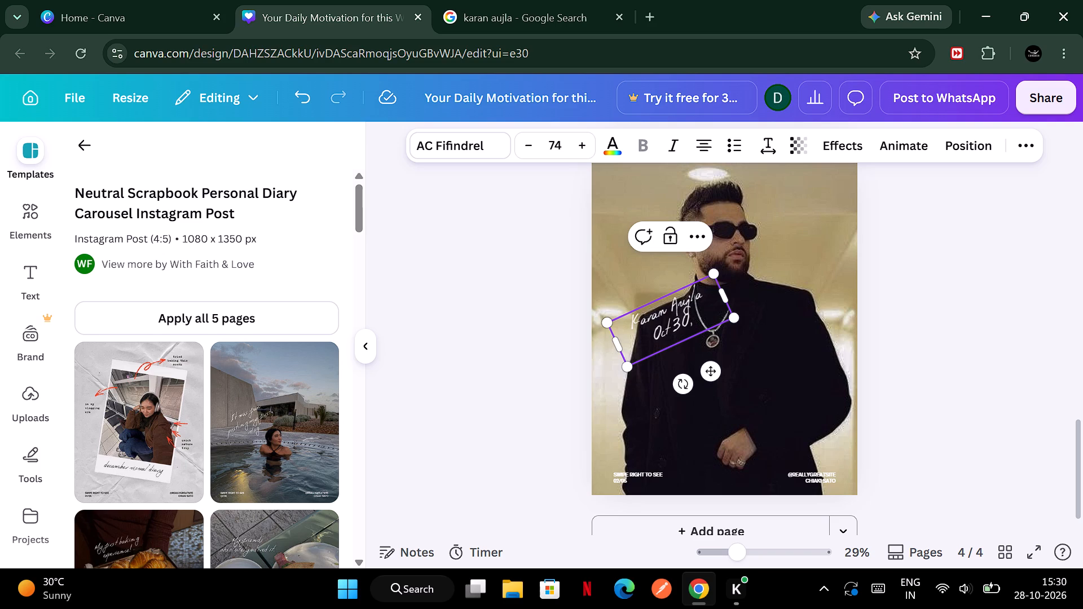
text(Bra)
key(BackSpace)
key(BackSpace)
key(BackSpace)
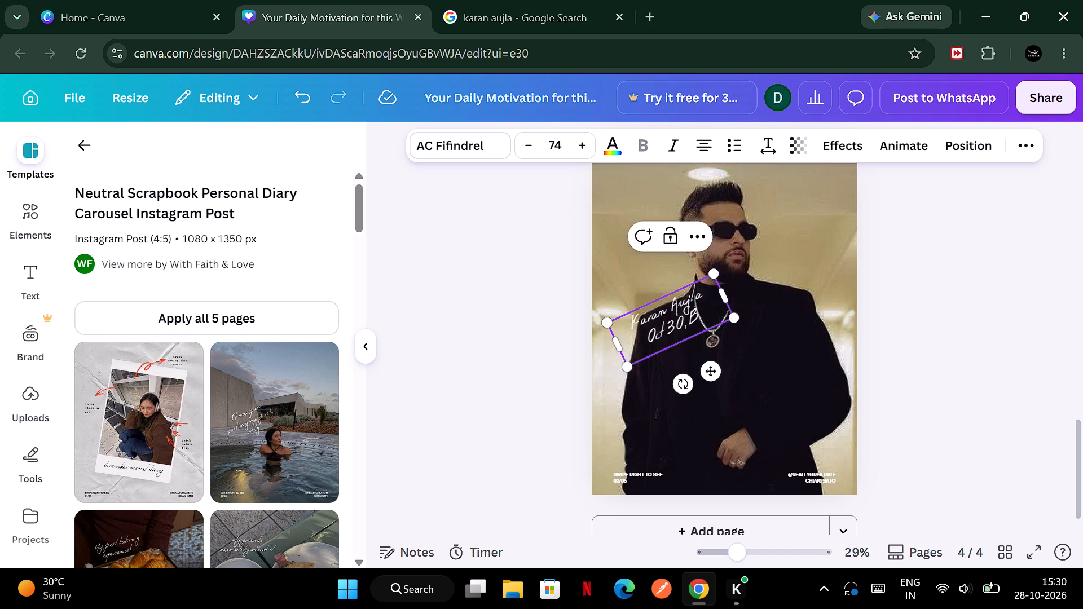
text(on)
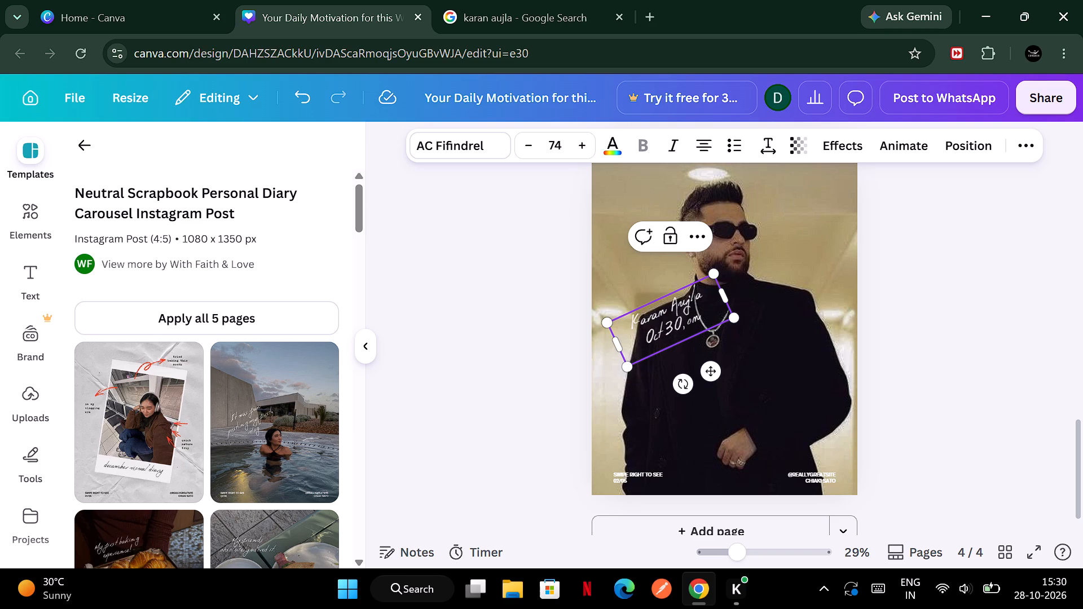
text(tario)
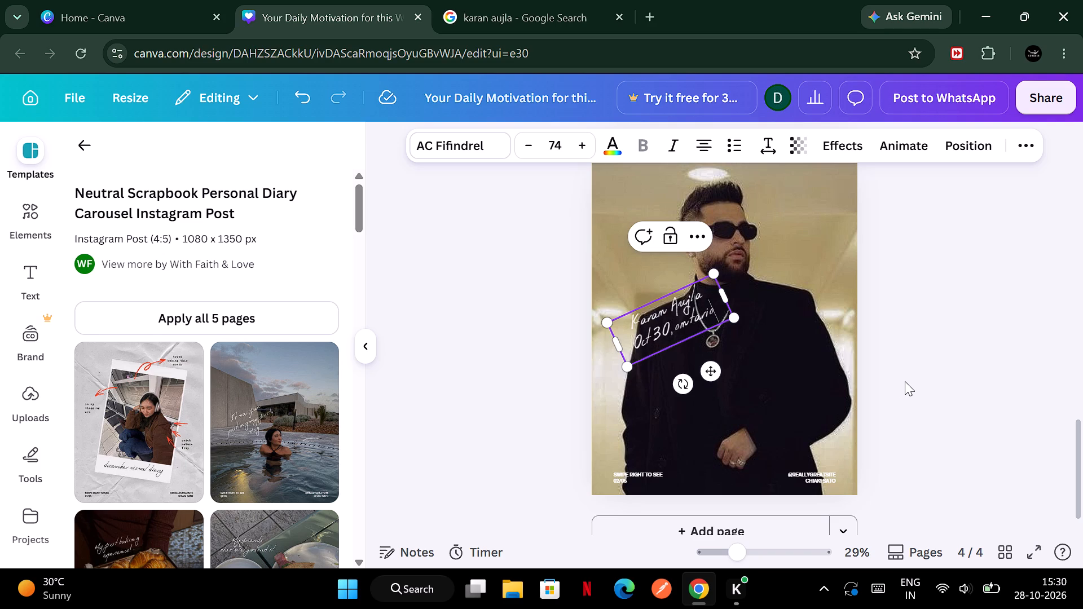
click(905, 381)
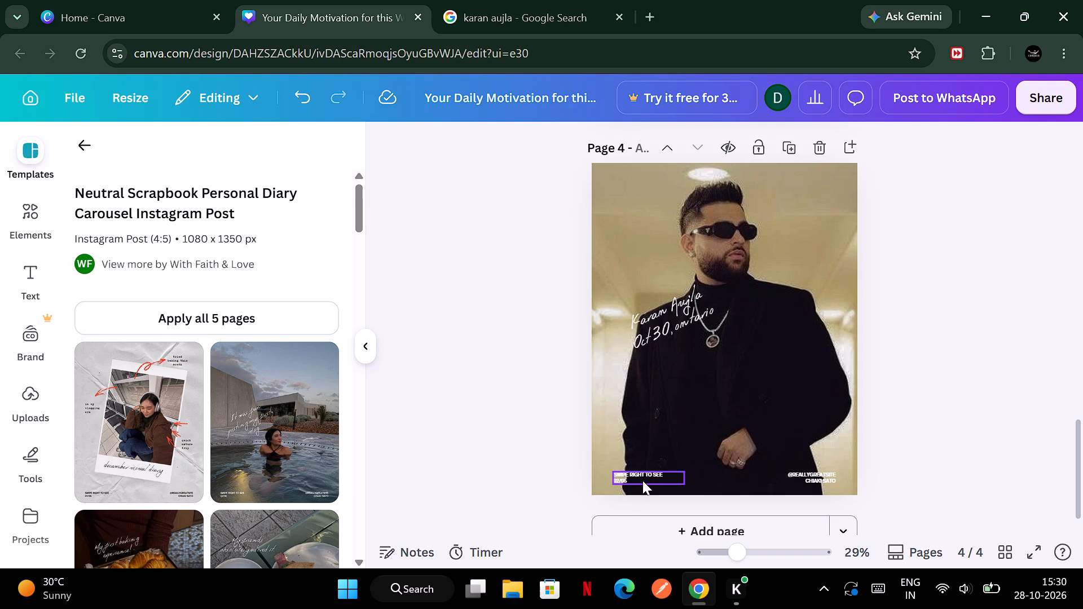
Replace page 4's "Swipe right to see" footer text with "Book Your Tickets".
double_click(642, 480)
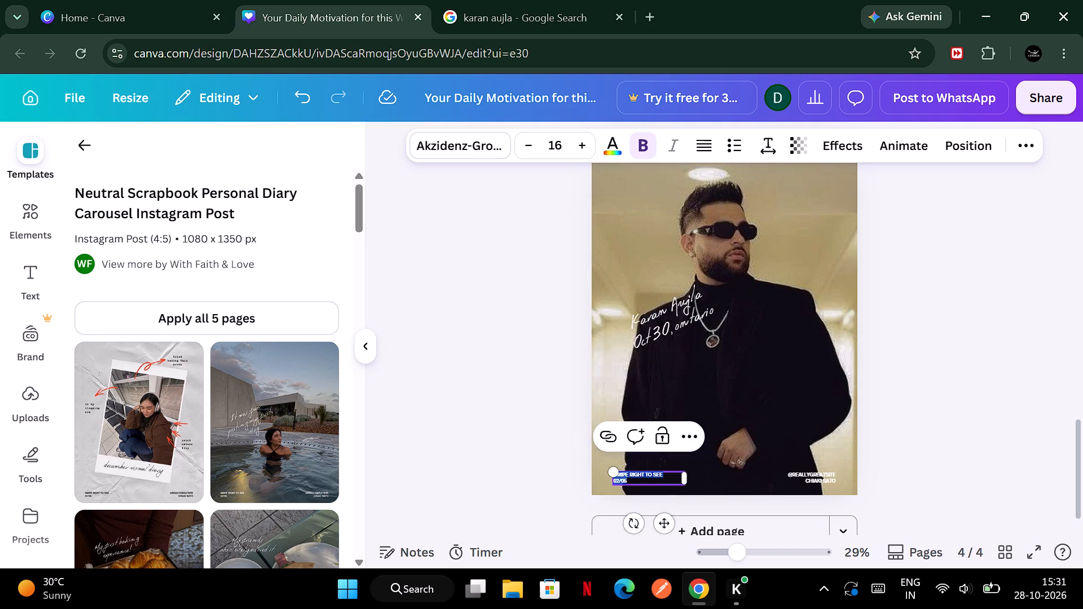
key(ctrl+a)
text(Book)
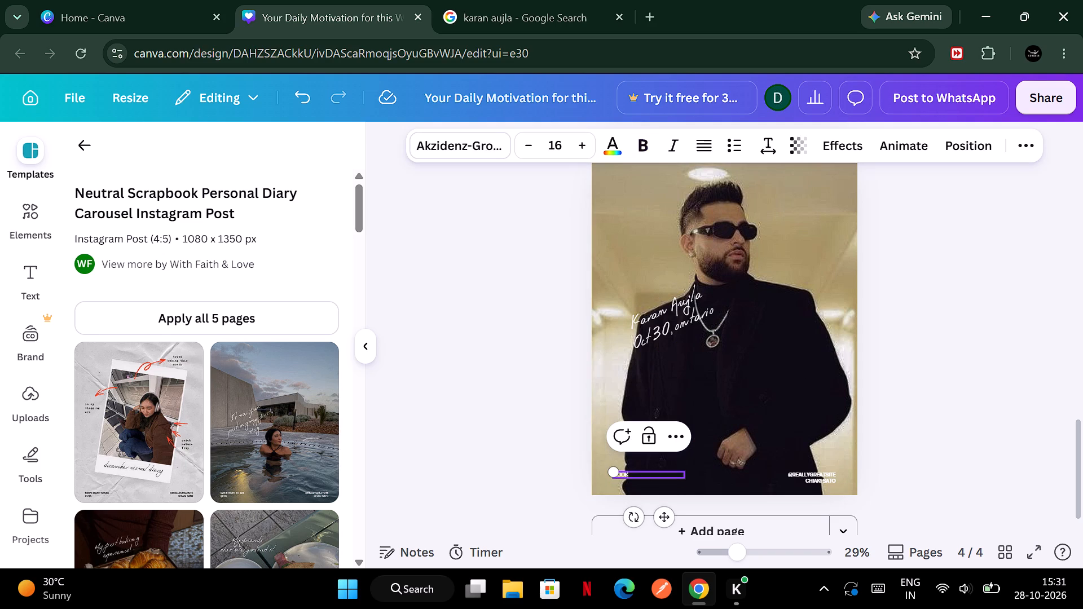
key(space)
text(You4)
key(space)
key(BackSpace)
key(BackSpace)
text(r Ti)
text(ckets)
click(902, 441)
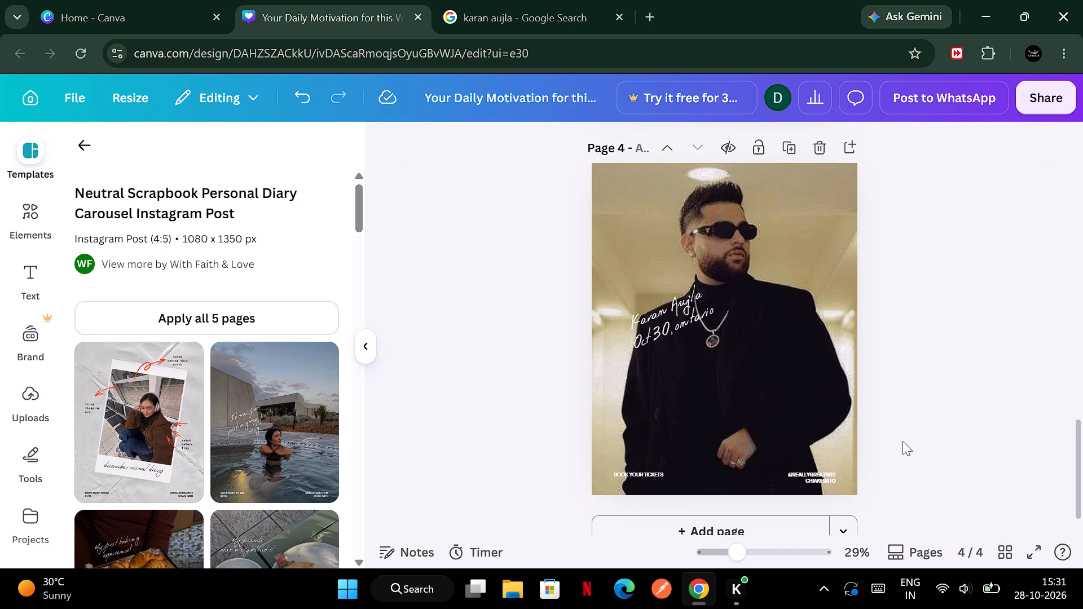
Browse the suggested Instagram post templates for a photo layout suited to another page.
scroll(902, 441, up, 1)
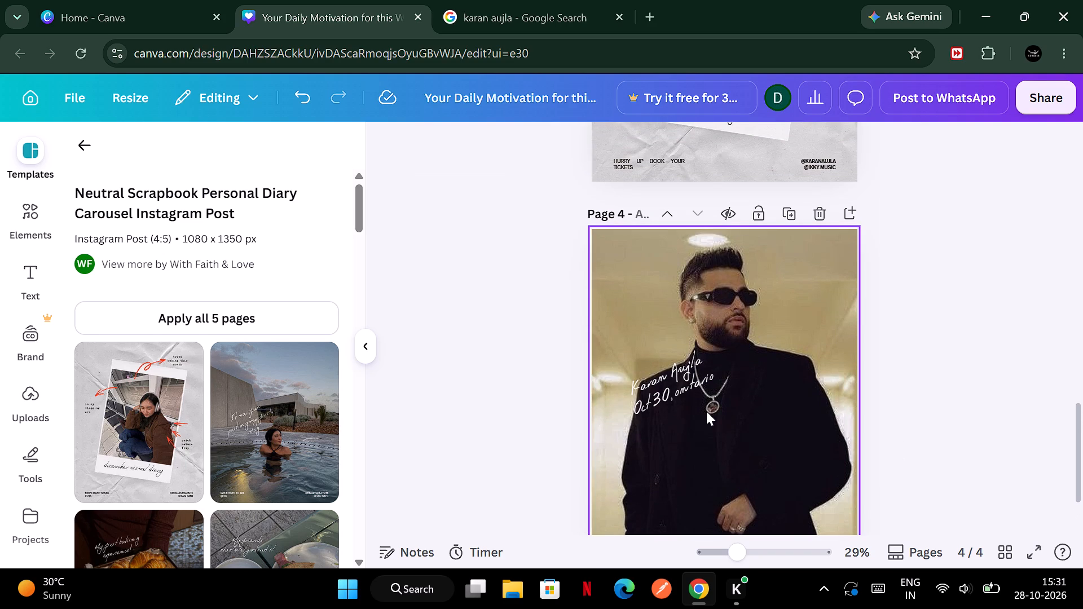
scroll(706, 394, down, 3)
scroll(472, 404, down, 2)
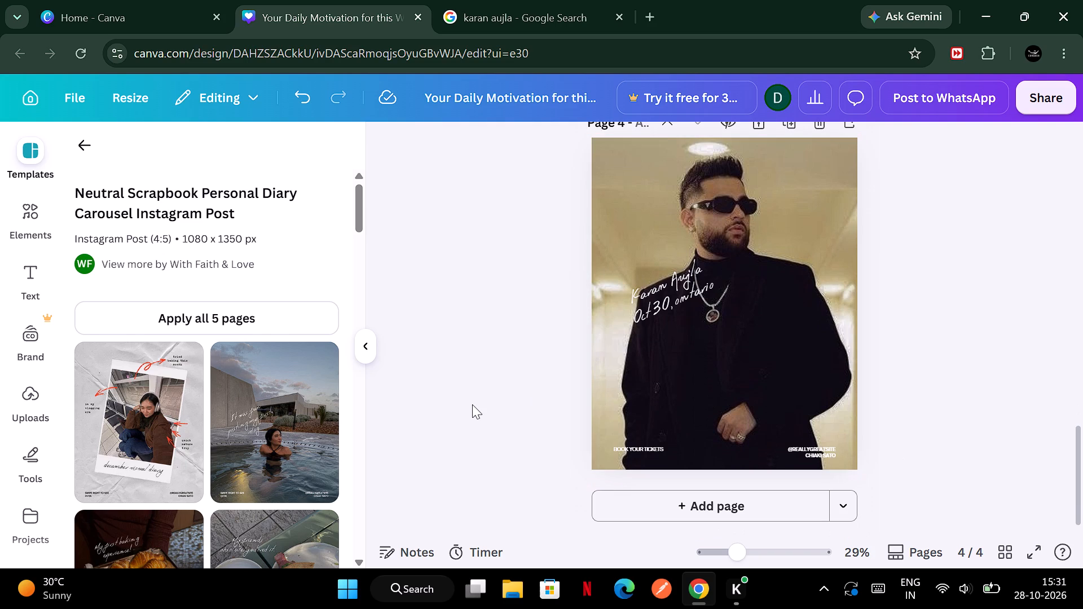
scroll(174, 358, down, 9)
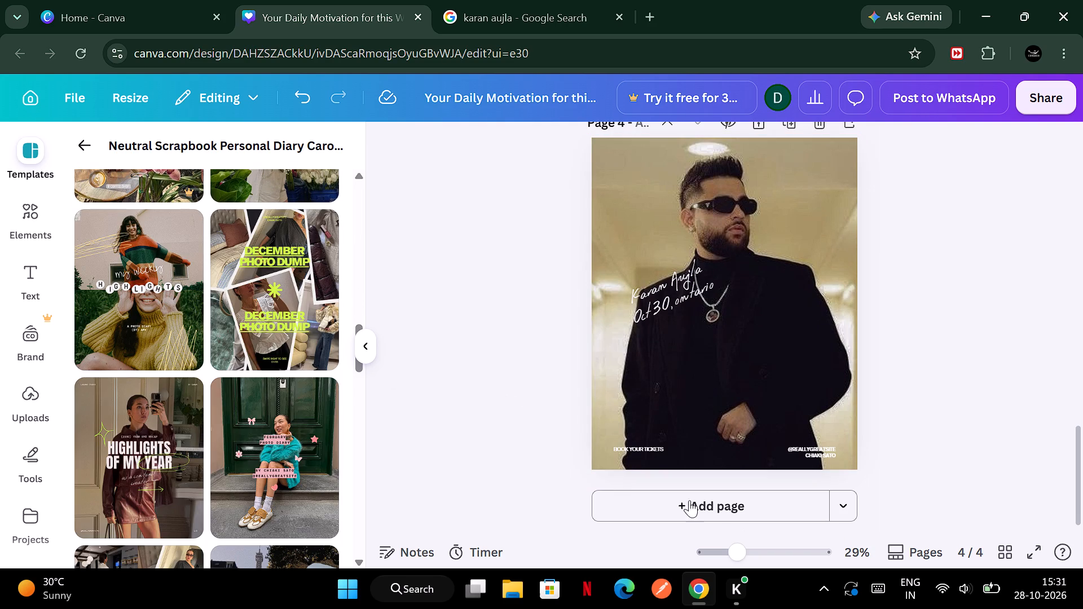
scroll(271, 385, down, 4)
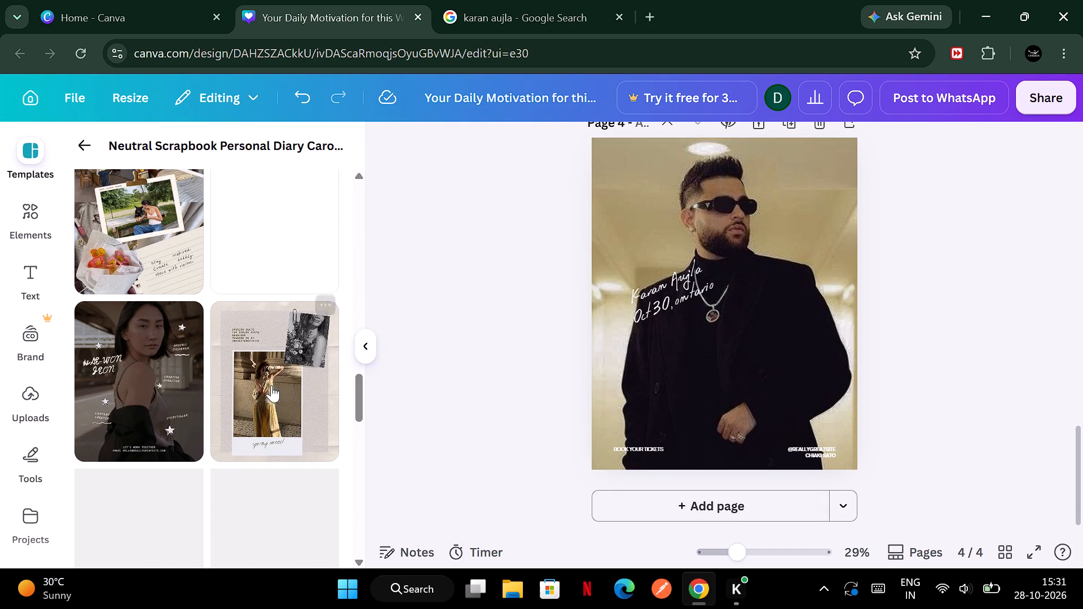
scroll(271, 385, down, 6)
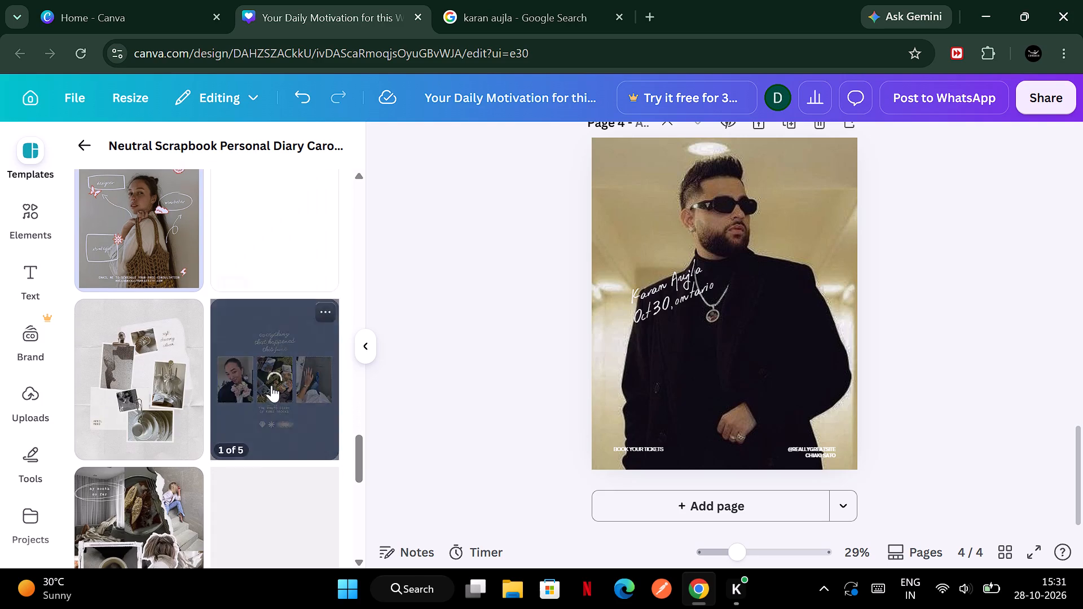
scroll(271, 385, down, 2)
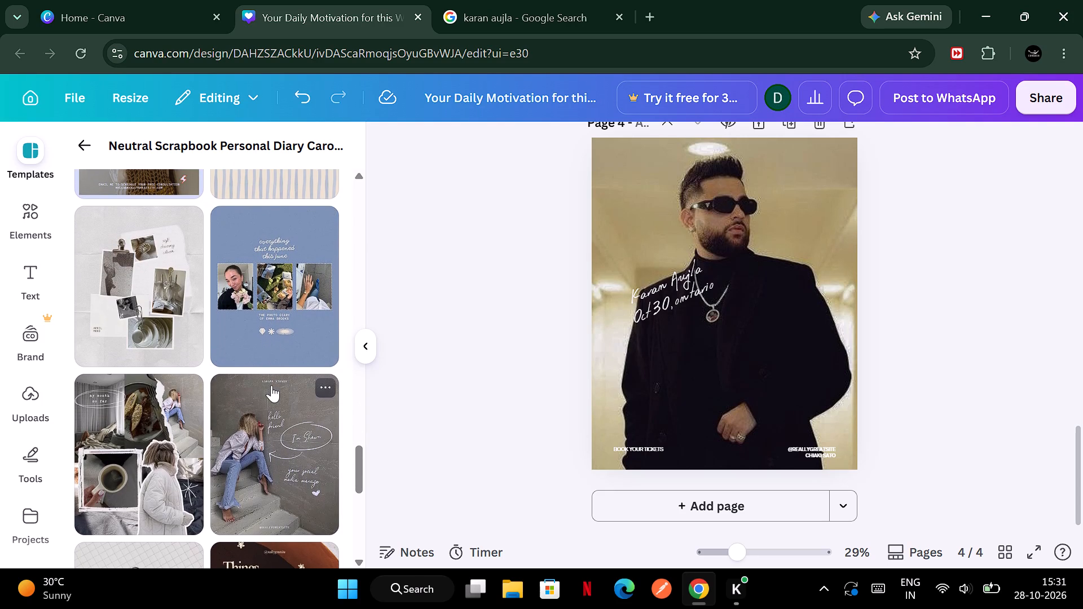
scroll(271, 385, down, 4)
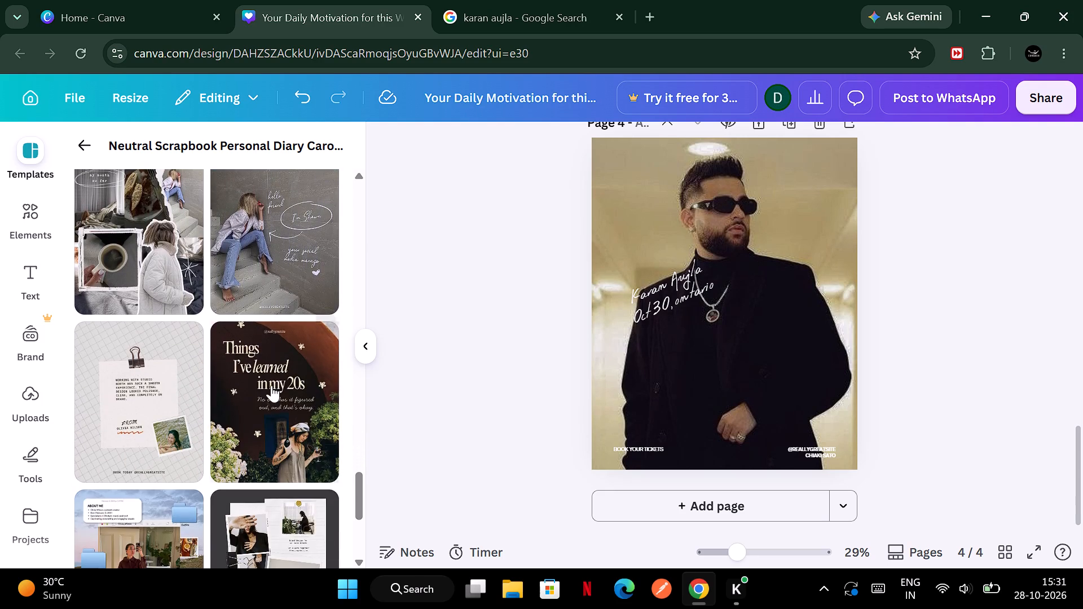
scroll(271, 385, down, 5)
scroll(667, 417, down, 1)
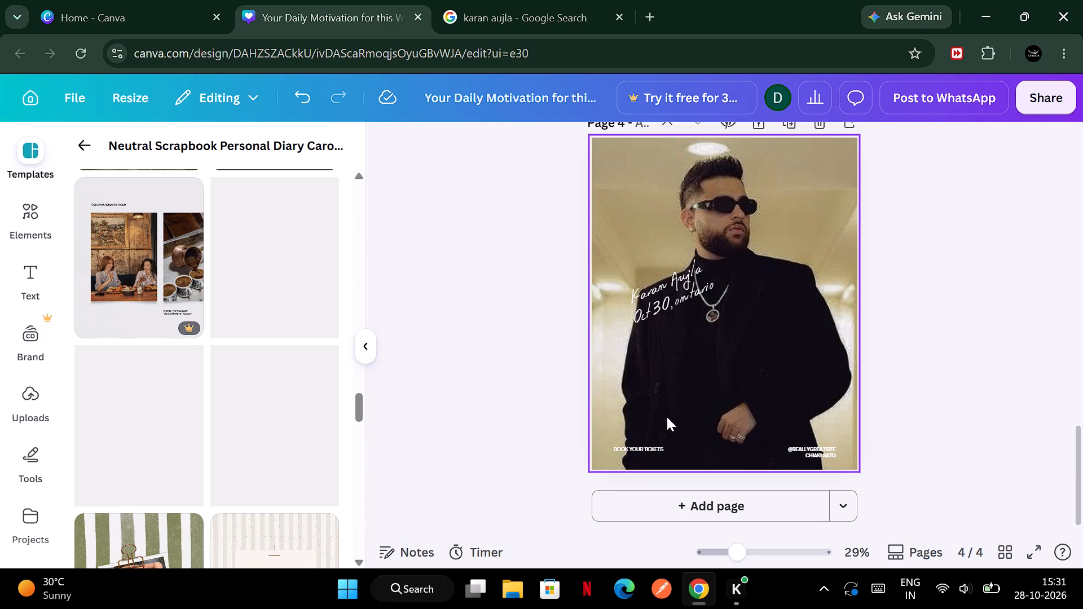
scroll(667, 417, down, 1)
scroll(185, 395, down, 5)
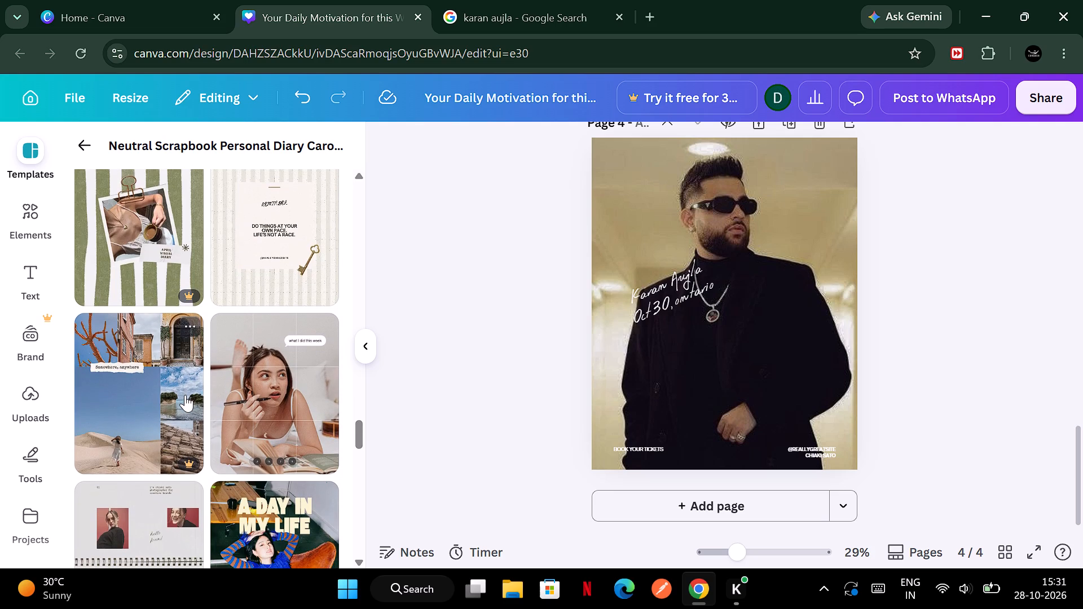
scroll(185, 395, down, 4)
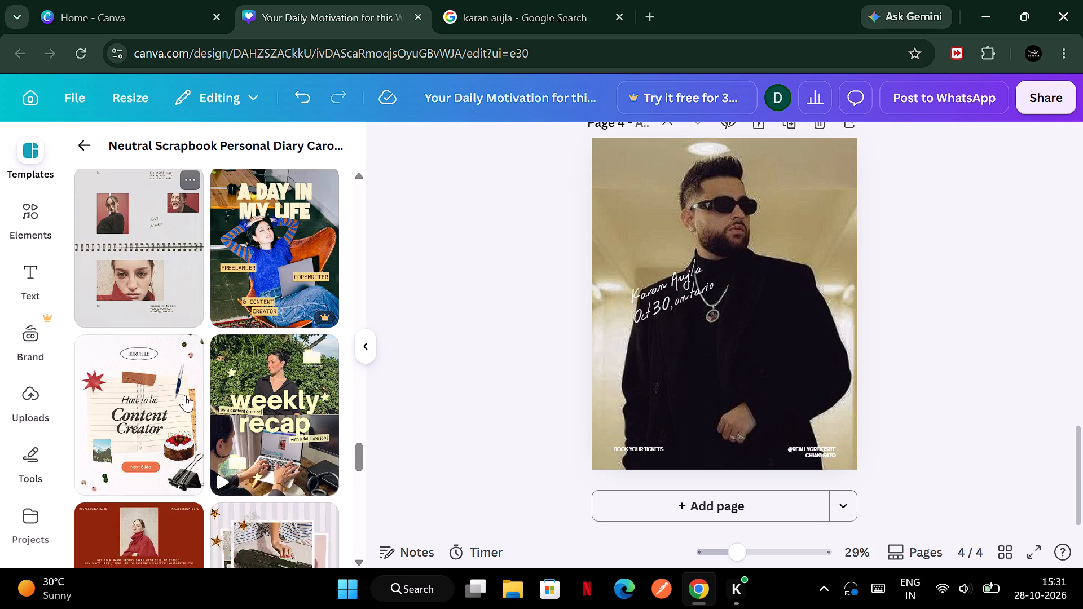
scroll(185, 395, down, 3)
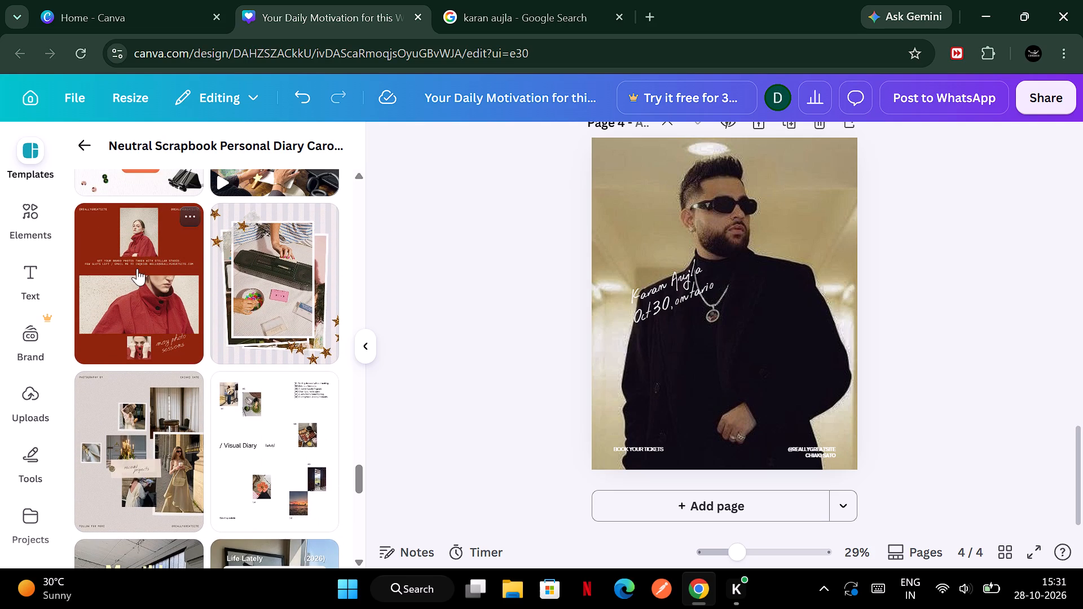
Add page 5 and apply the Red Minimalist Modern Photography Instagram Post template to it.
click(604, 509)
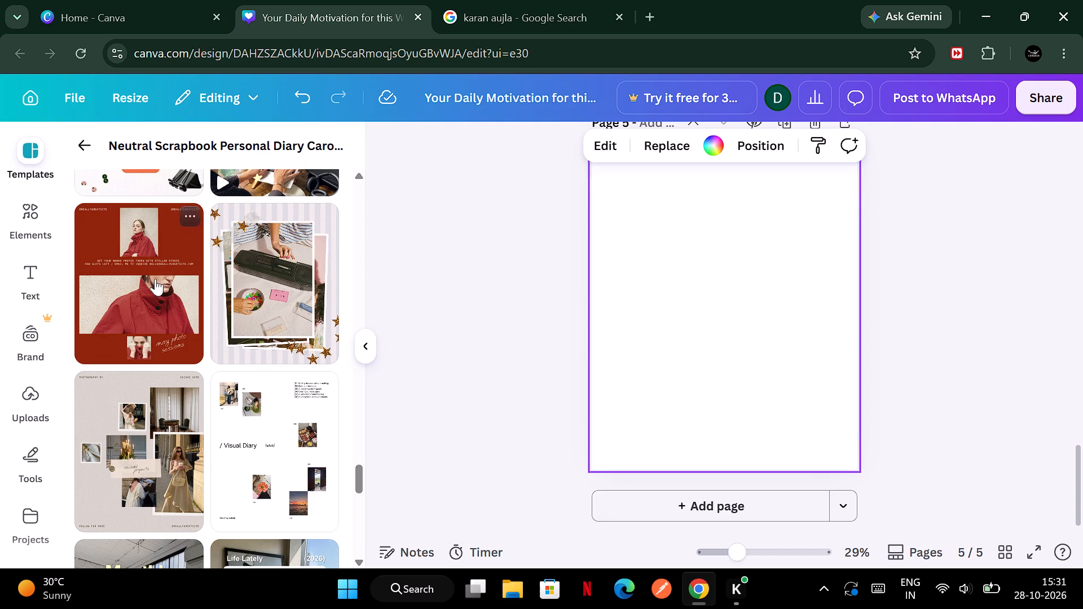
click(156, 279)
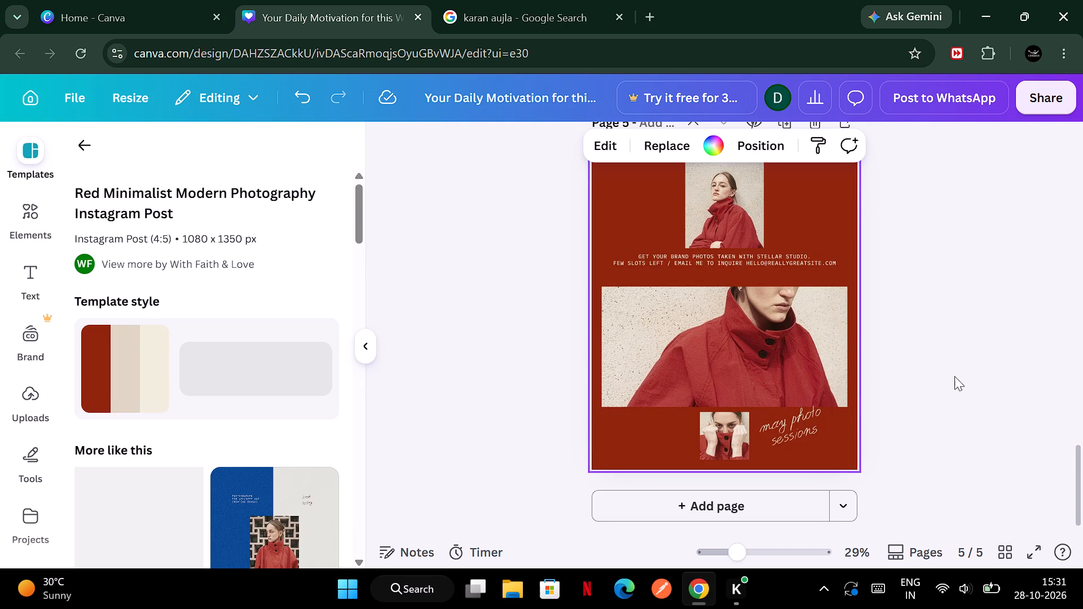
Replace the wide middle photo on page 5 with the uploaded Karan Aujla photo in sunglasses and a black coat.
click(756, 340)
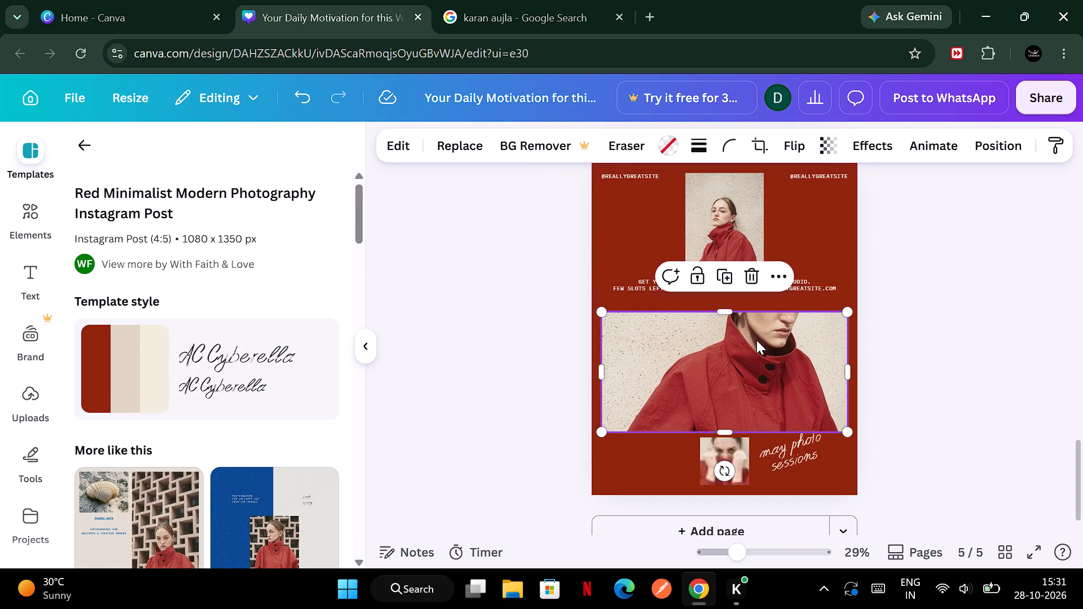
click(455, 137)
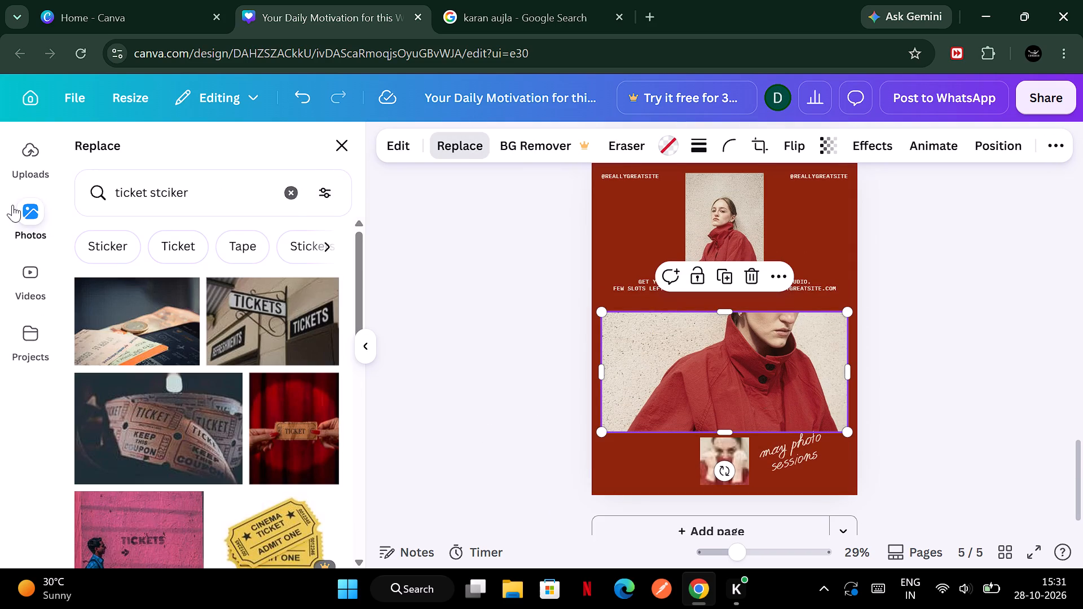
click(27, 165)
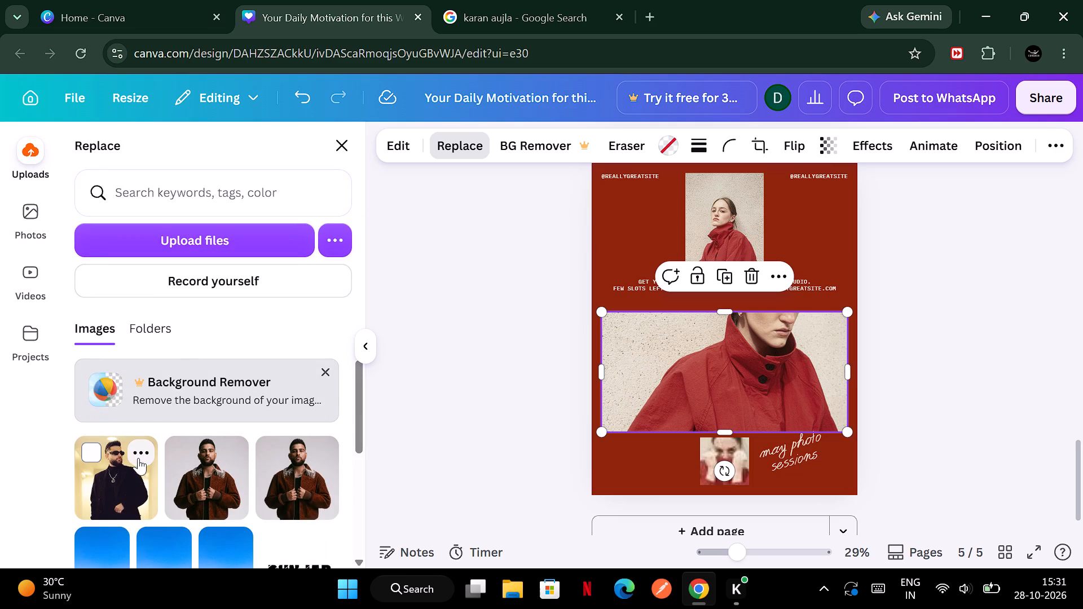
click(126, 480)
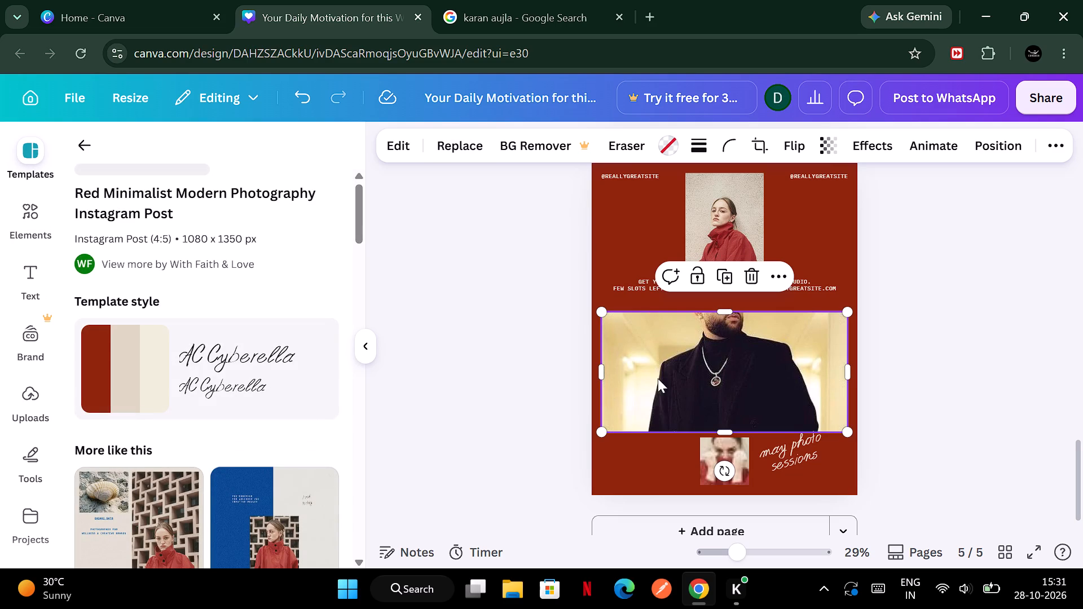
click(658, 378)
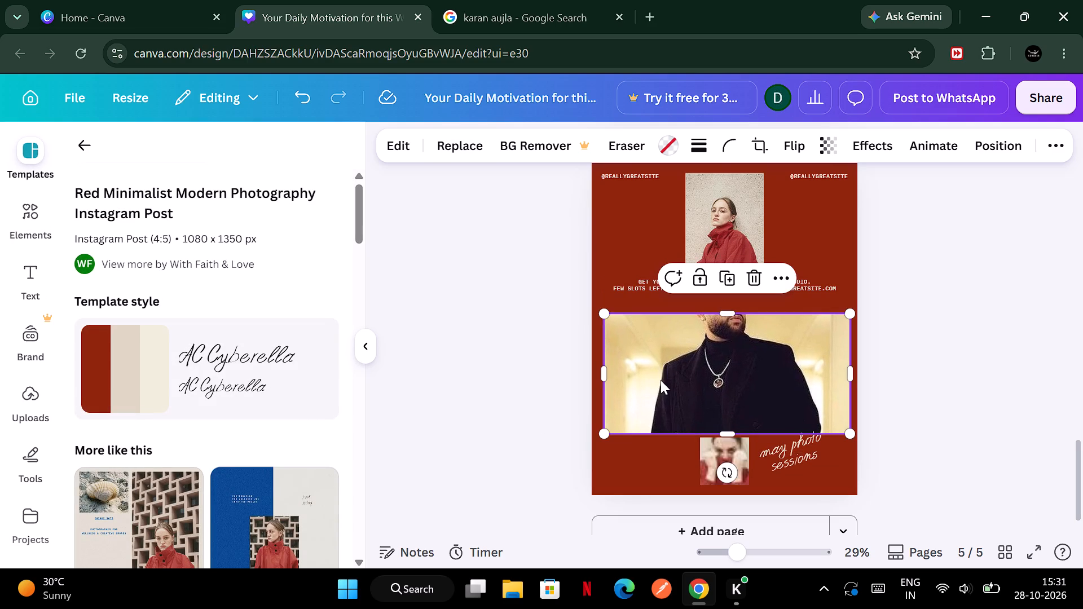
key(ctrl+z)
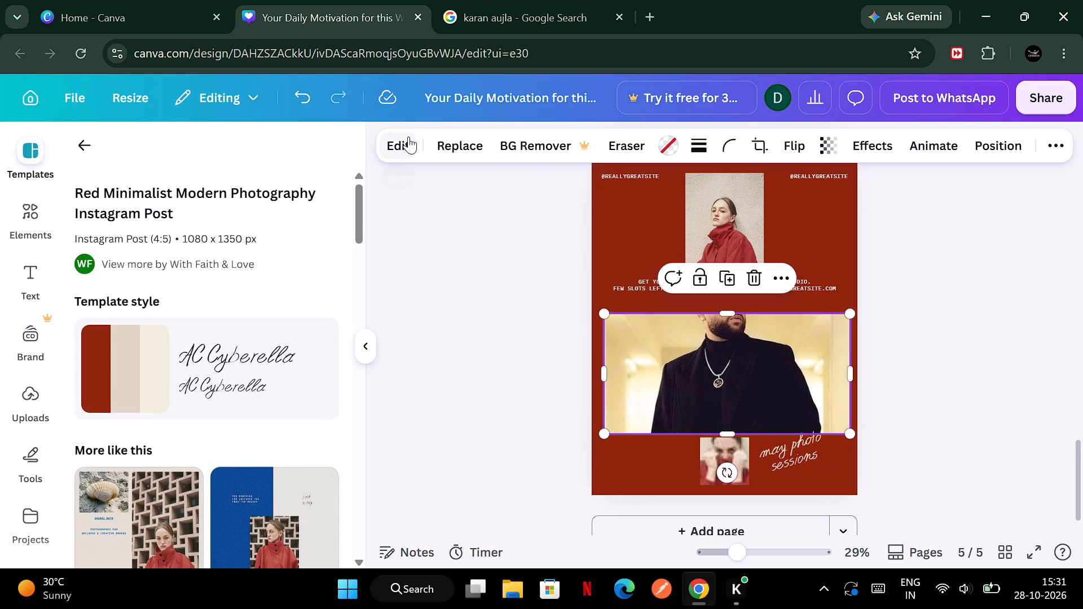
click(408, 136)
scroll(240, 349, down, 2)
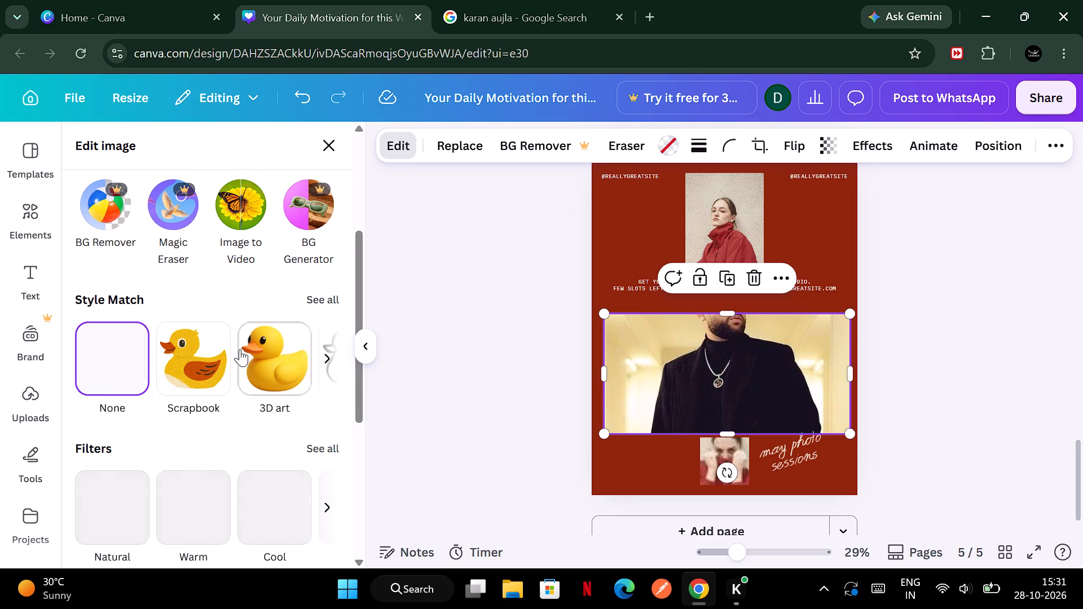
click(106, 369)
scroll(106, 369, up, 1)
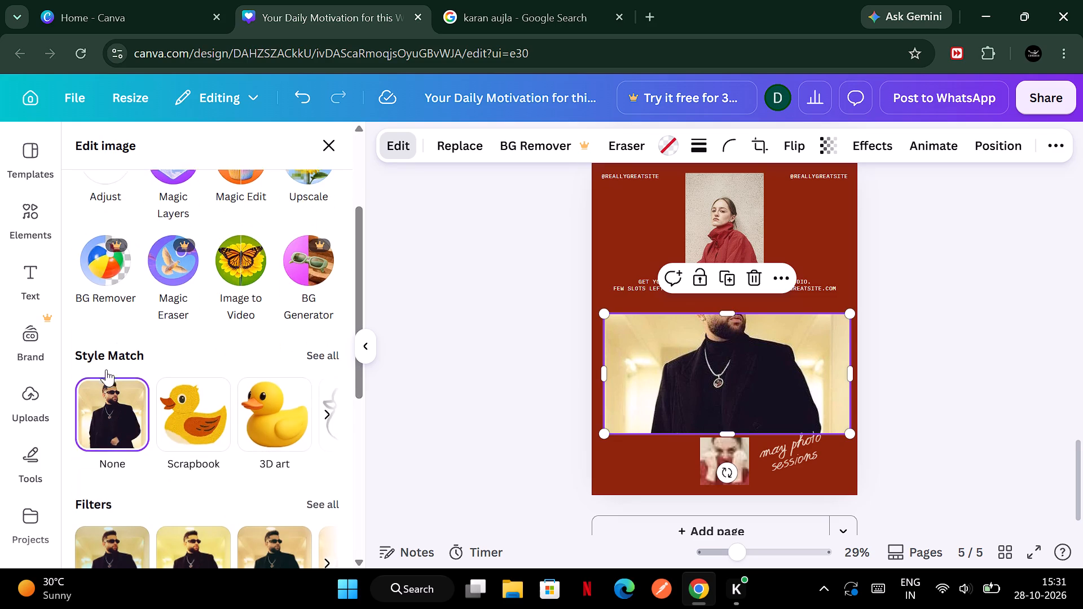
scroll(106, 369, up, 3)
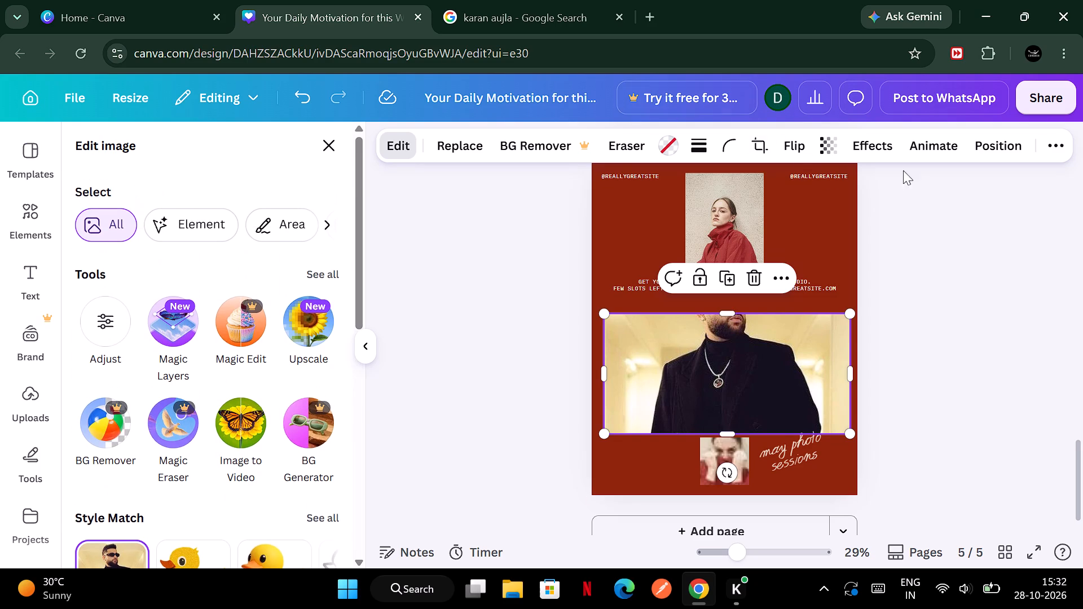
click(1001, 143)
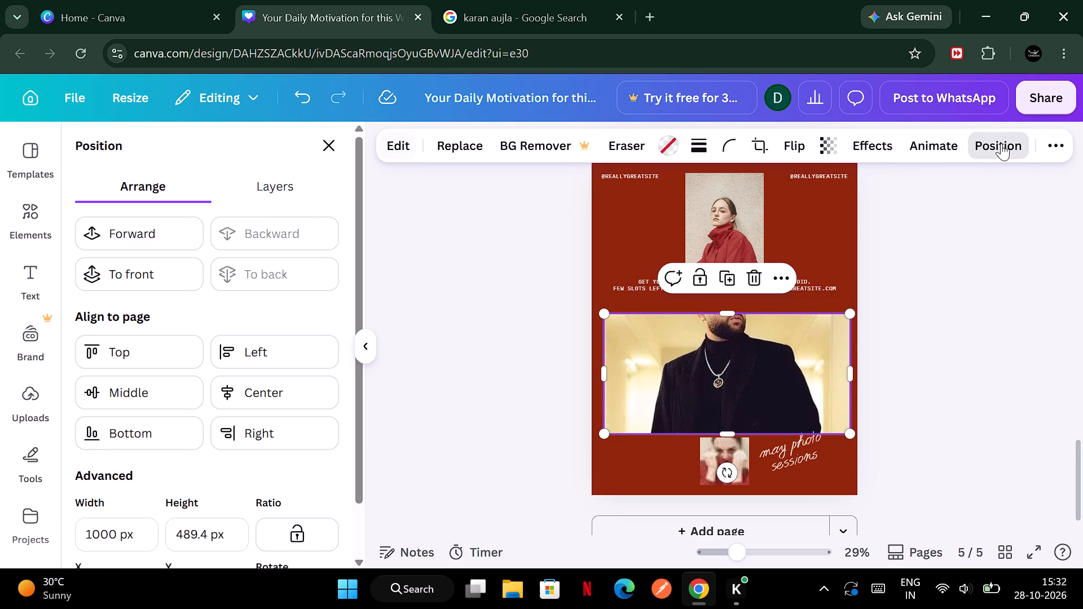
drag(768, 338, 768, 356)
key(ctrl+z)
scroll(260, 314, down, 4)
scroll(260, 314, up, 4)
Crop page 5's wide middle photo by shifting the image down within its frame to show the singer's full head and sunglasses.
click(770, 138)
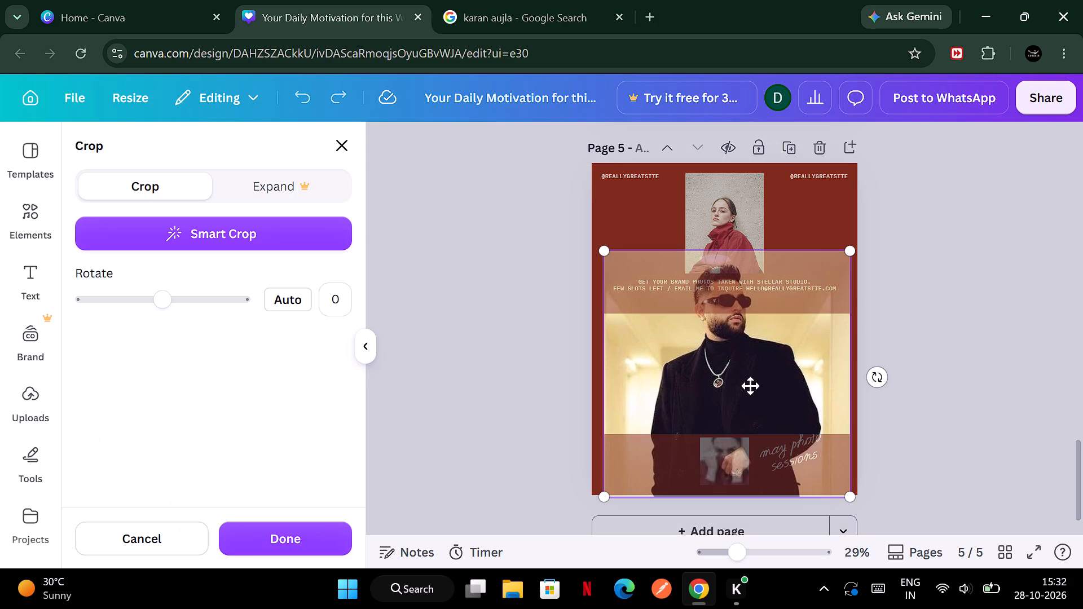
drag(750, 386, 754, 438)
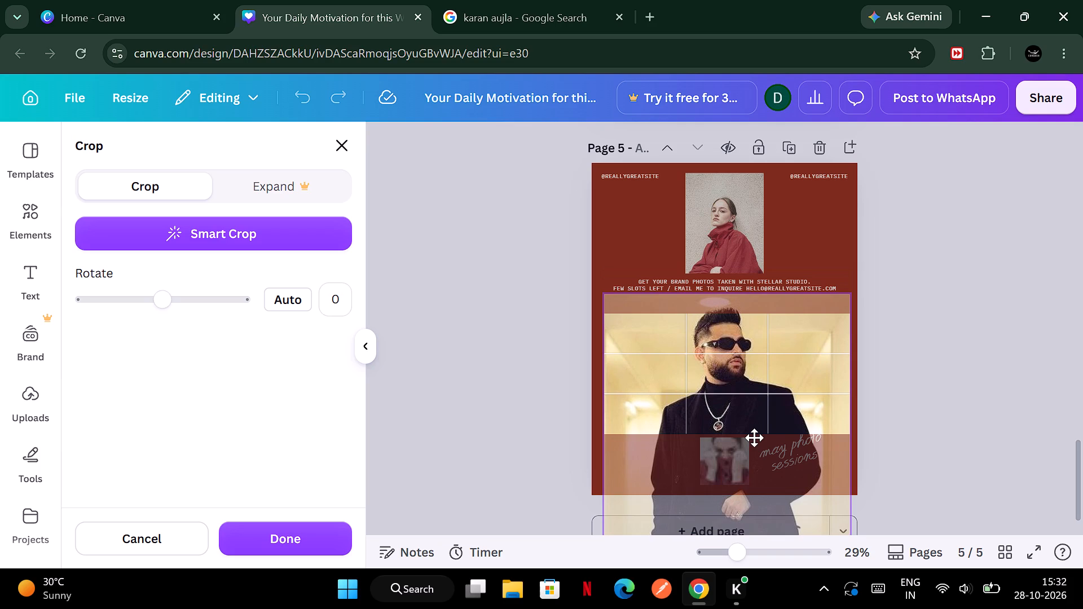
drag(754, 438, 757, 446)
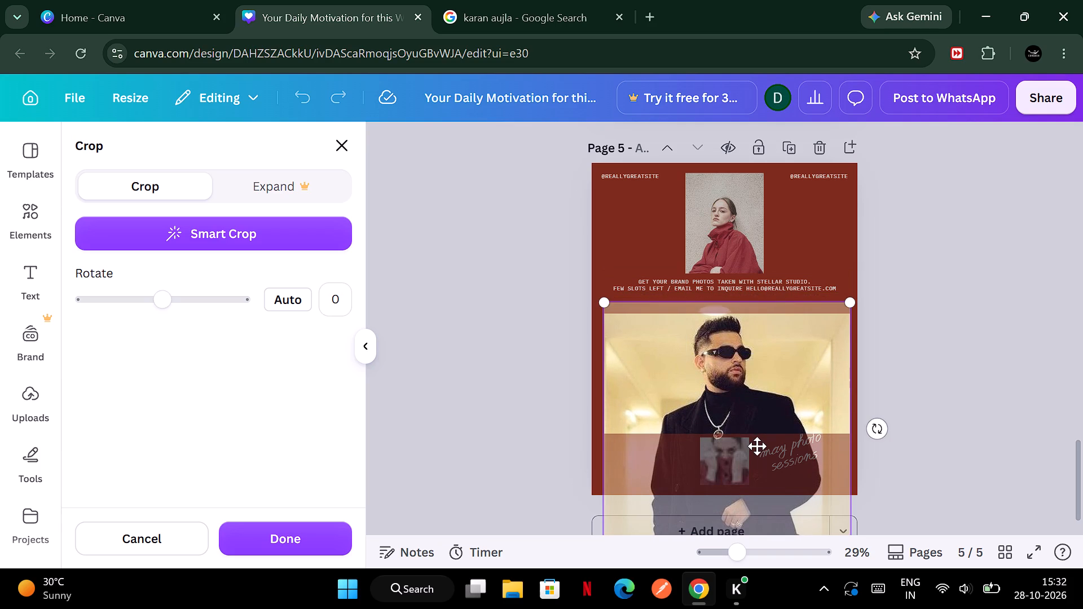
drag(757, 446, 759, 442)
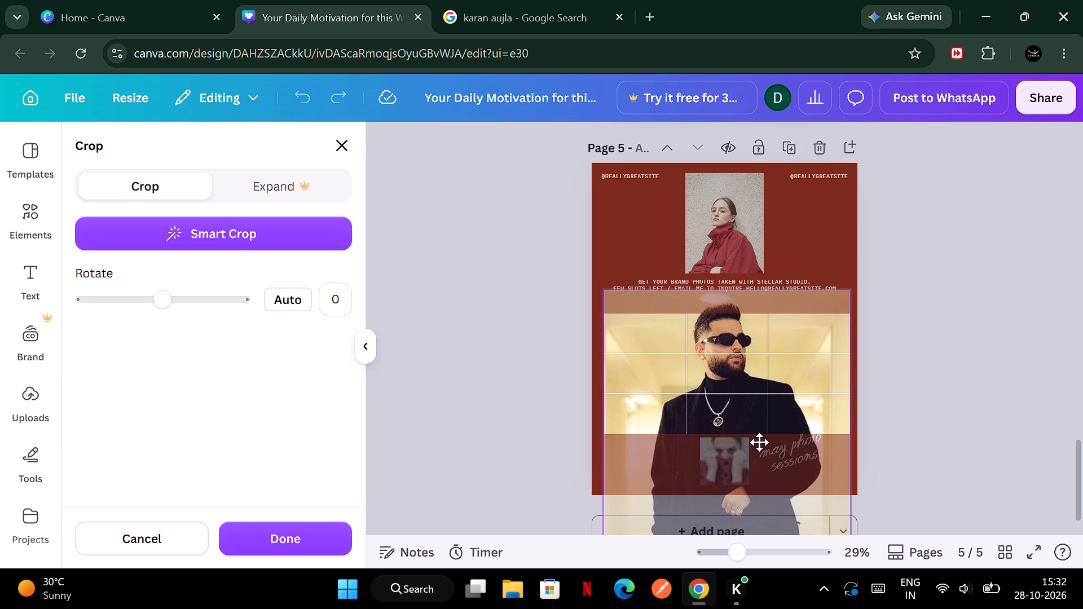
drag(759, 442, 763, 455)
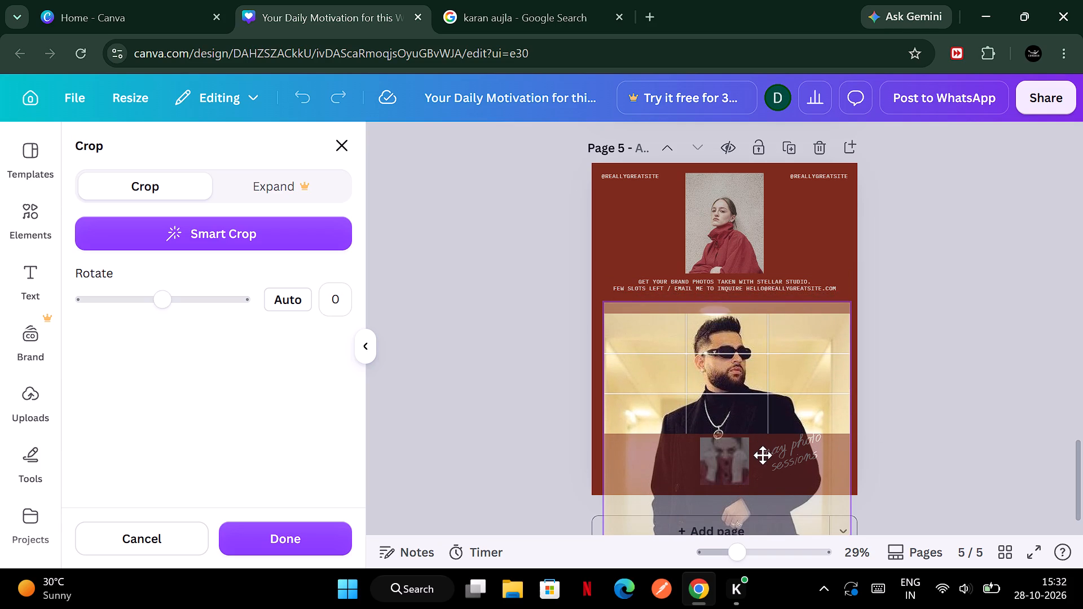
drag(763, 455, 763, 454)
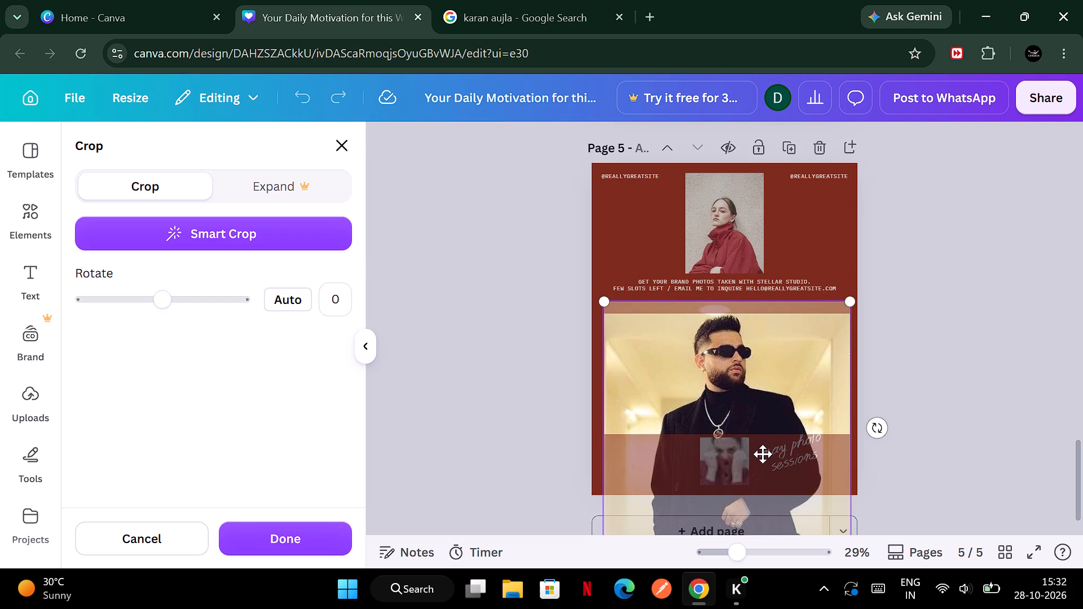
click(950, 409)
click(950, 409)
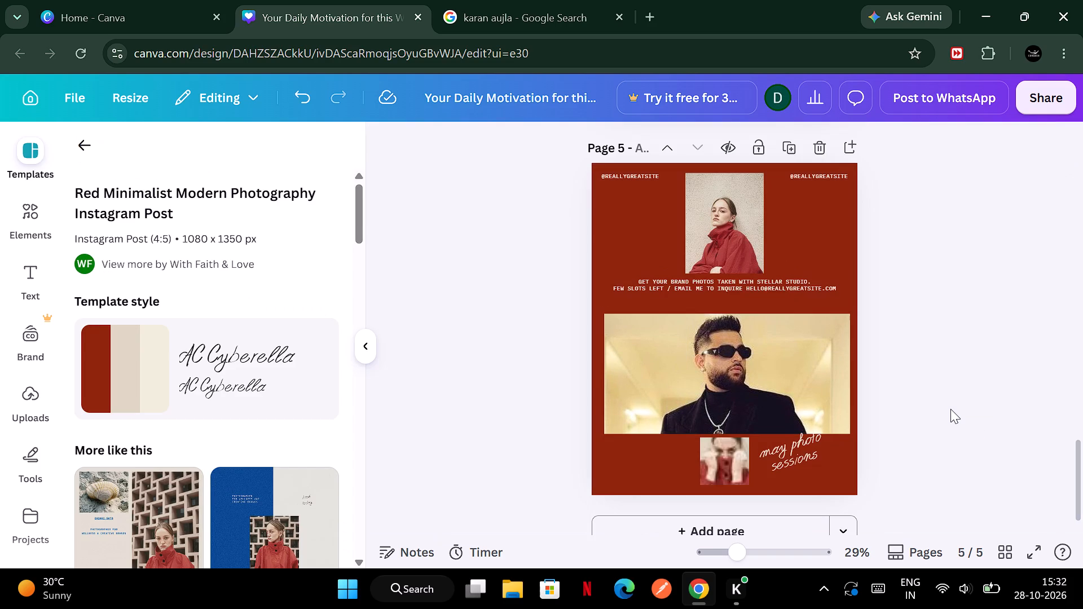
Replace the upper portrait of the woman in red on page 5 with the uploaded sunglasses and black coat photo.
click(737, 240)
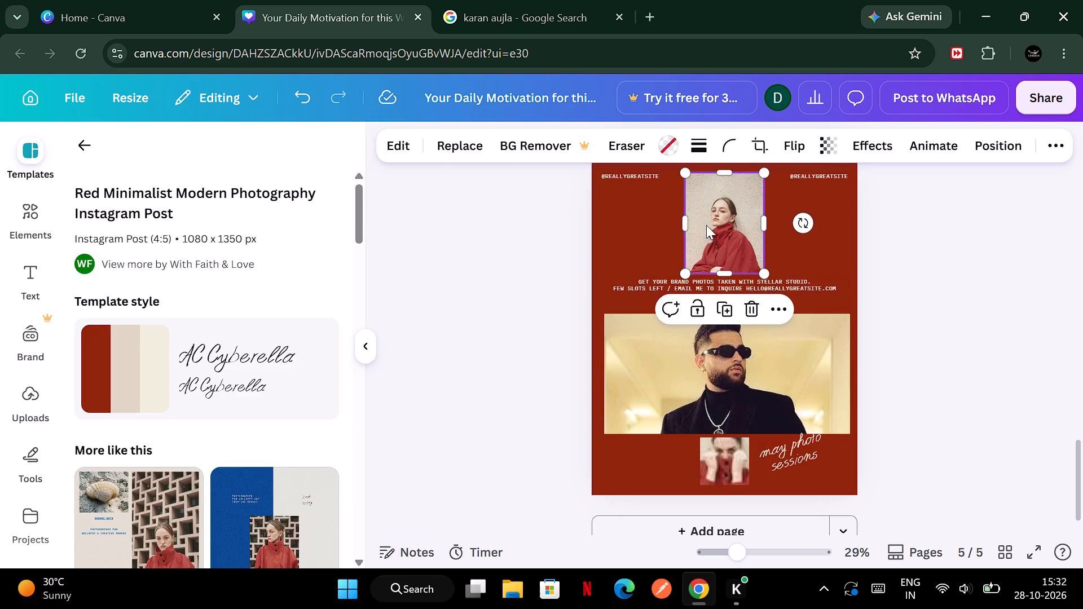
click(443, 134)
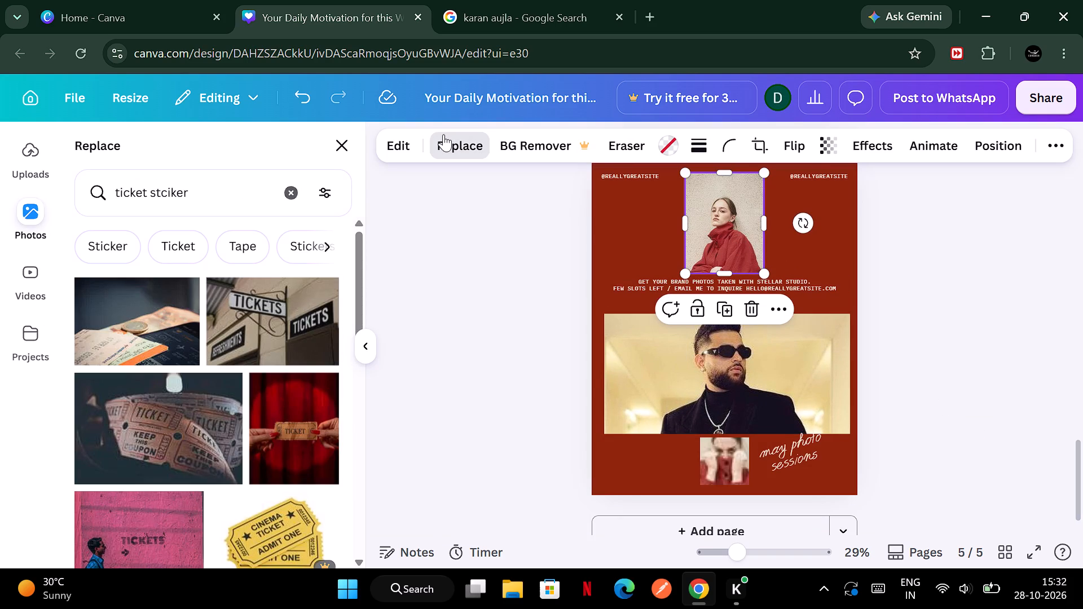
click(28, 175)
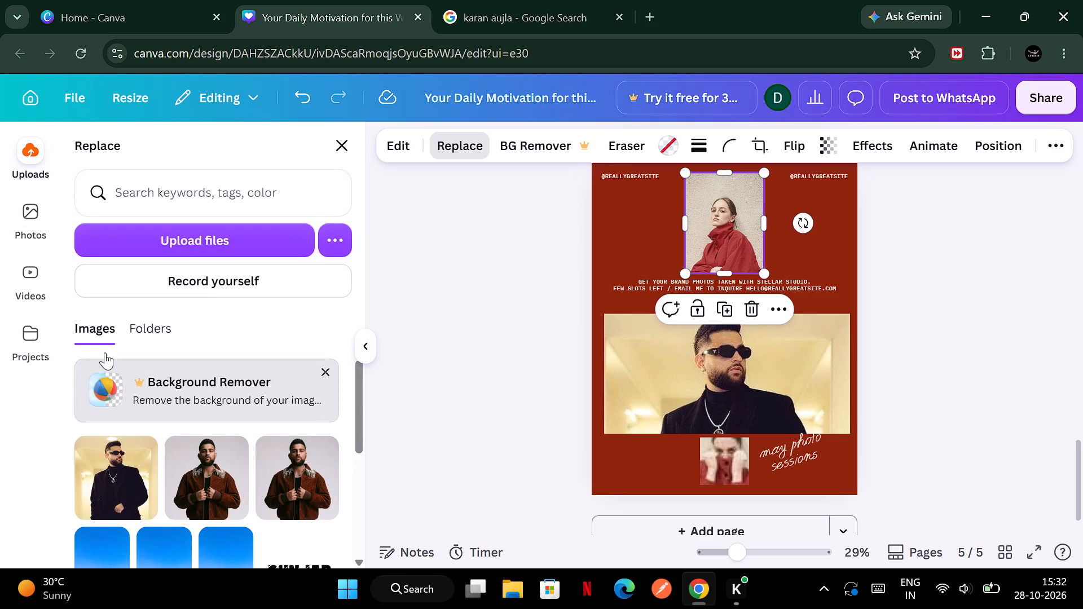
click(134, 483)
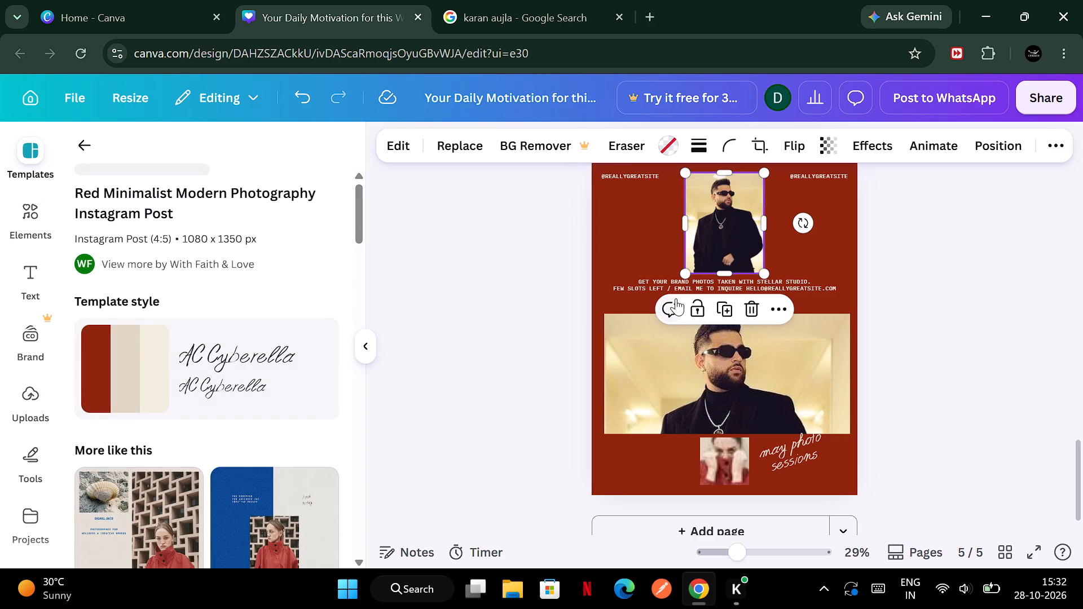
Flip page 5's upper portrait horizontally.
click(798, 151)
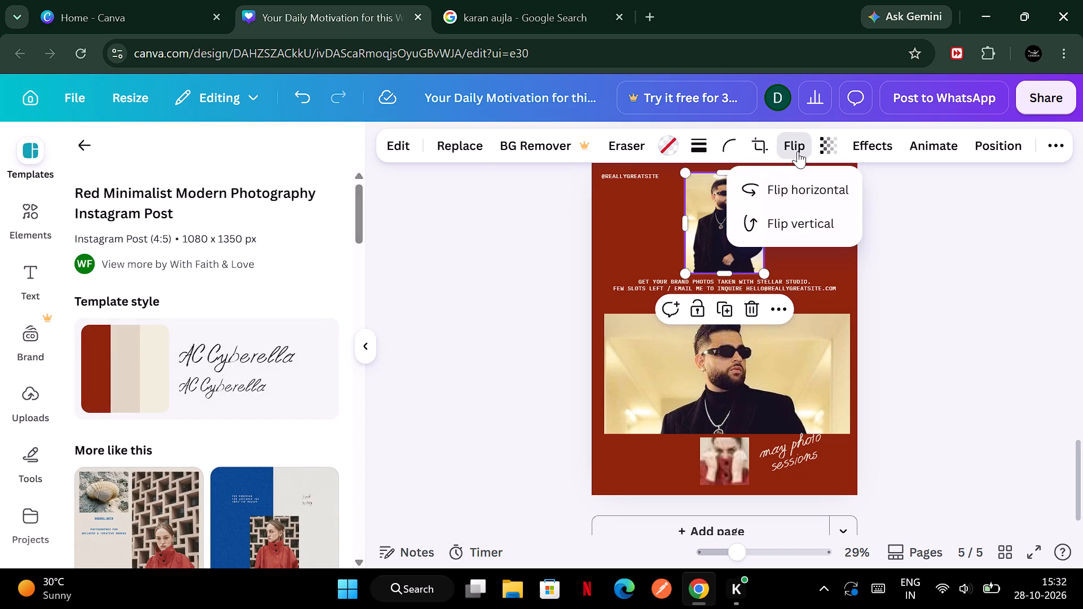
click(835, 191)
click(951, 275)
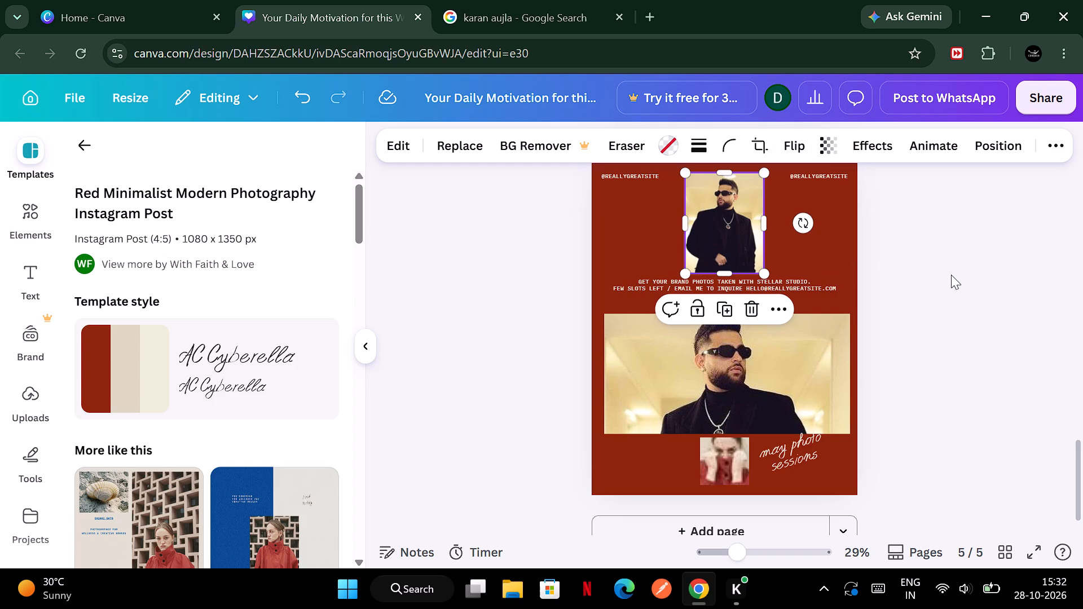
click(951, 275)
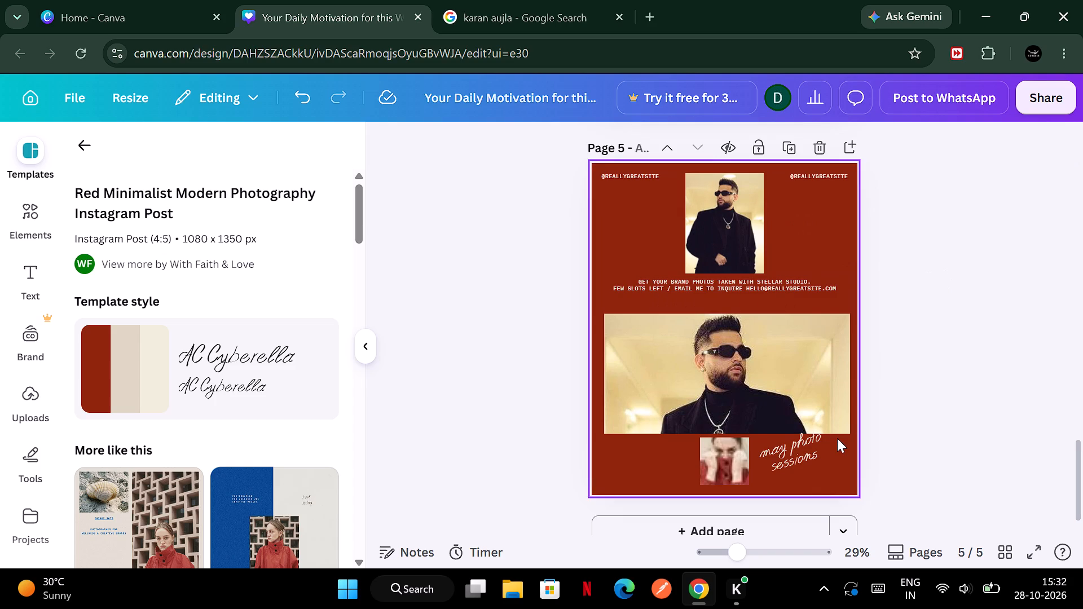
Replace the small photo at the bottom of page 5 with the uploaded Karan Aujla photo in a brown jacket.
click(717, 456)
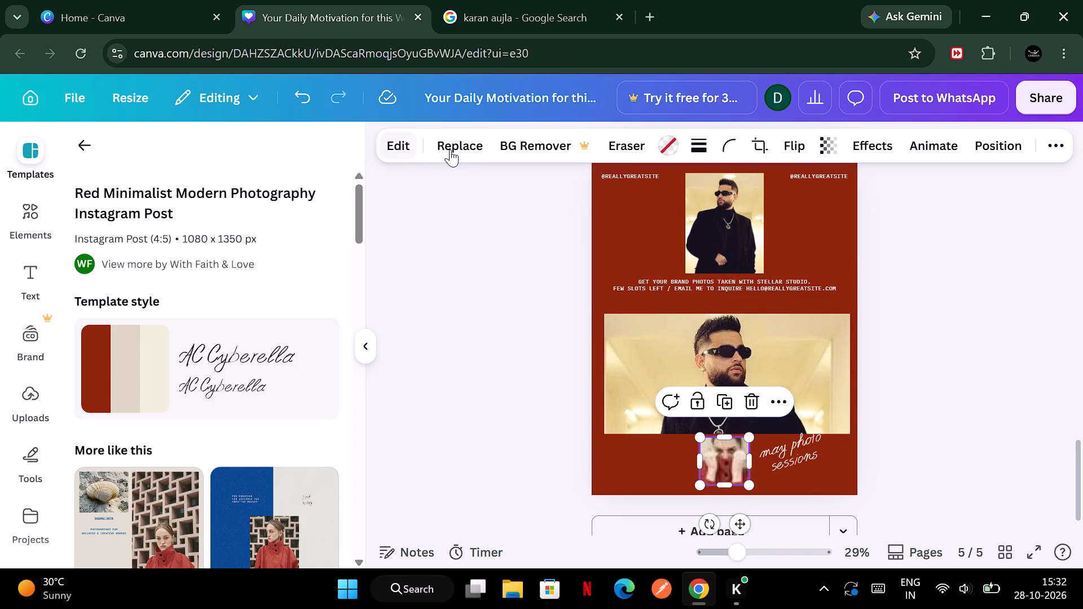
click(453, 149)
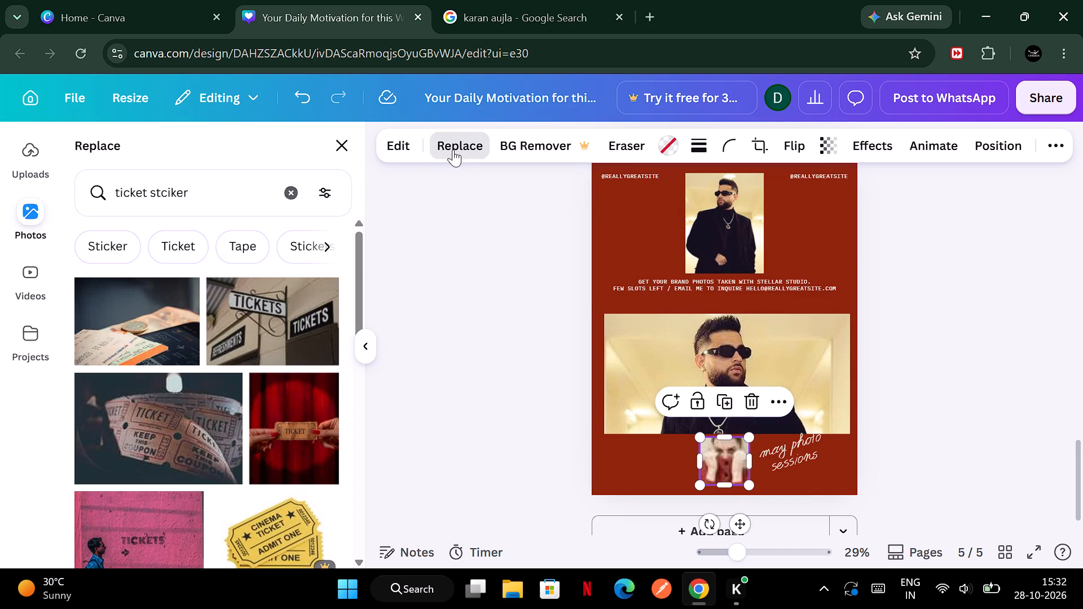
click(17, 148)
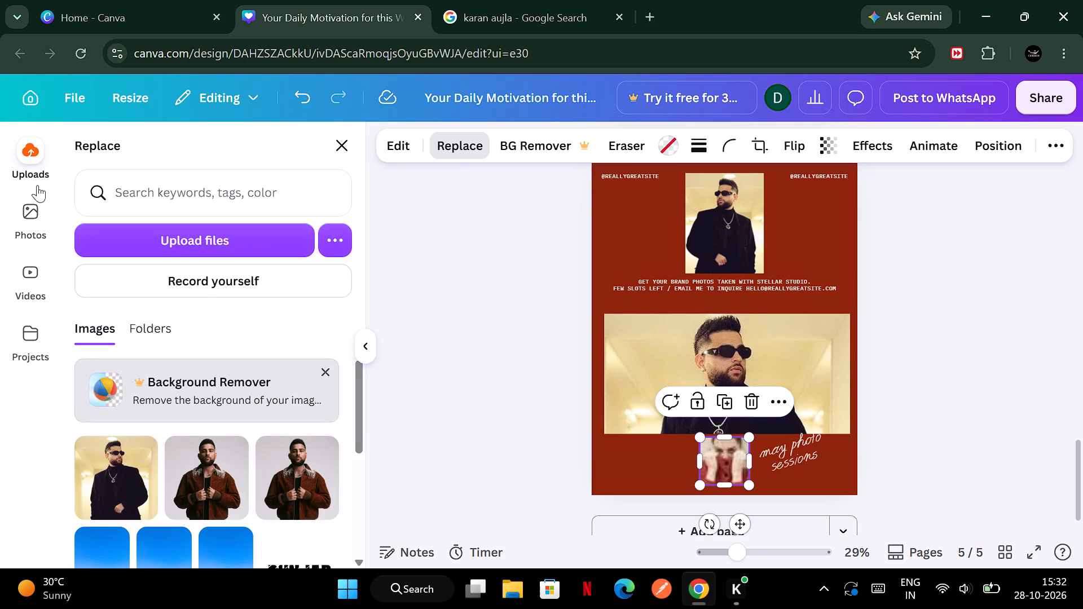
click(197, 500)
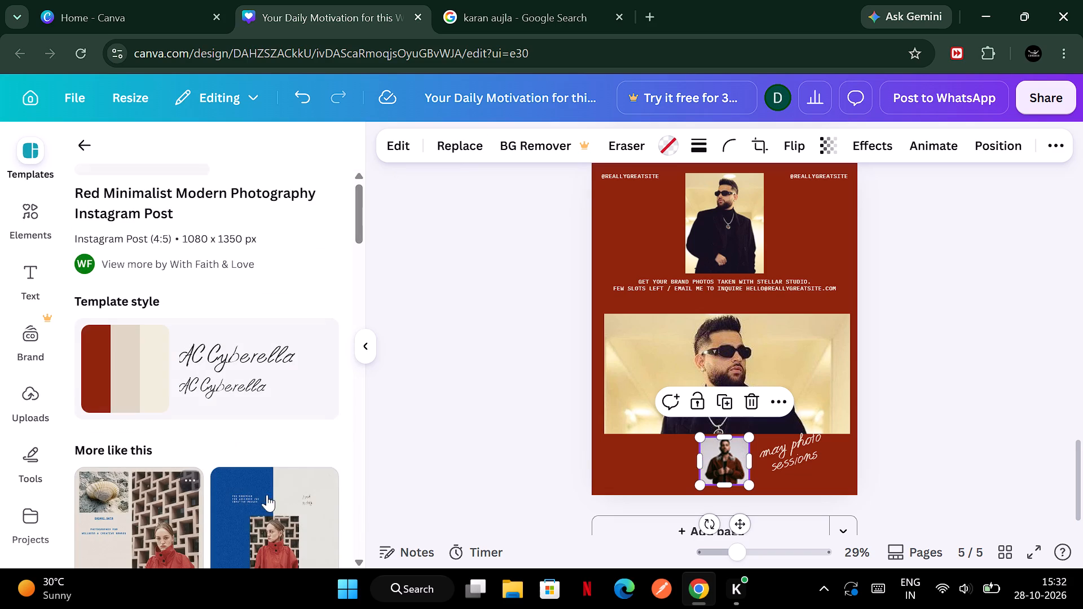
click(865, 434)
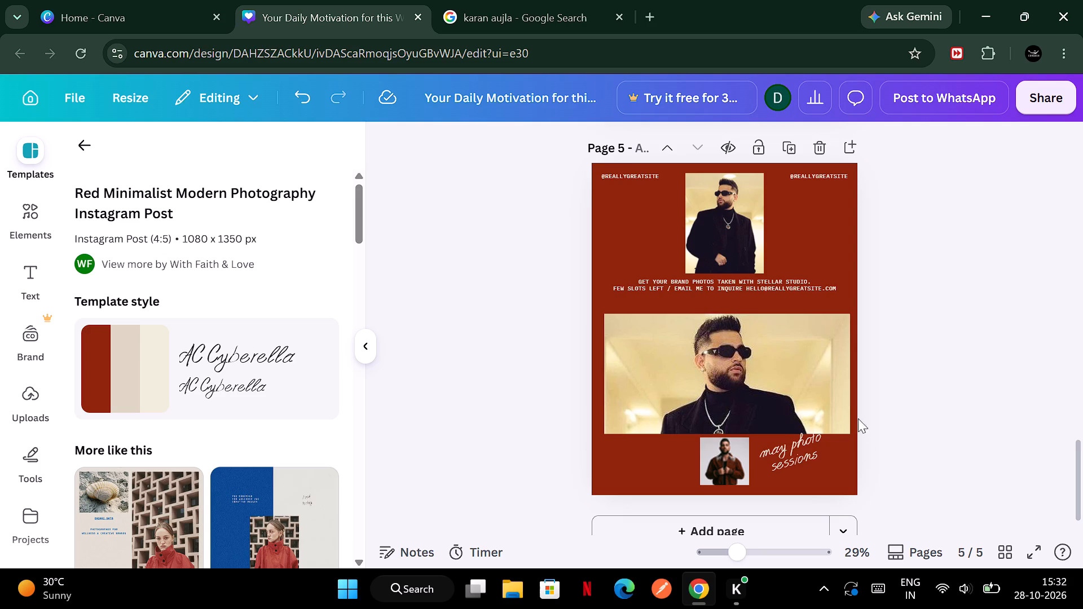
double_click(835, 174)
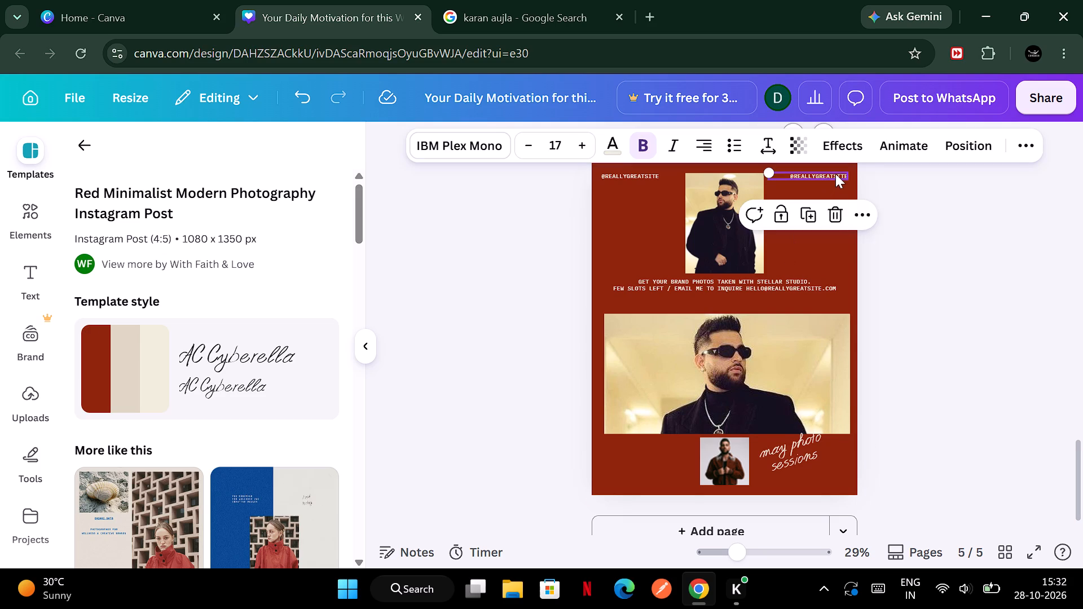
key(shift+at)
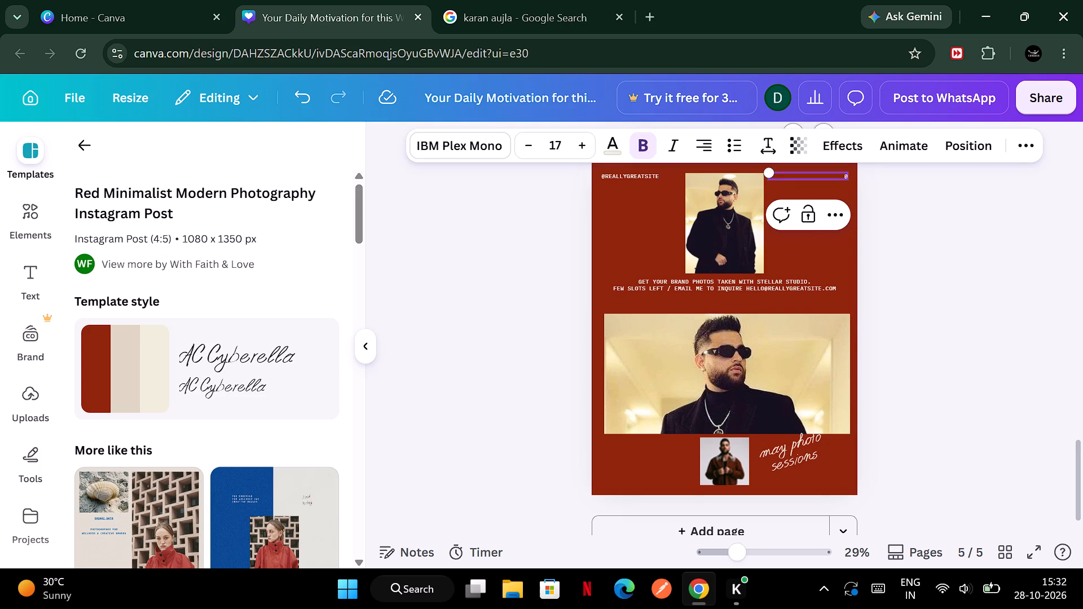
text(Karan)
text(AUjla)
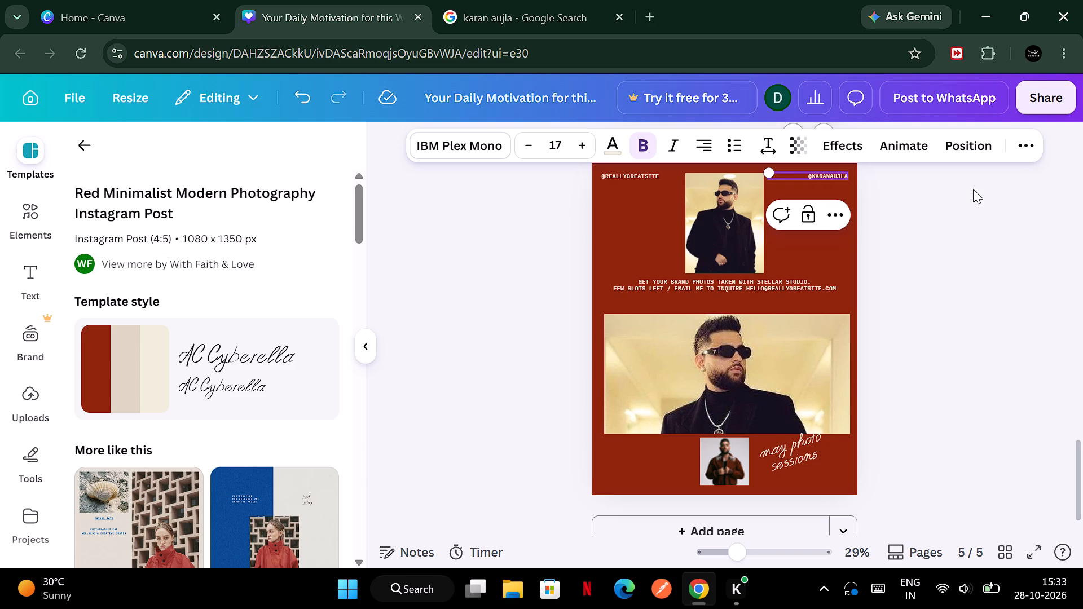
click(973, 189)
double_click(629, 174)
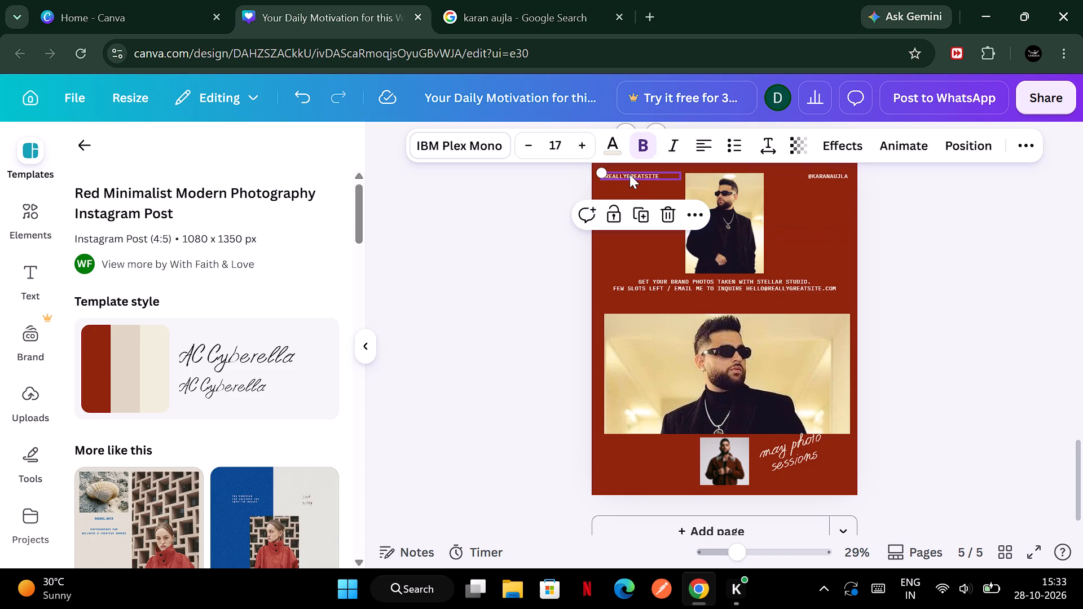
key(shift+at)
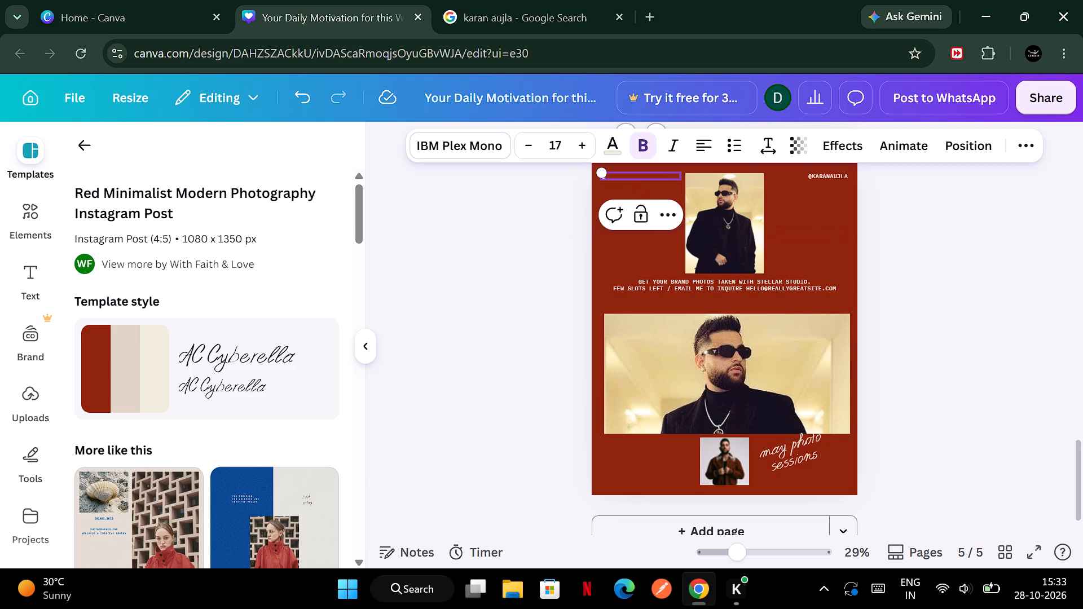
text(ikk)
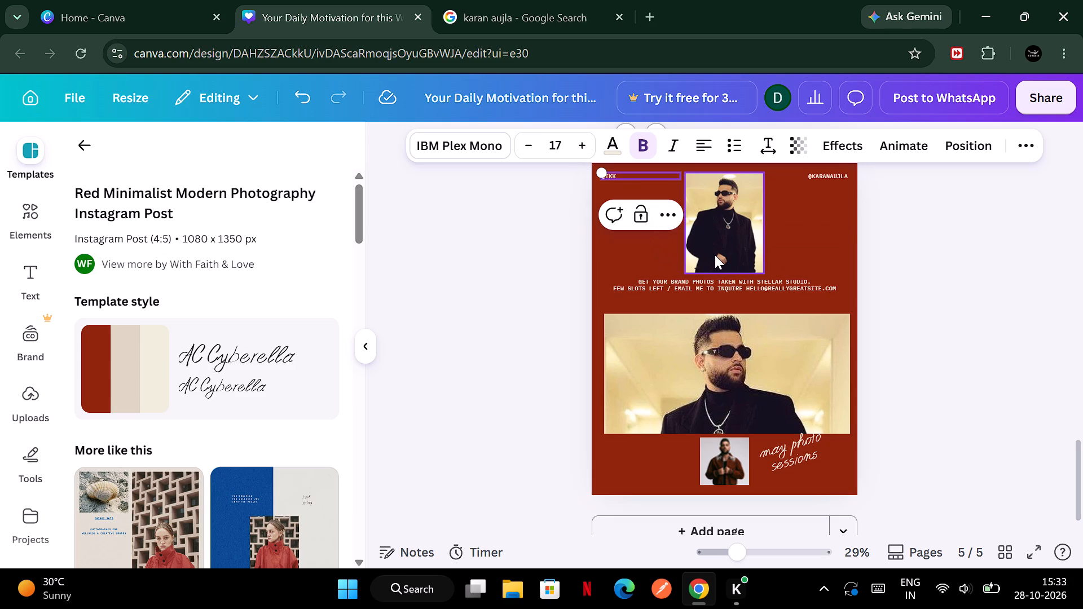
text(y)
key(space)
key(BackSpace)
key(period)
text(Music)
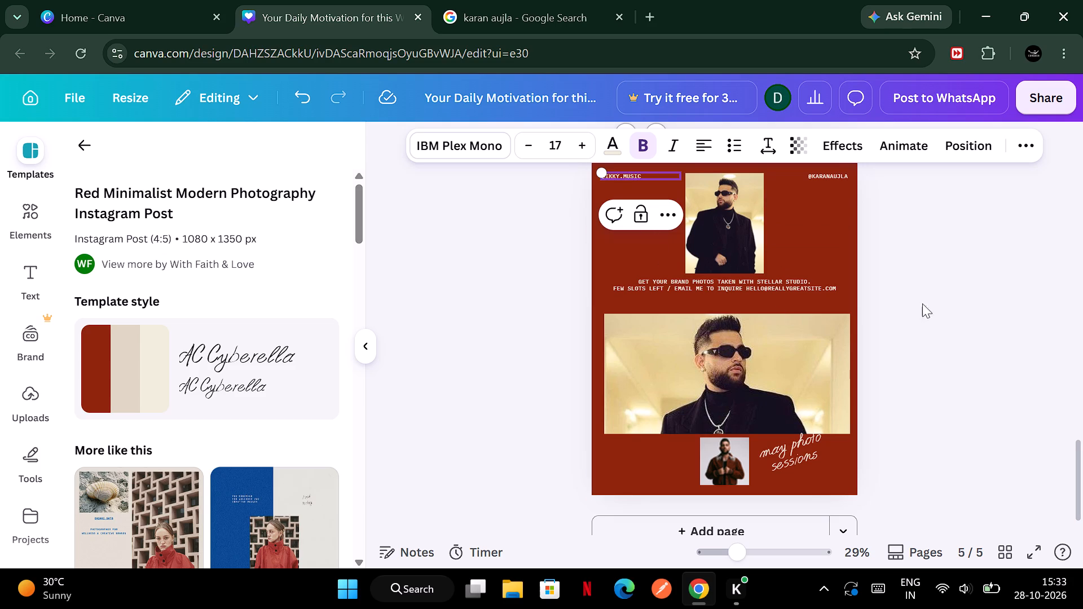
Replace the handwritten "may photo sessions" text at the bottom of page 5 with "This Winter".
click(932, 304)
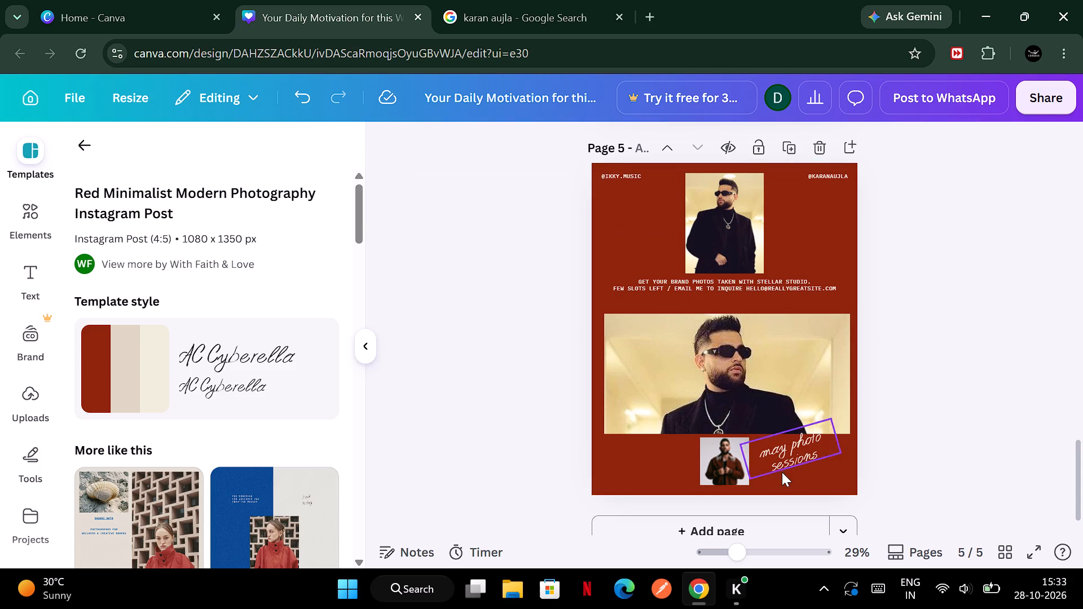
double_click(794, 452)
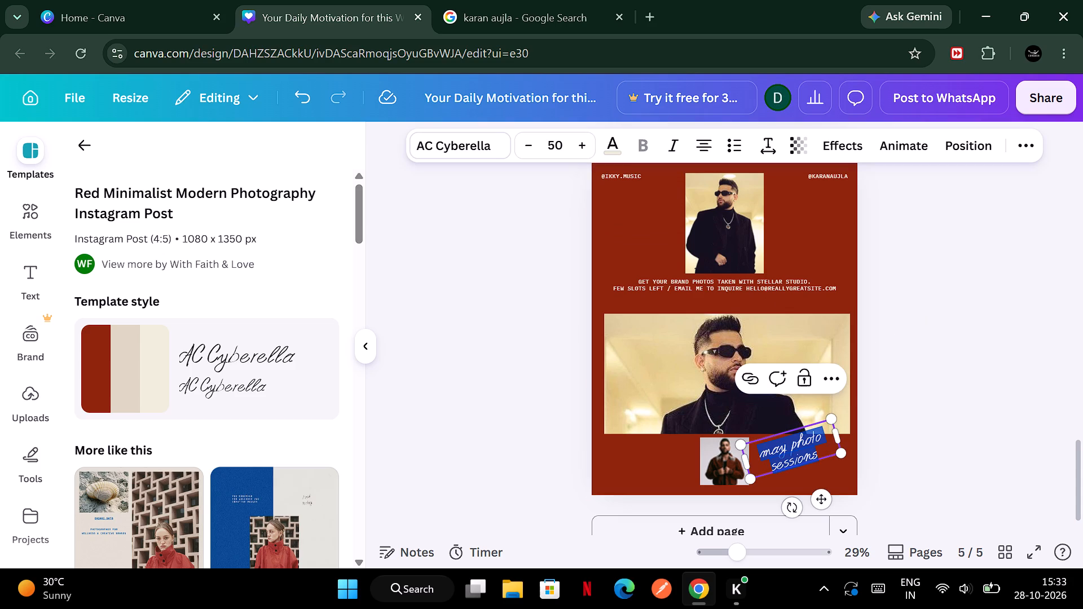
text(Ti)
key(BackSpace)
key(BackSpace)
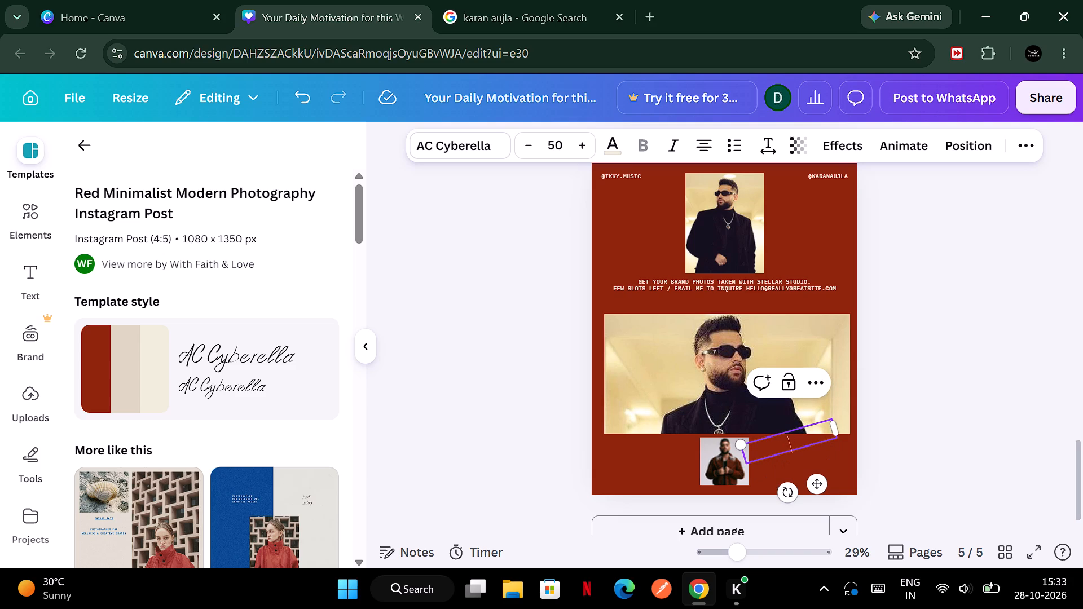
text(THis)
key(space)
key(BackSpace)
key(BackSpace)
key(BackSpace)
key(BackSpace)
key(BackSpace)
text(This Winter)
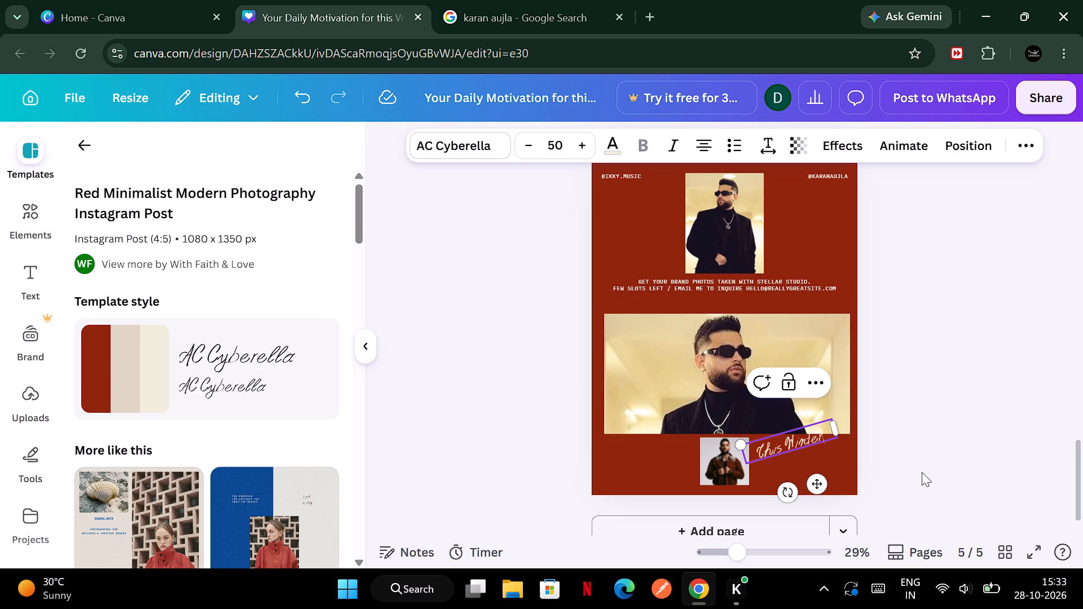
click(924, 469)
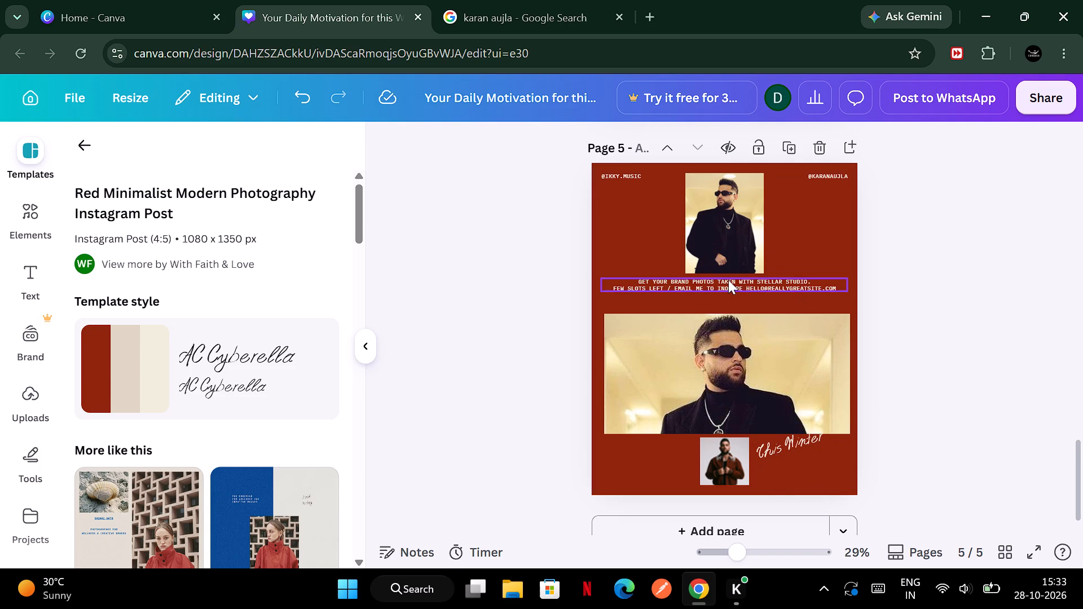
Reword the first line of page 5's middle caption to "Get your Tickets booked at ontario concert studio.".
double_click(728, 280)
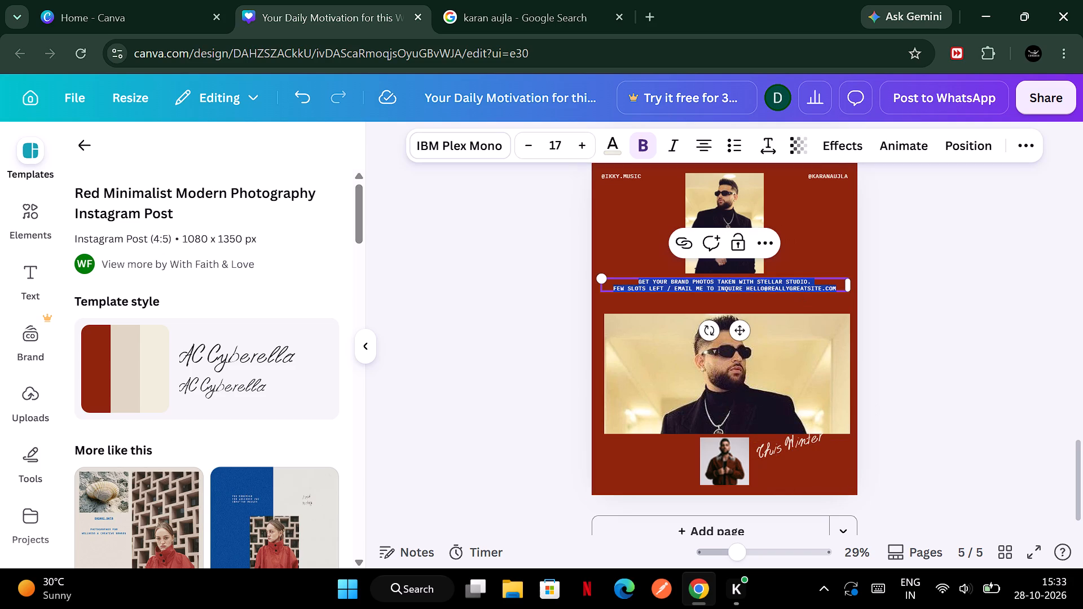
click(728, 280)
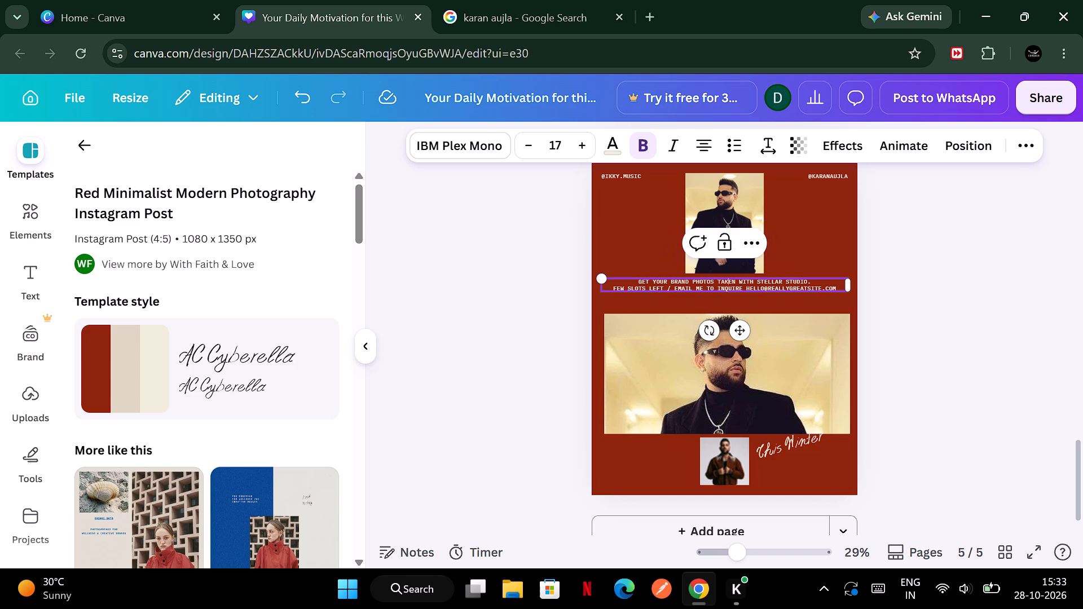
double_click(803, 285)
click(803, 285)
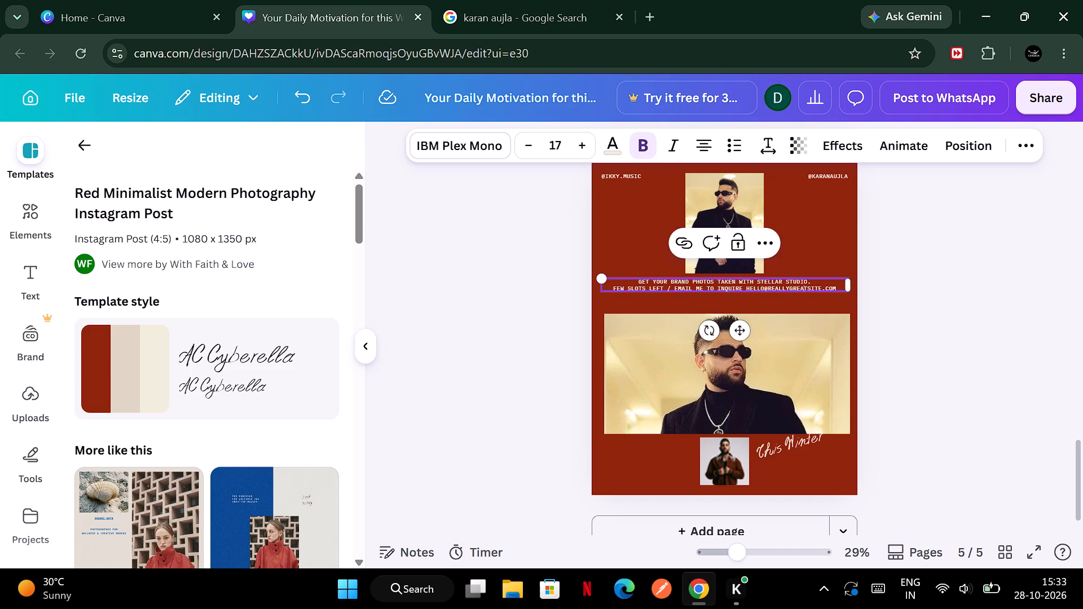
key(Left)
key(Left)
key(Left)
key(Left)
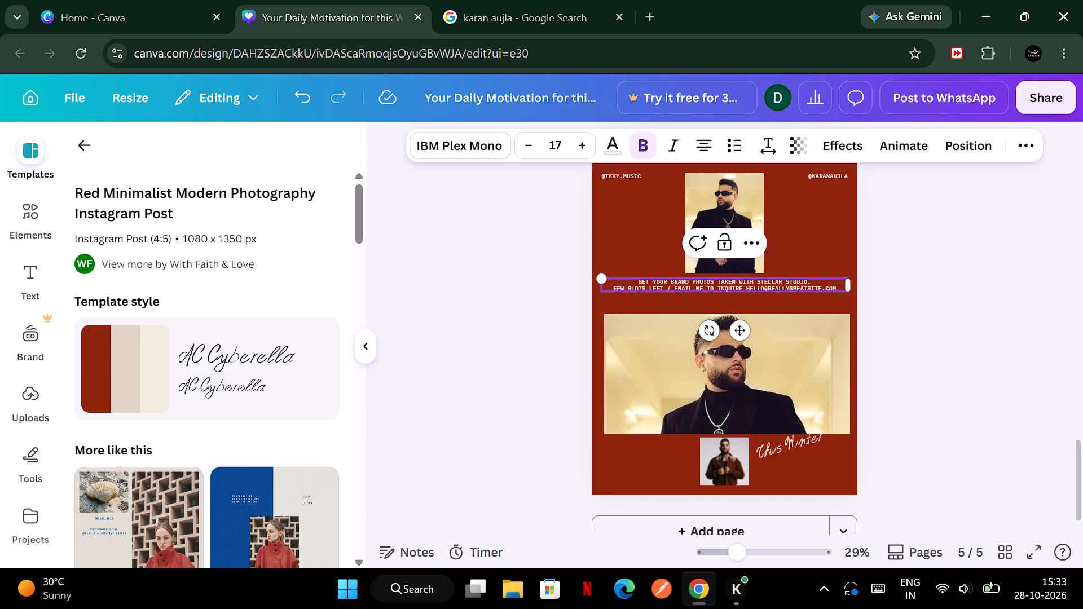
key(Up)
key(Left)
key(Left)
key(BackSpace)
key(BackSpace)
key(BackSpace)
key(BackSpace)
key(BackSpace)
key(BackSpace)
key(BackSpace)
key(BackSpace)
key(BackSpace)
key(BackSpace)
key(BackSpace)
key(BackSpace)
key(BackSpace)
key(BackSpace)
key(BackSpace)
key(BackSpace)
key(BackSpace)
key(BackSpace)
key(BackSpace)
key(BackSpace)
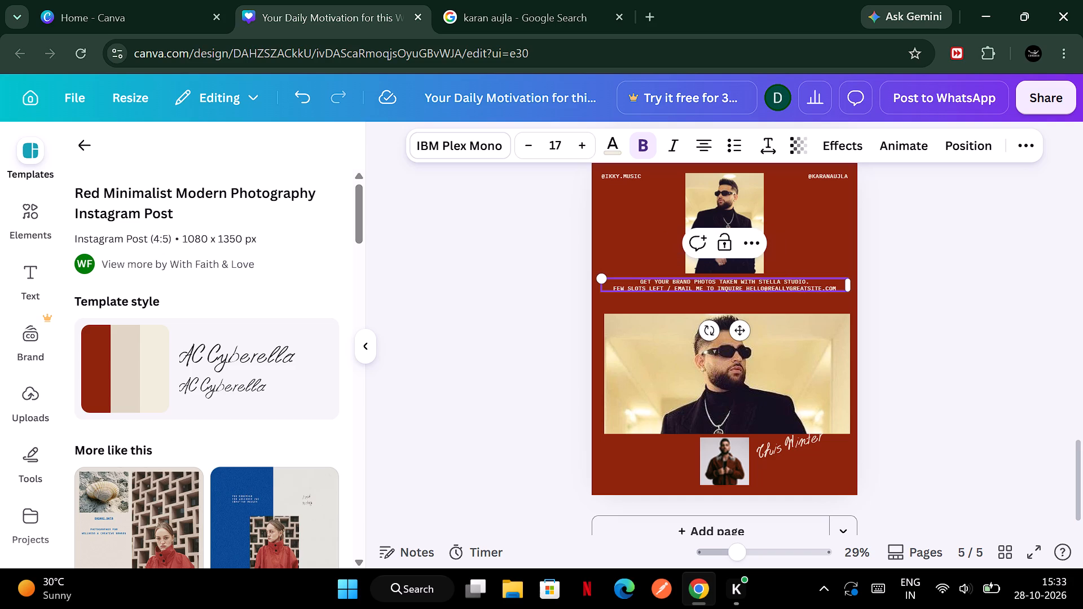
key(BackSpace)
key(BackSpace)
key(BackSpace)
key(BackSpace)
key(BackSpace)
key(BackSpace)
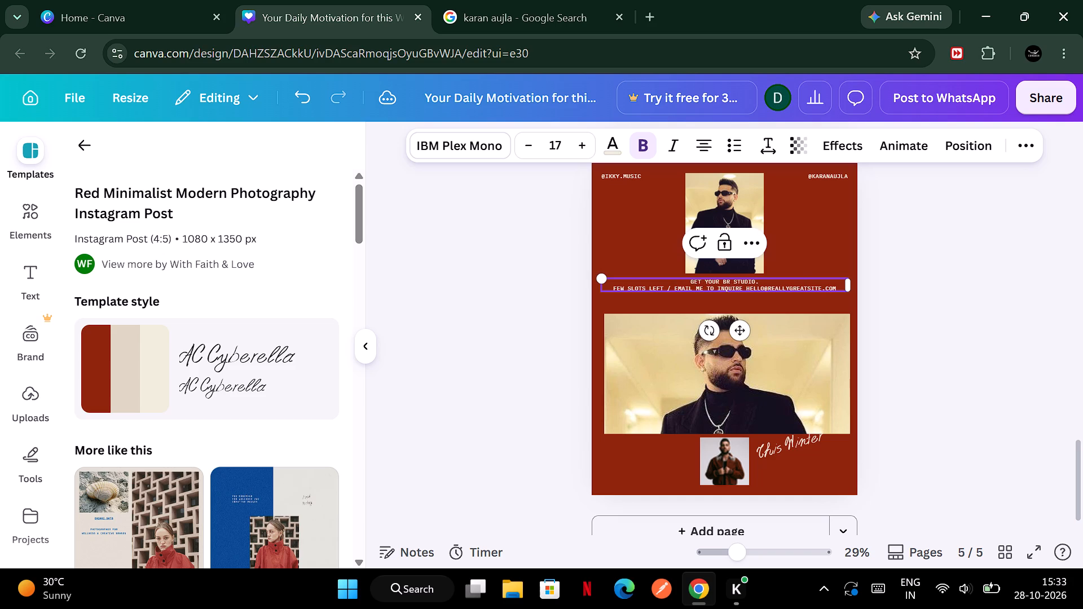
key(BackSpace)
key(BackSpace)
text(Tickets)
key(space)
text(bookes)
key(BackSpace)
key(d)
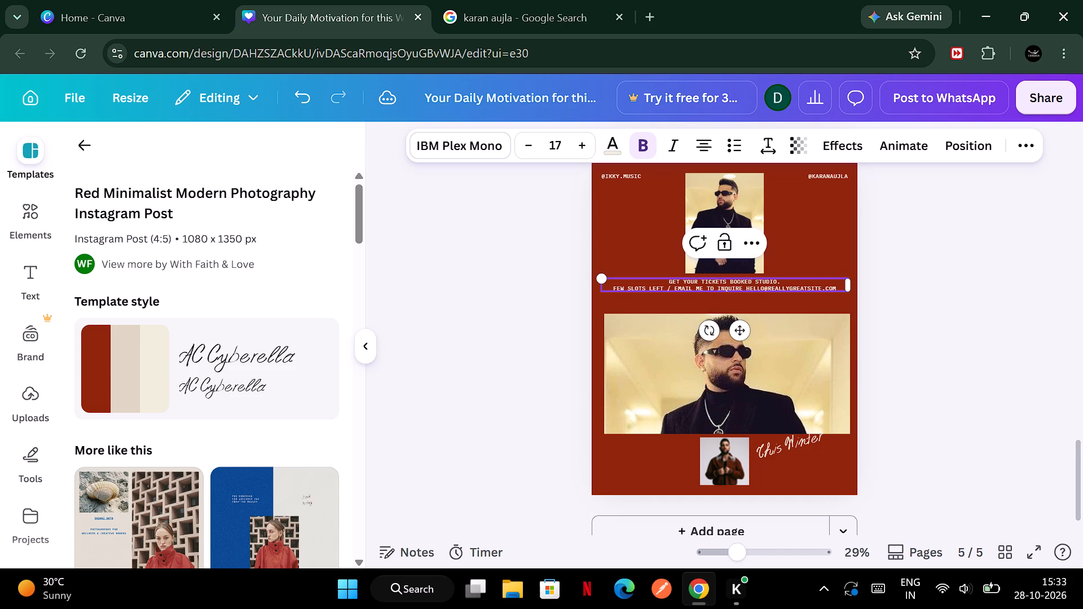
key(space)
text(at)
key(space)
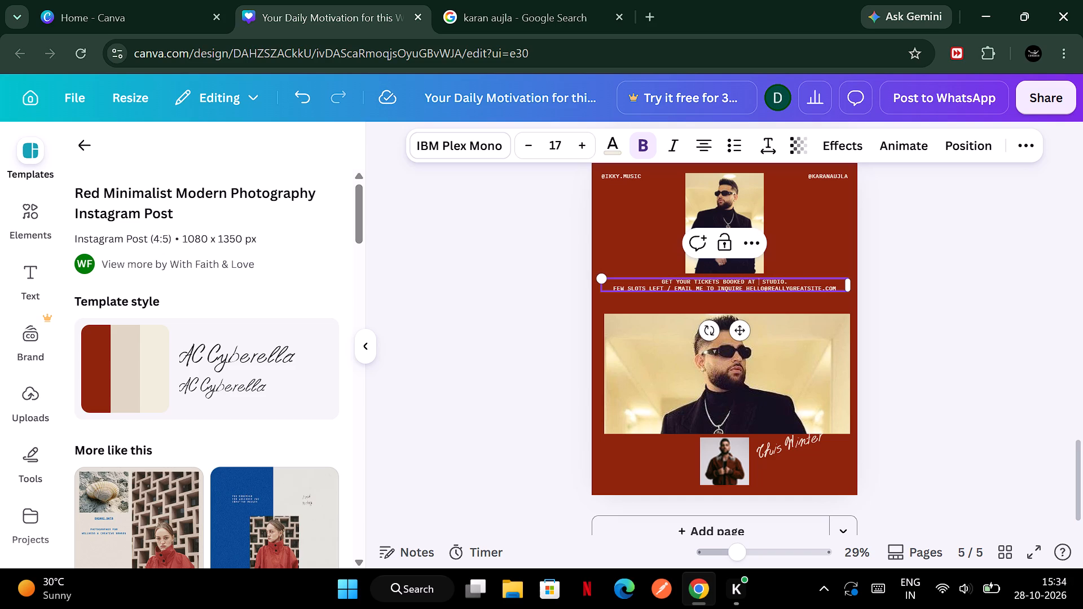
text(ontario)
key(space)
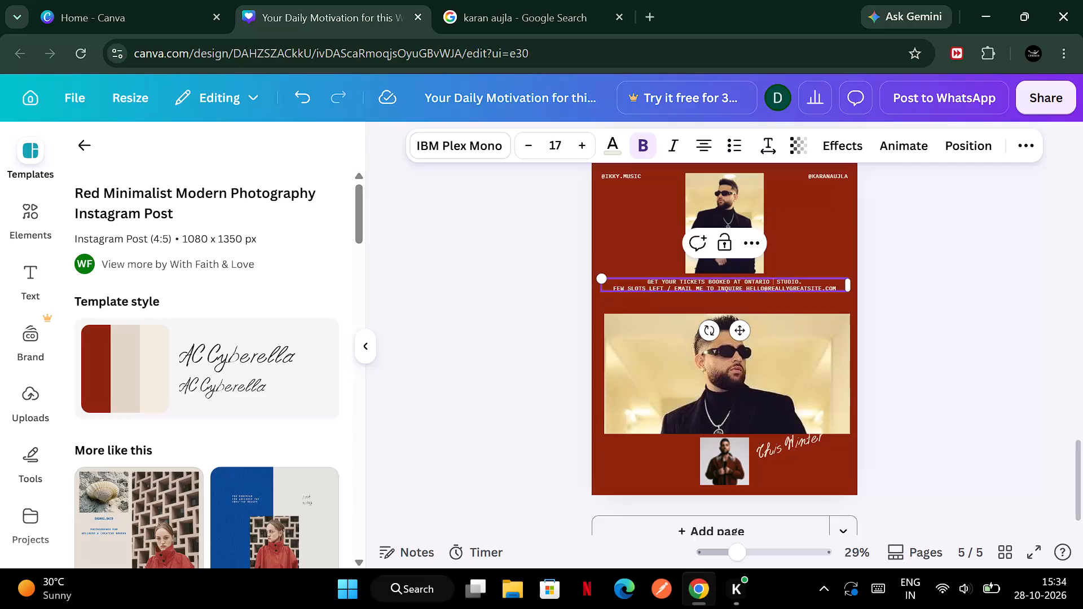
text(coner)
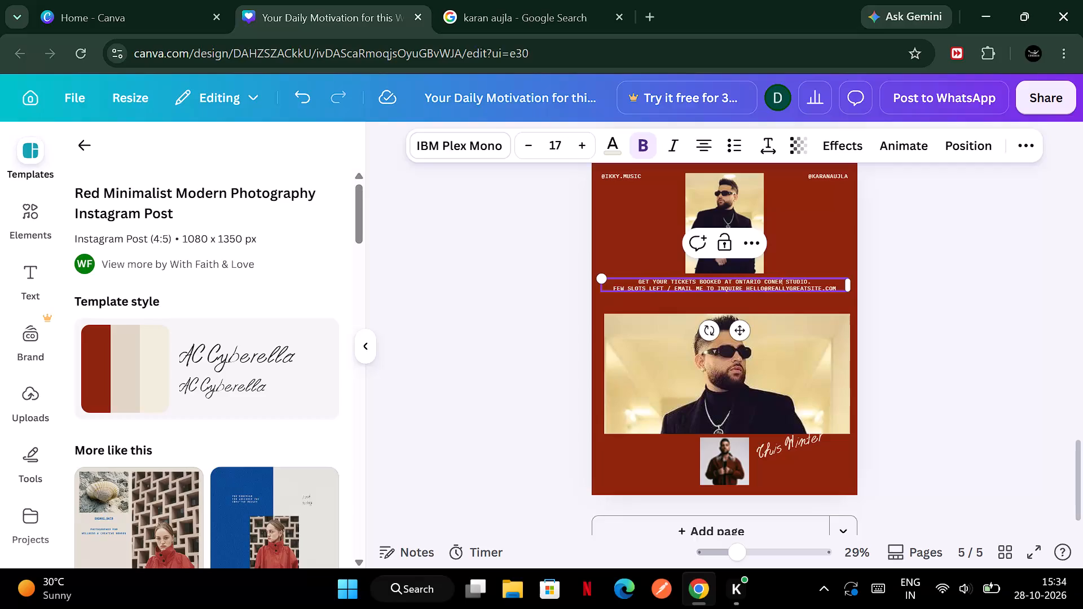
text(ct)
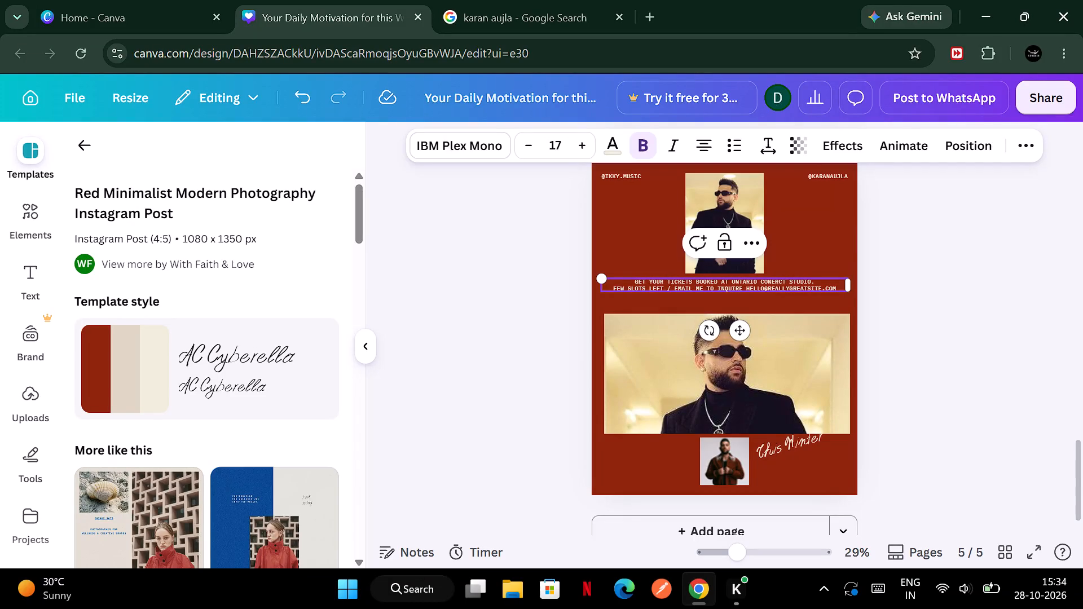
key(BackSpace)
key(BackSpace)
key(BackSpace)
key(BackSpace)
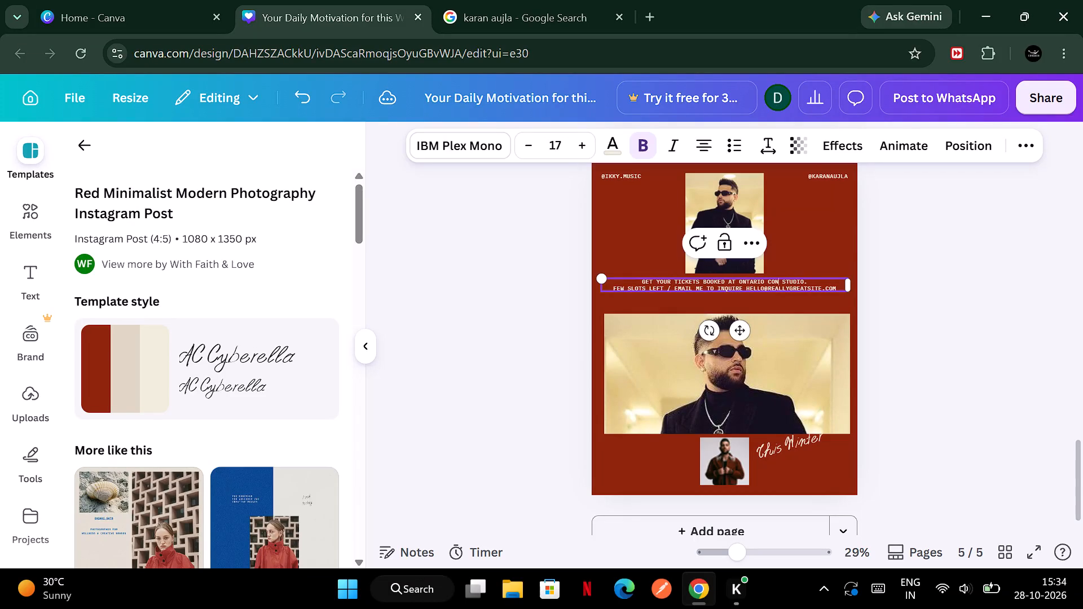
text(cert)
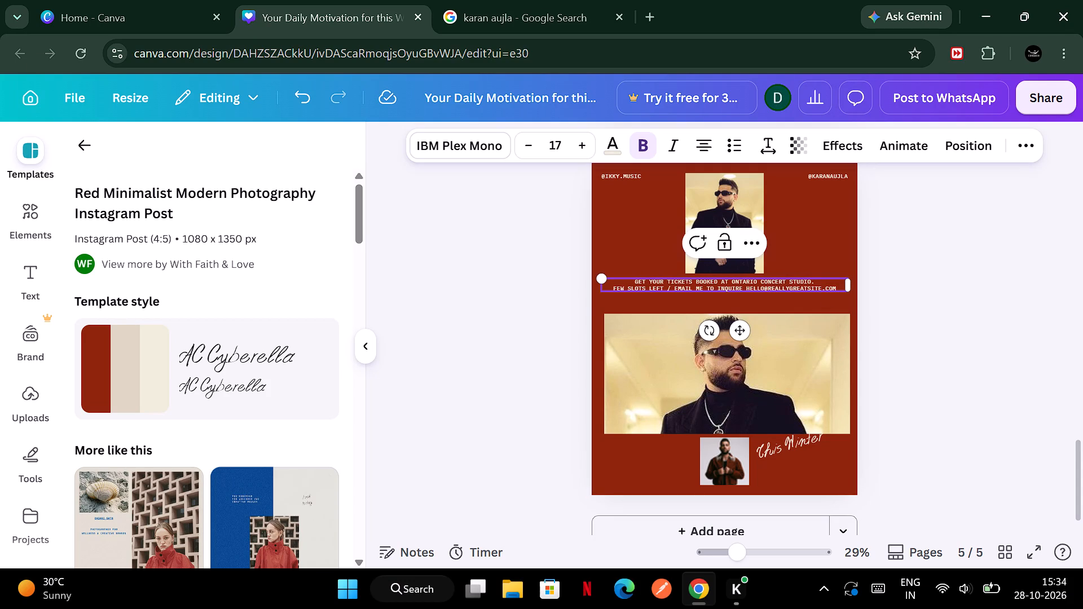
Delete the placeholder e-mail address before its ".com" ending in the second line of page 5's middle caption.
click(815, 284)
click(765, 285)
click(818, 289)
key(Right)
key(BackSpace)
key(BackSpace)
key(BackSpace)
key(BackSpace)
key(BackSpace)
key(BackSpace)
key(BackSpace)
key(BackSpace)
key(BackSpace)
key(BackSpace)
key(BackSpace)
key(BackSpace)
key(BackSpace)
key(BackSpace)
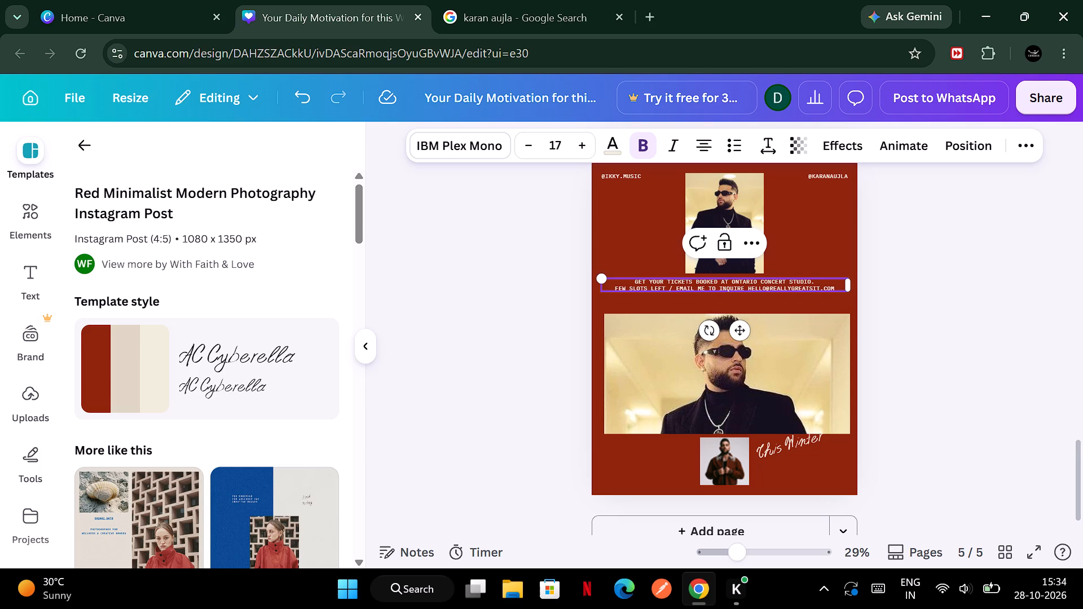
key(BackSpace)
key(BackSpace)
key(BackSpace)
key(BackSpace)
key(BackSpace)
key(BackSpace)
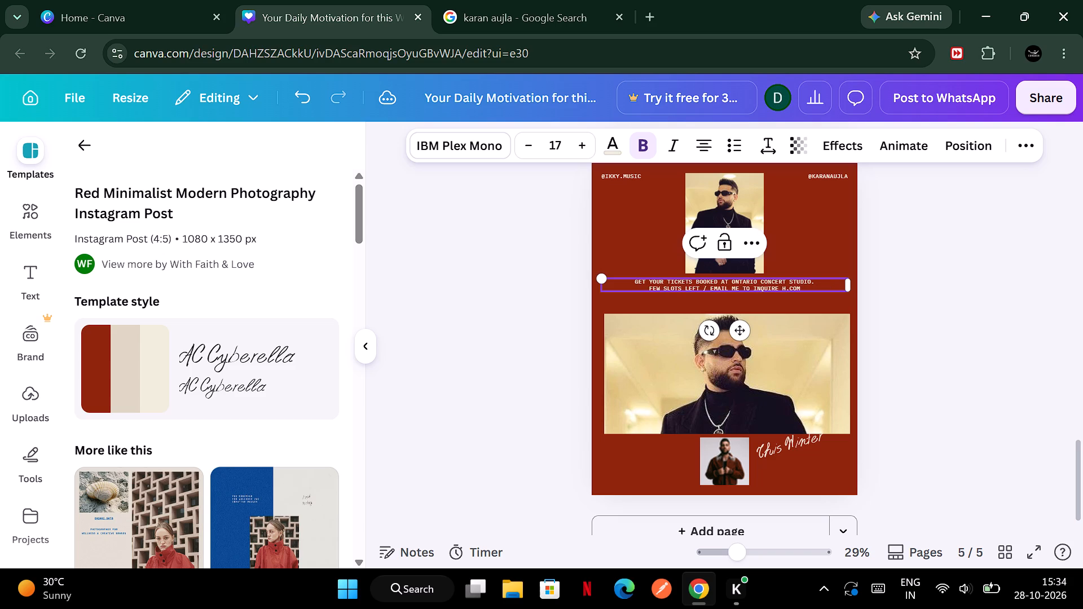
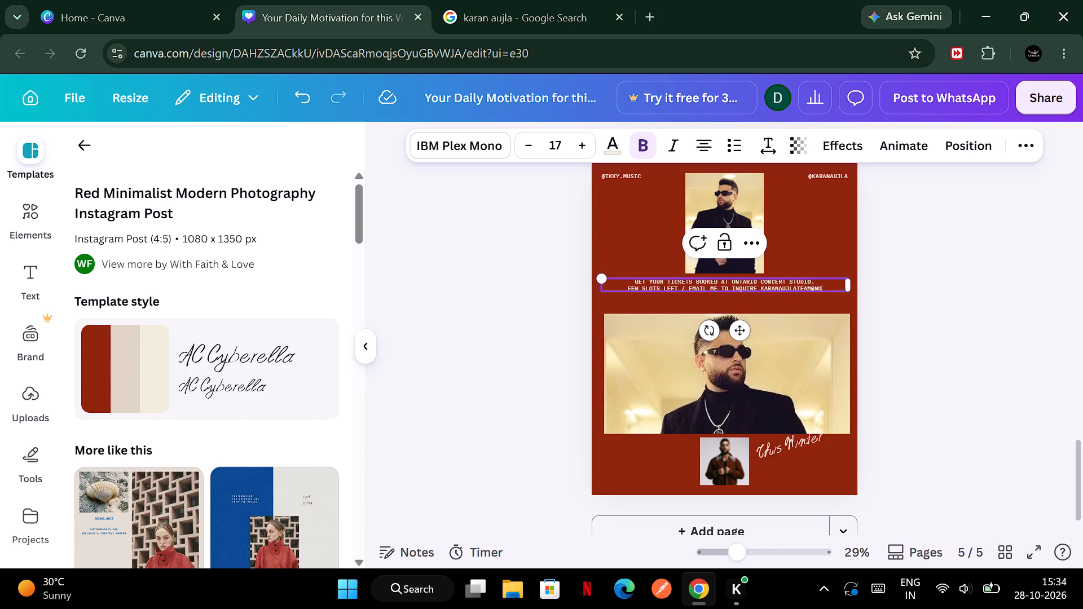
Complete the contact e-mail address in the second line of page 5's middle caption with a "no-reply.in" domain.
text(re)
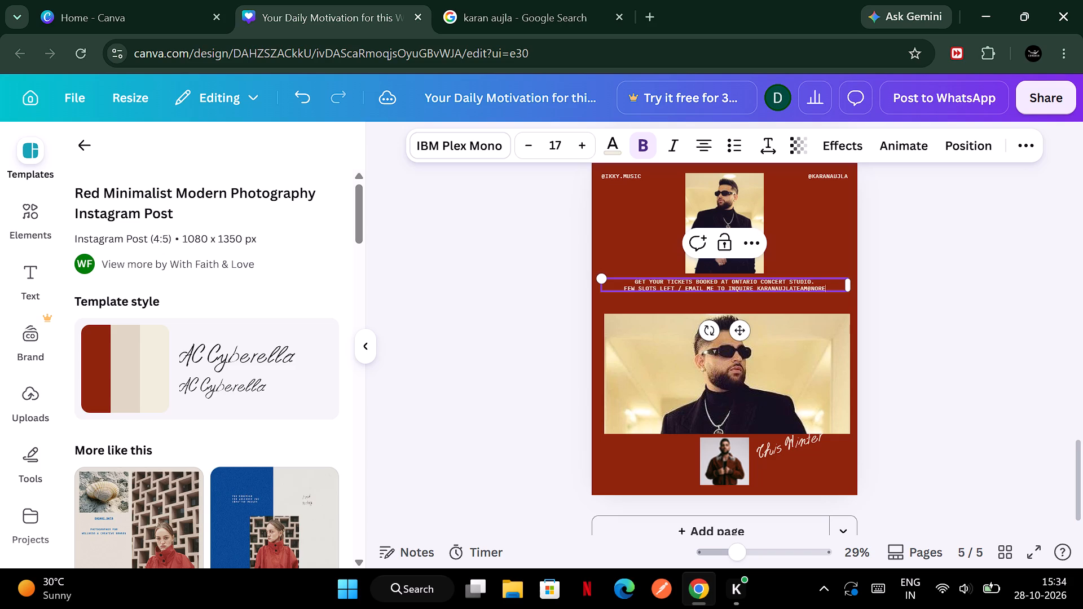
key(BackSpace)
key(BackSpace)
text(-reply)
text(.in)
click(976, 313)
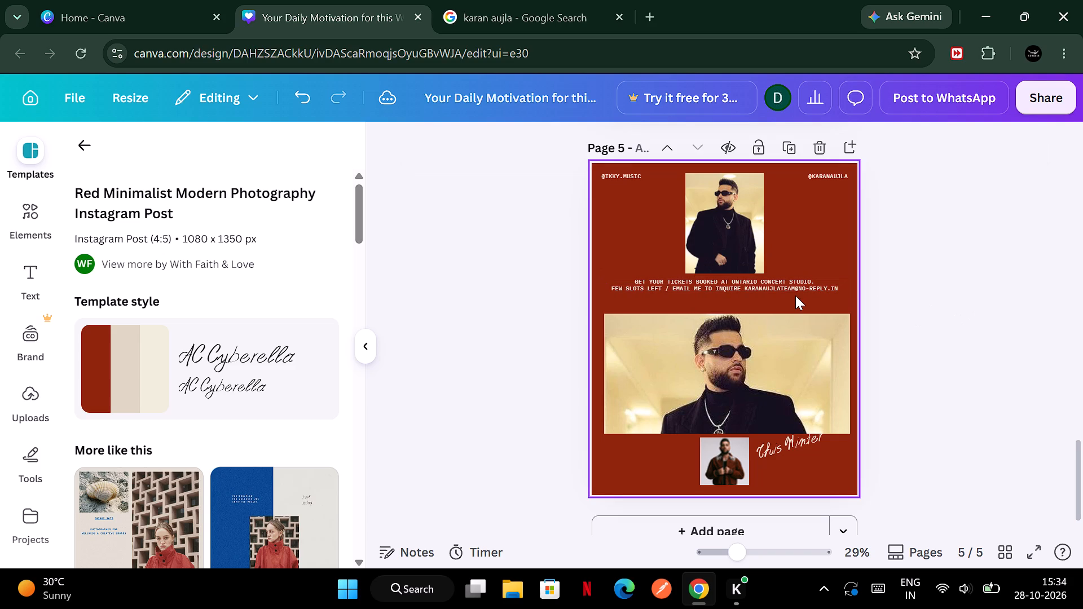
double_click(765, 286)
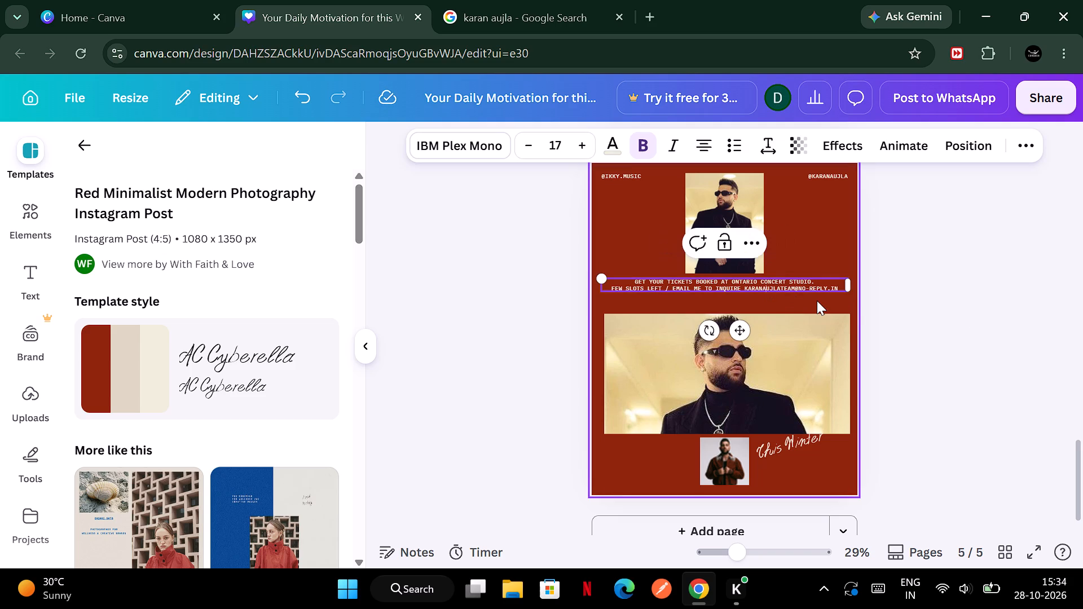
click(906, 320)
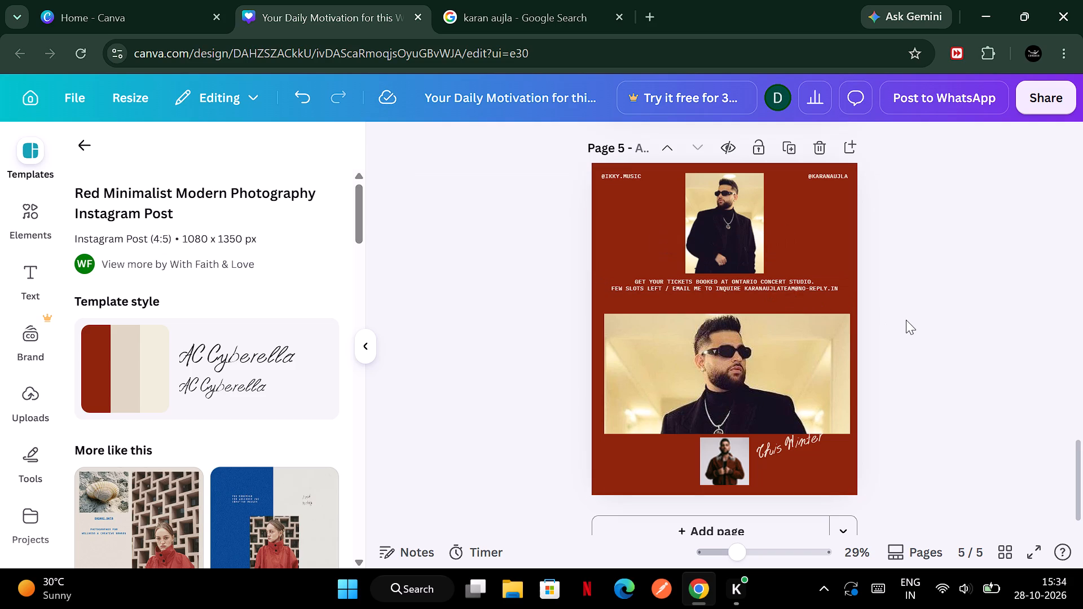
Replace the small photo at the bottom of page 5 with the uploaded photo of the singer in a black coat.
click(732, 459)
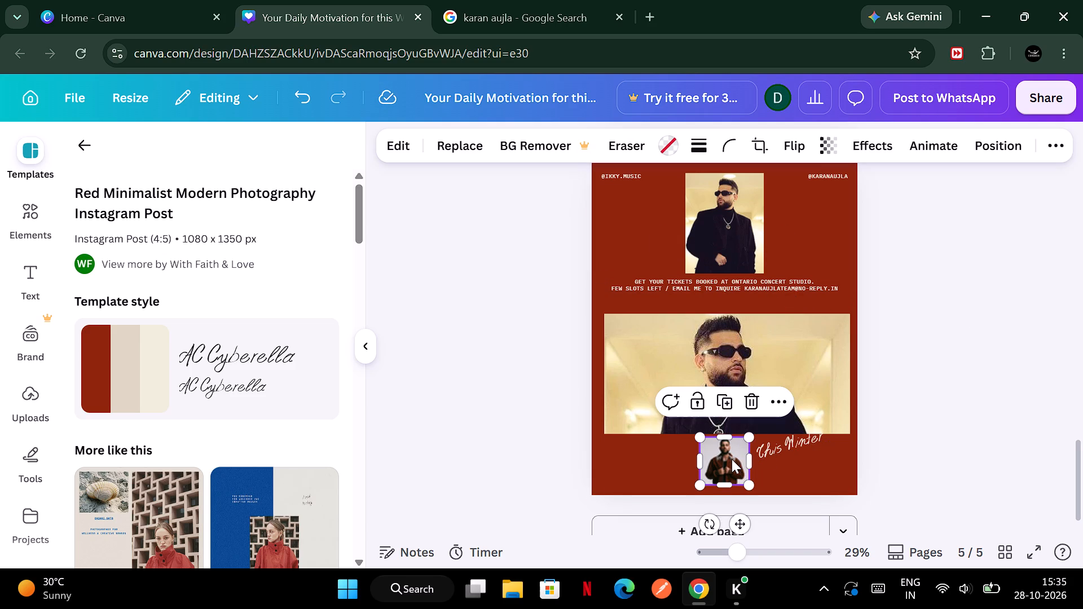
click(470, 153)
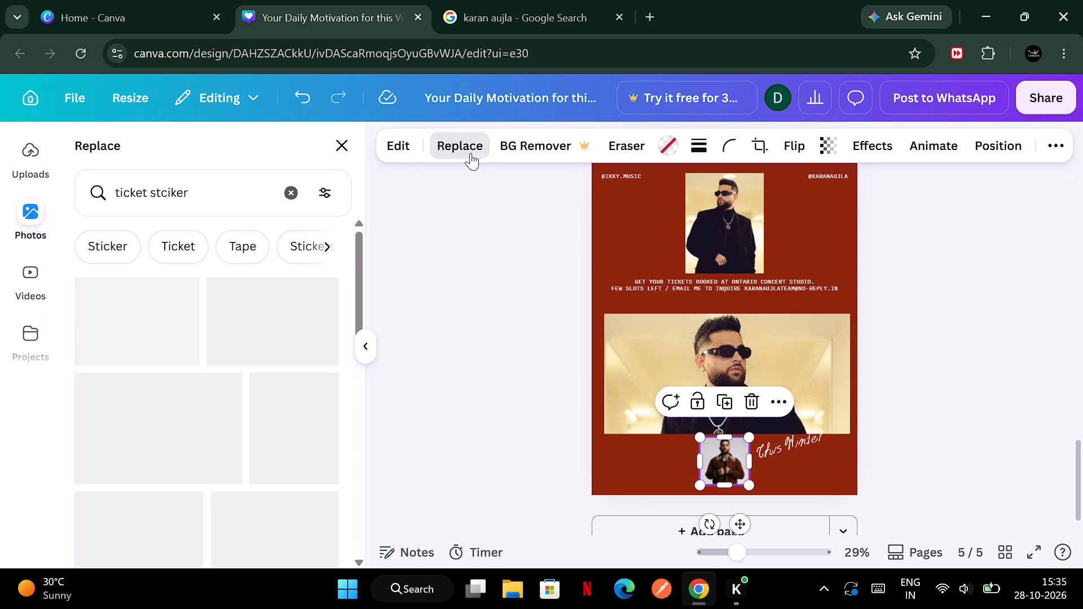
click(37, 170)
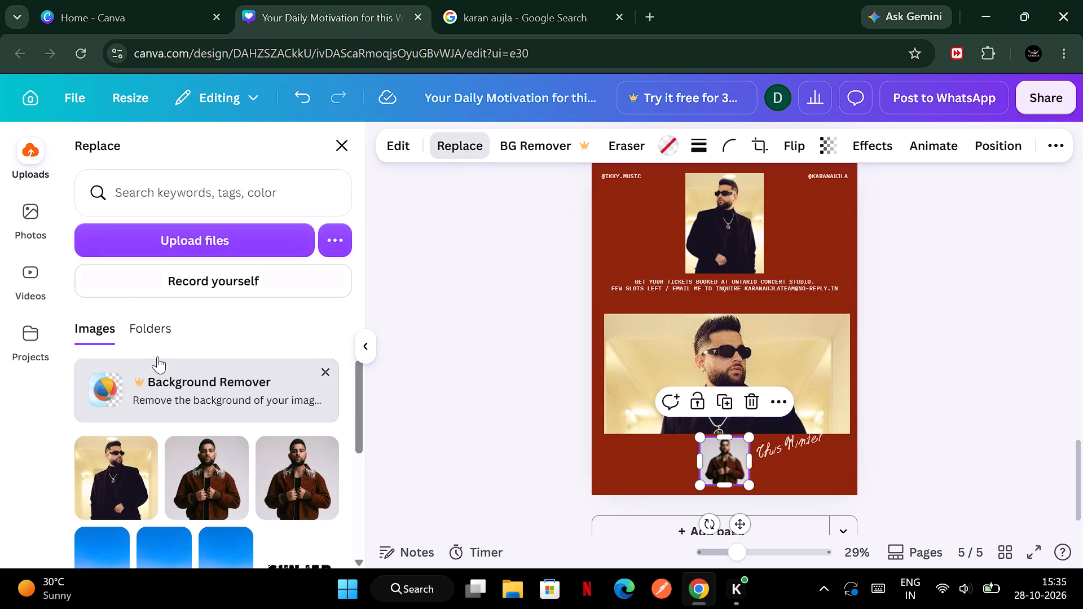
click(135, 489)
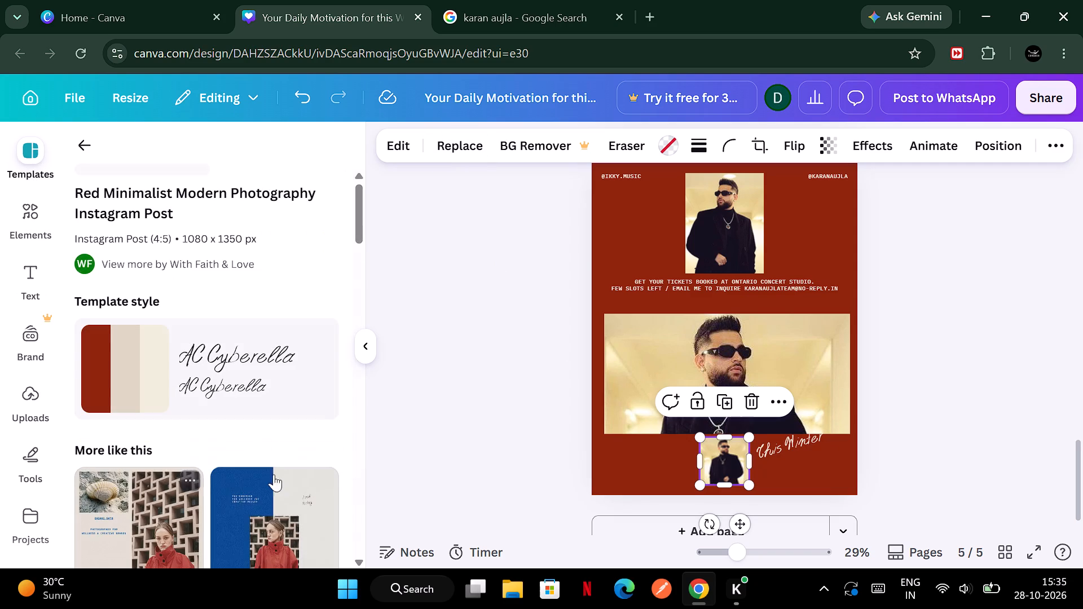
Examine the flip options, editing tools, style matches and filters for the small photo at the bottom of page 5.
click(785, 148)
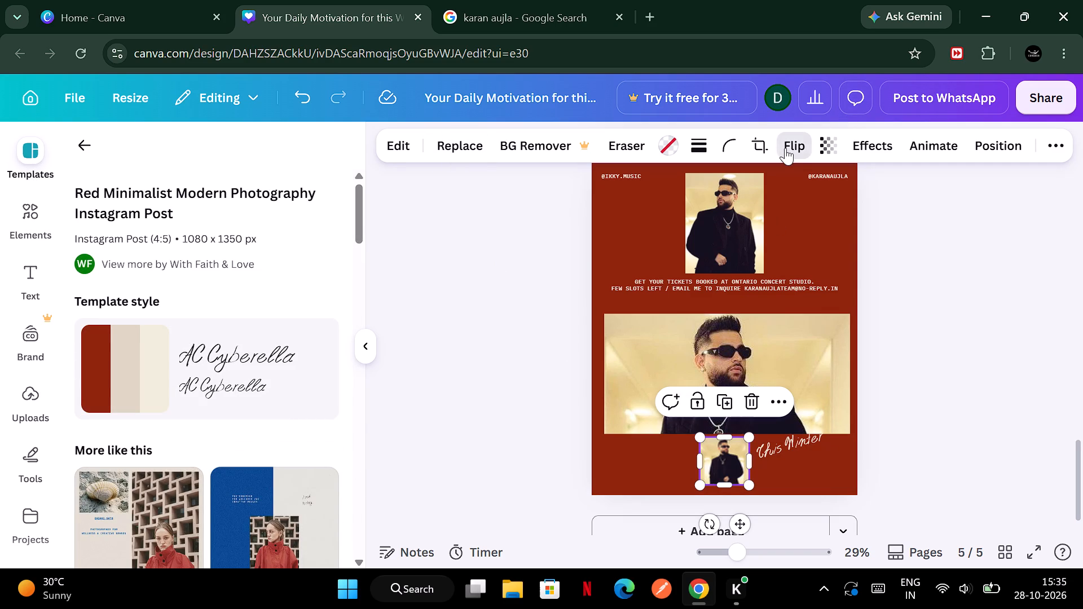
click(818, 183)
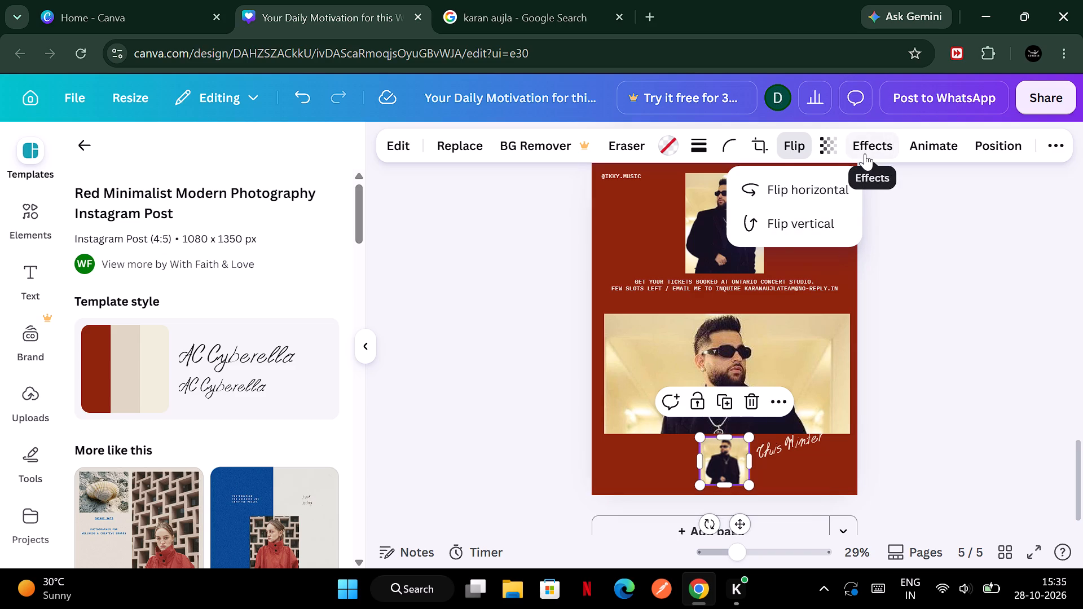
click(403, 143)
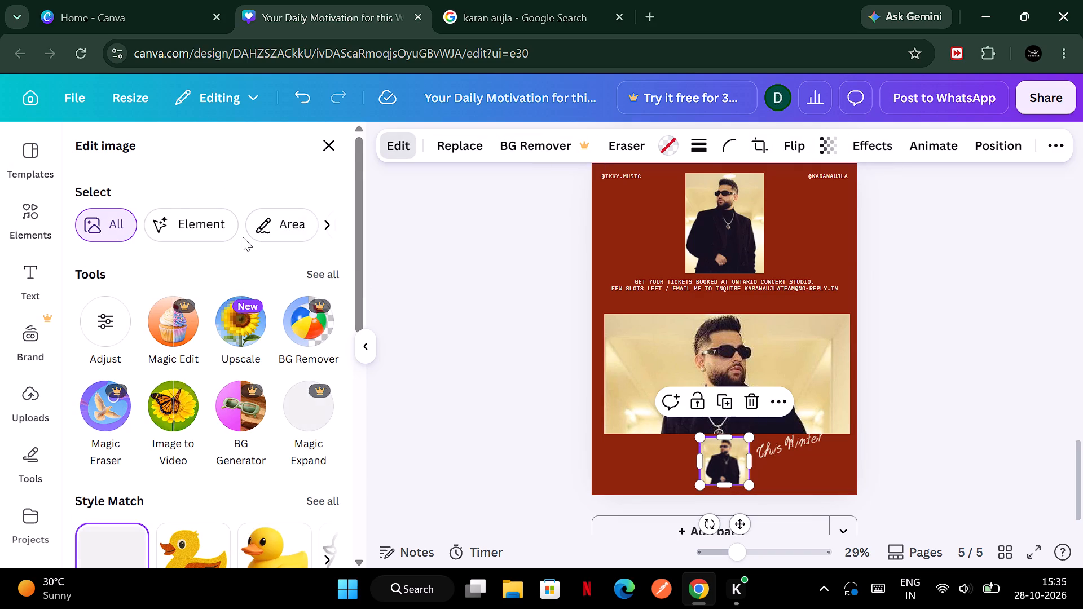
scroll(243, 237, down, 6)
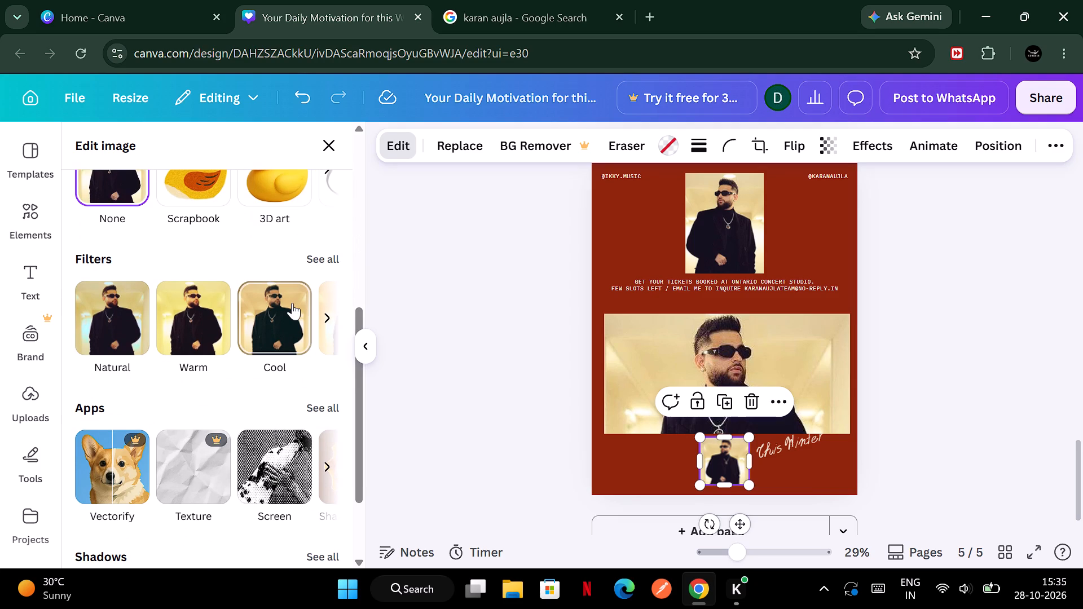
scroll(281, 369, up, 2)
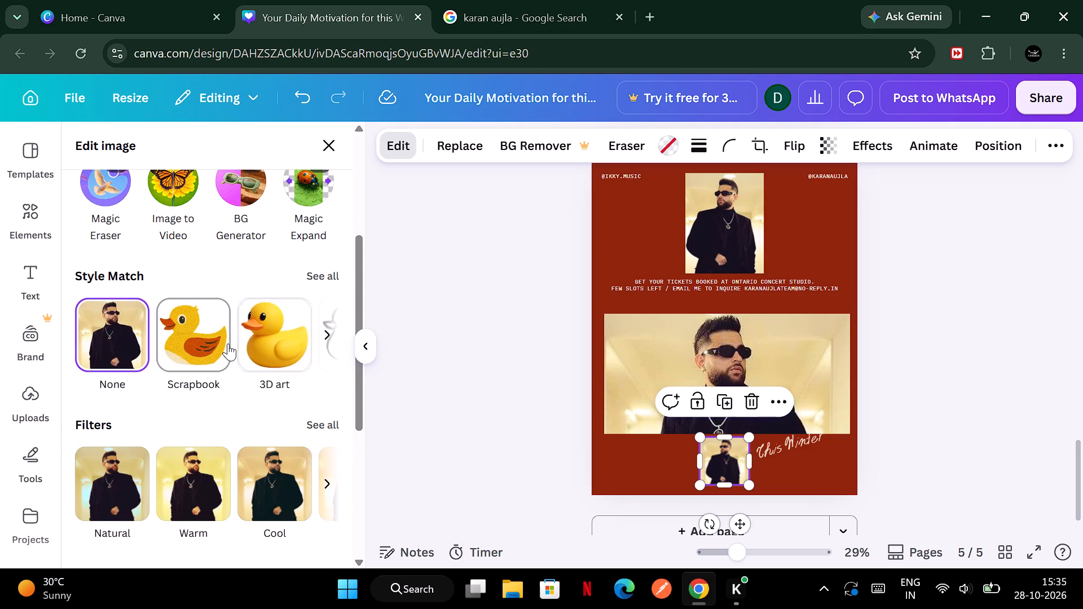
scroll(228, 343, left, 3)
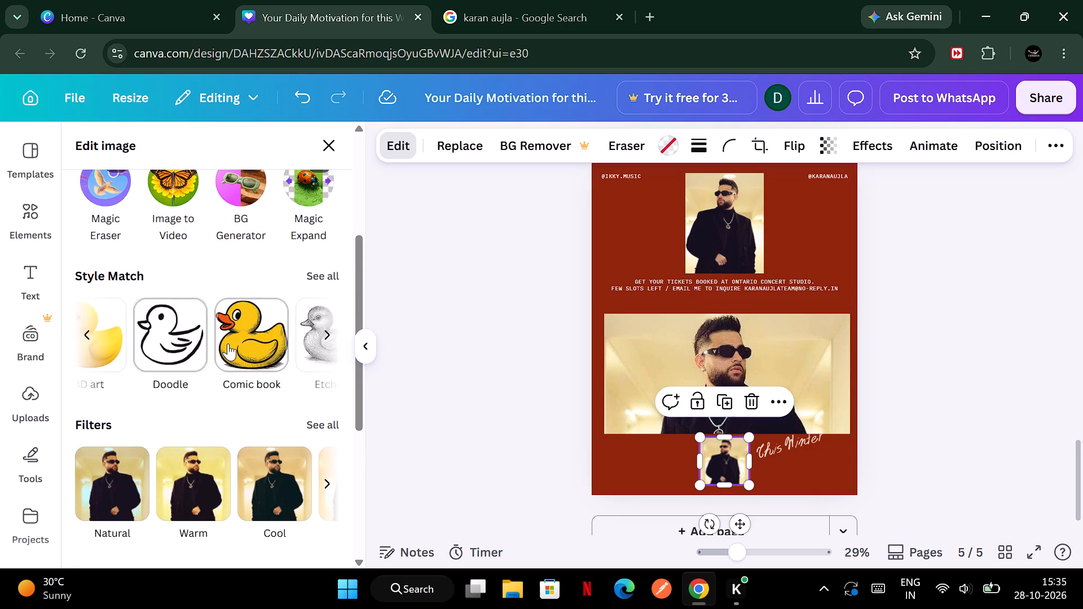
scroll(228, 343, left, 1)
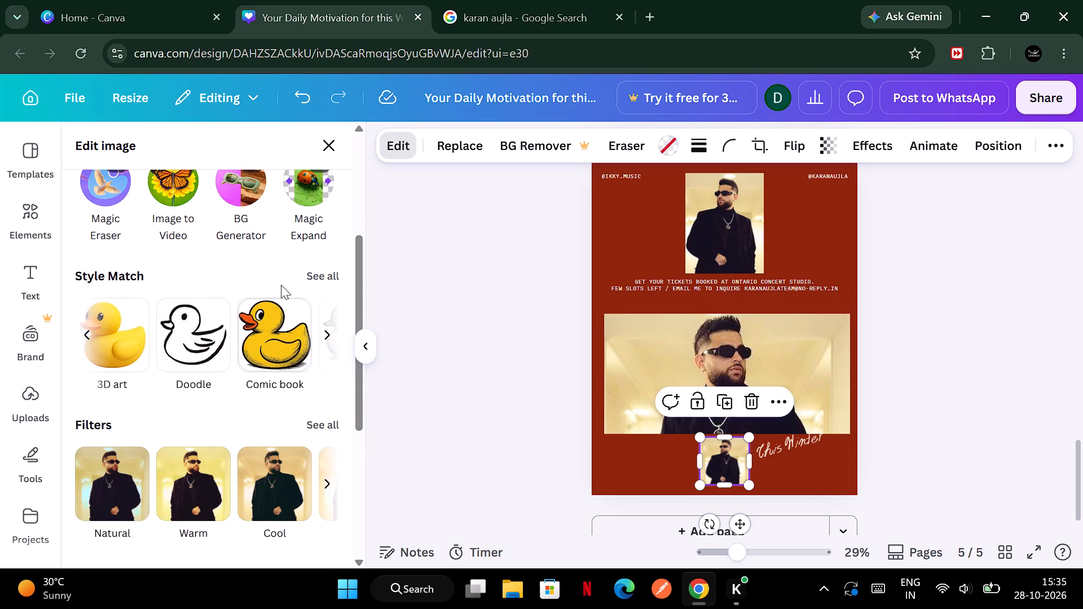
scroll(281, 285, up, 3)
click(914, 442)
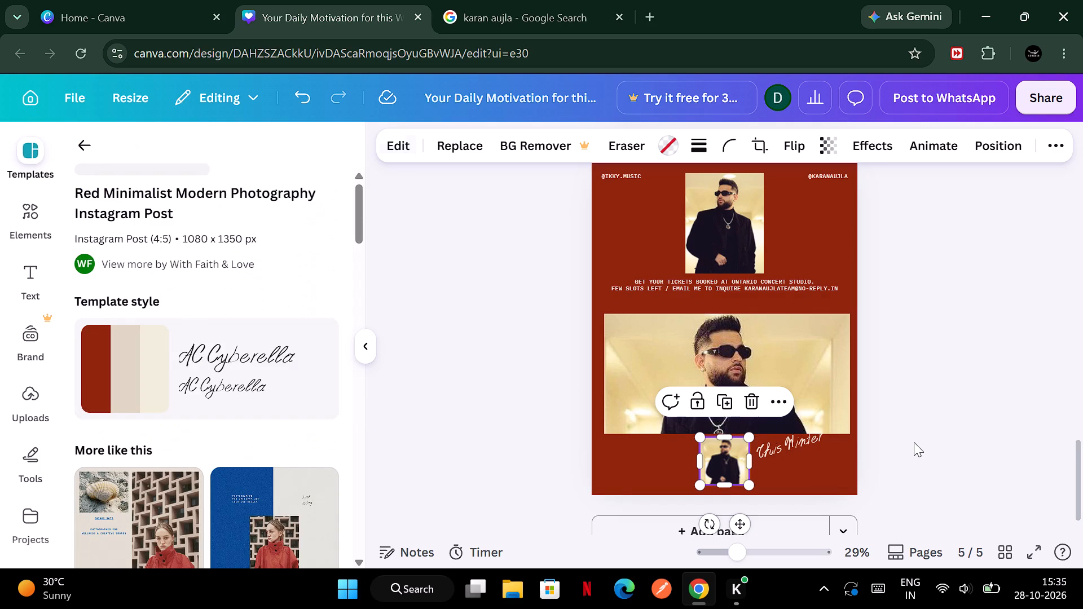
click(914, 442)
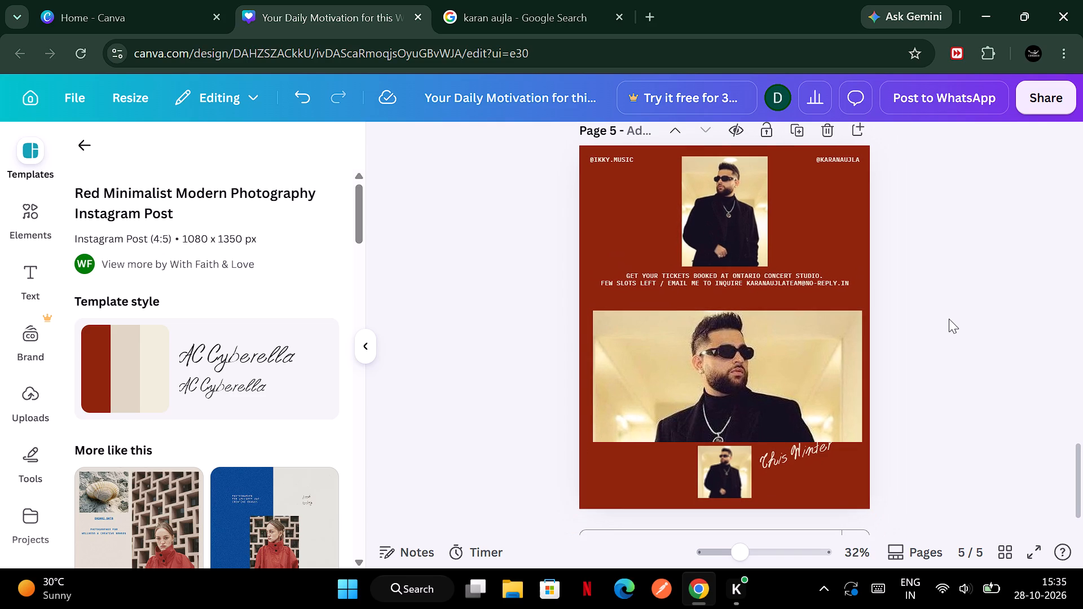
Examine the editing tools, style palettes and drawing tools available for page 5's red background.
click(834, 212)
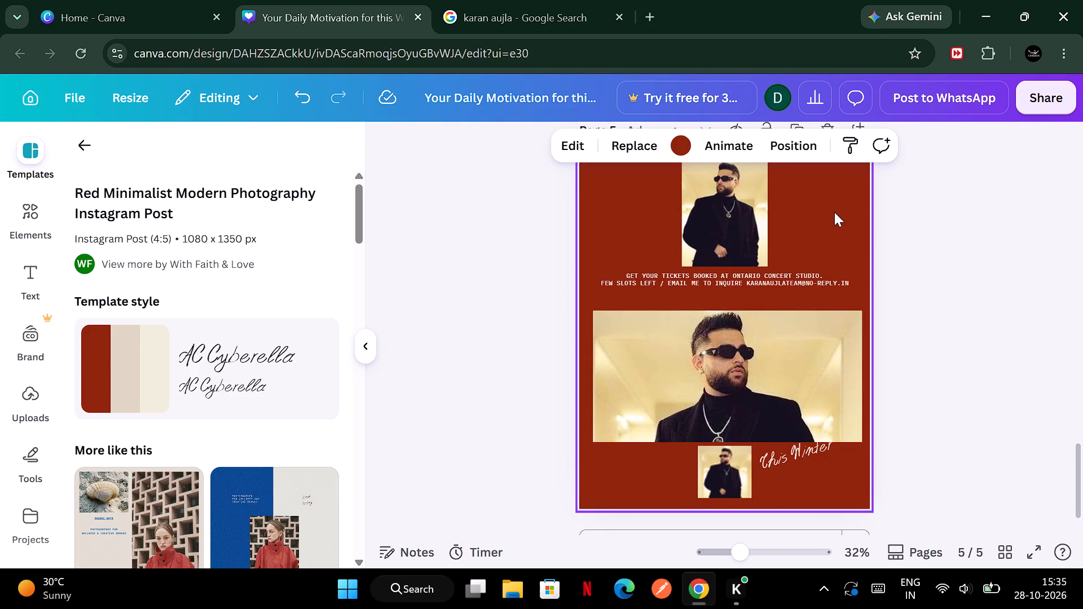
click(579, 138)
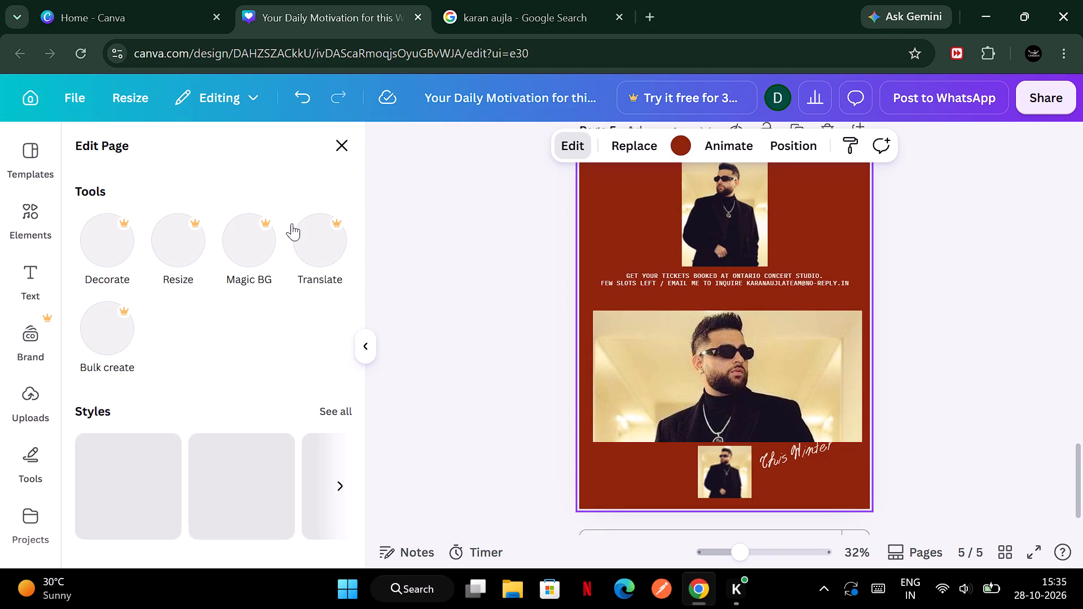
scroll(196, 361, down, 3)
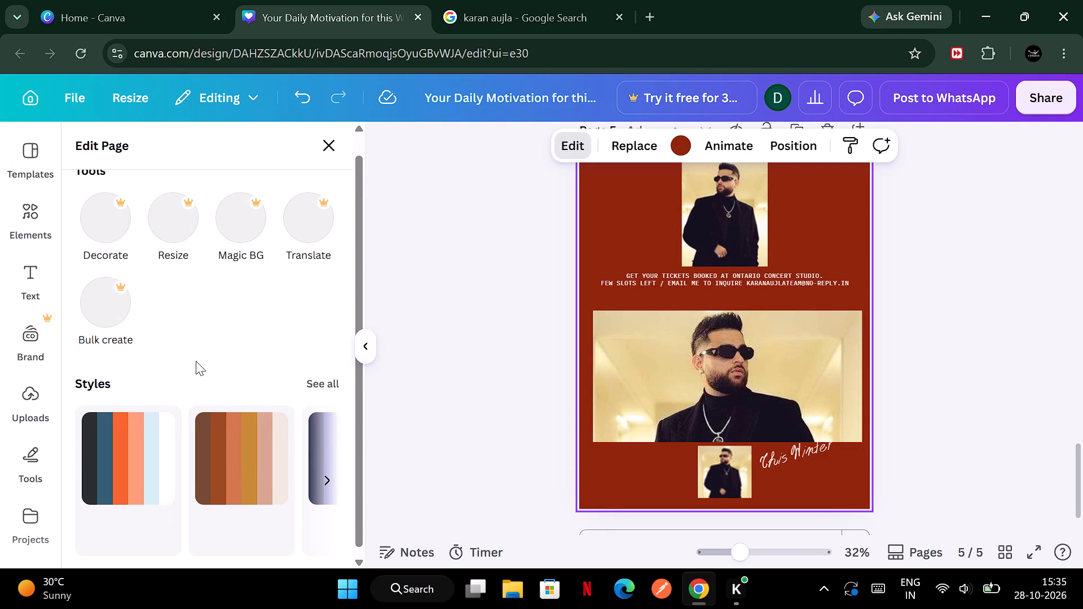
scroll(196, 361, down, 1)
scroll(196, 361, up, 3)
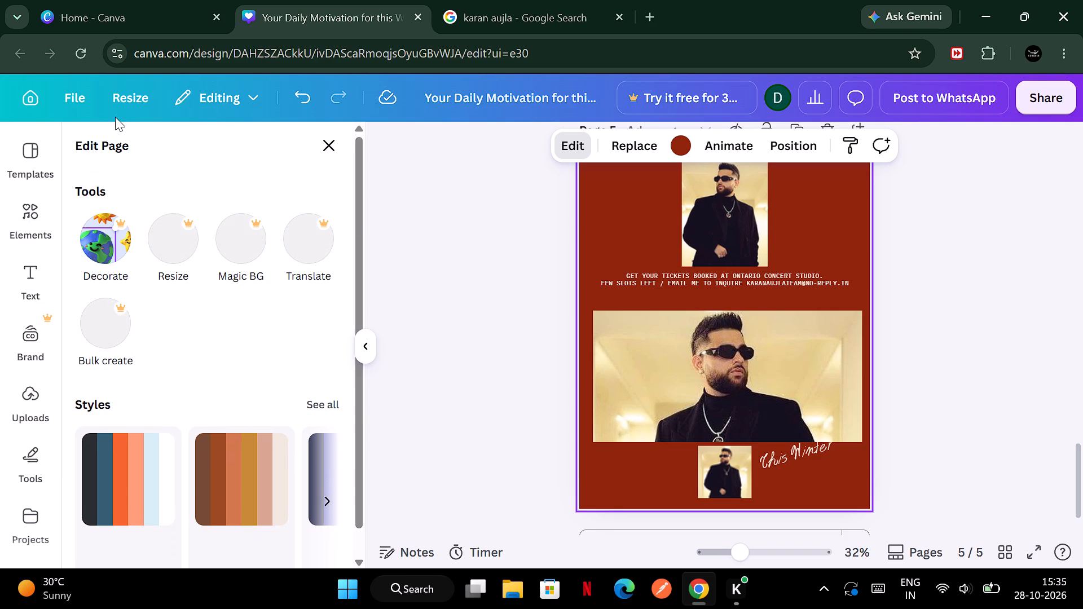
click(27, 463)
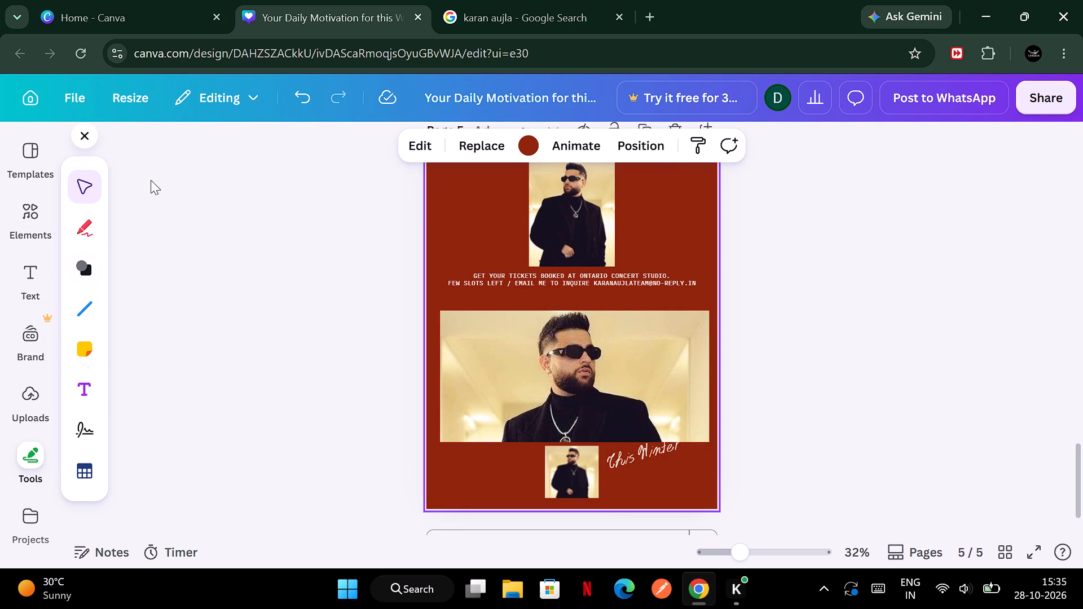
scroll(238, 221, up, 2)
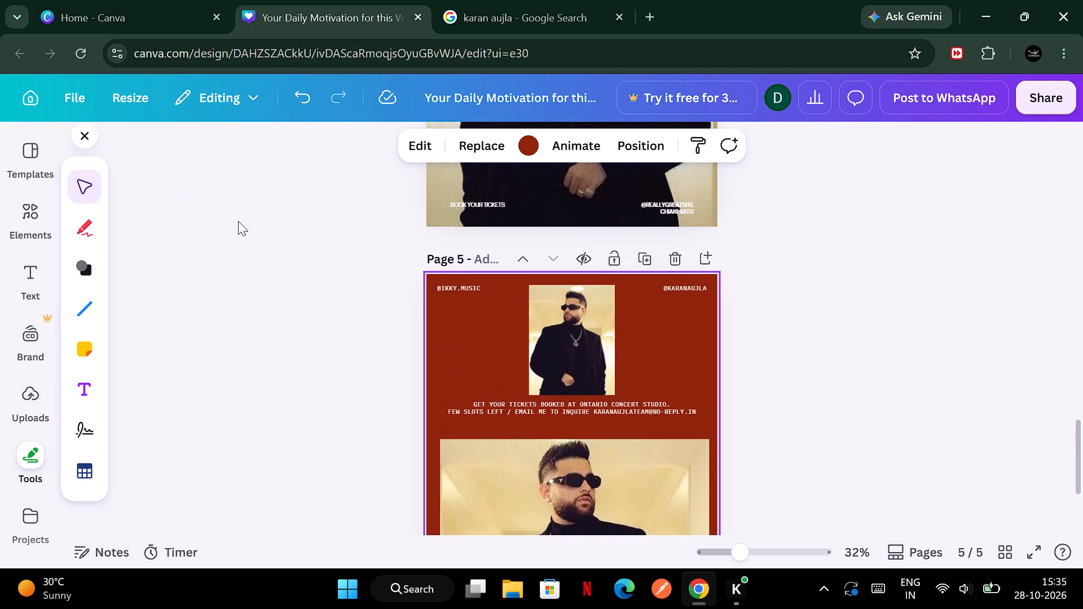
scroll(238, 221, up, 3)
scroll(238, 221, down, 7)
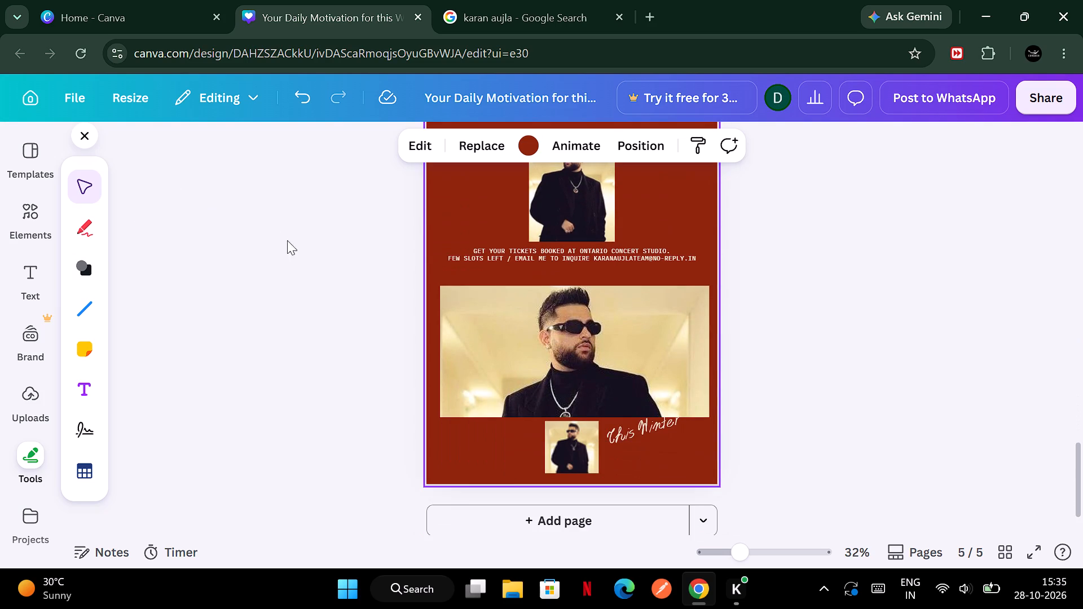
click(478, 205)
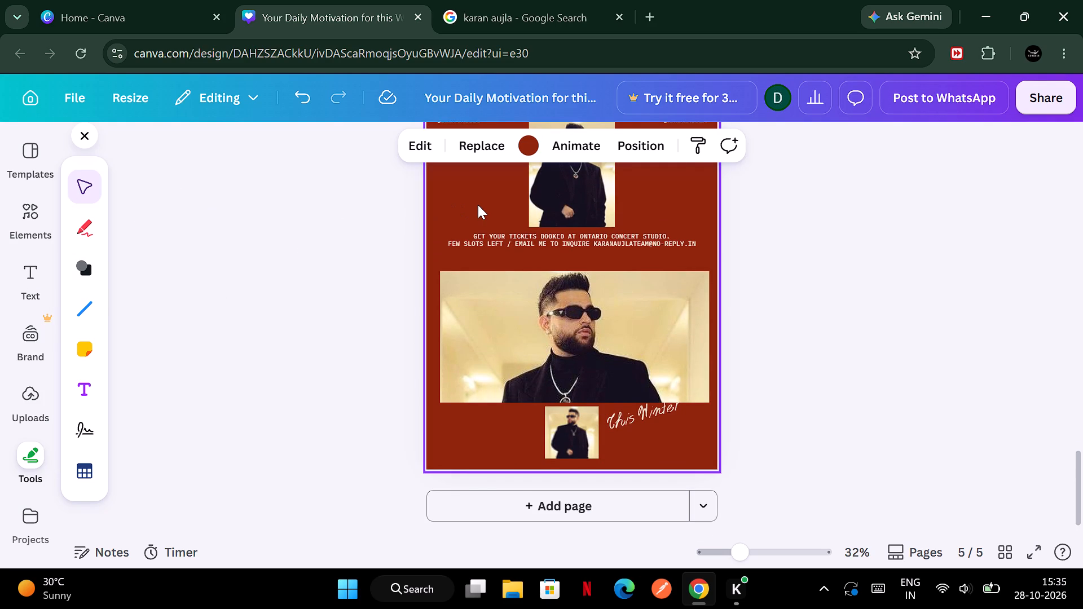
click(472, 182)
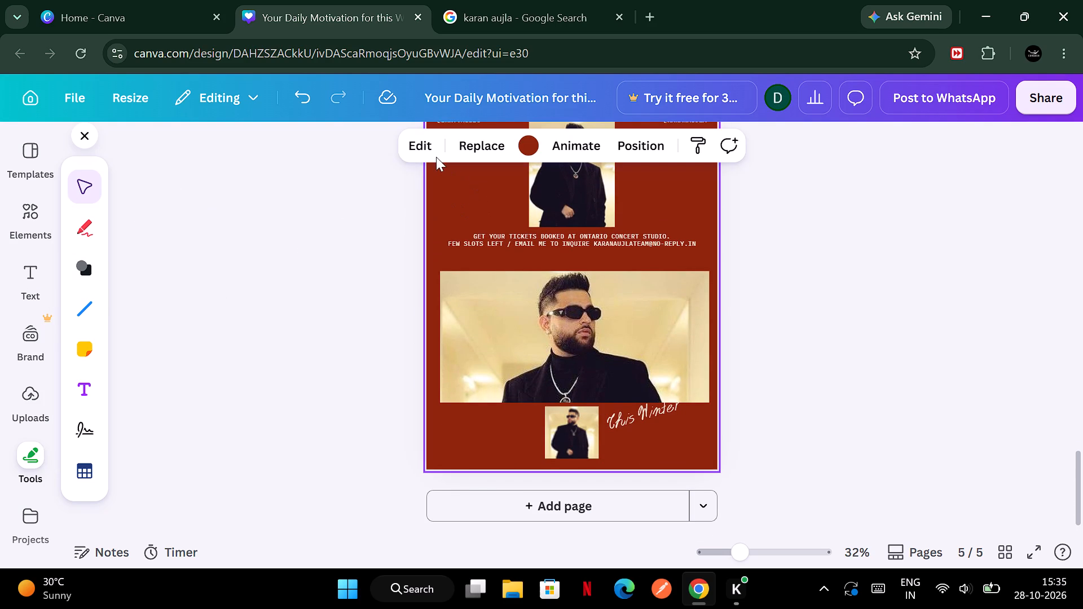
click(422, 147)
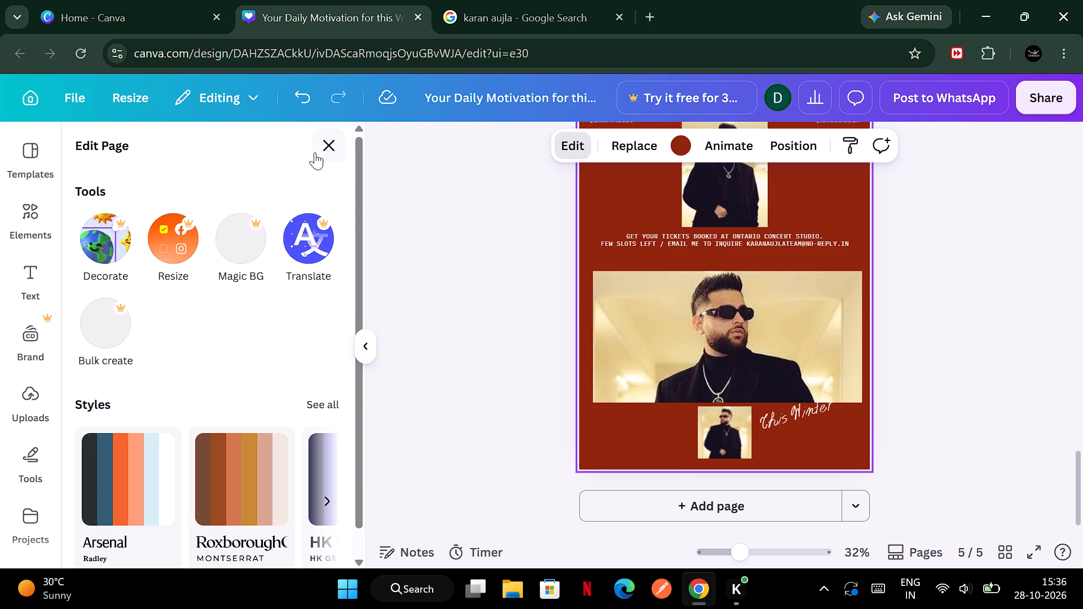
Search the elements library for "Grainy red" and limit the results to photos.
click(30, 220)
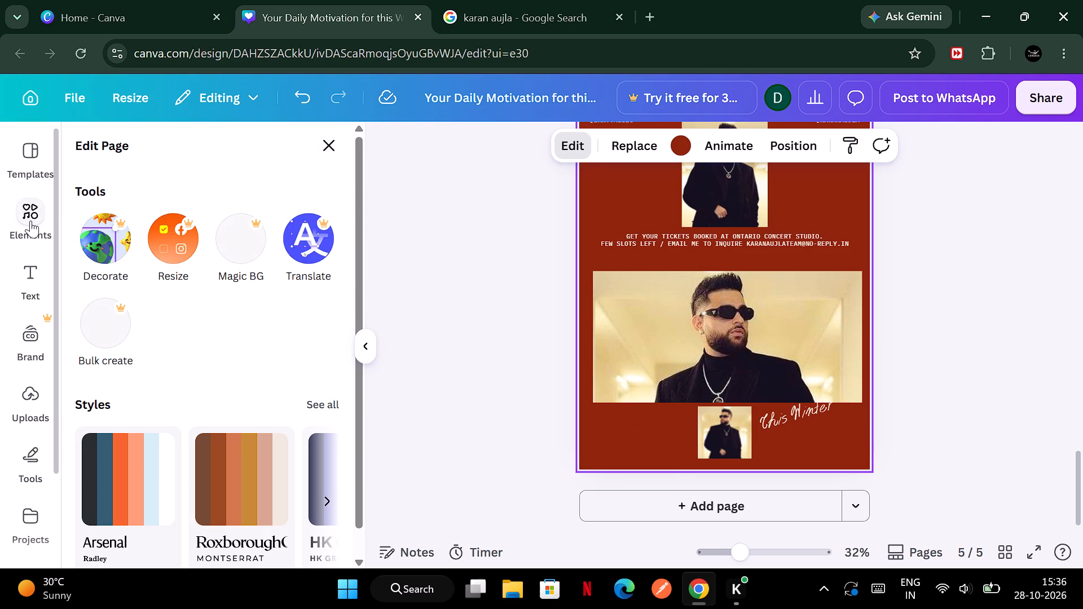
click(217, 160)
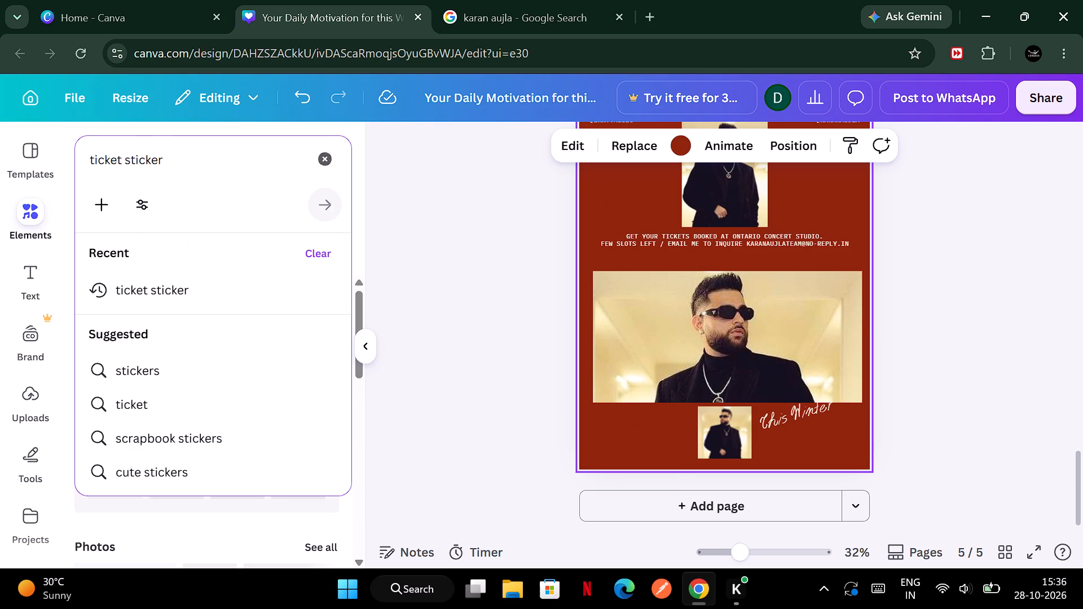
key(ctrl+a)
text(GRainy)
key(space)
key(BackSpace)
key(BackSpace)
key(BackSpace)
key(BackSpace)
key(BackSpace)
key(BackSpace)
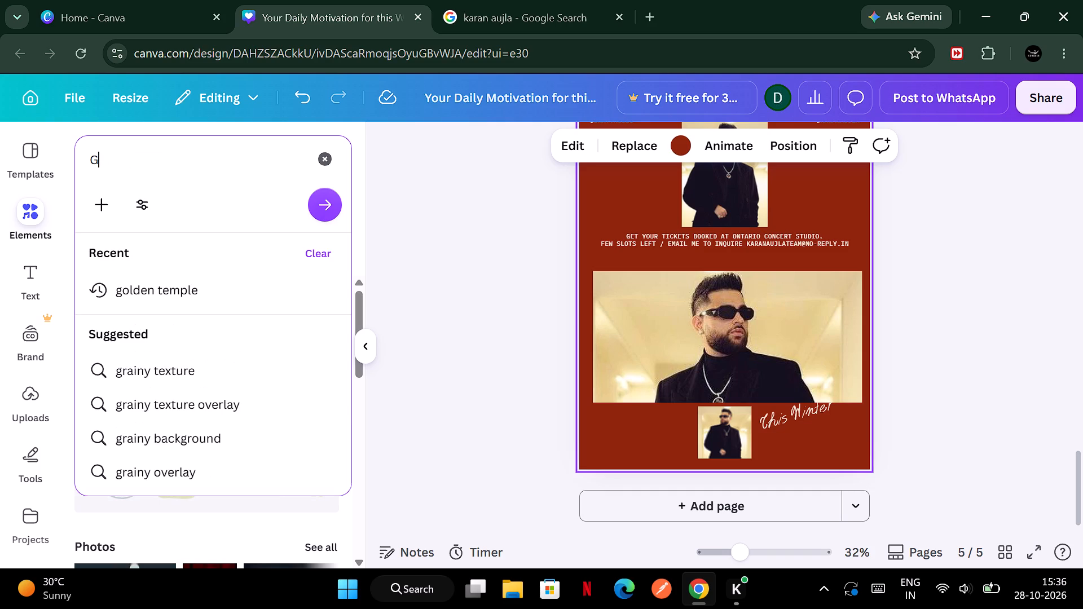
text(rainy red)
key(space)
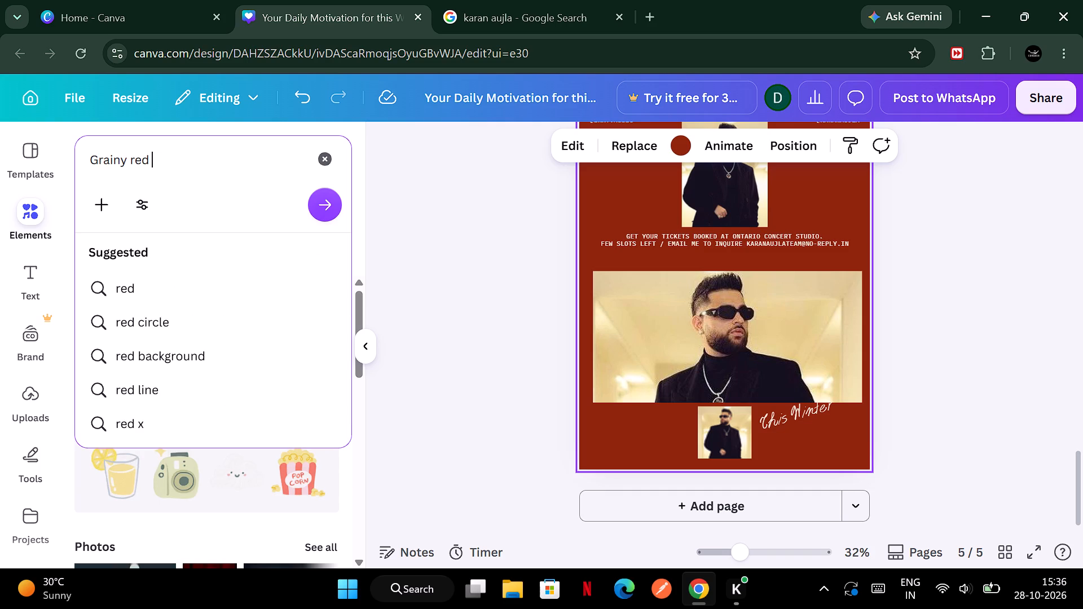
click(329, 205)
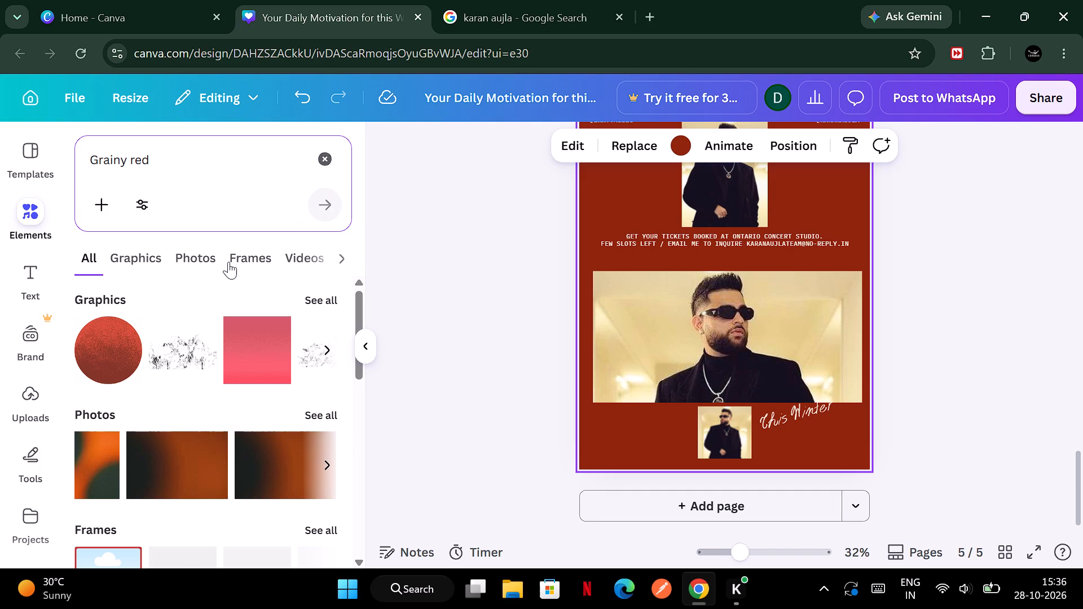
click(213, 268)
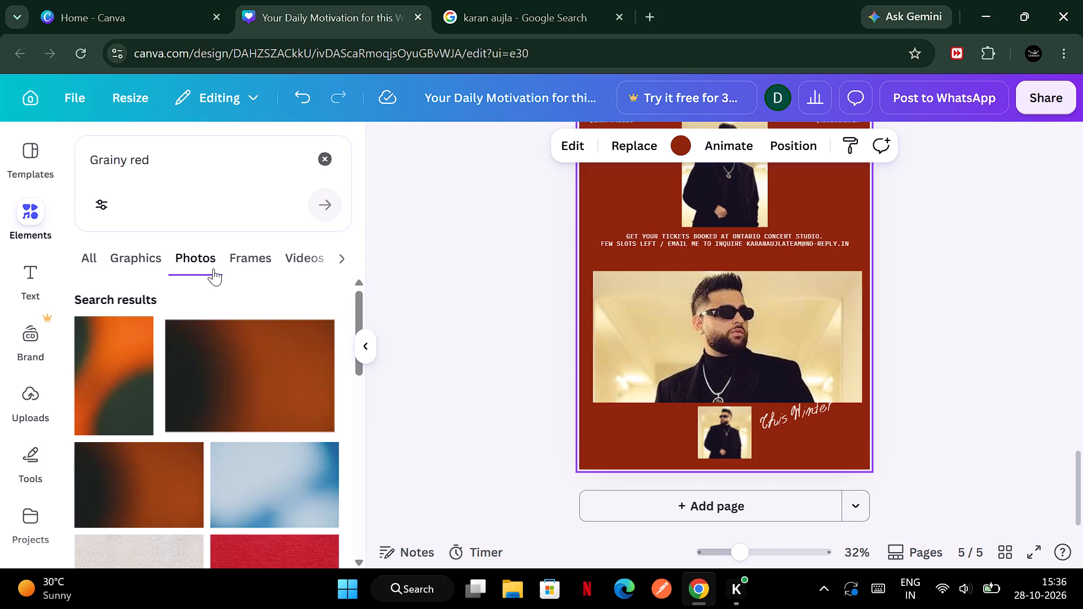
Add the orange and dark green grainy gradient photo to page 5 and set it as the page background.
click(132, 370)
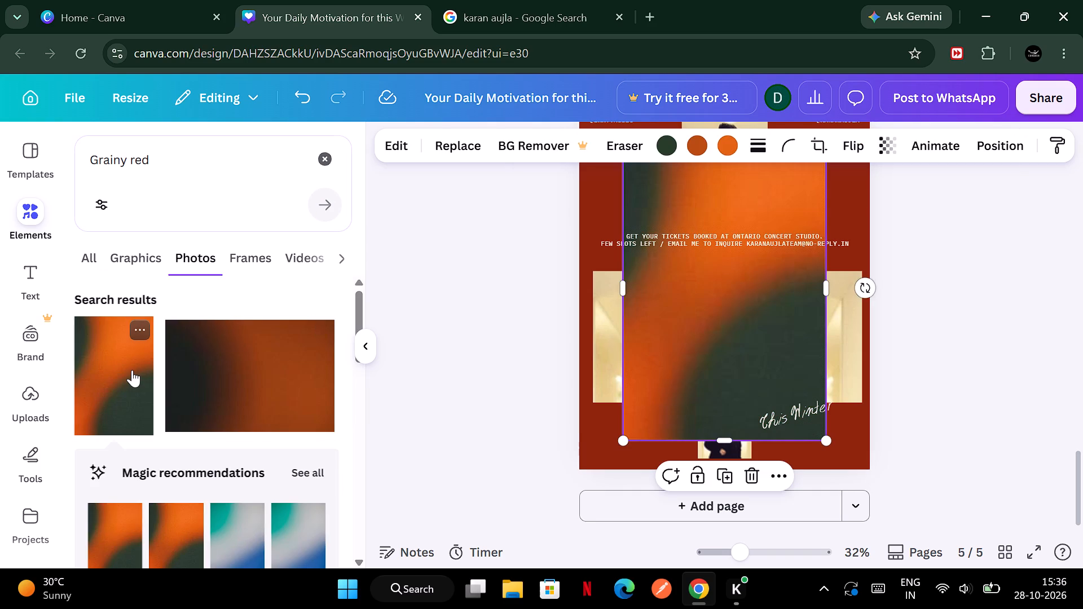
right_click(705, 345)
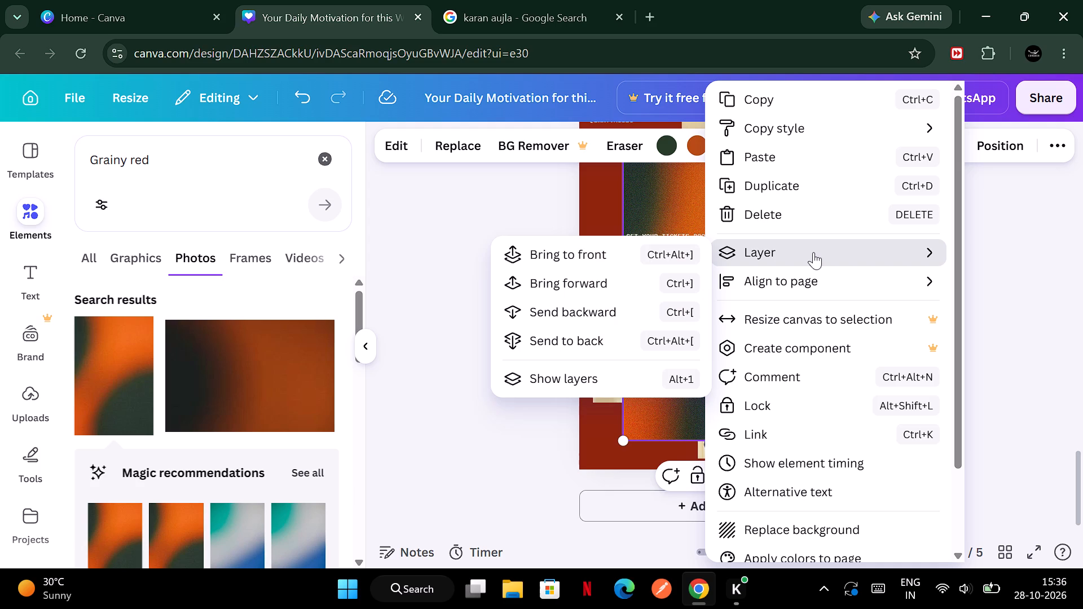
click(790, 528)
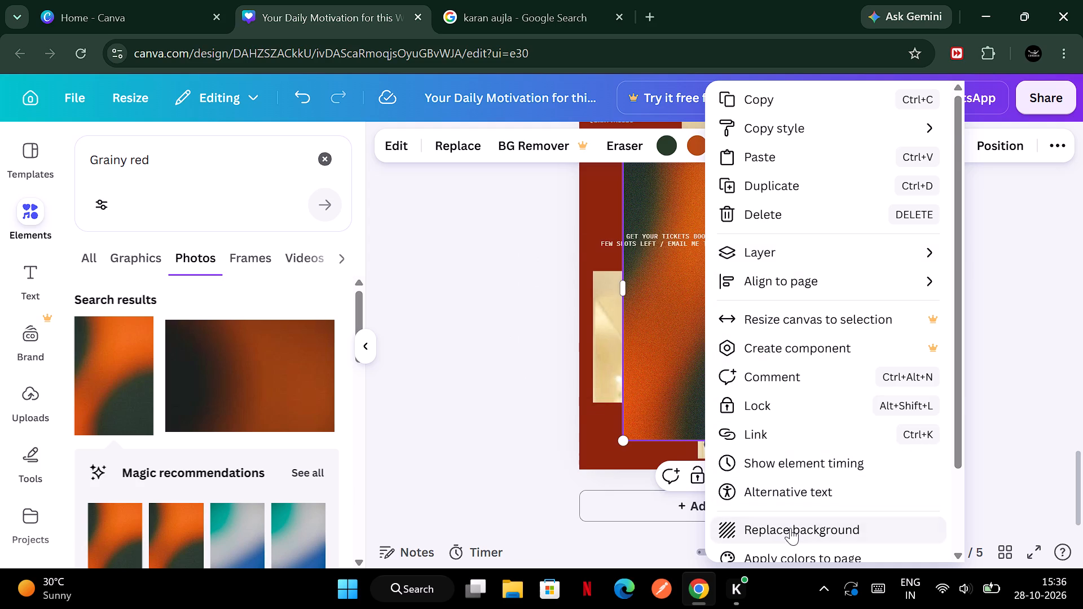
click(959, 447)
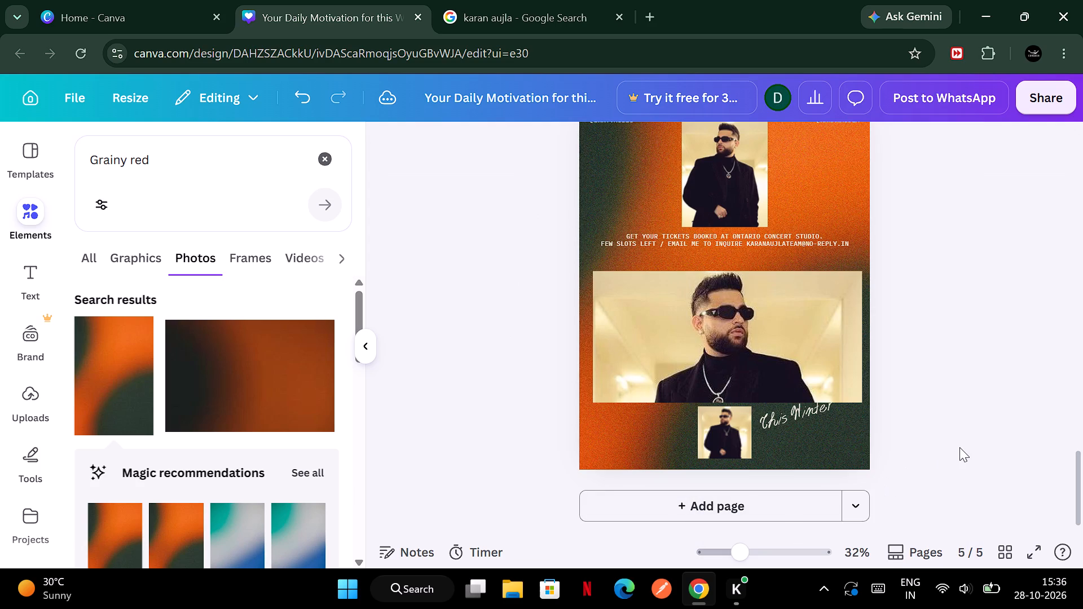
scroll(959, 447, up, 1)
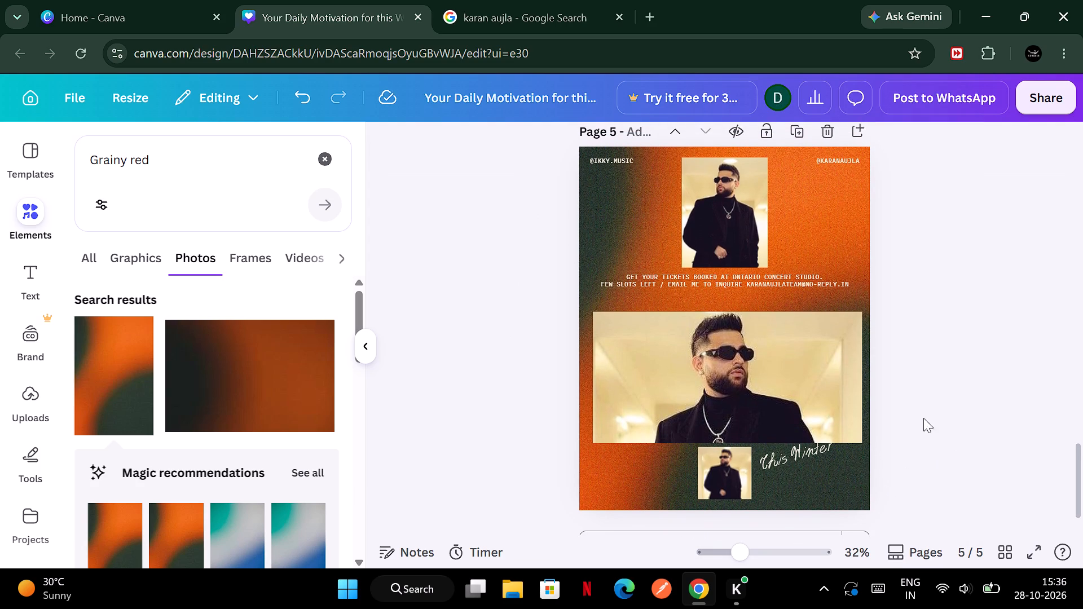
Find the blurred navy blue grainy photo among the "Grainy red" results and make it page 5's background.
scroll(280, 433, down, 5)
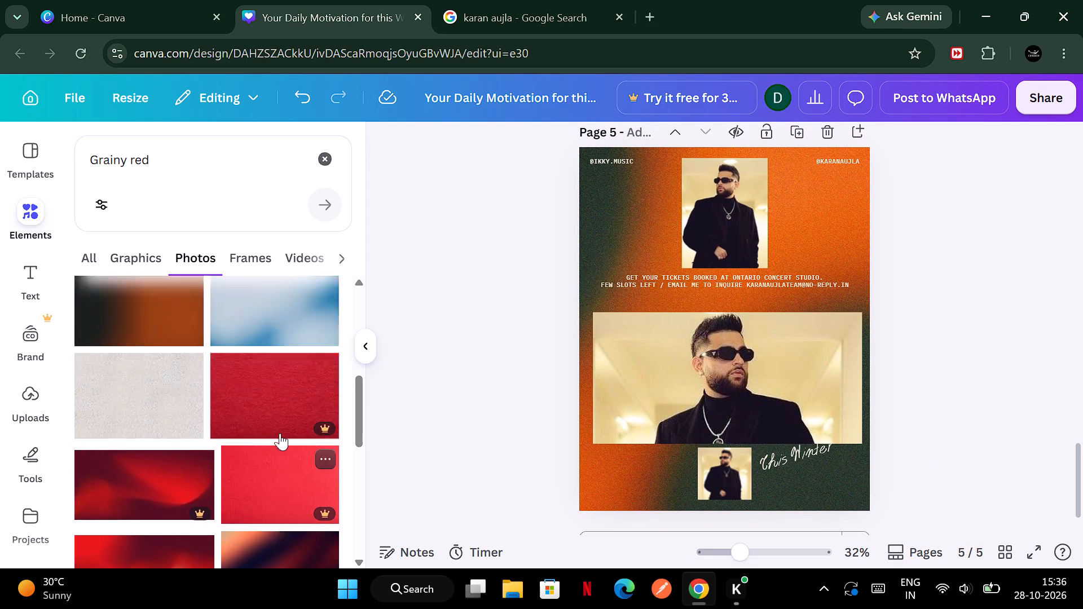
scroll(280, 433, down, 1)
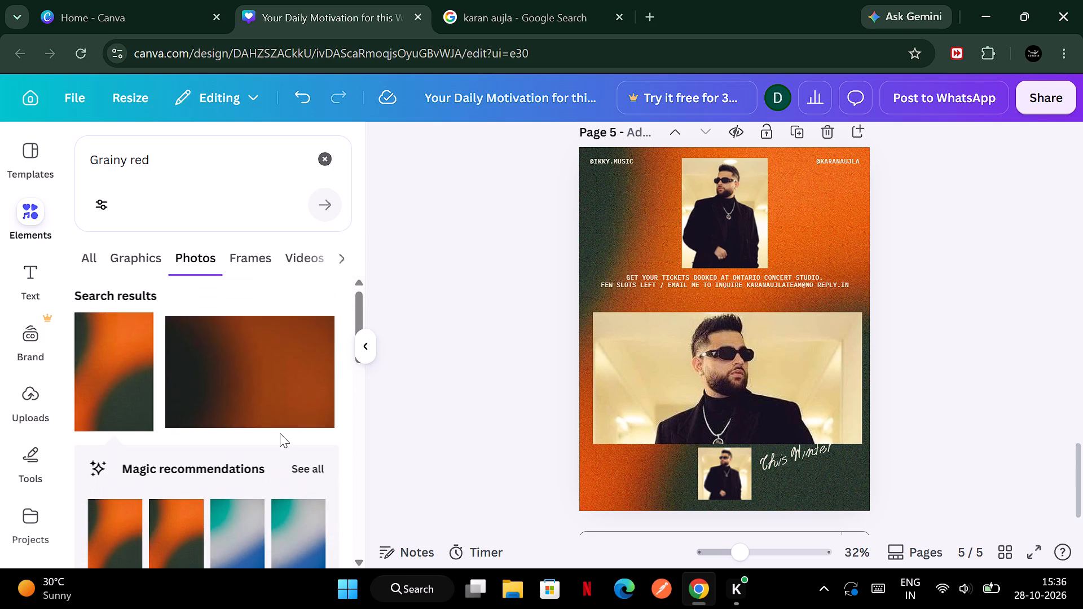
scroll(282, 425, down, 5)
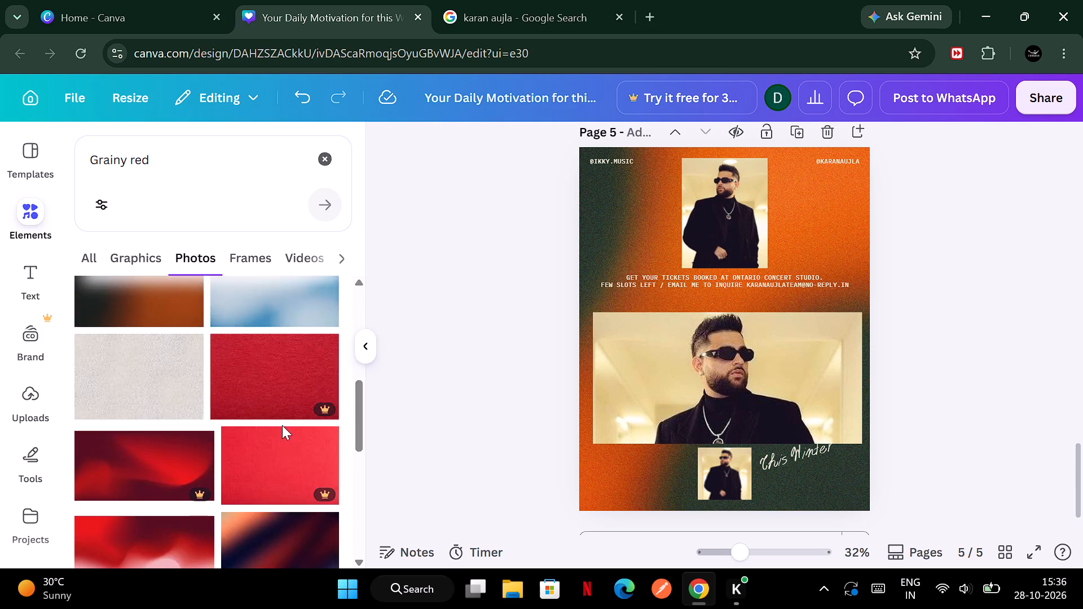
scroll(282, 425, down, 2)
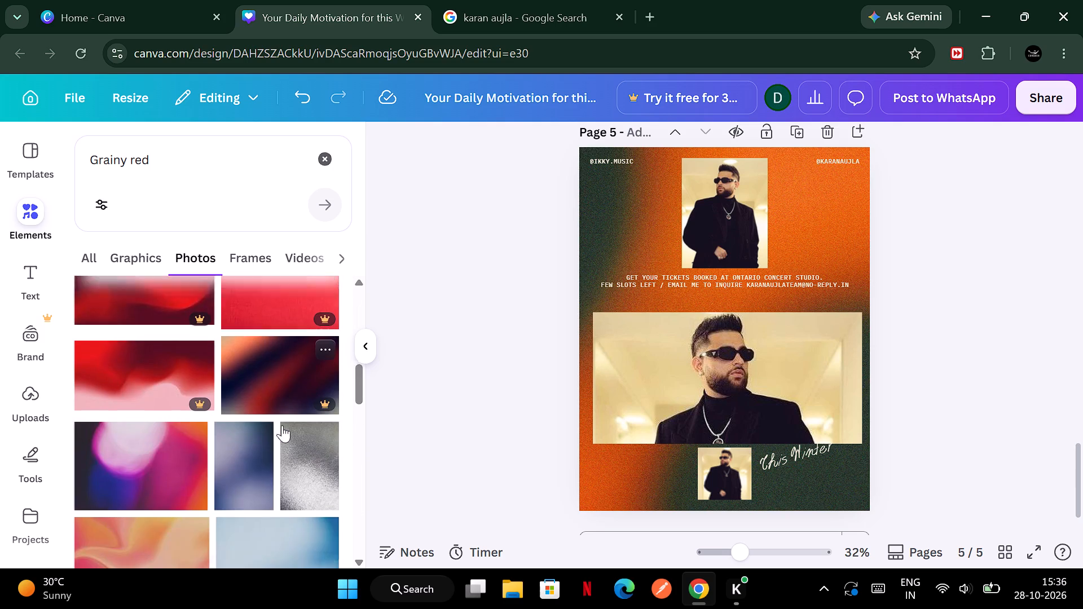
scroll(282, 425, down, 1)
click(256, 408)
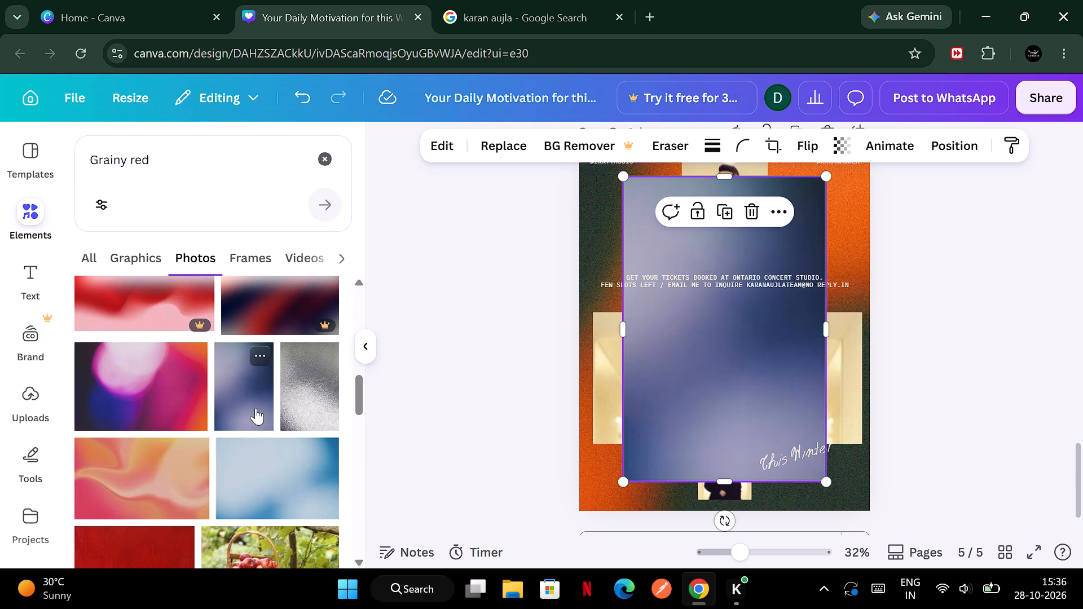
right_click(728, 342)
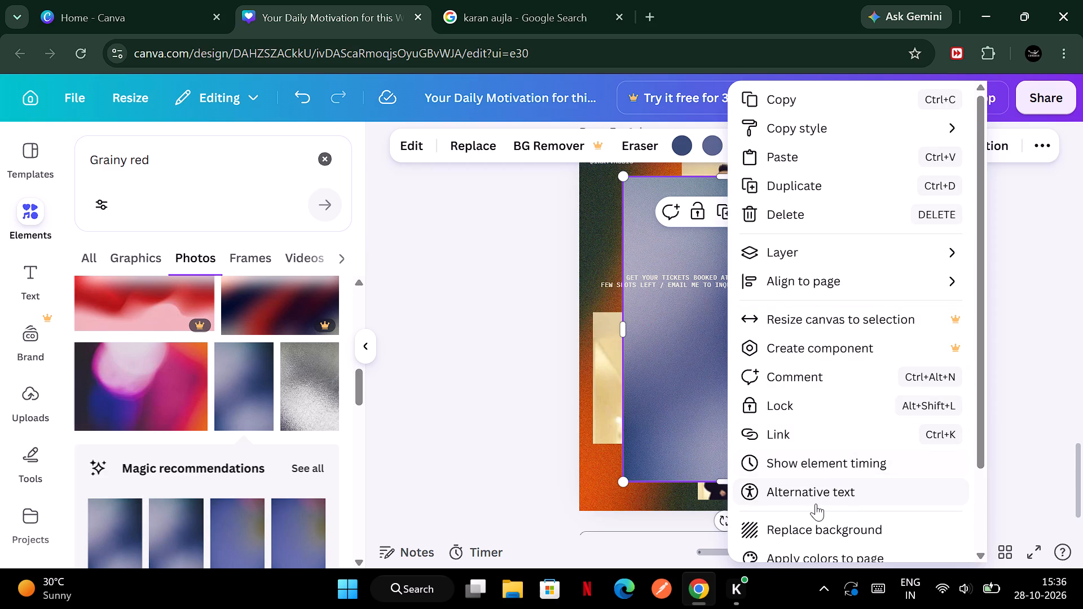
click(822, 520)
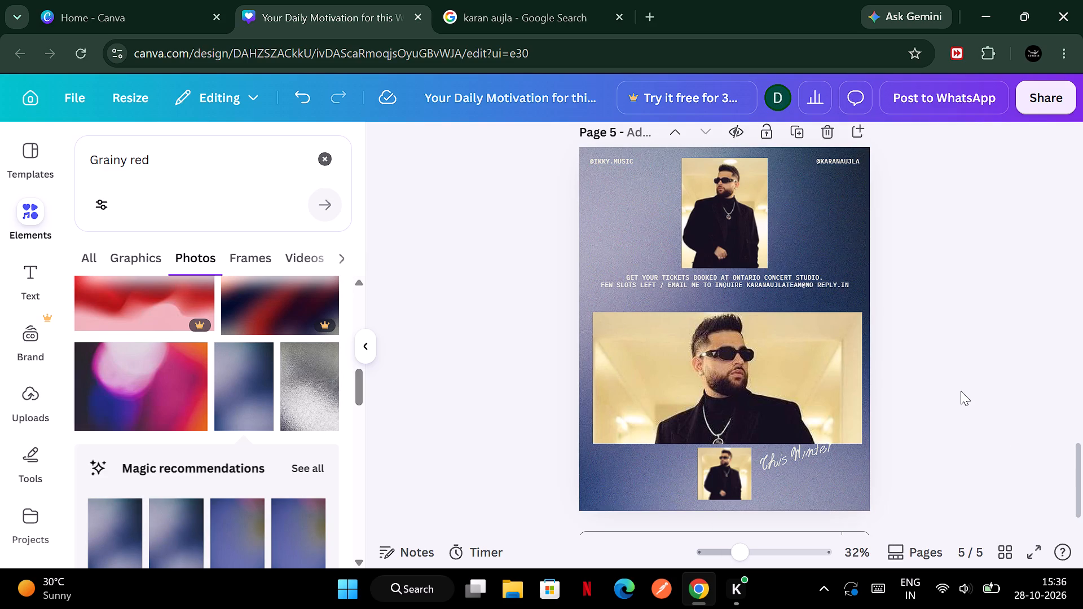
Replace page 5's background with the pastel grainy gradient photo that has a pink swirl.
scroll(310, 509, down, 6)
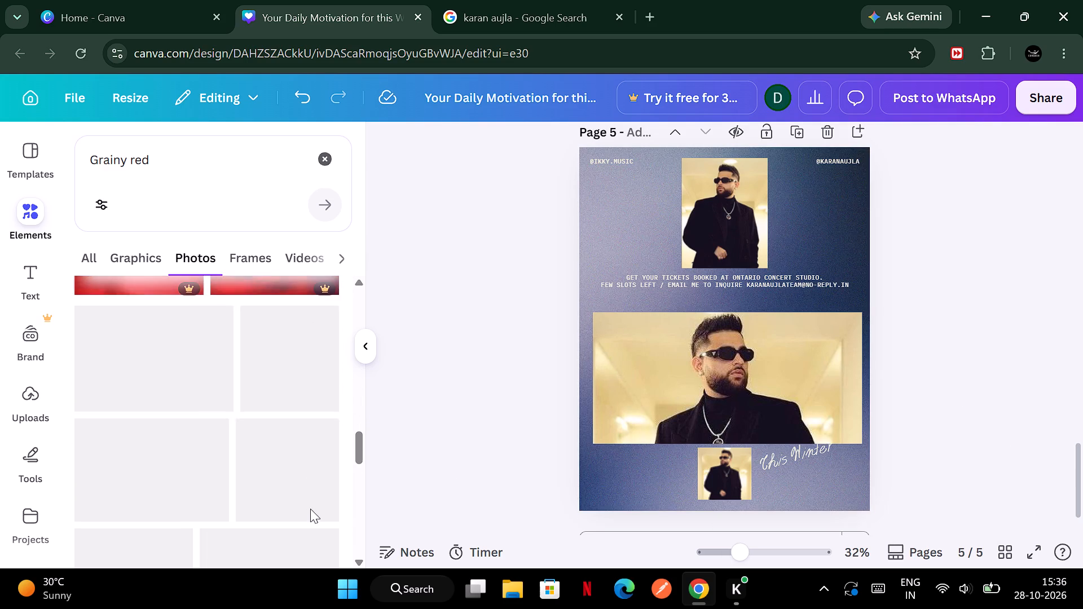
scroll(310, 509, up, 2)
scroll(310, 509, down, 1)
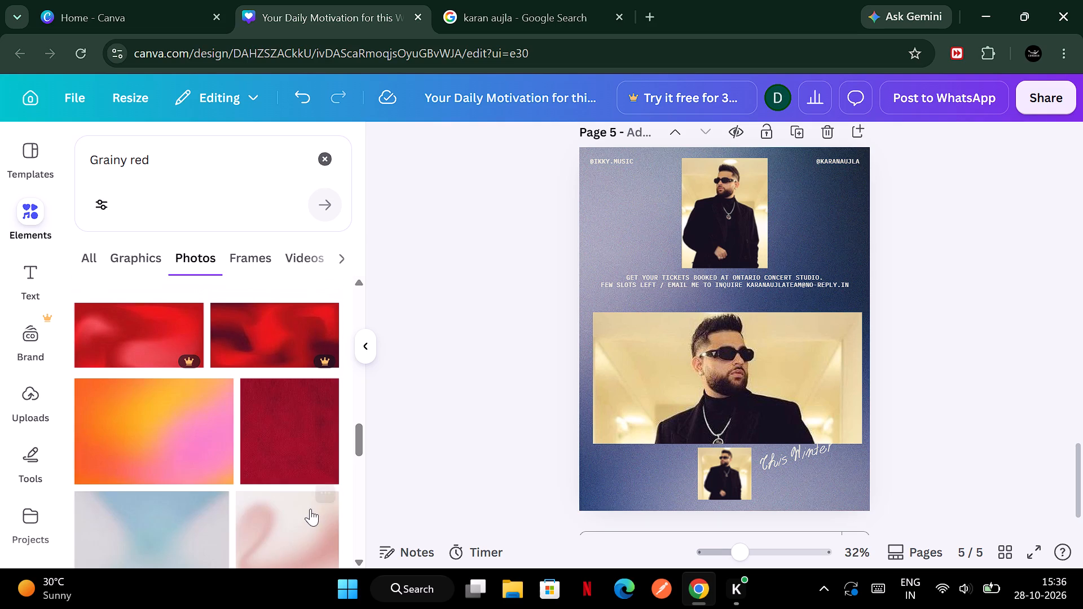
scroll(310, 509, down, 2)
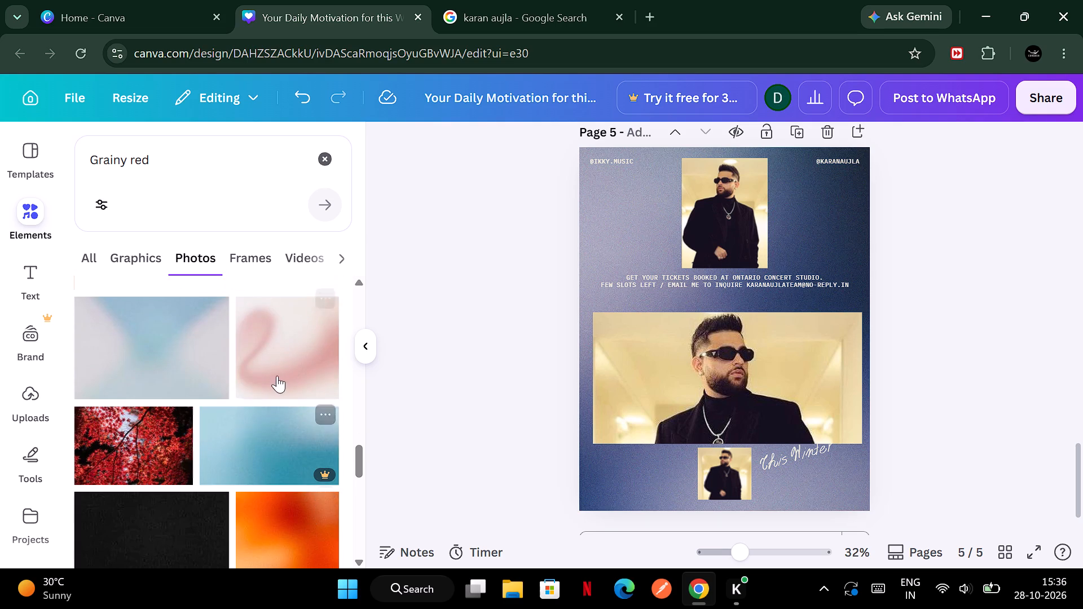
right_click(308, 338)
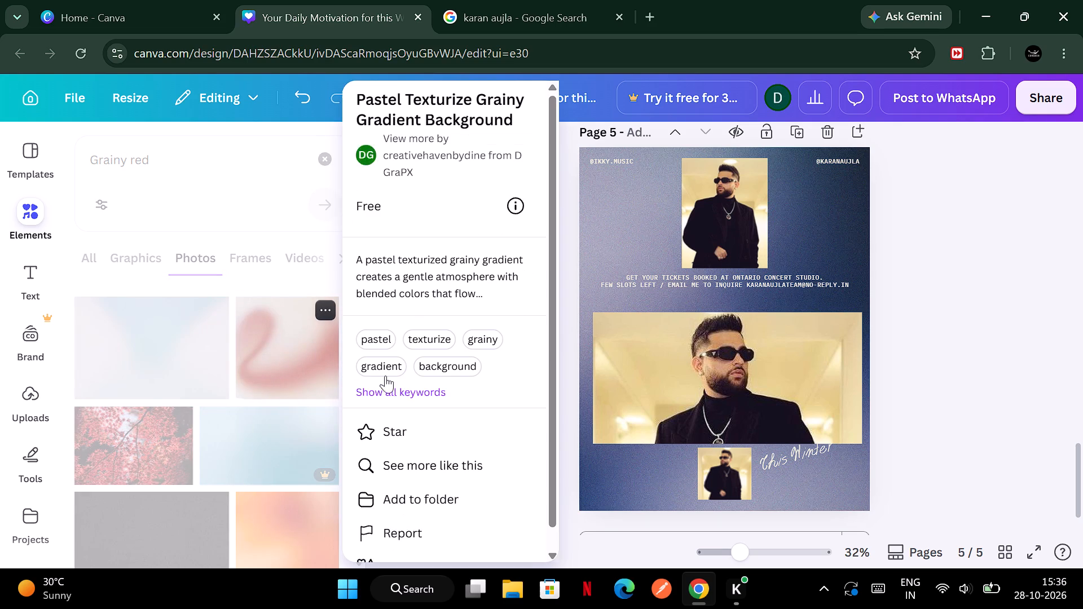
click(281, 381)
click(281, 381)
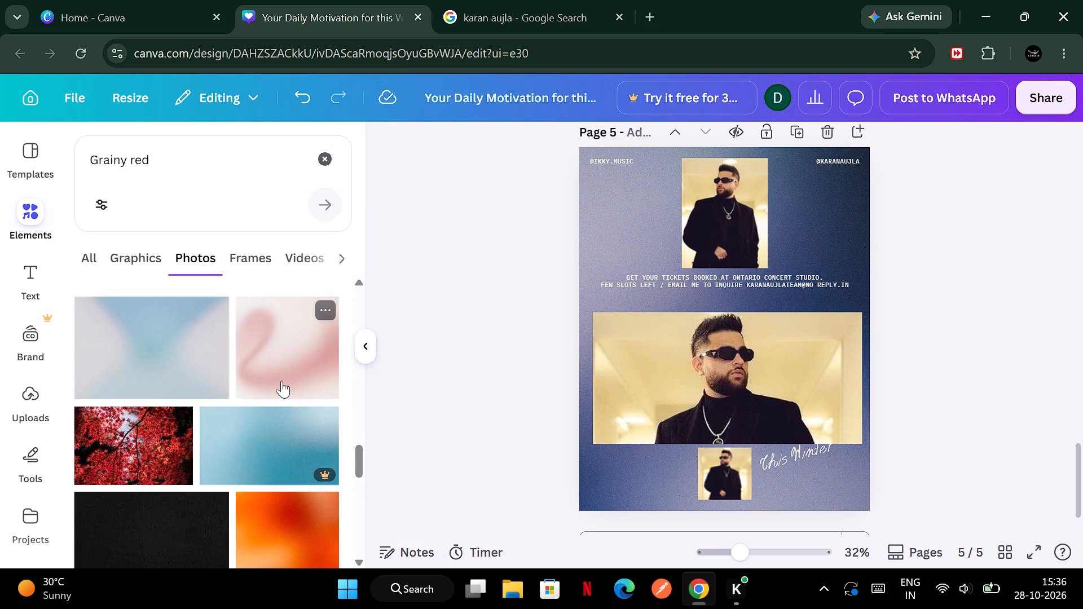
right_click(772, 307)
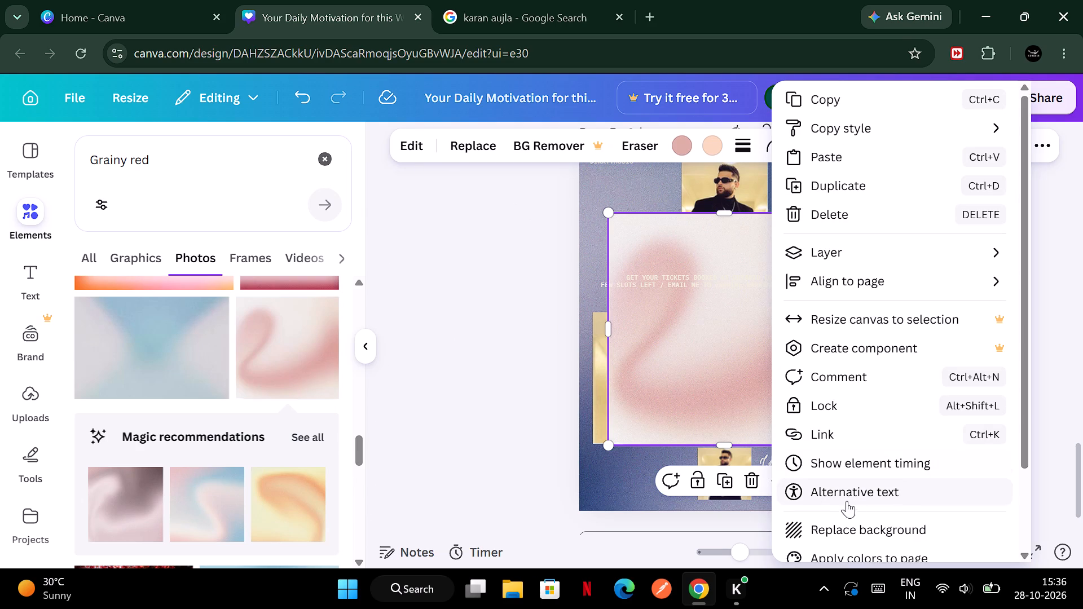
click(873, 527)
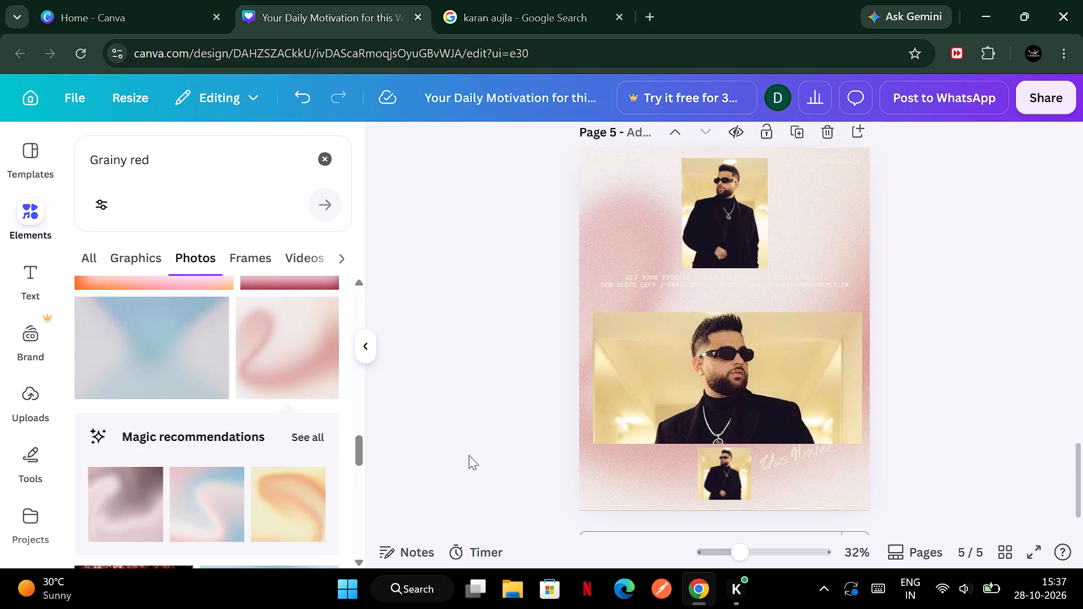
Look through the remaining "Grainy red" photos for another background option.
scroll(181, 416, down, 6)
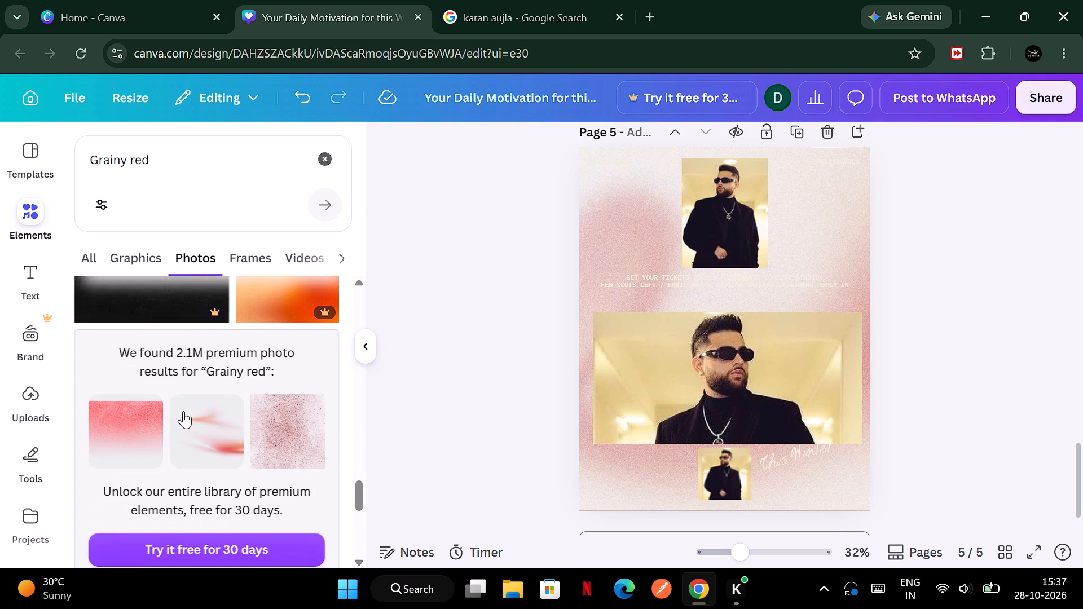
scroll(183, 411, down, 5)
scroll(183, 411, up, 2)
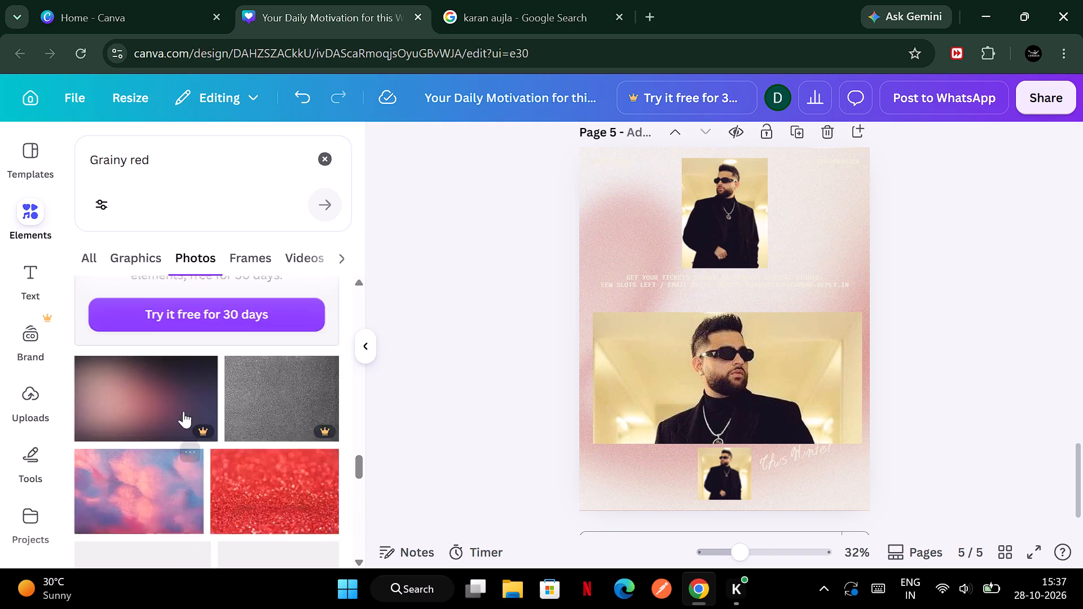
scroll(183, 411, up, 2)
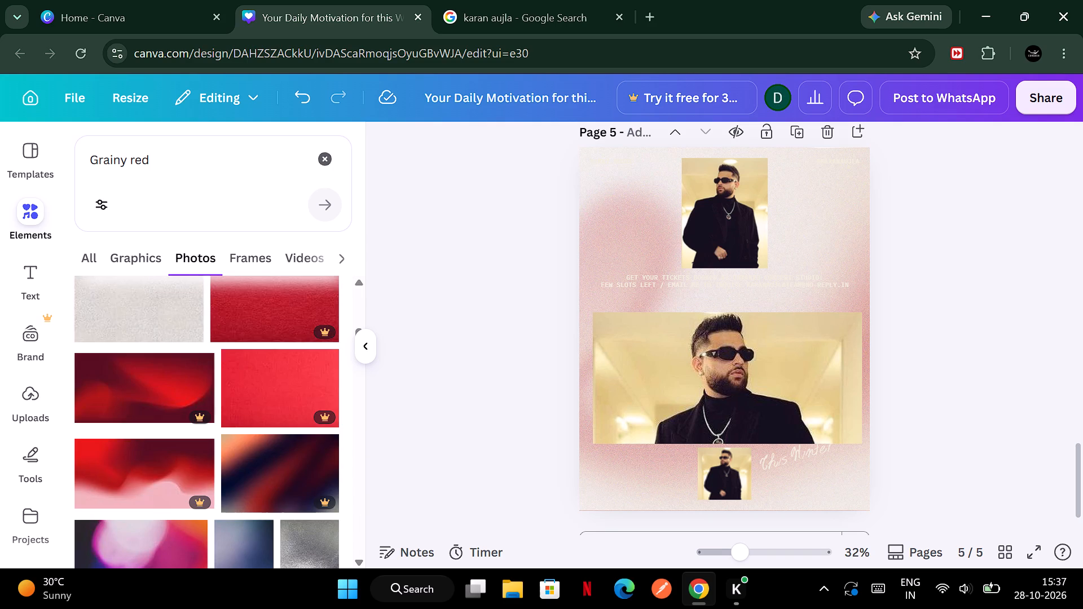
Shorten the photo search to "Grainy" and browse the results for a suitable background texture.
click(129, 156)
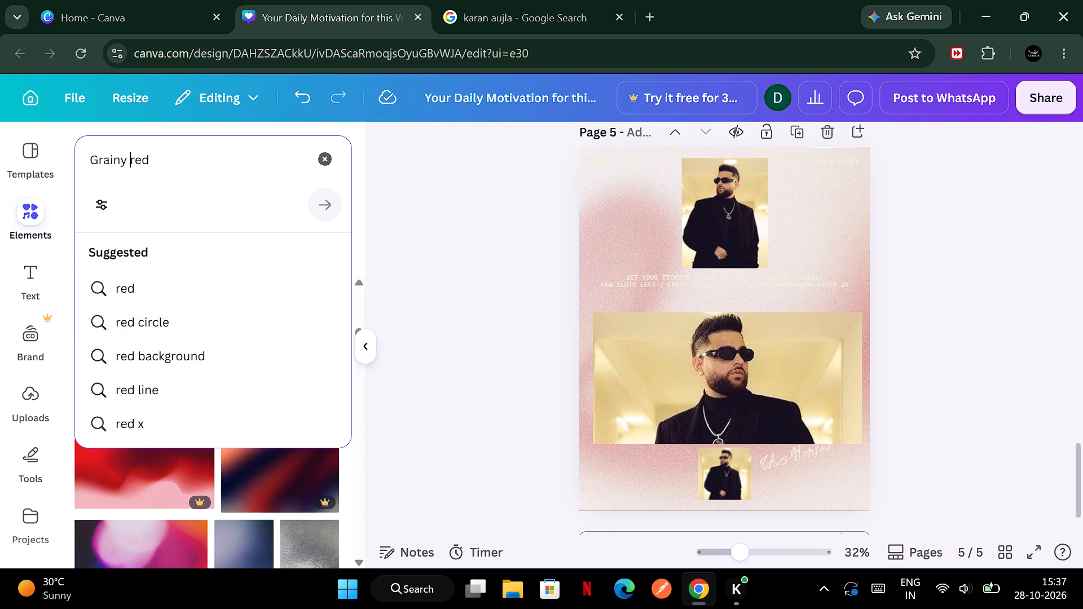
key(Right)
key(Right)
key(Right)
key(BackSpace)
key(BackSpace)
key(BackSpace)
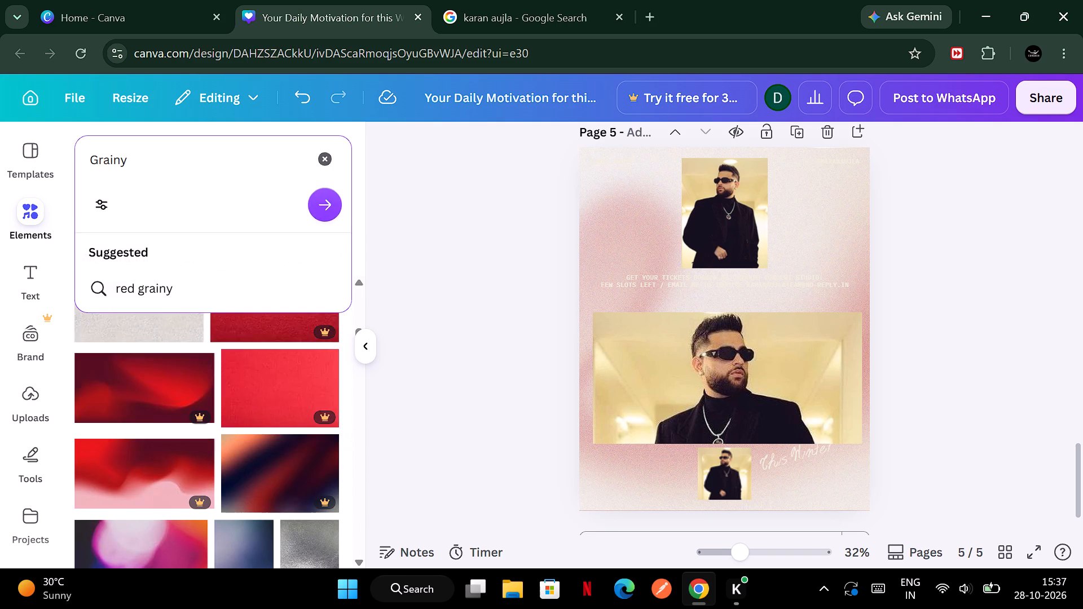
key(BackSpace)
key(Return)
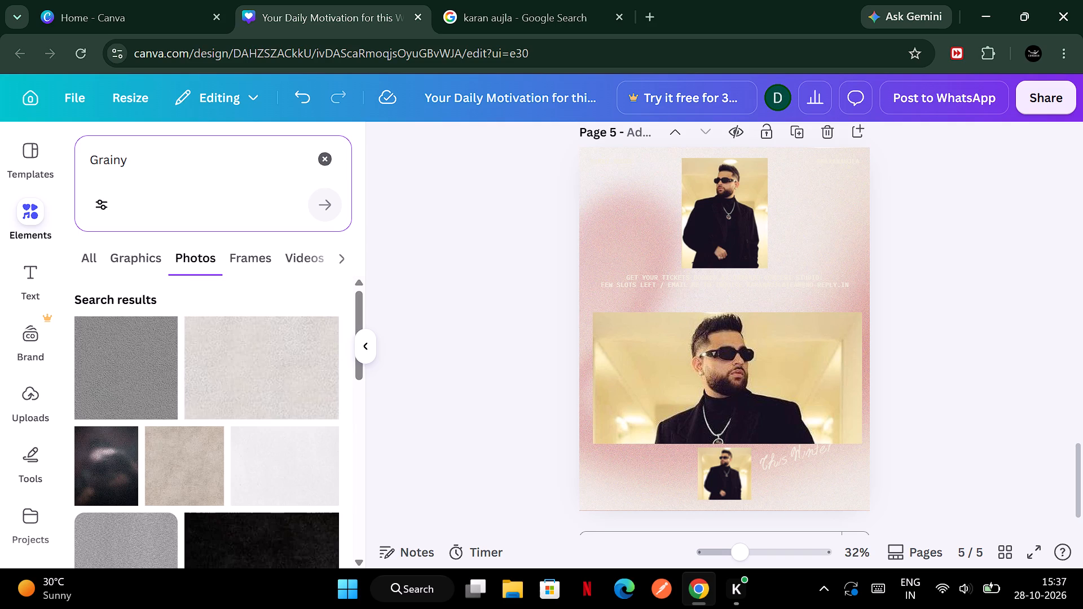
scroll(209, 483, down, 4)
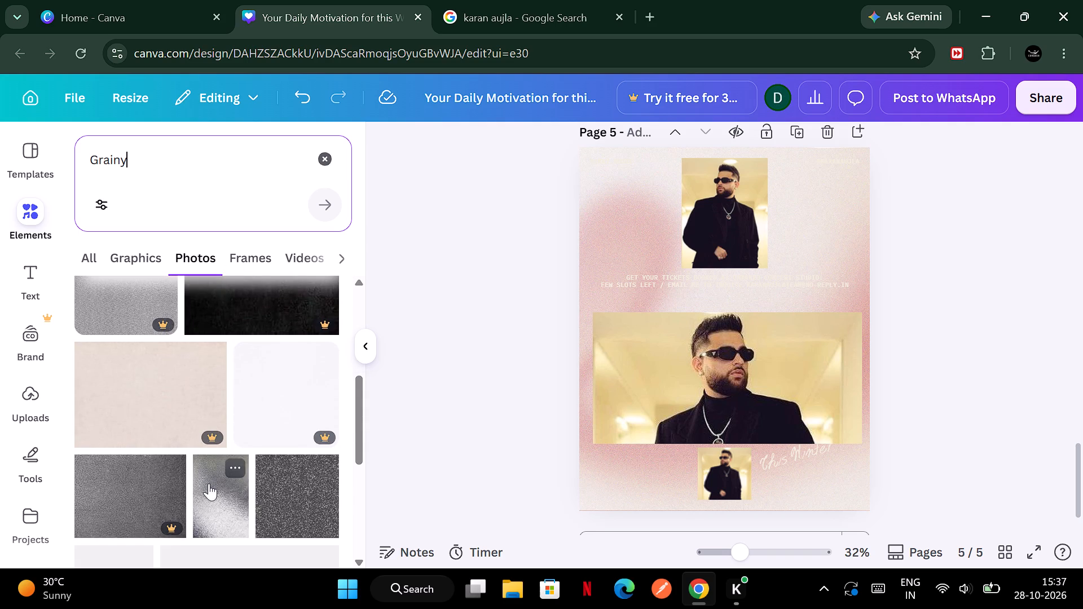
scroll(209, 483, down, 2)
scroll(209, 483, up, 2)
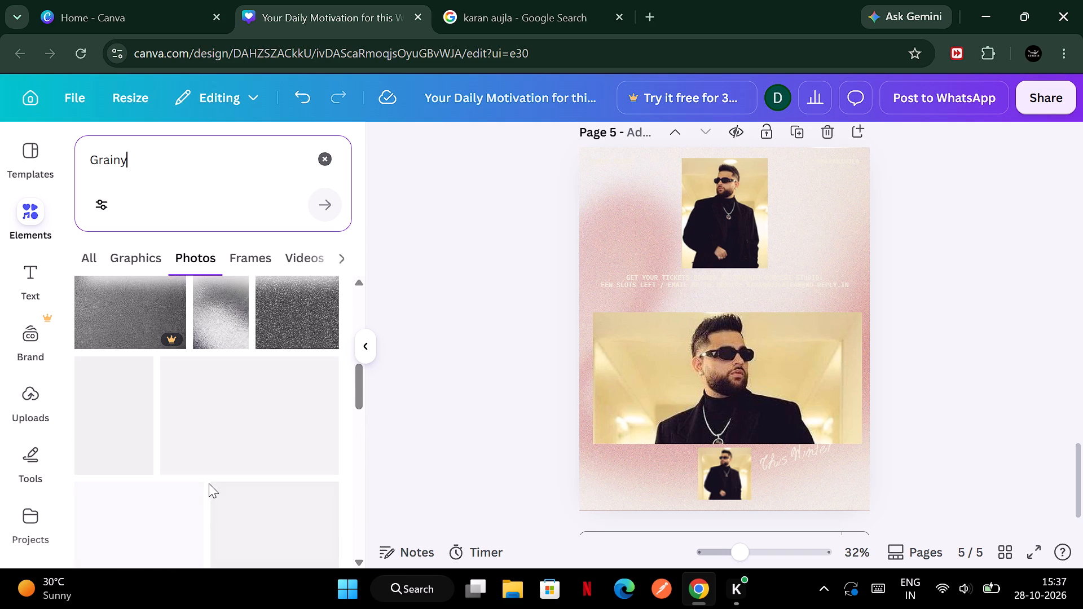
scroll(209, 483, down, 2)
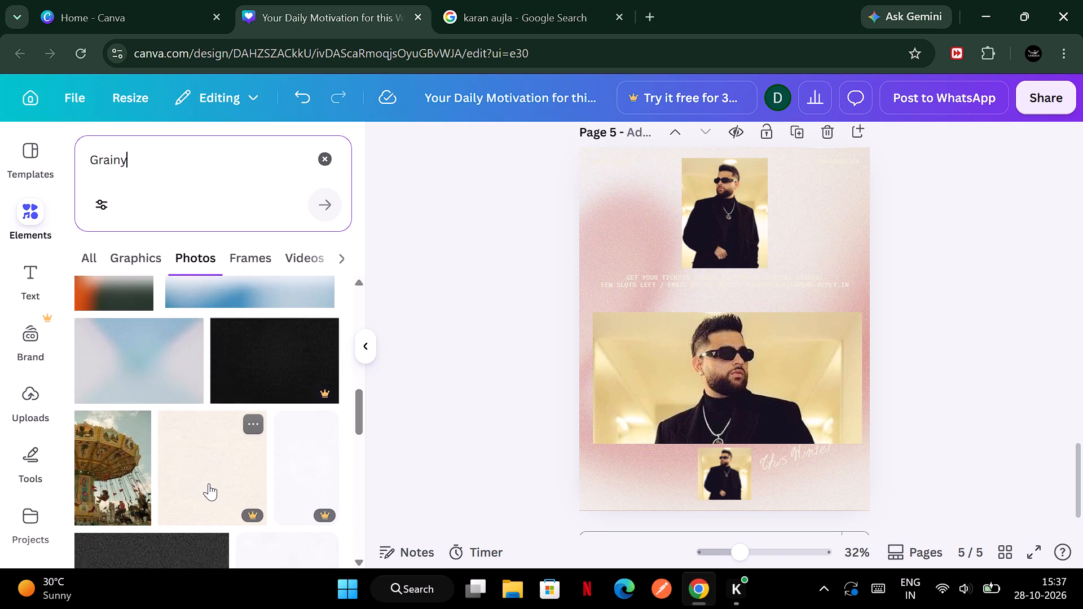
scroll(209, 483, down, 1)
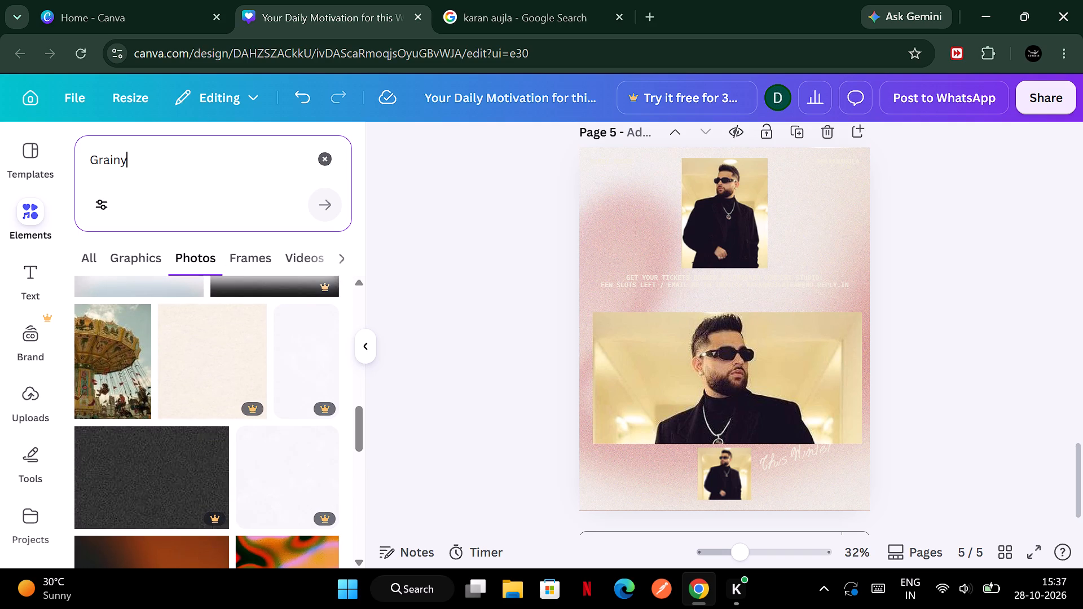
Search the photos for "Gradient red".
key(BackSpace)
key(BackSpace)
key(BackSpace)
text(dient red)
key(Return)
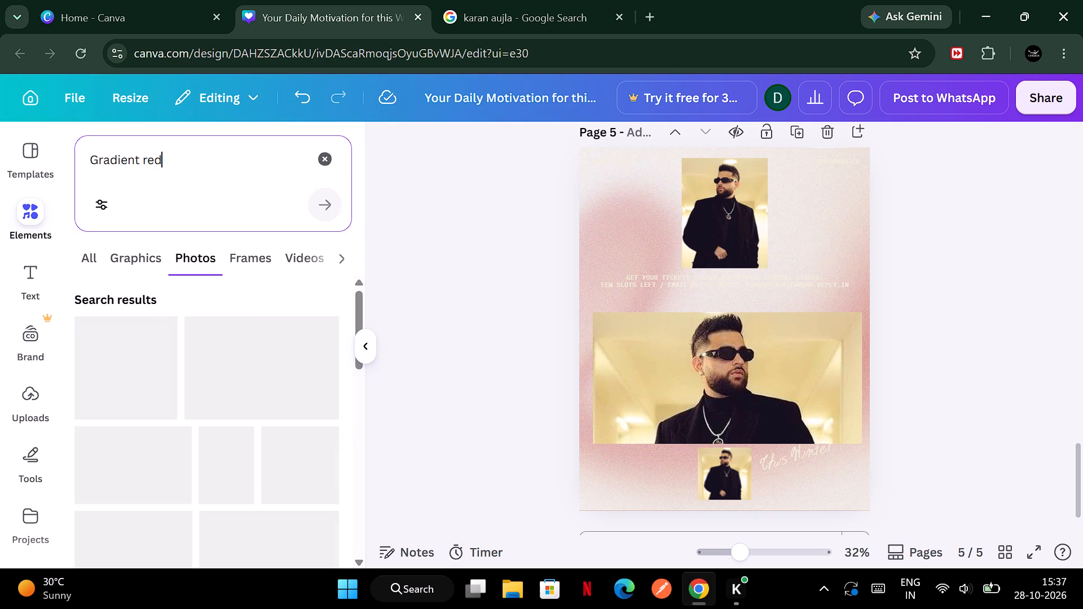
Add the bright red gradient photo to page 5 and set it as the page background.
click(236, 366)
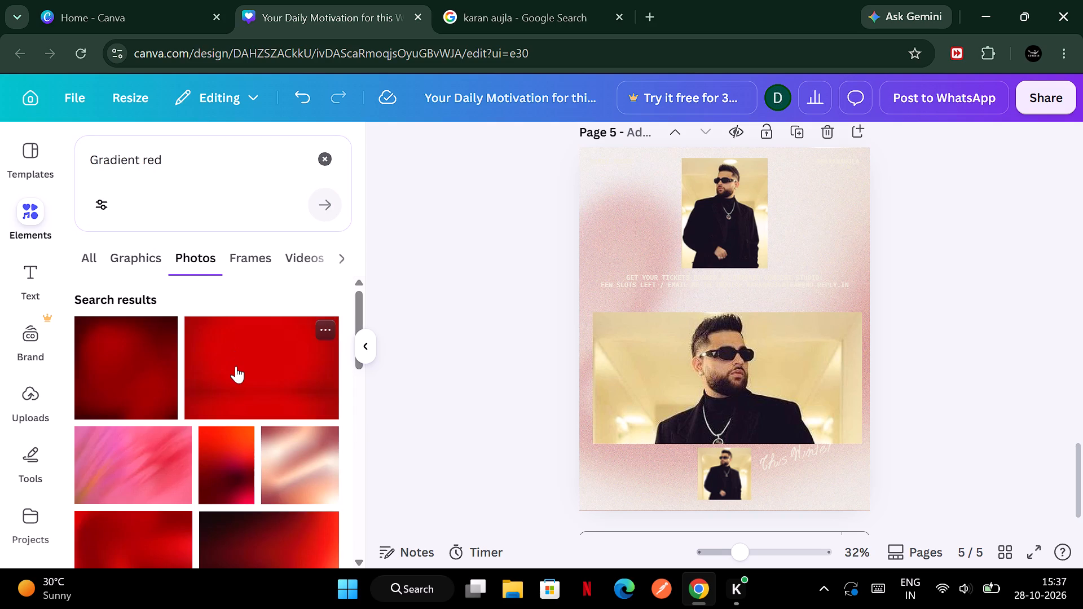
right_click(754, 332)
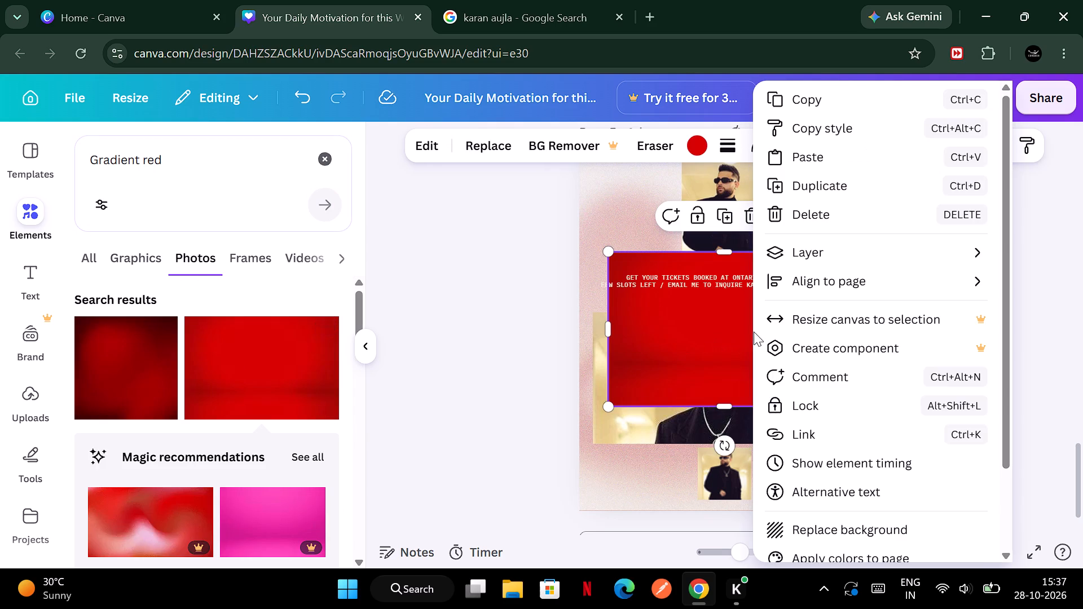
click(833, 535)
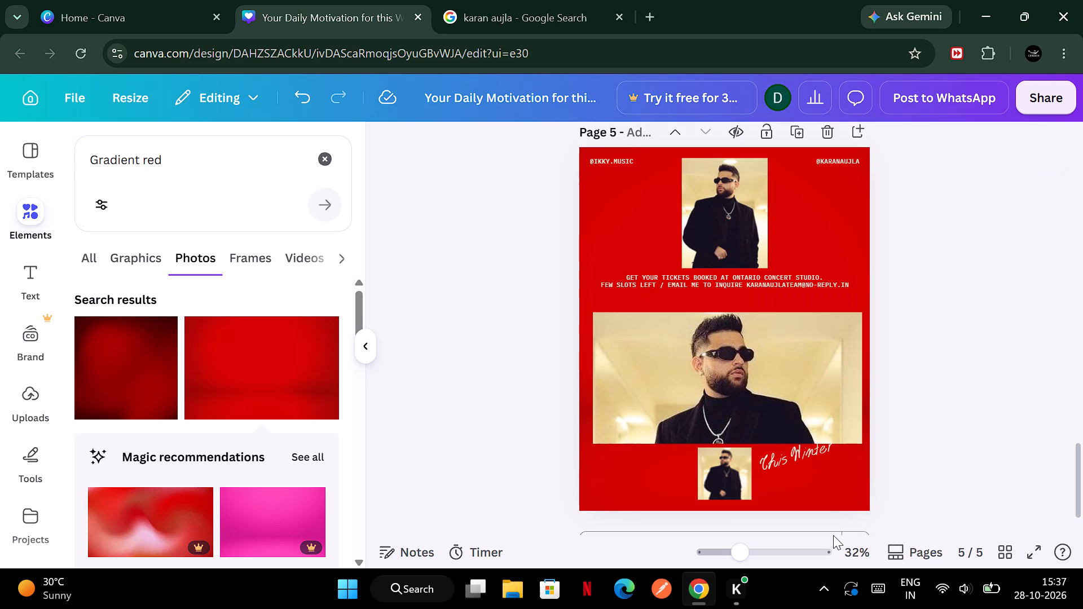
Add the dark red and black gradient photo to page 5 and replace the page background with it.
click(115, 358)
right_click(694, 330)
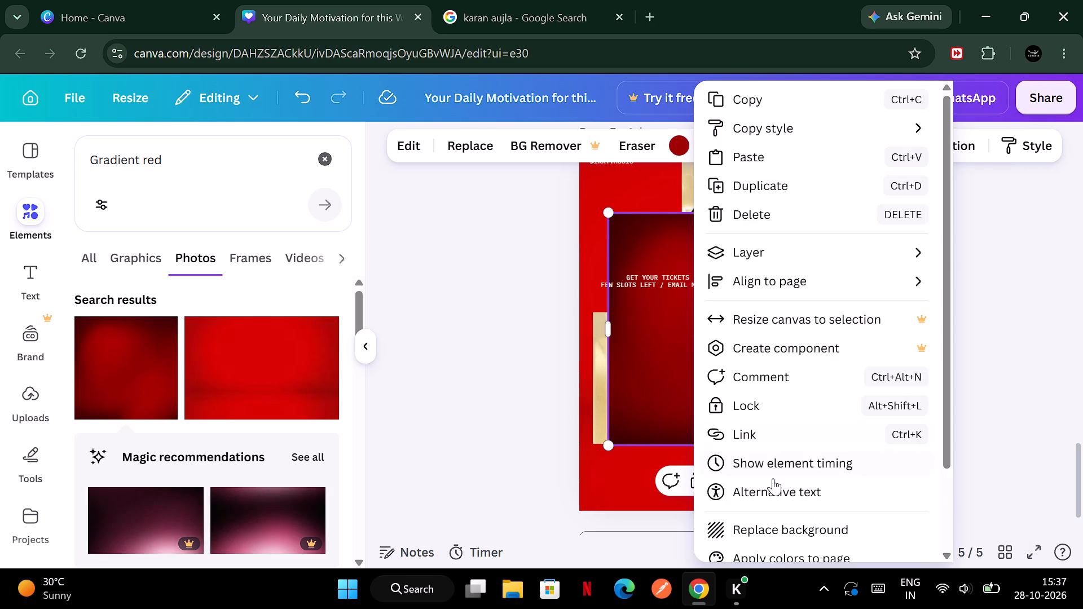
click(787, 532)
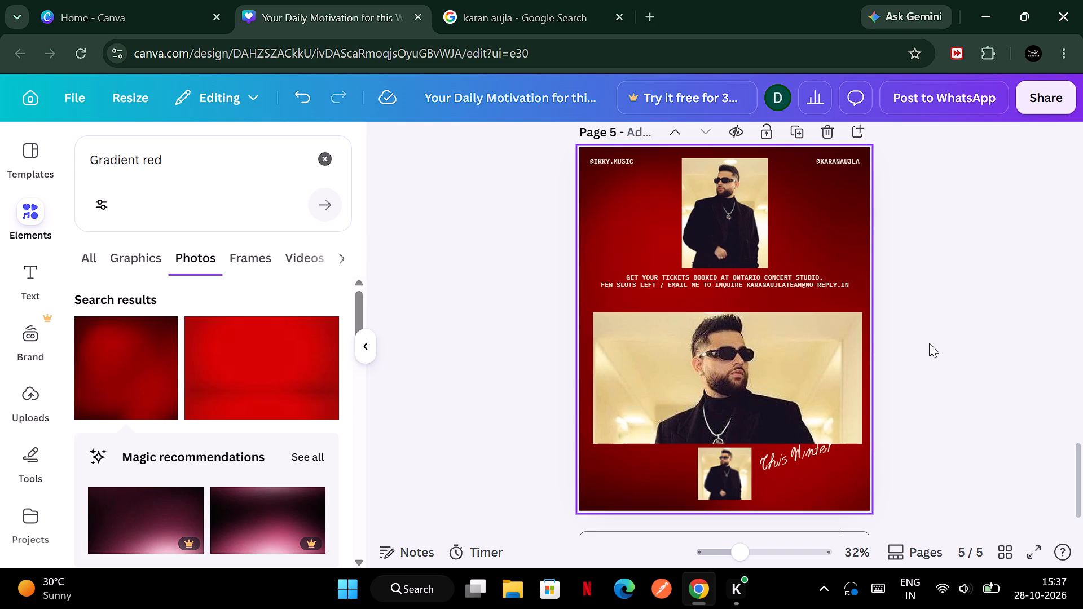
Add the orange-red to dark maroon gradient photo to page 5 and replace the page background with it.
scroll(241, 482, down, 2)
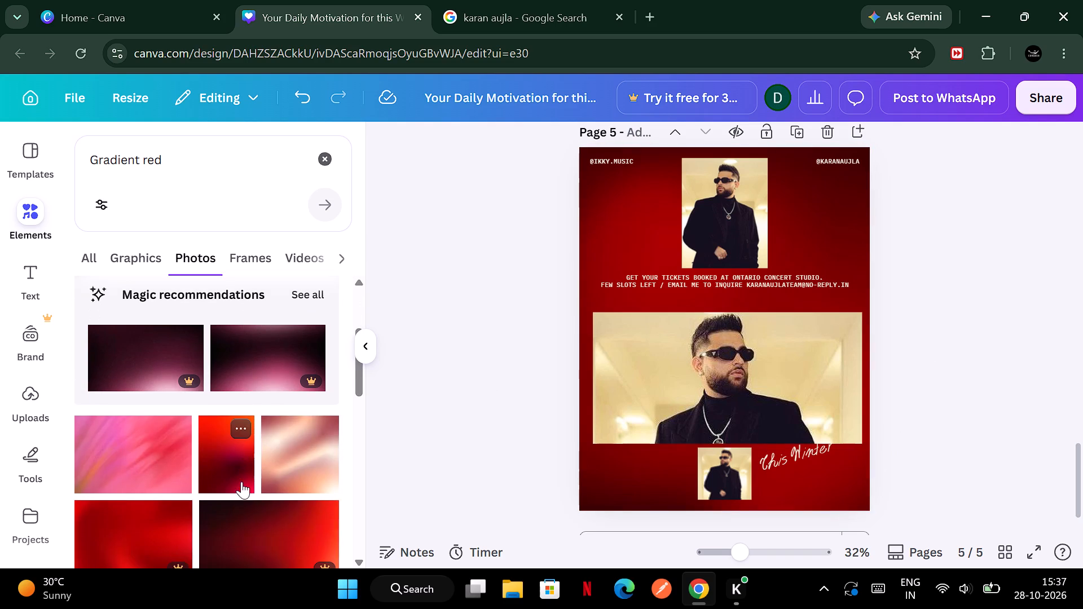
scroll(241, 482, down, 3)
scroll(241, 482, up, 1)
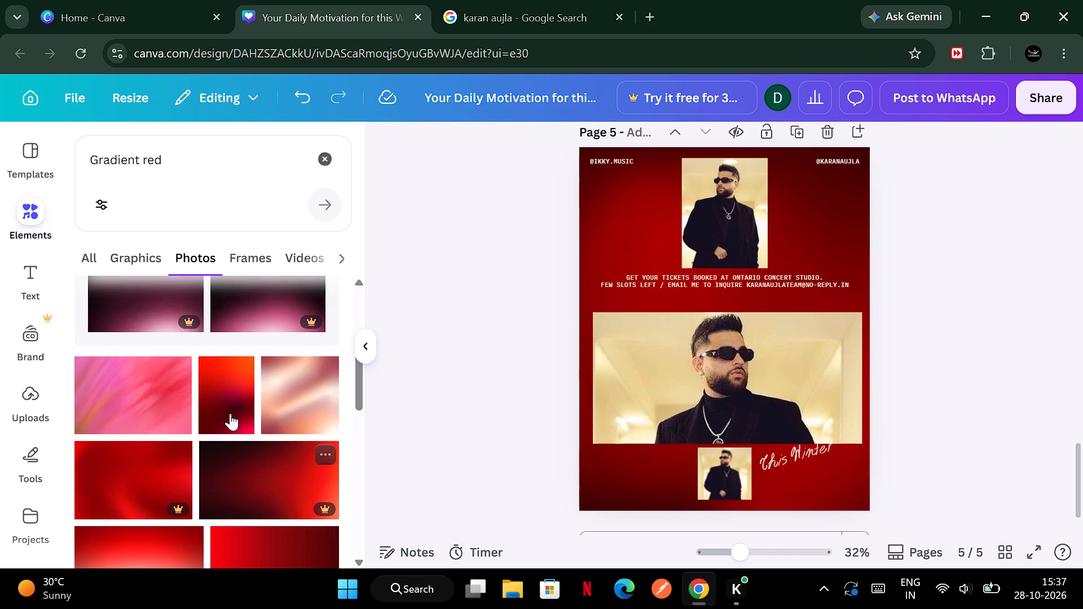
click(230, 394)
right_click(742, 363)
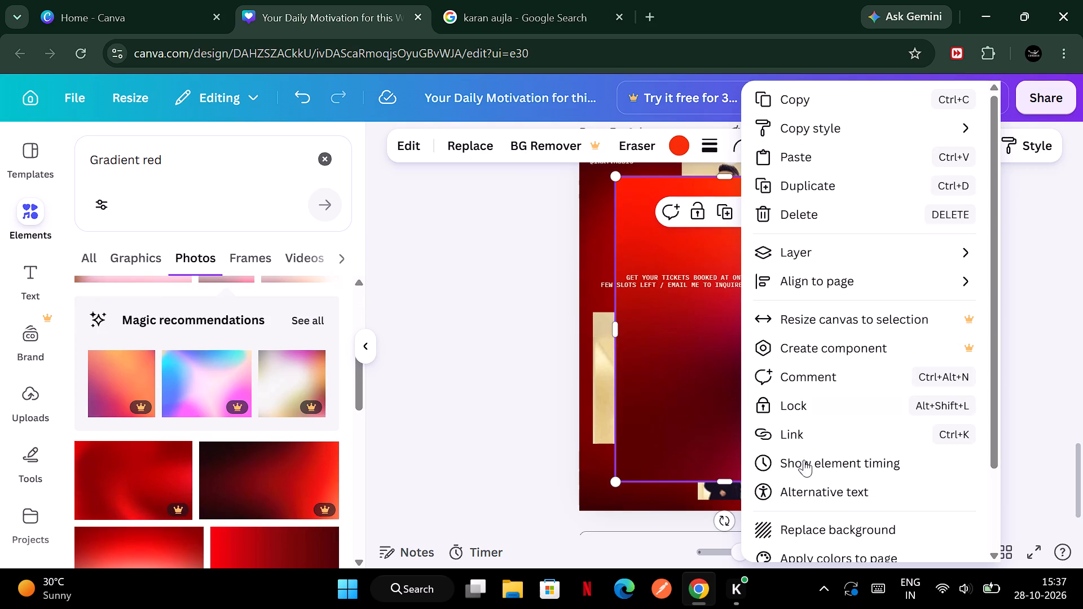
click(846, 527)
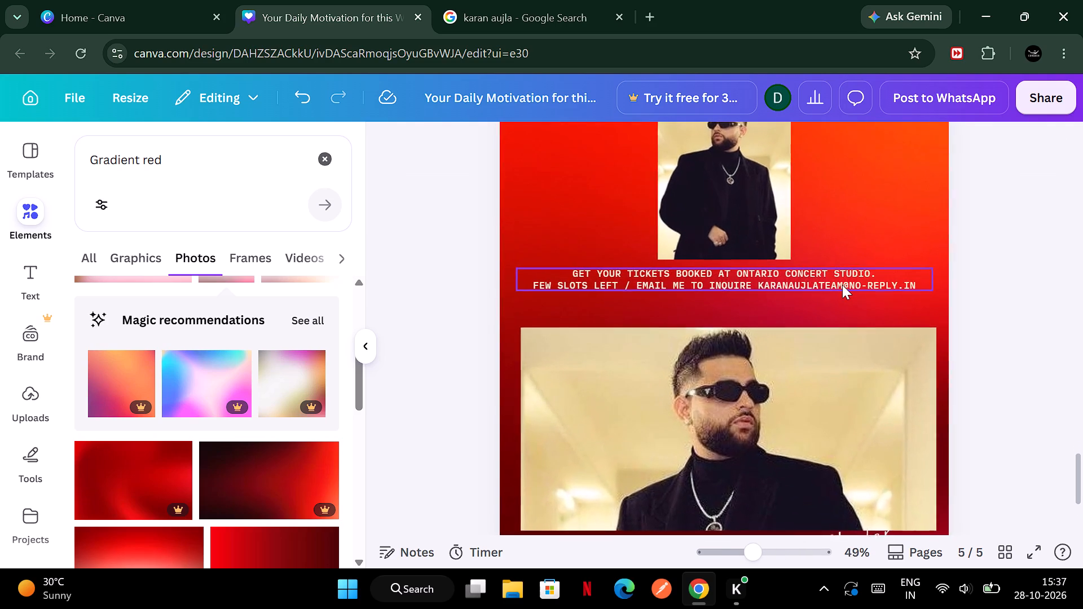
click(988, 332)
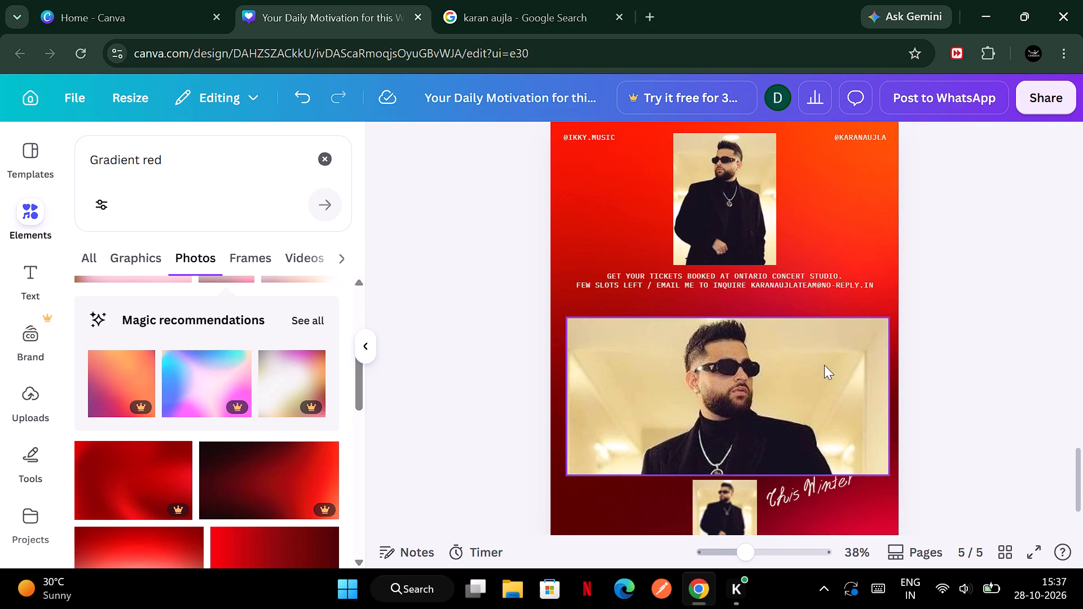
Review the new page 5 background and compare the page with the other pages of the design.
scroll(824, 365, down, 1)
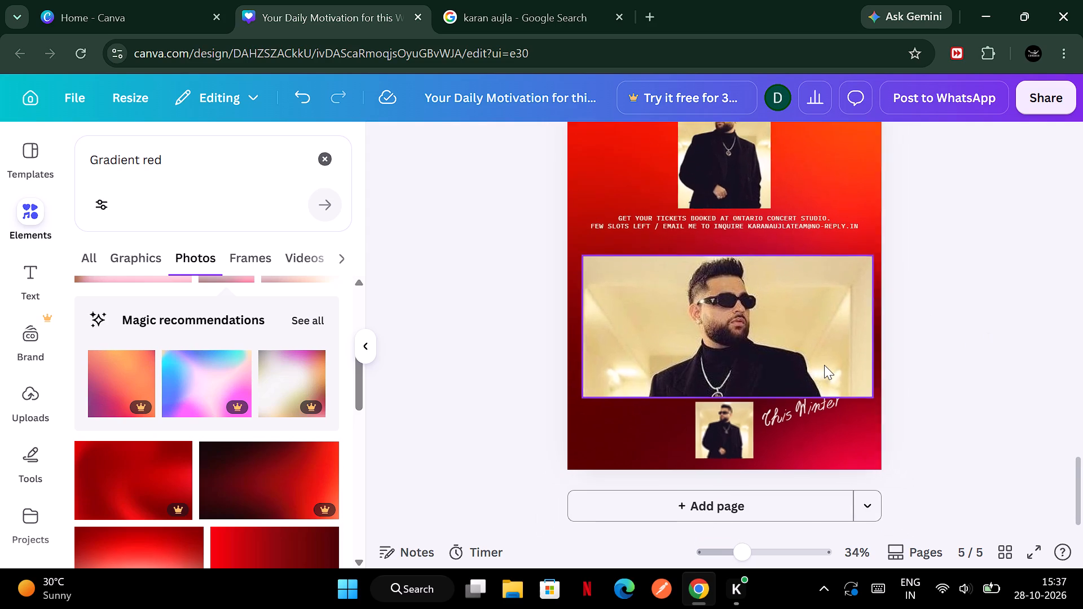
click(728, 437)
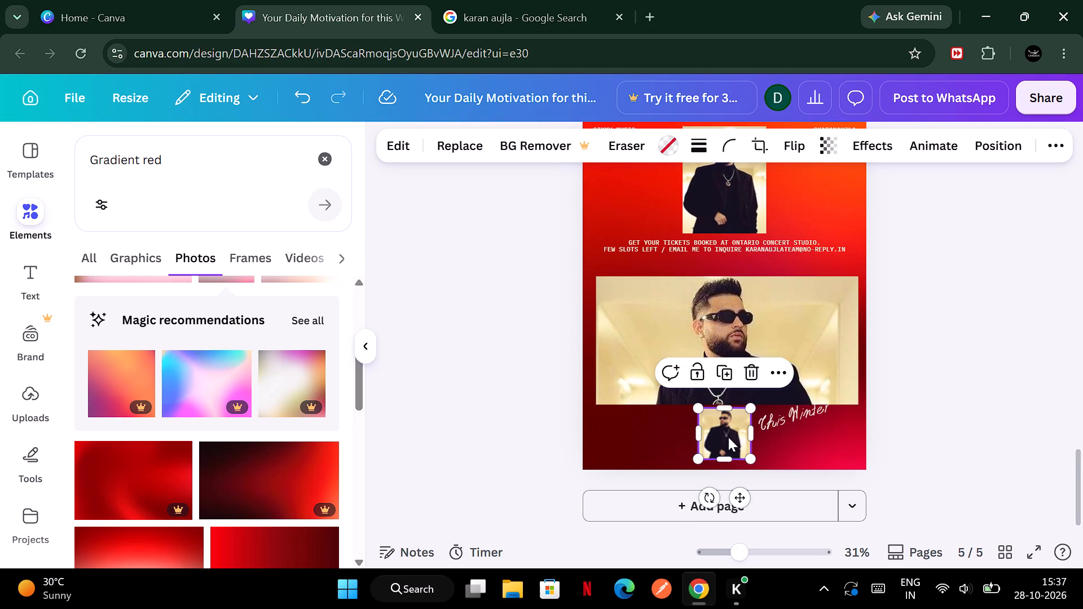
click(949, 461)
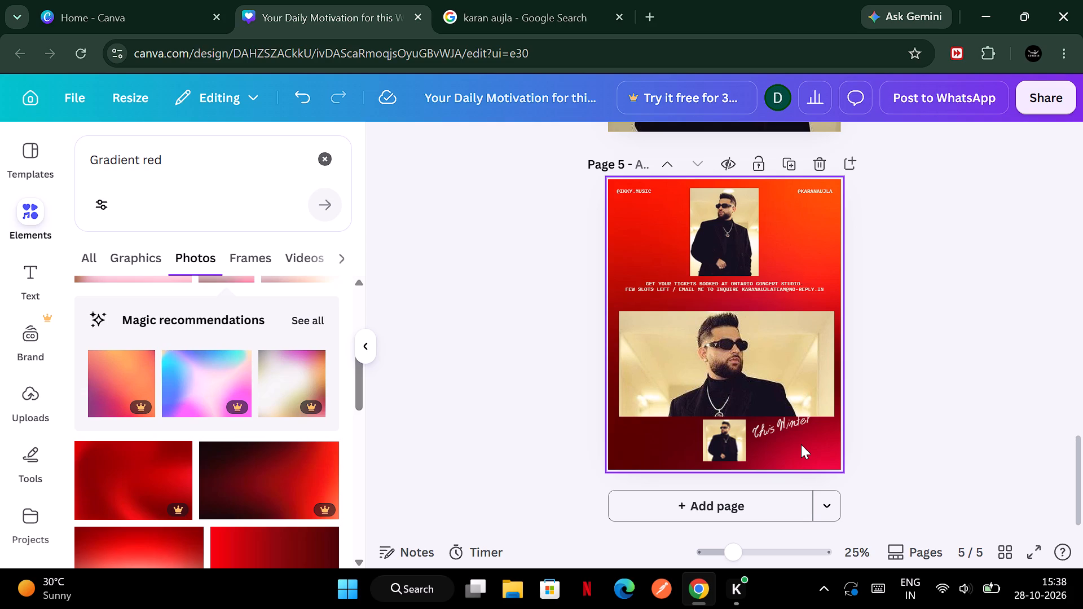
scroll(705, 433, down, 2)
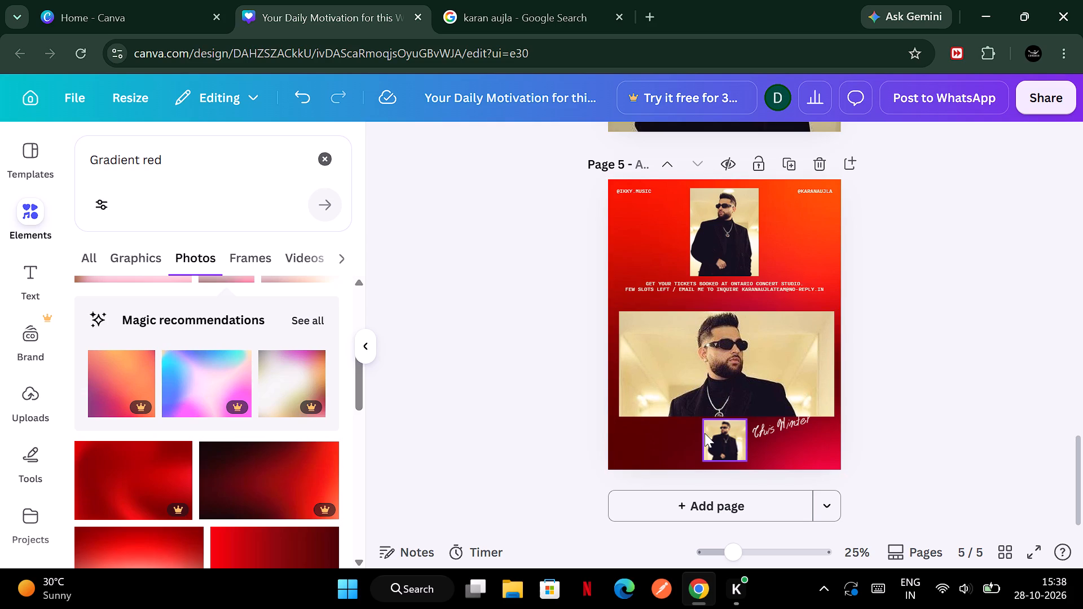
scroll(705, 433, up, 8)
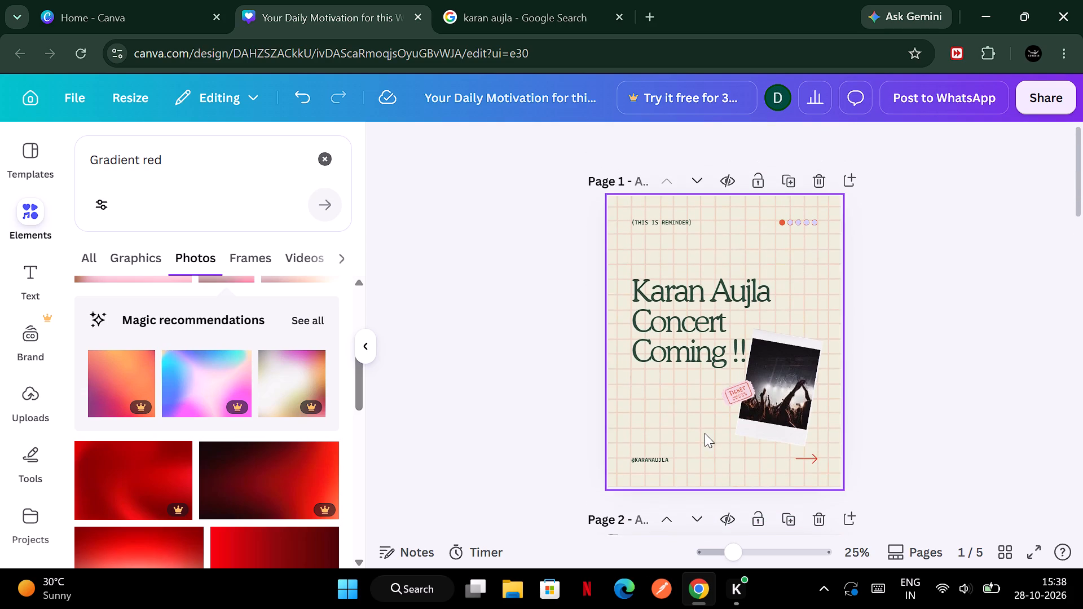
scroll(705, 433, down, 6)
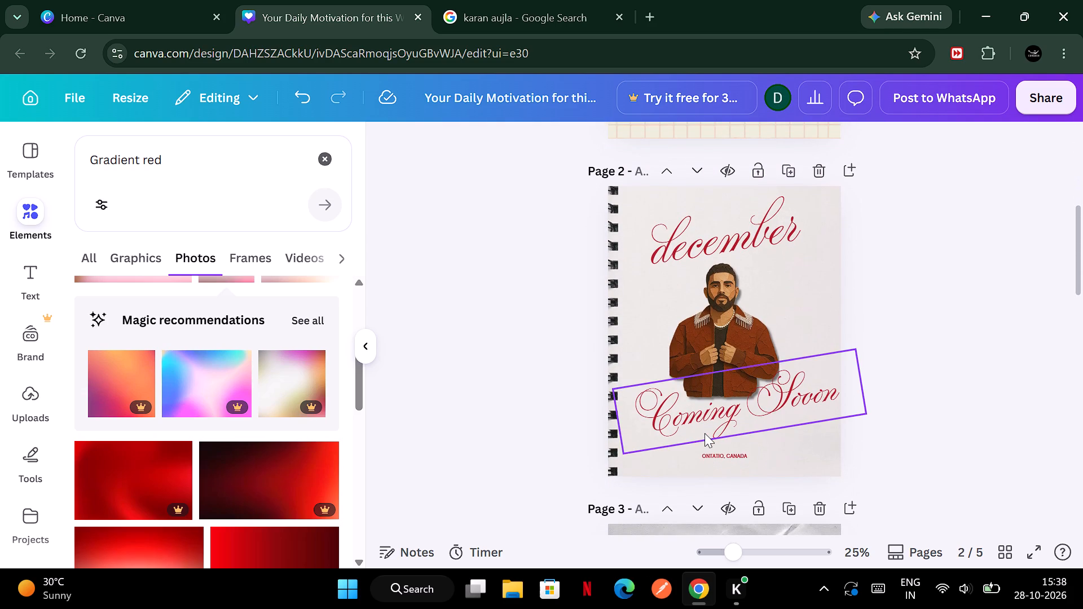
scroll(705, 433, down, 10)
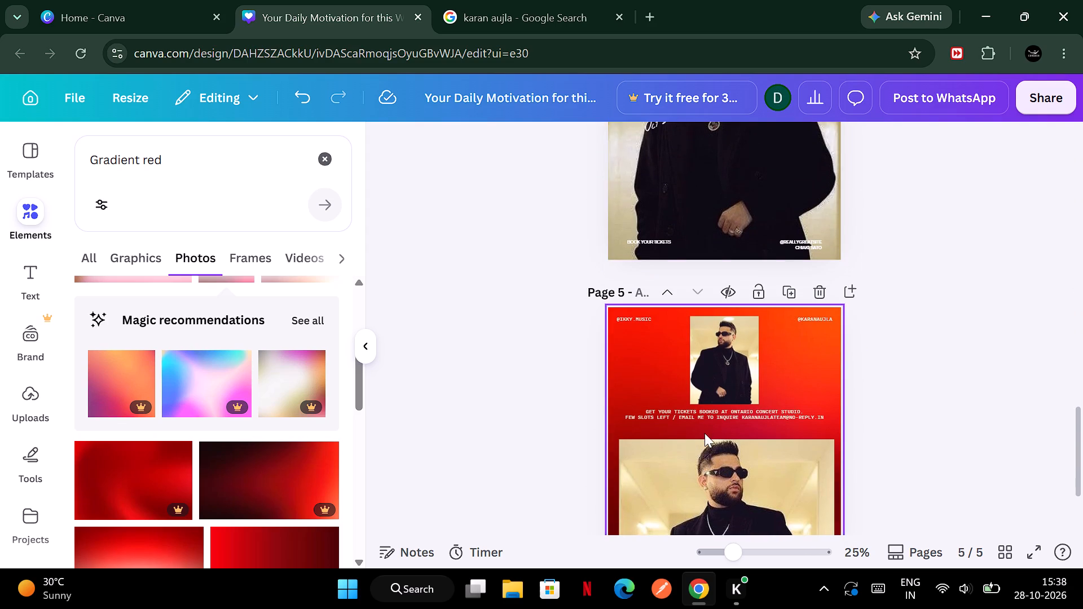
scroll(705, 433, down, 3)
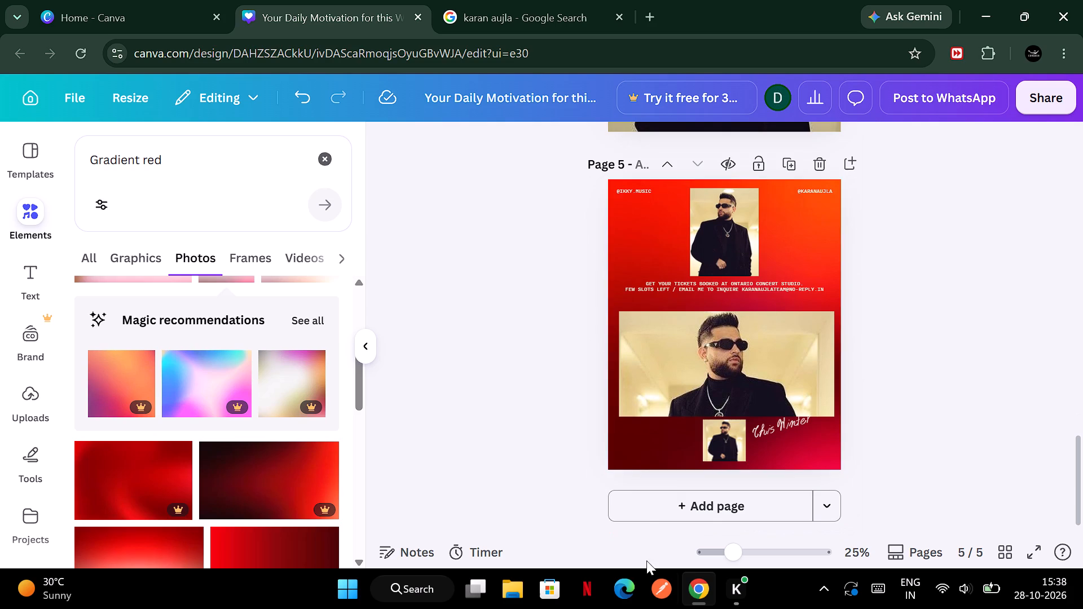
Replace the tilted "This Winter" script text beside the small photo on page 5 with "Karan Aujla".
double_click(789, 428)
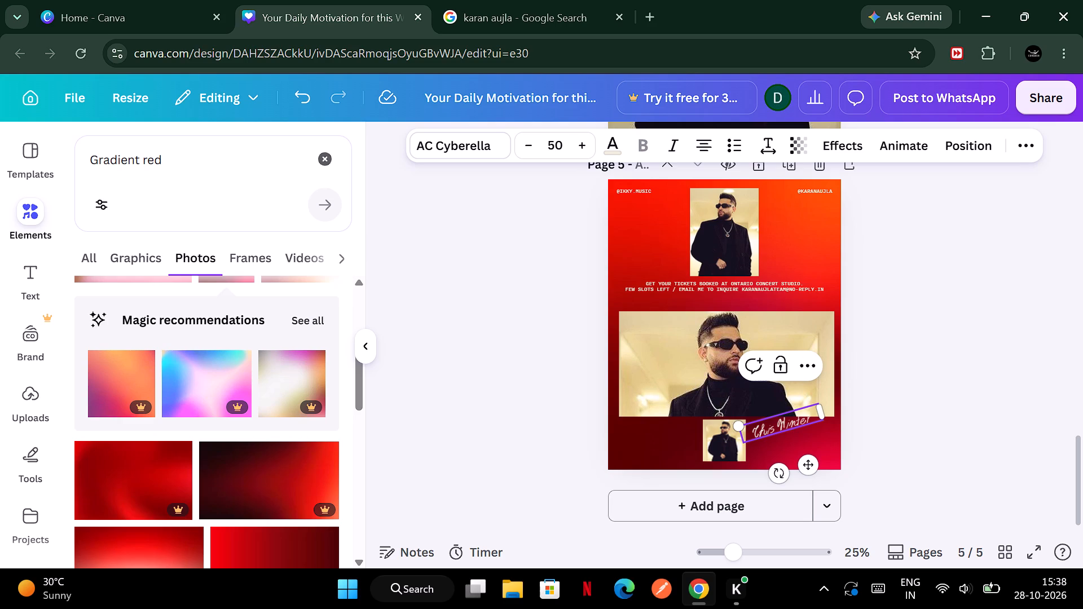
key(ctrl+a)
text(KA)
text(ran)
key(space)
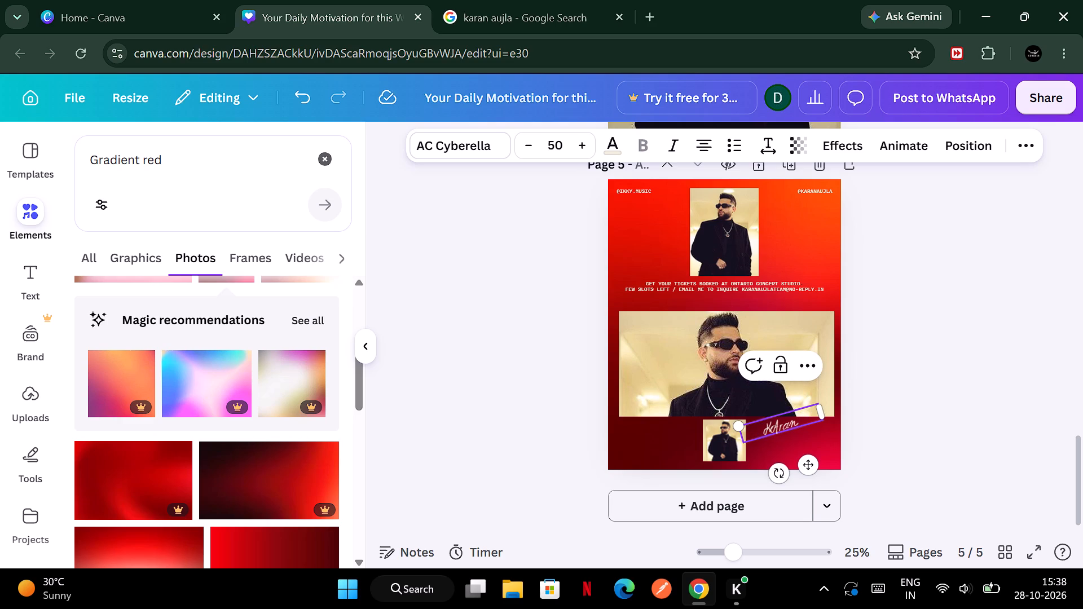
key(BackSpace)
key(BackSpace)
key(BackSpace)
key(BackSpace)
key(BackSpace)
text(aran Auja)
key(BackSpace)
key(BackSpace)
key(BackSpace)
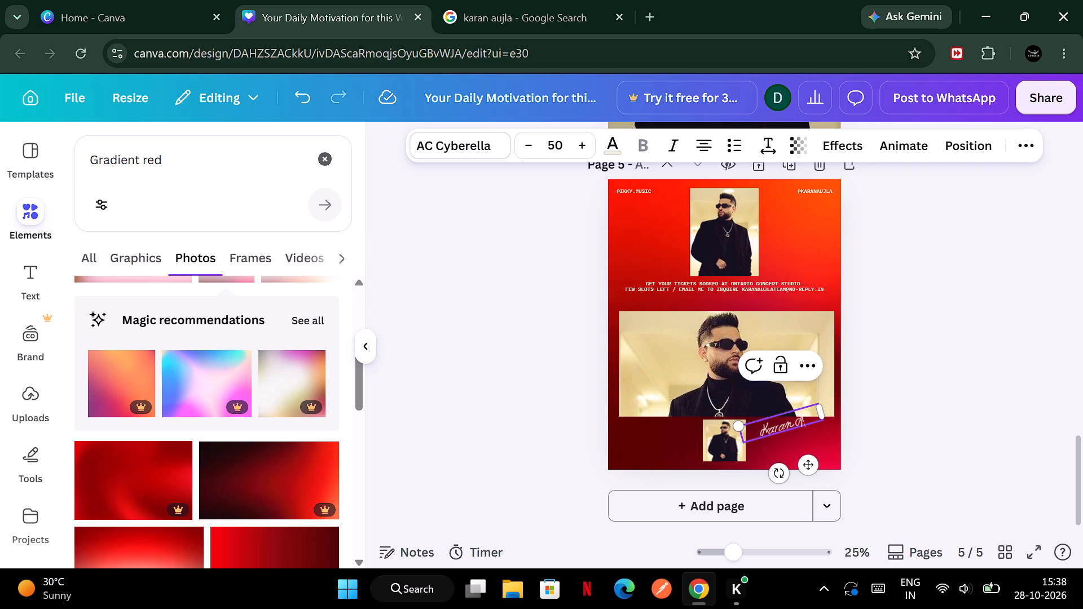
text(ujla)
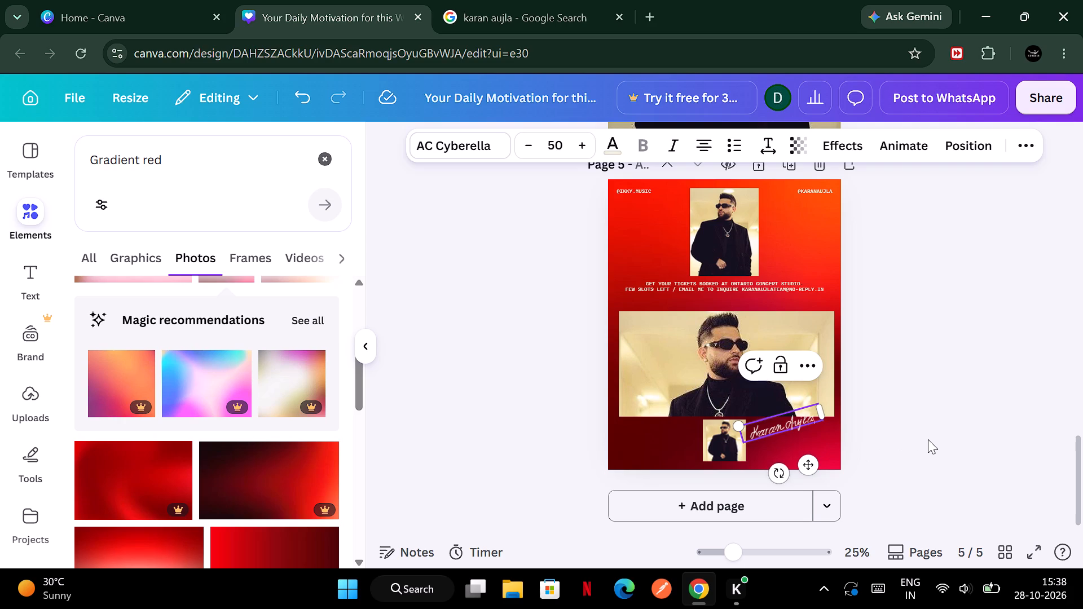
click(928, 439)
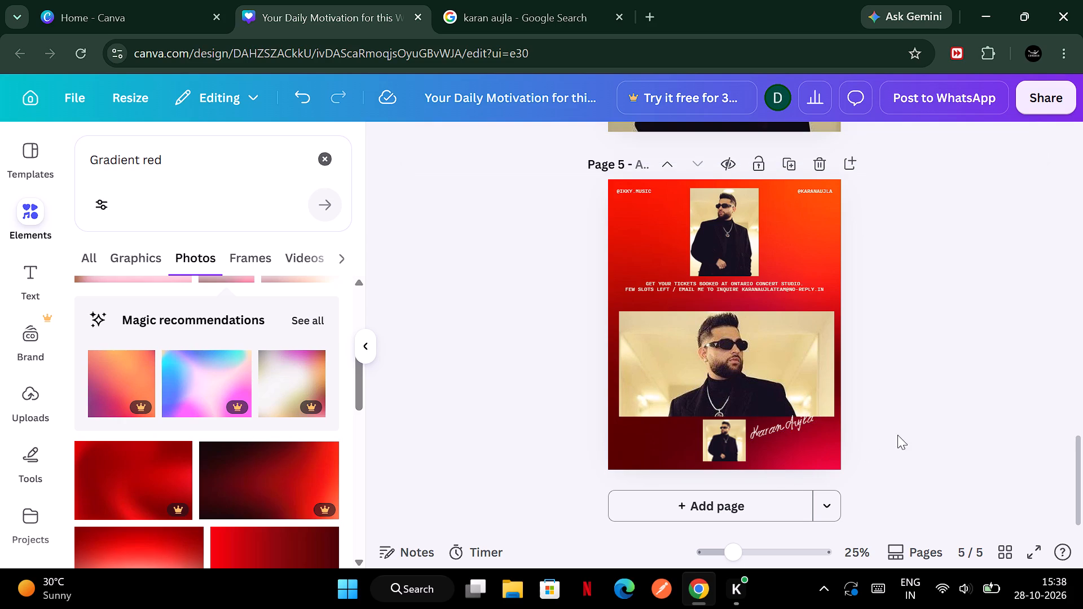
Nudge the tilted "Karan Aujla" script text beside the small photo on page 5 slightly downward.
drag(792, 422, 792, 429)
click(919, 435)
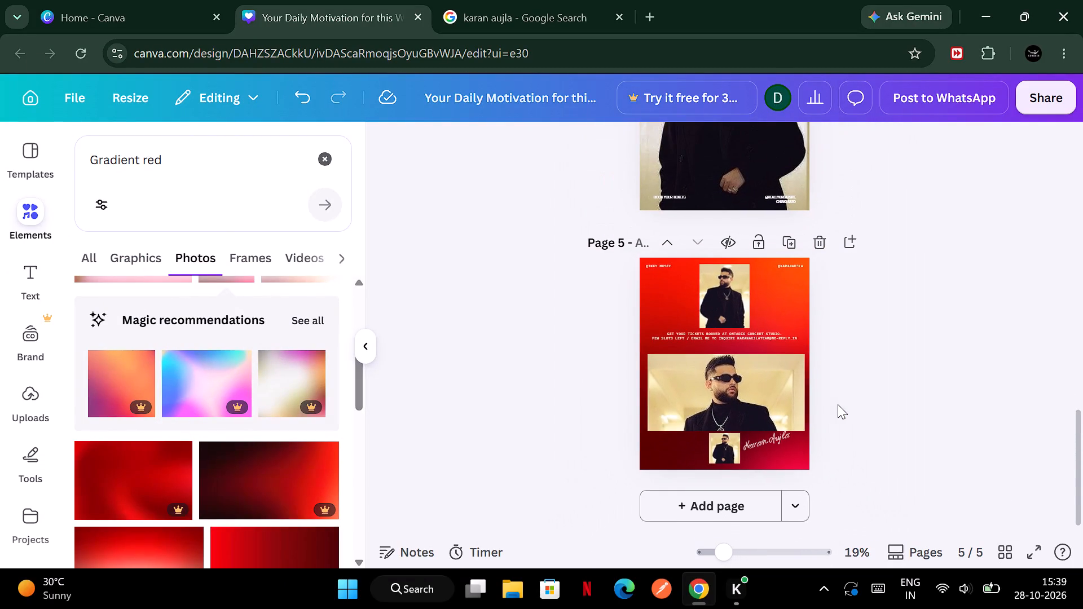
Review the earlier pages of the design, including the "Coming Soon" page and the polaroid page.
scroll(838, 404, up, 6)
scroll(838, 404, down, 3)
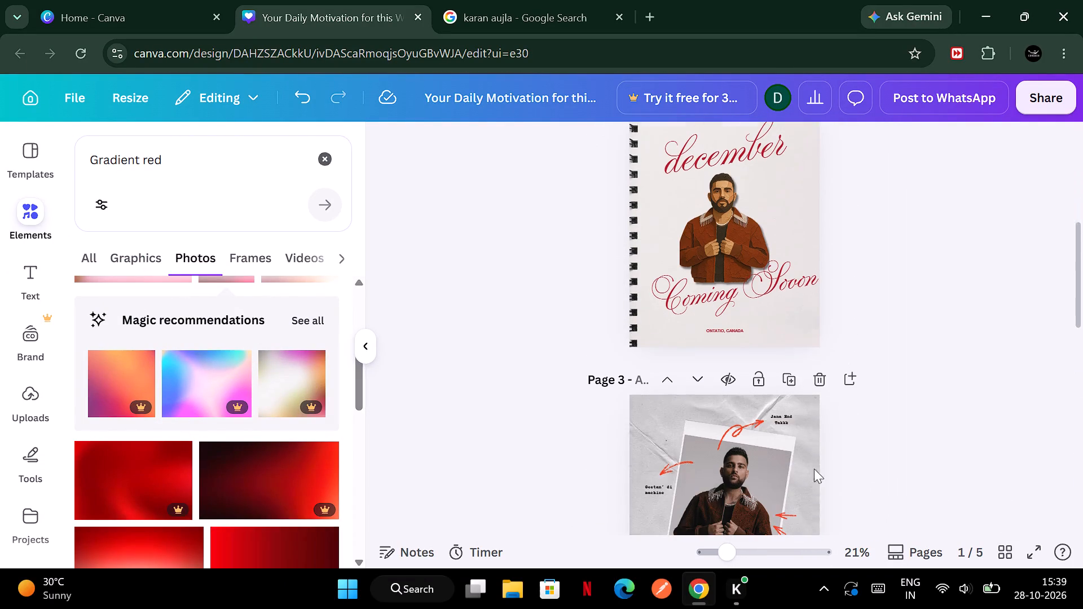
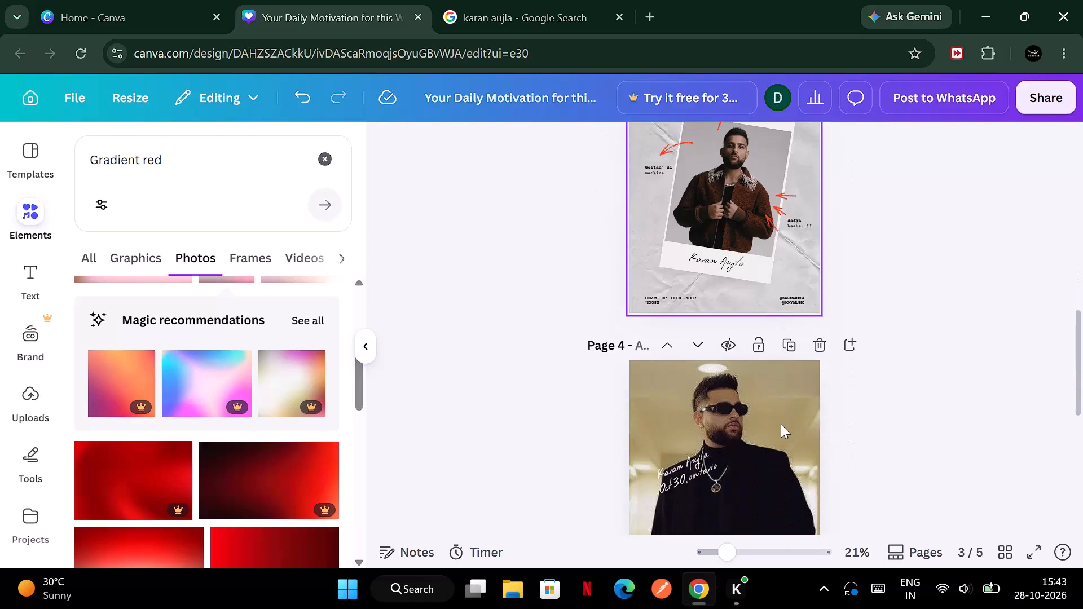
Review pages 4 and 5 and open the template designs similar to the Red Minimalist Modern Photography Instagram post.
scroll(781, 424, down, 8)
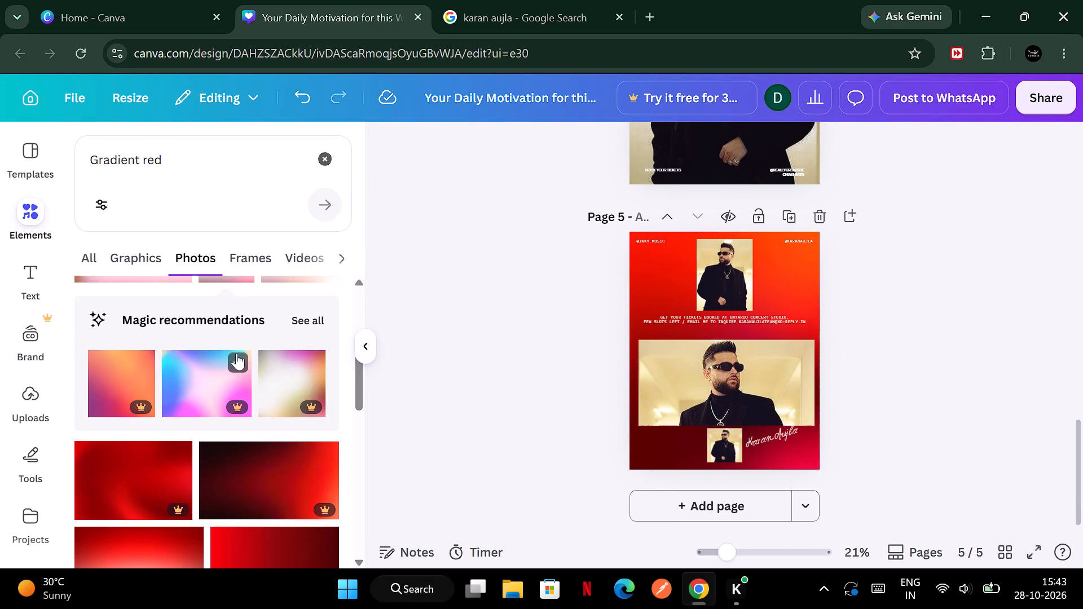
scroll(236, 353, down, 6)
click(10, 179)
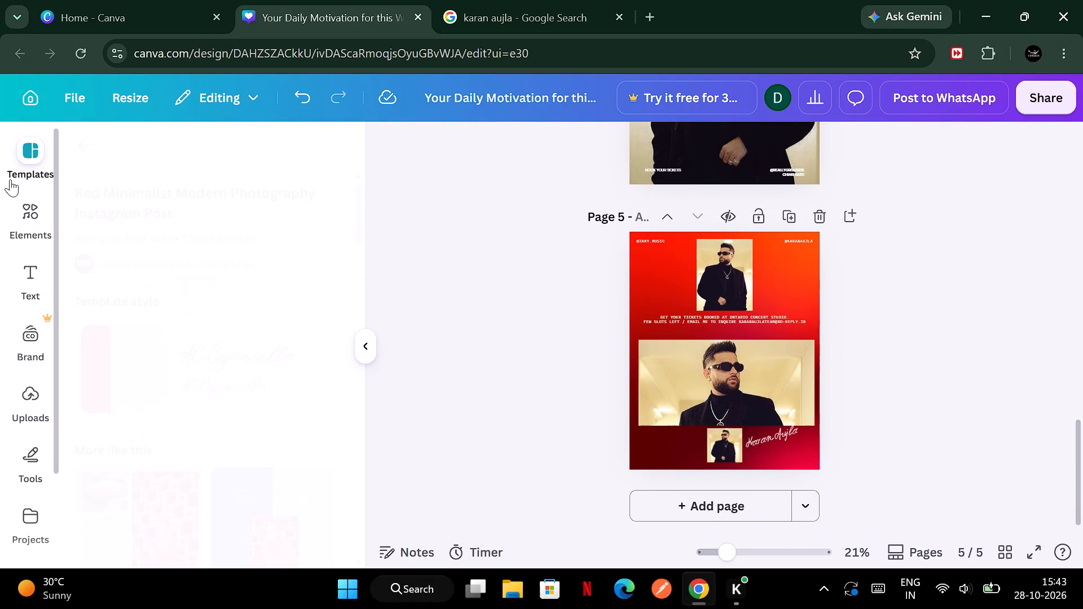
scroll(231, 394, down, 7)
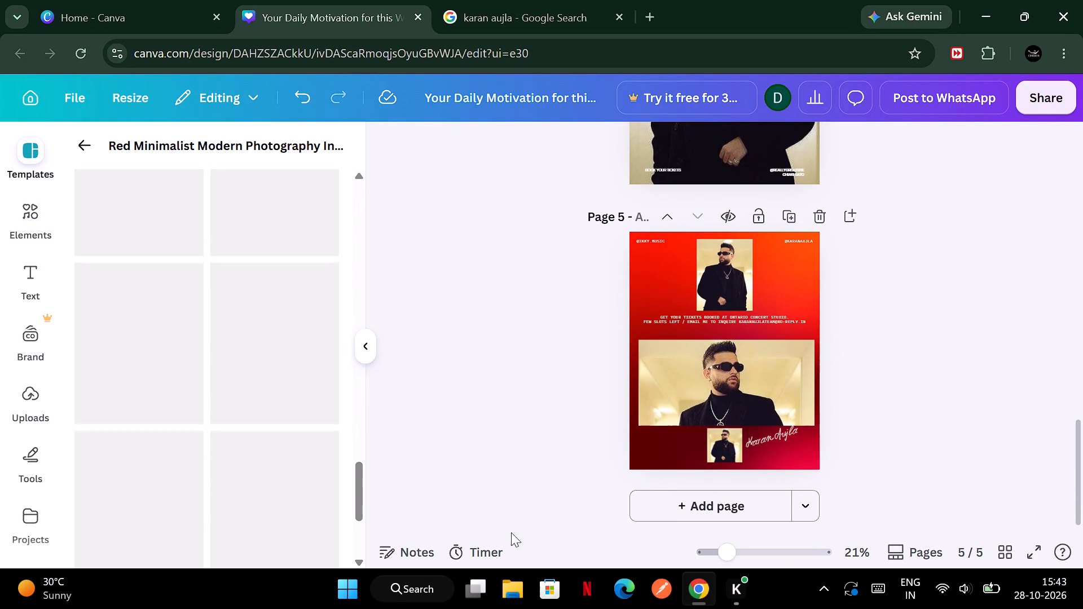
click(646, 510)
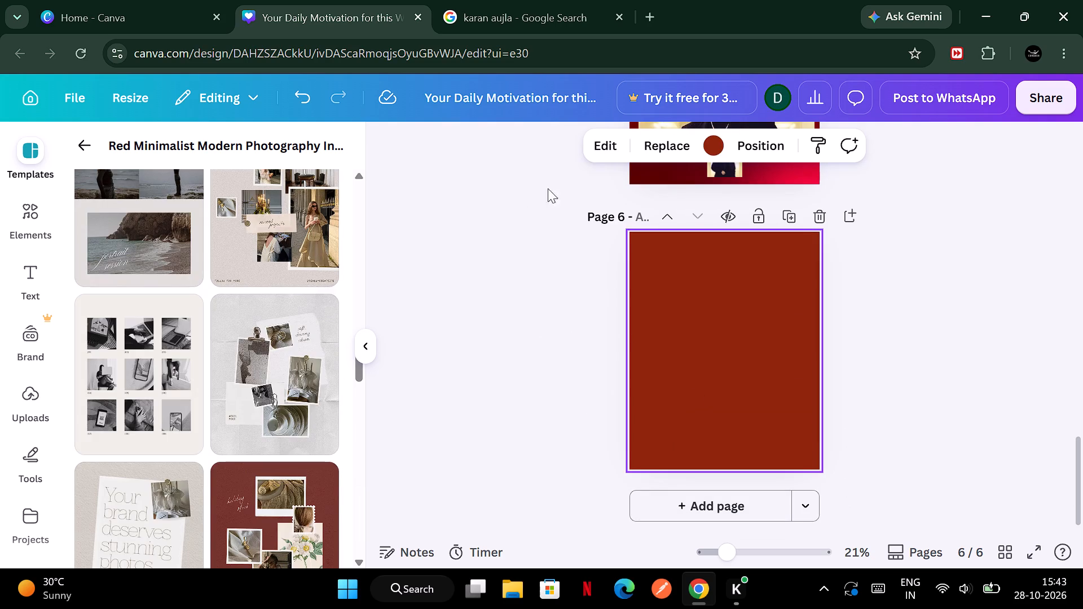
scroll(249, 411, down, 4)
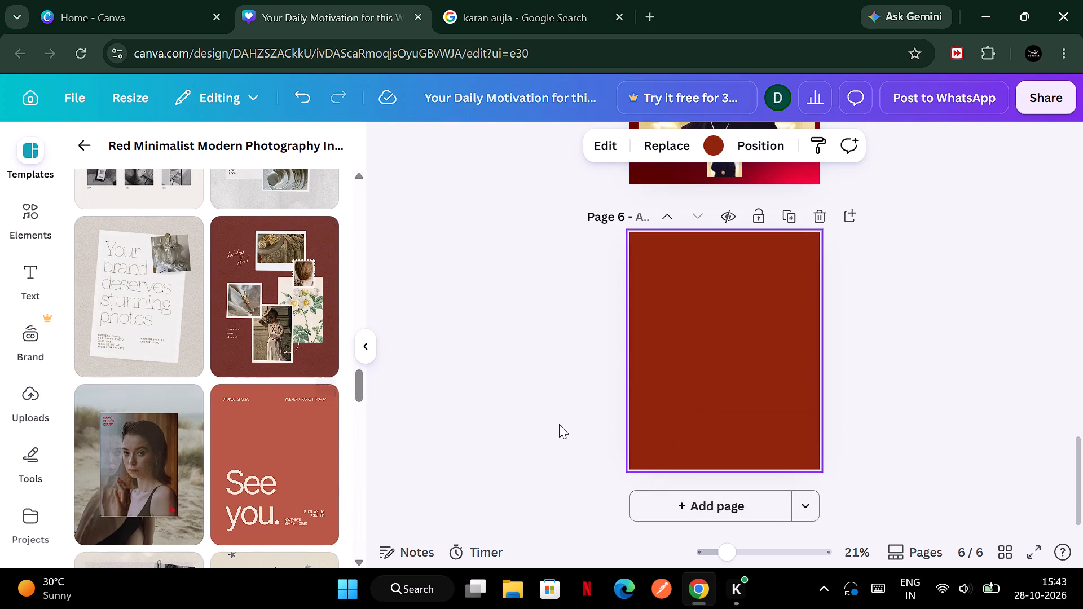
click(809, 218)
Browse the designs similar to the Red Minimalist Modern Photography template for another page layout idea.
scroll(242, 404, down, 2)
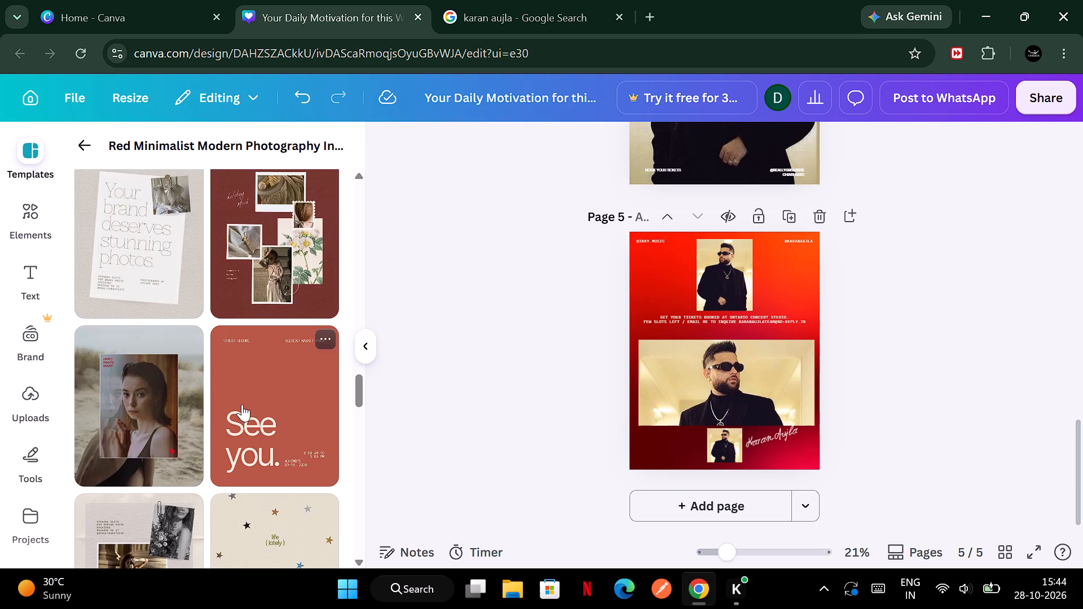
scroll(242, 404, down, 4)
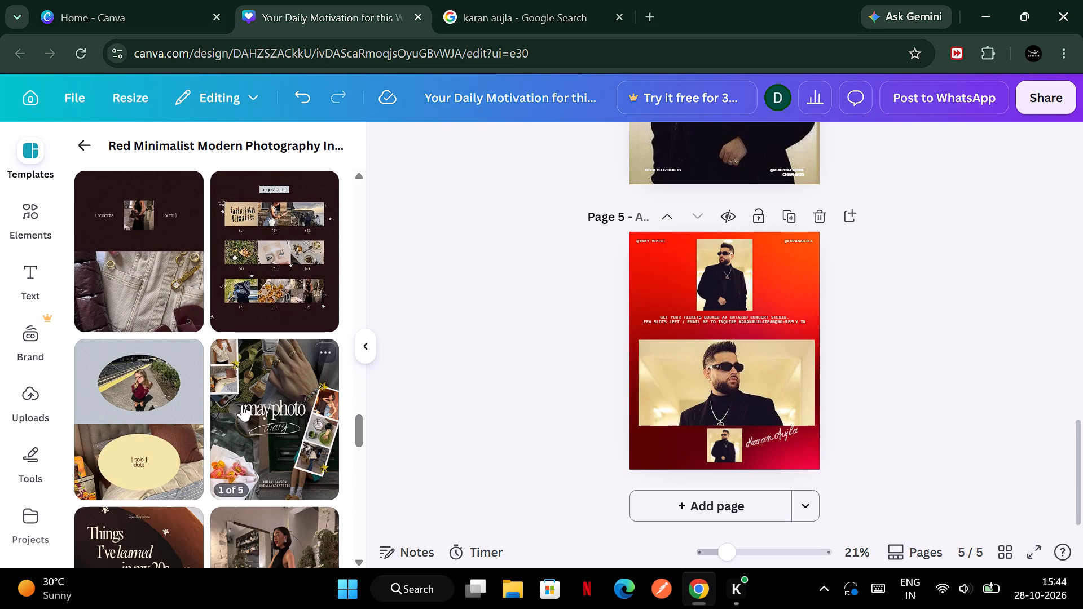
scroll(242, 404, down, 6)
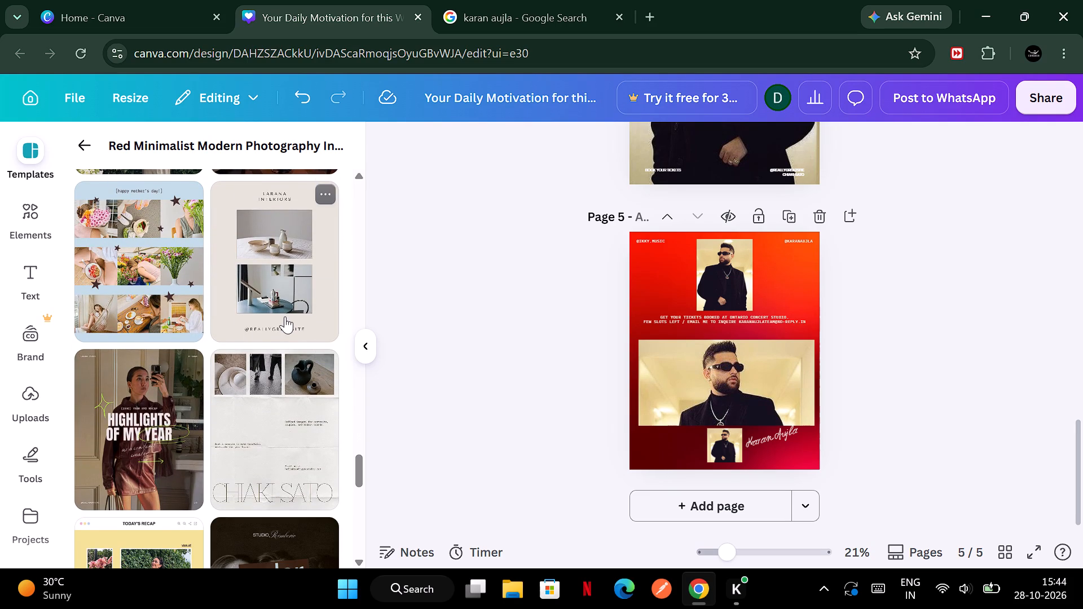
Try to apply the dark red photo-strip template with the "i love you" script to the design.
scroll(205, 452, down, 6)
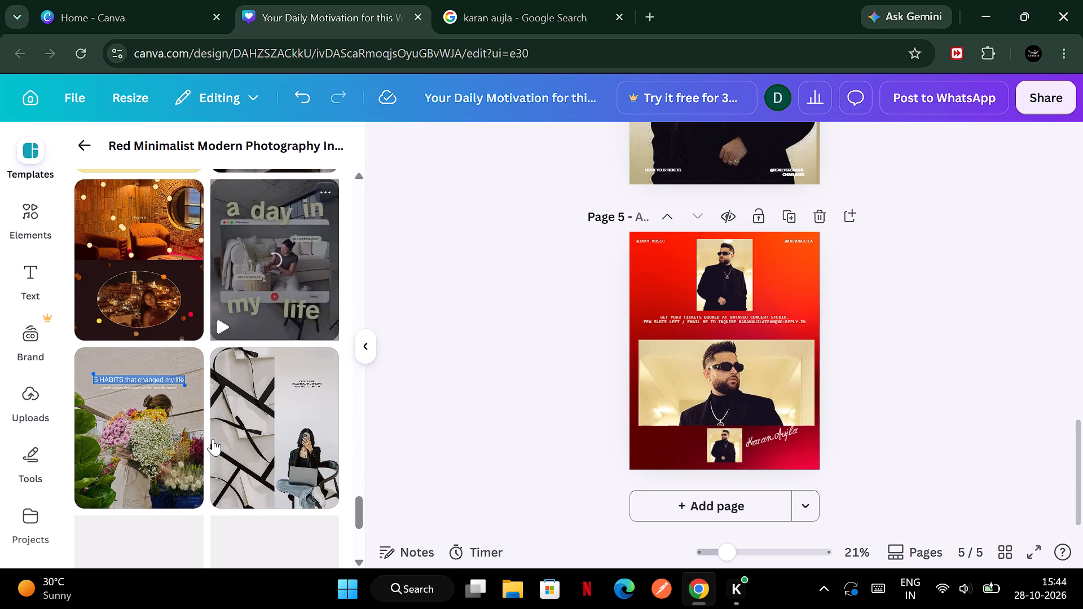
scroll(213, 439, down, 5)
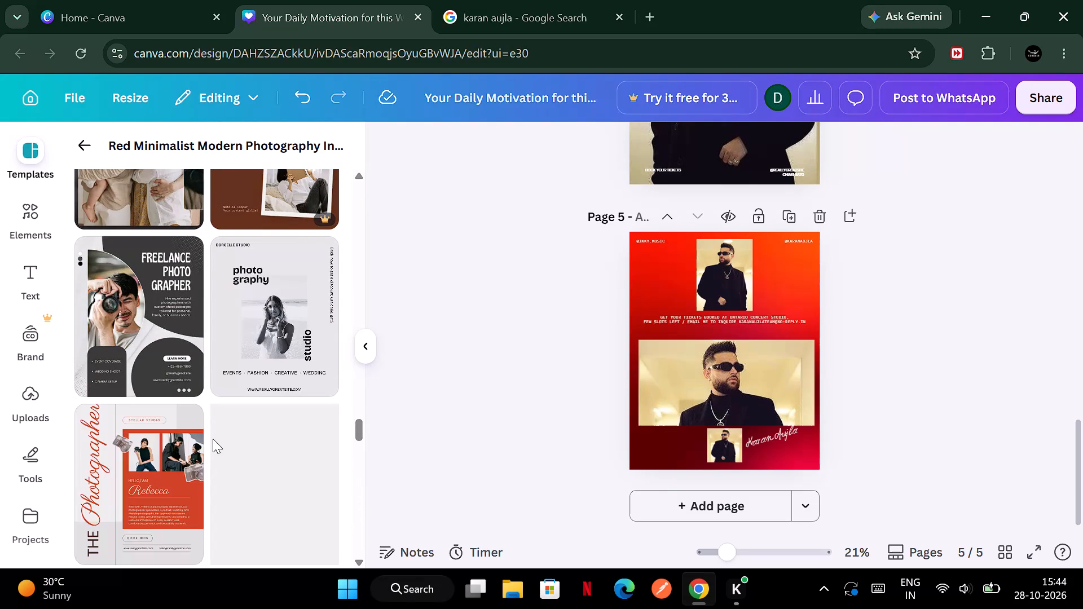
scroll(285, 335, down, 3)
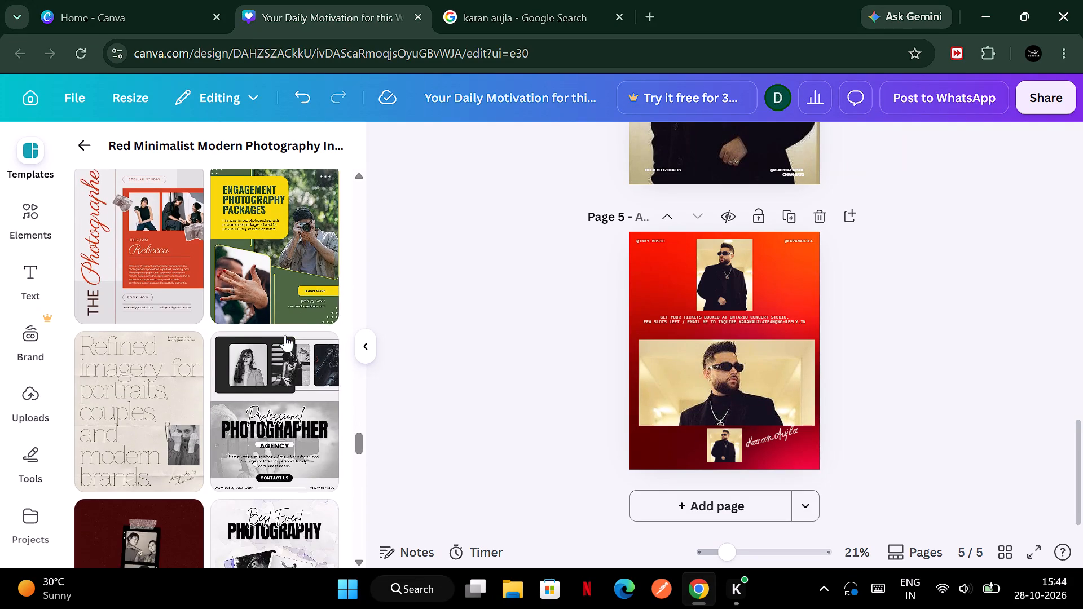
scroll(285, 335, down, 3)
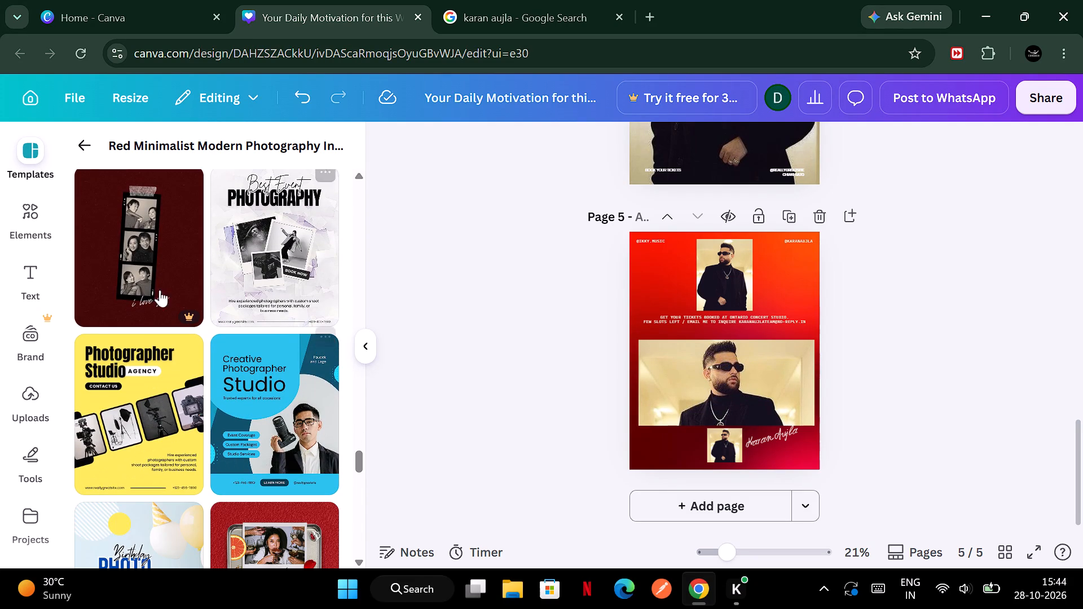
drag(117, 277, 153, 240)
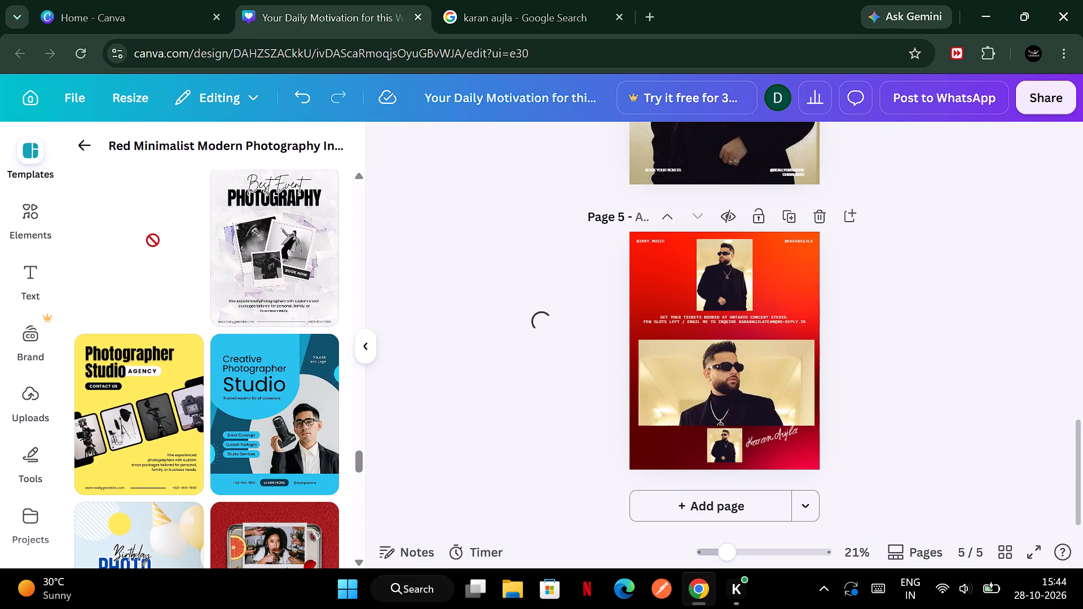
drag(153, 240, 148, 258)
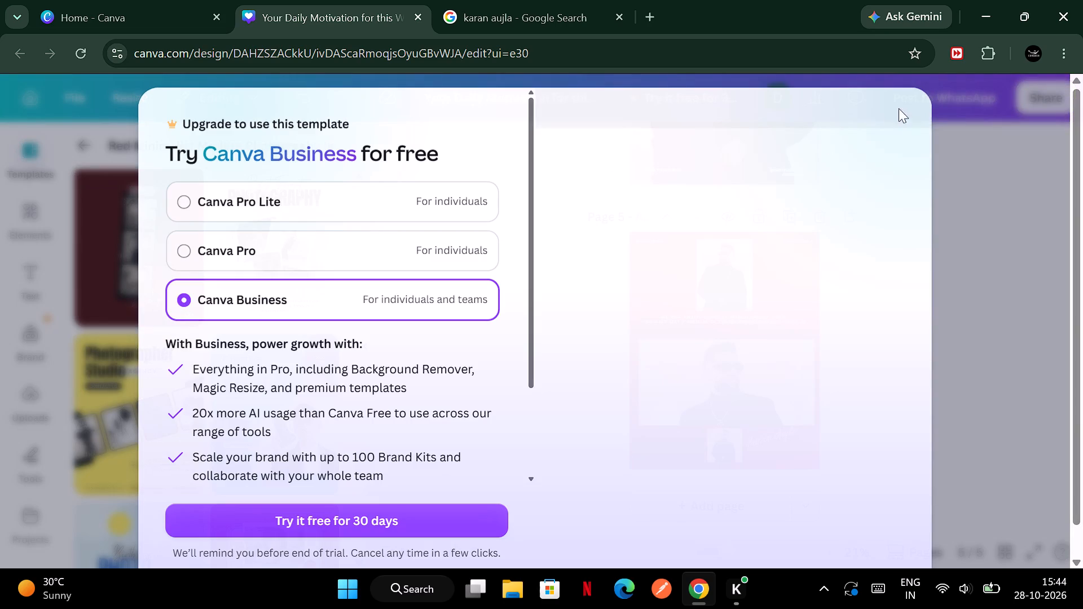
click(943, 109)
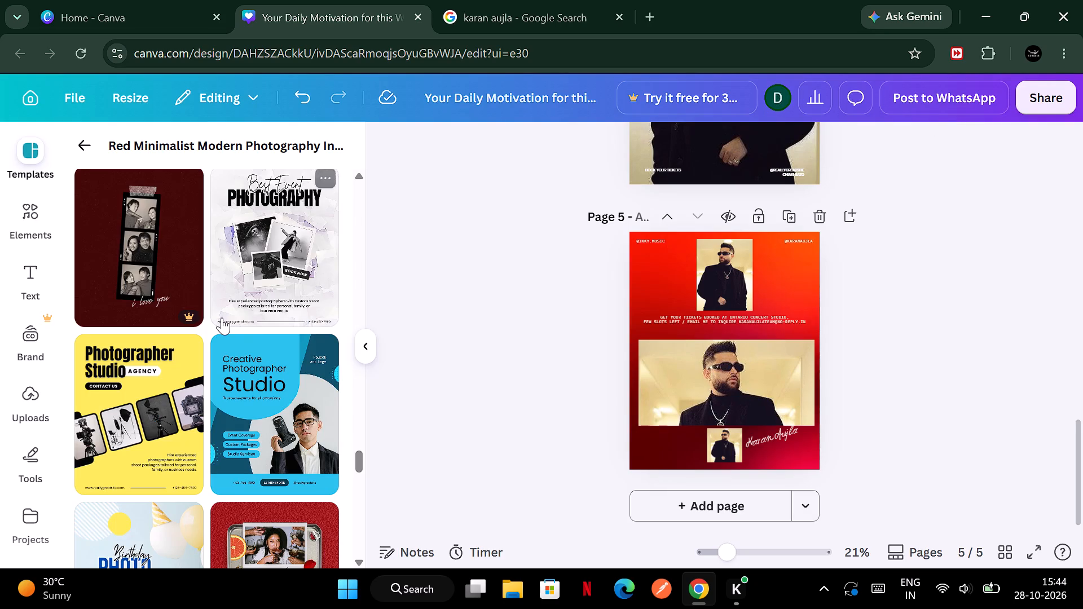
Look through more of the suggested photography templates for a layout to use on the next page.
scroll(222, 317, down, 3)
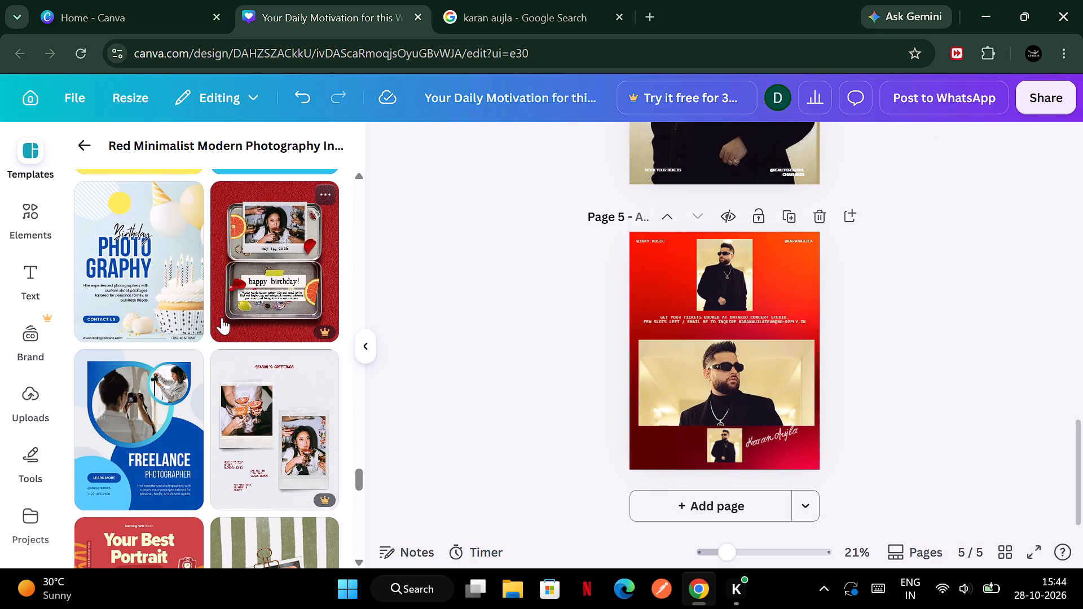
scroll(222, 317, down, 3)
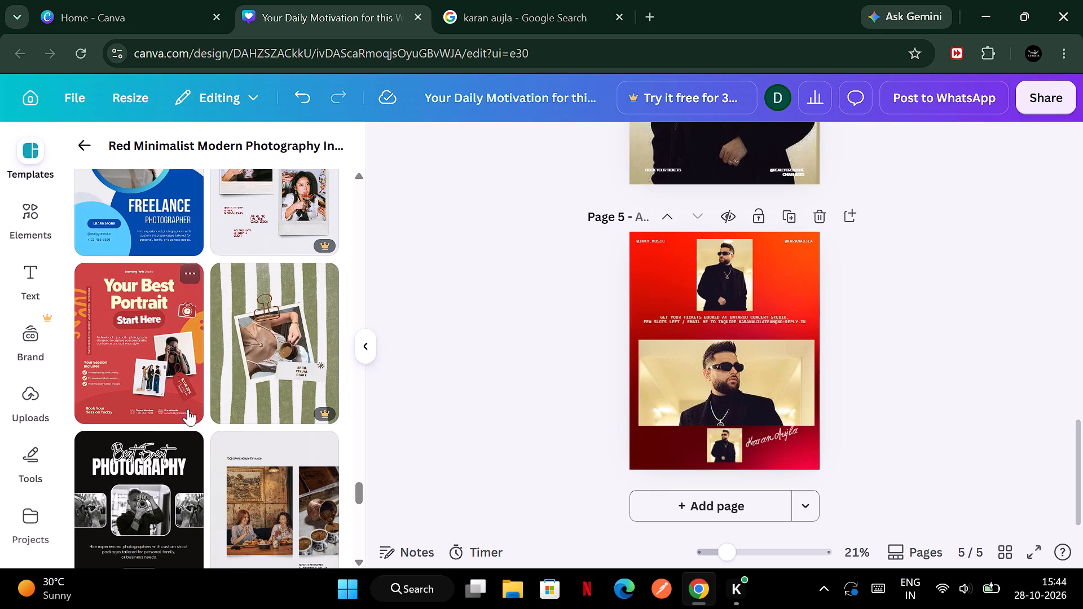
scroll(160, 367, down, 6)
scroll(160, 367, up, 1)
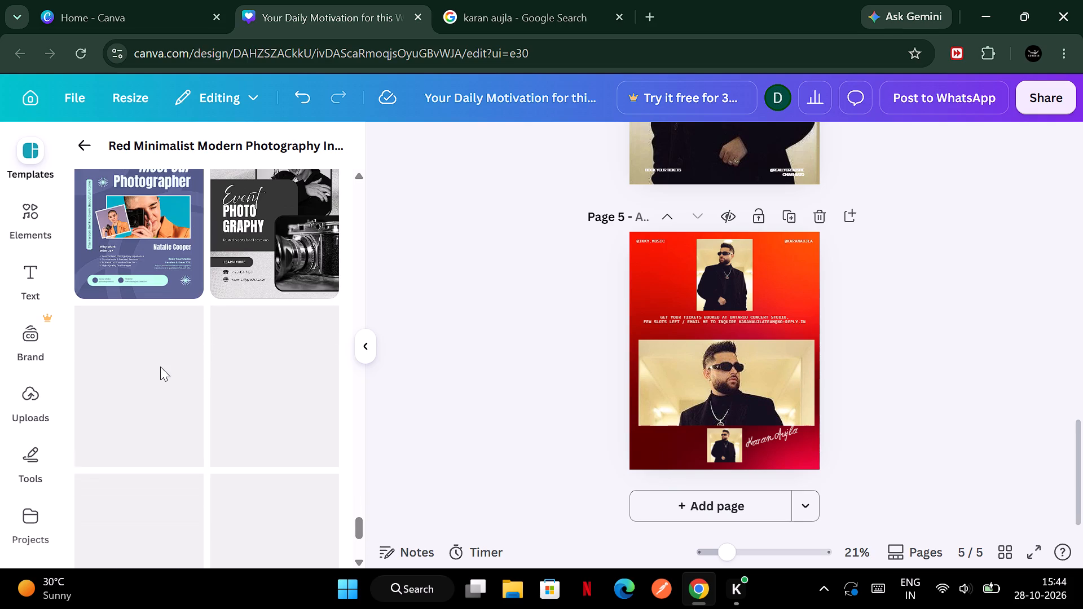
scroll(160, 367, up, 1)
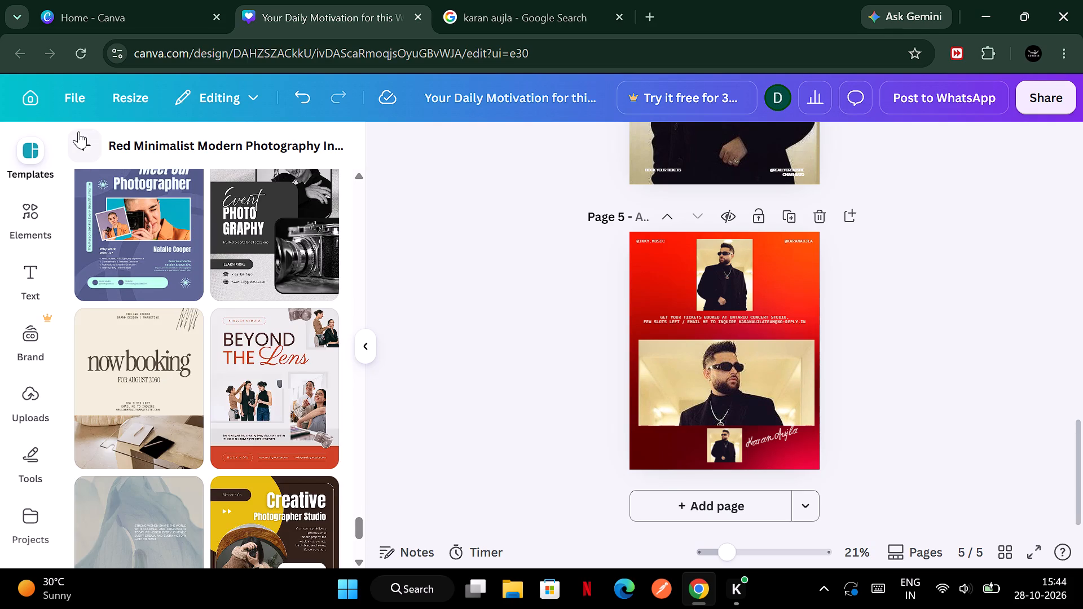
click(11, 158)
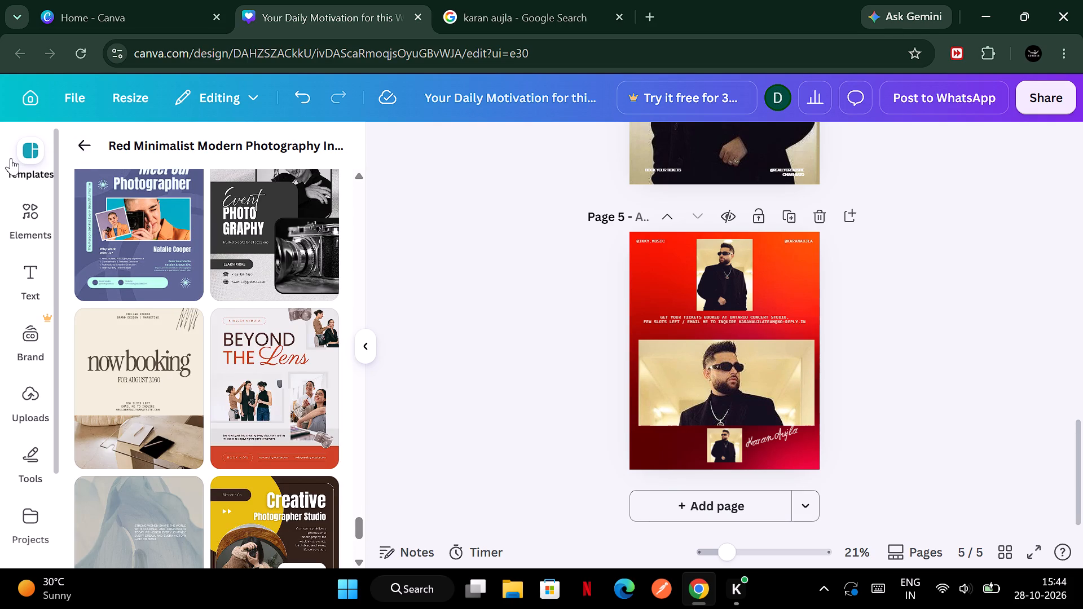
click(37, 155)
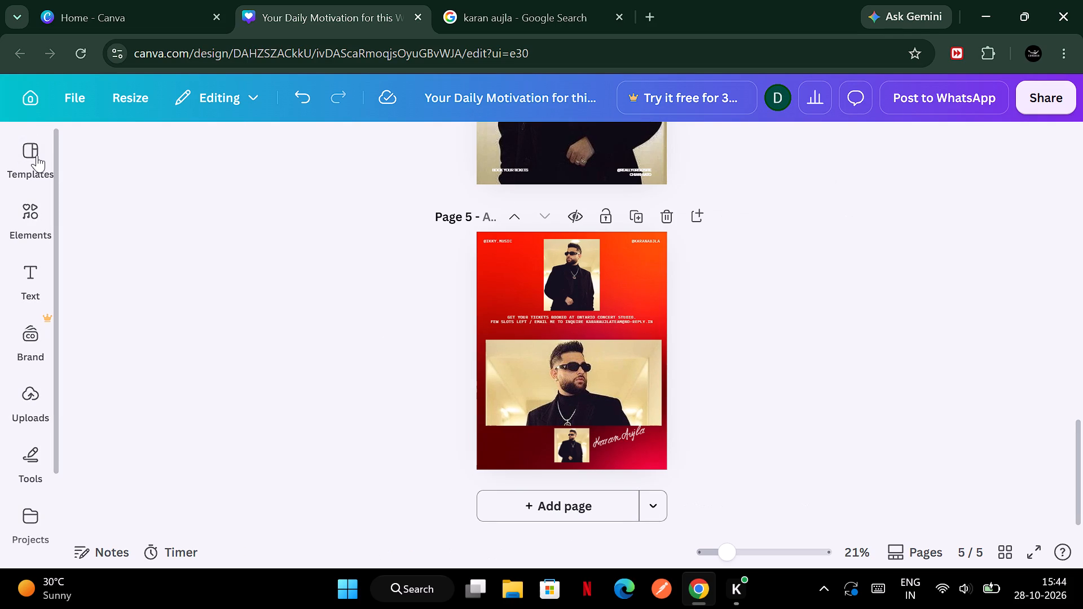
click(82, 142)
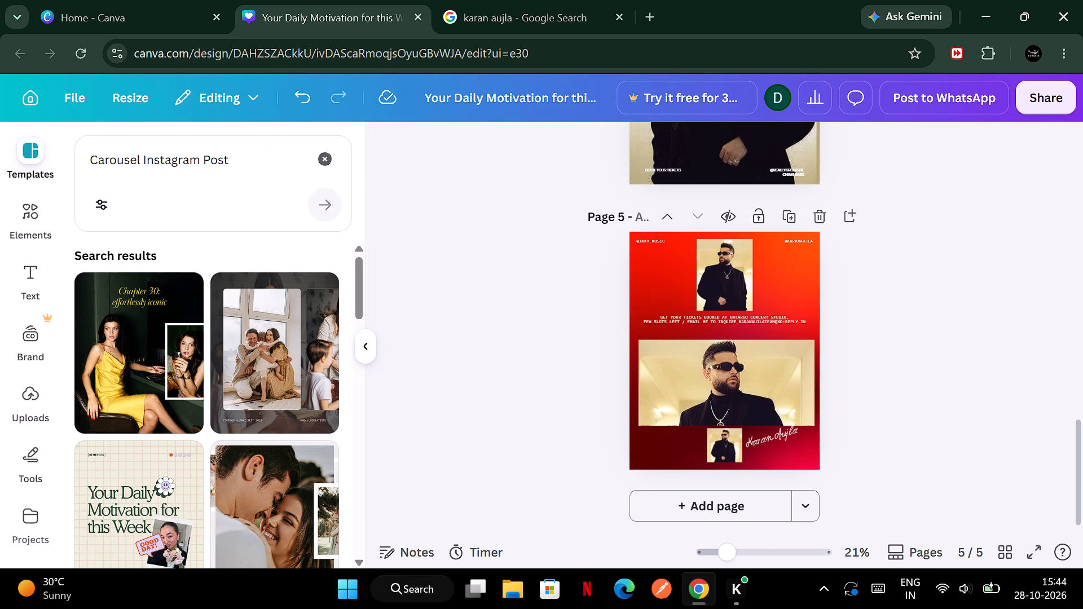
Clear the "Carousel Instagram Post" template search and the list of recent searches.
click(328, 162)
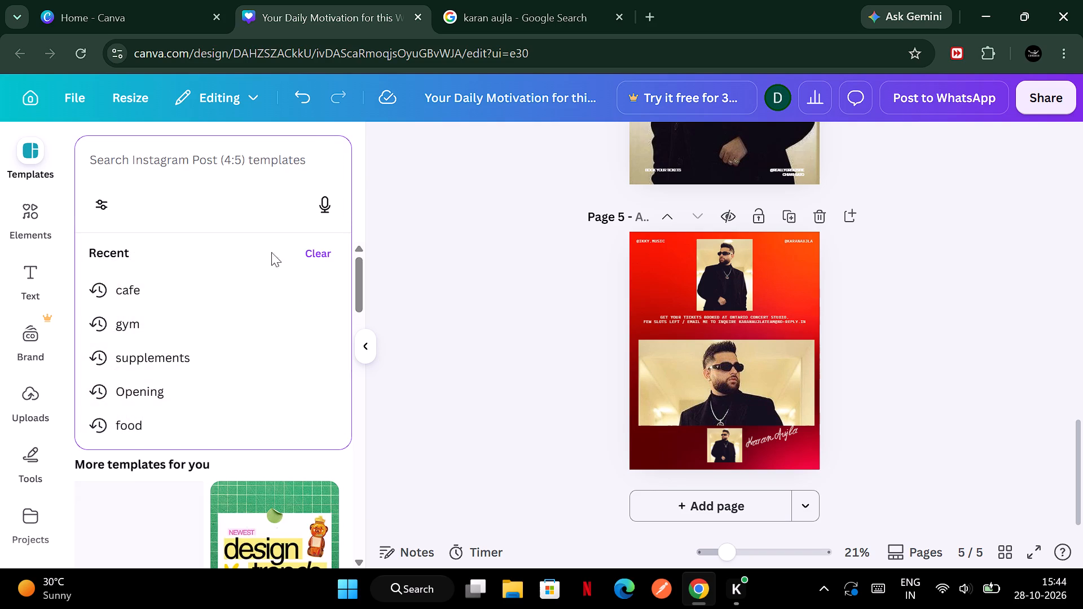
click(326, 257)
Find the Blue and White Simple Minimalist Summer Photo Collage template among the suggested templates and add it as new page 6.
scroll(206, 447, down, 3)
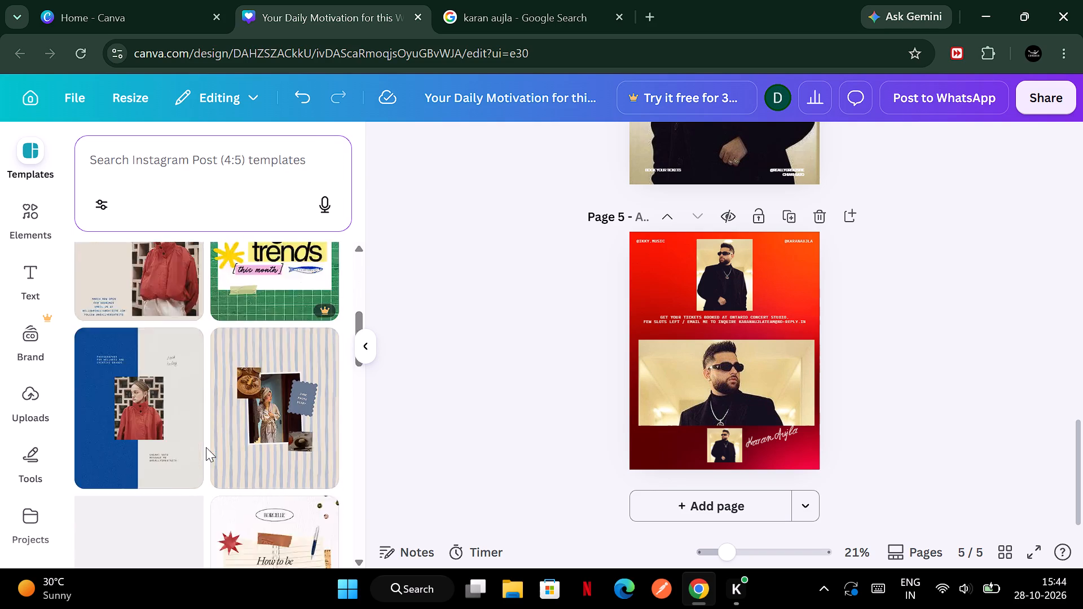
scroll(206, 447, down, 6)
scroll(206, 447, up, 2)
scroll(206, 447, down, 2)
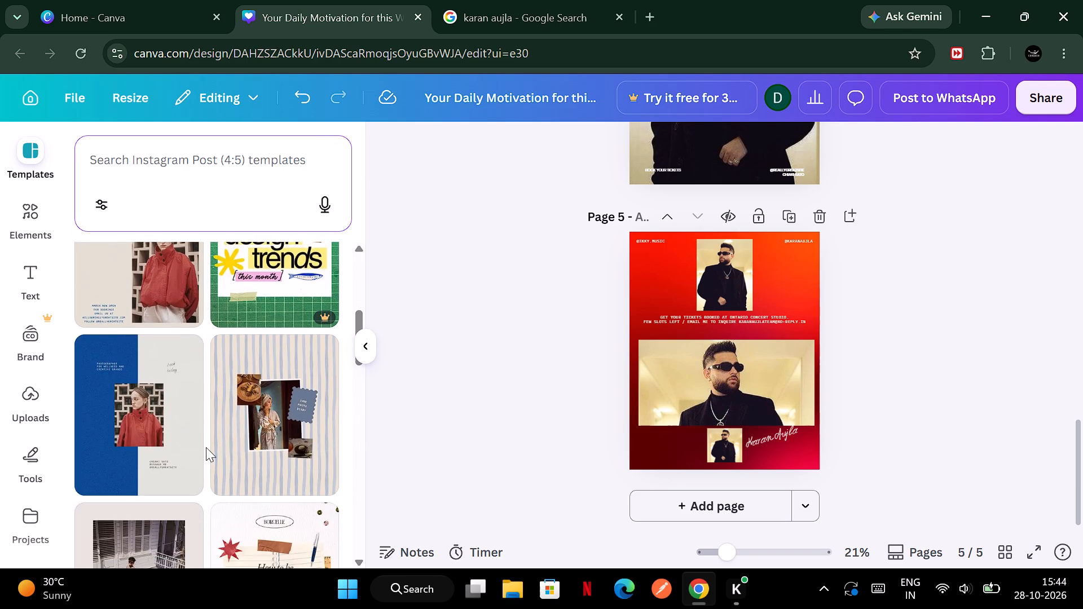
scroll(206, 447, down, 8)
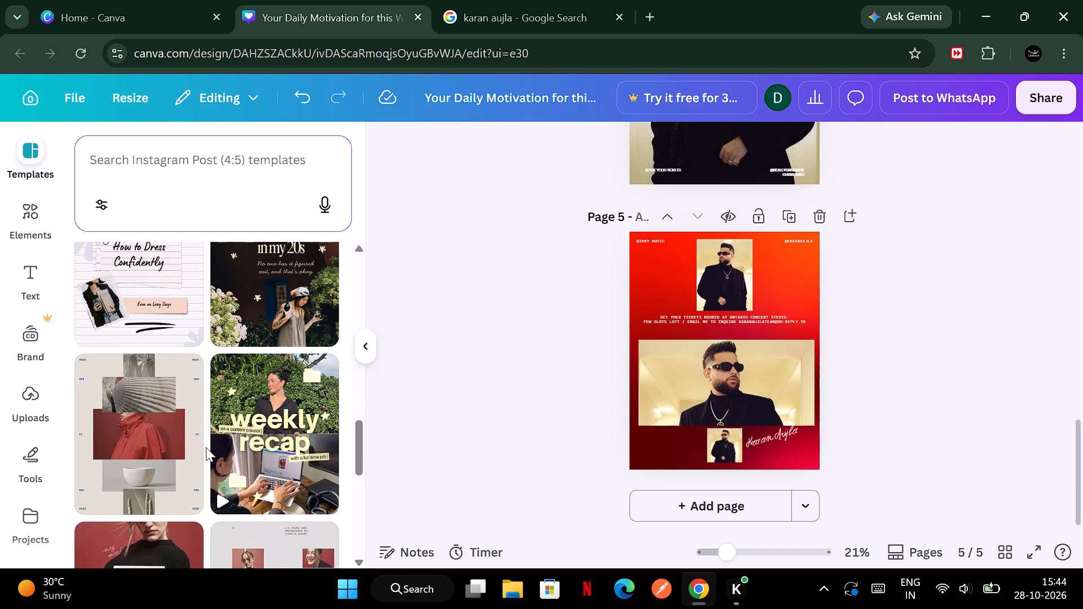
scroll(206, 447, down, 6)
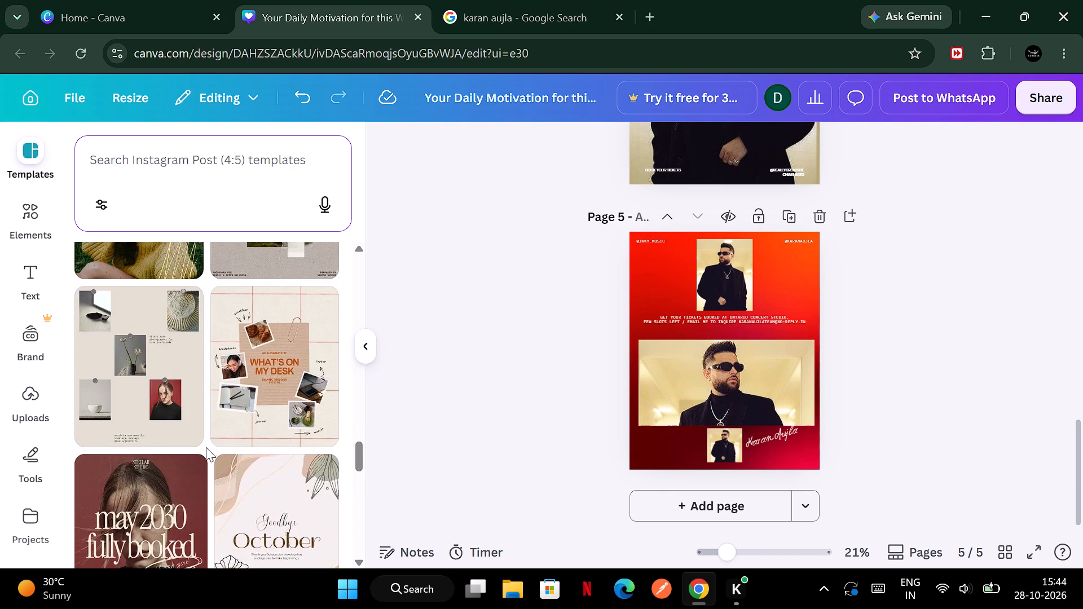
scroll(206, 447, down, 6)
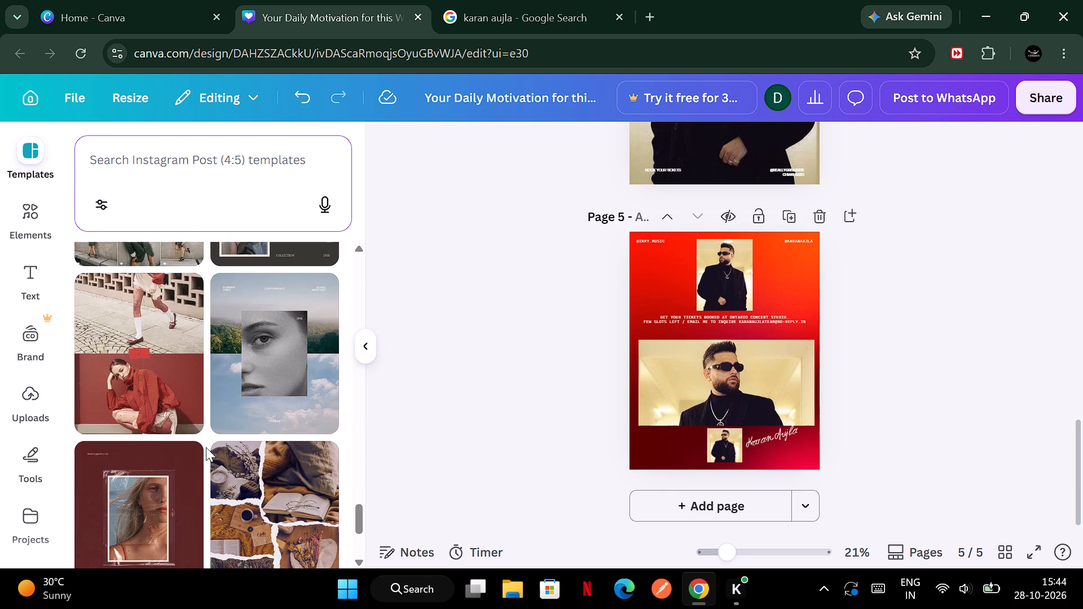
scroll(206, 447, down, 1)
click(306, 411)
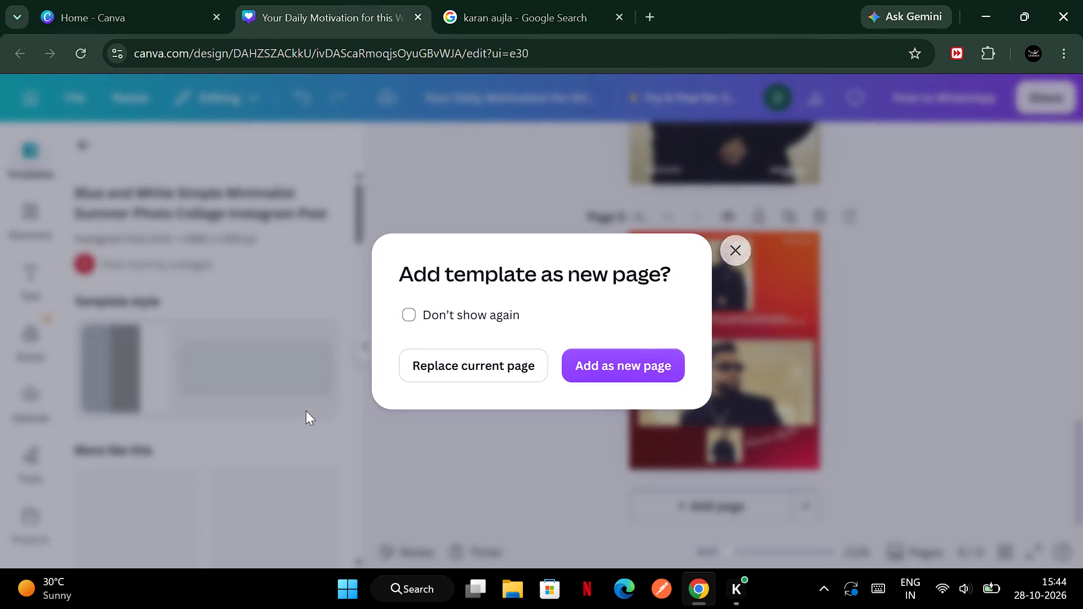
click(587, 357)
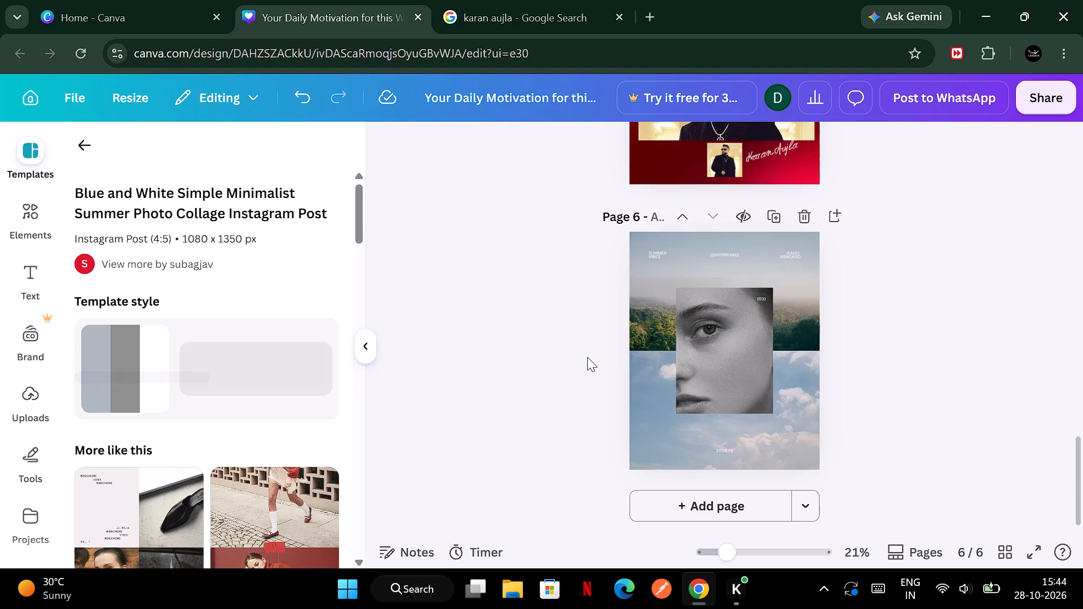
Replace the landscape photo in the upper half of page 6 with the uploaded photo of Karan Aujla in the black suit and sunglasses.
click(755, 387)
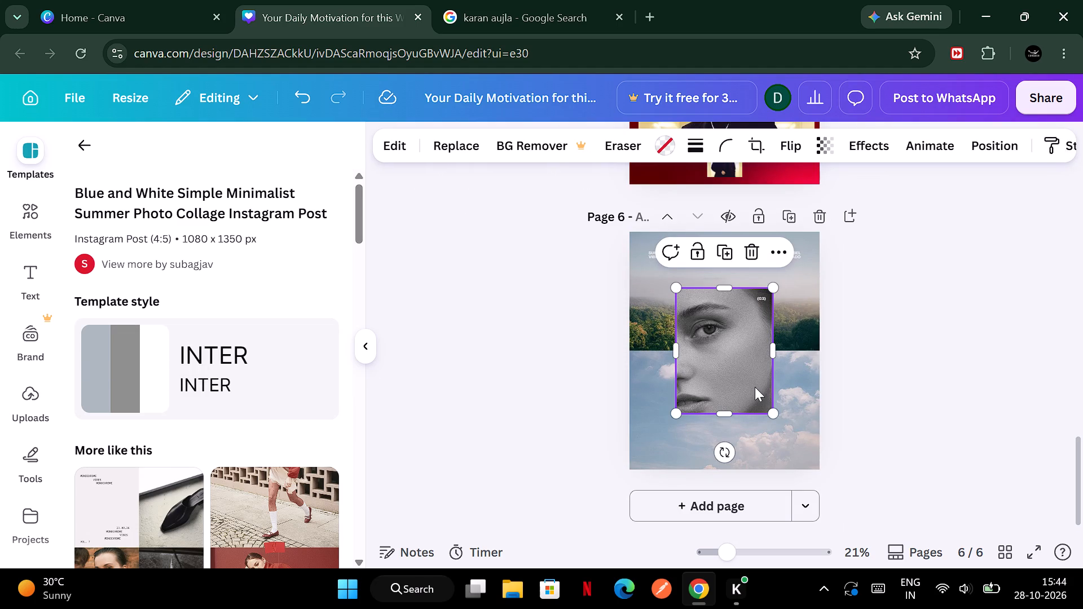
click(784, 316)
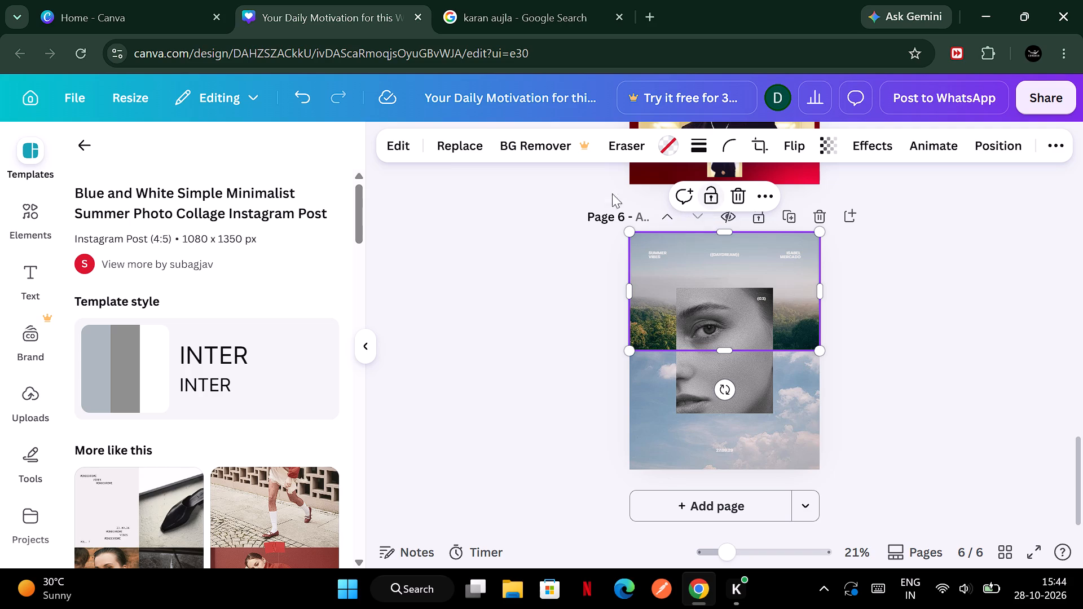
click(464, 150)
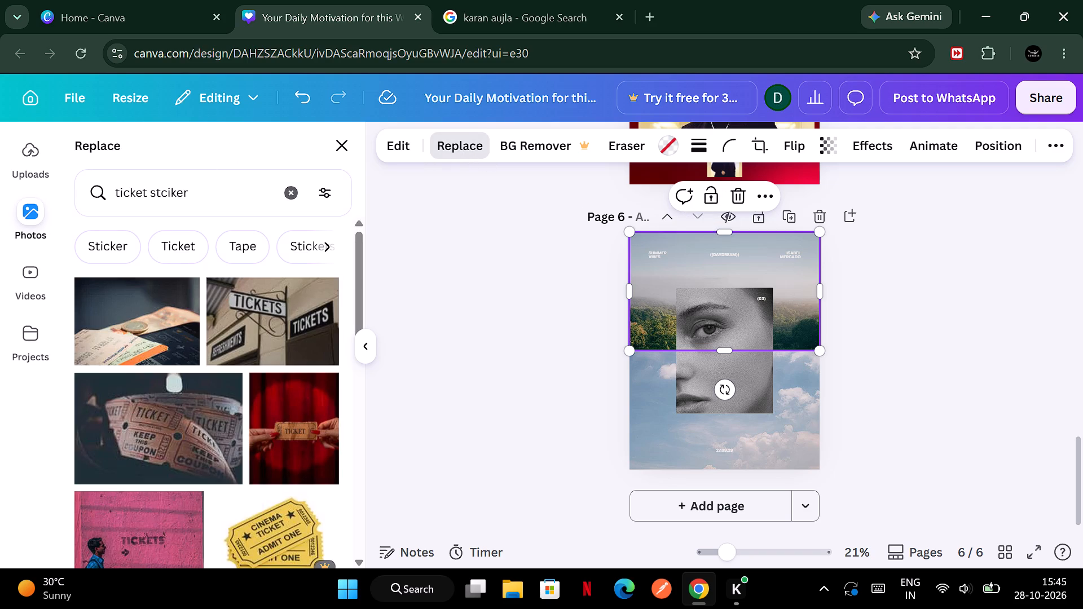
click(23, 149)
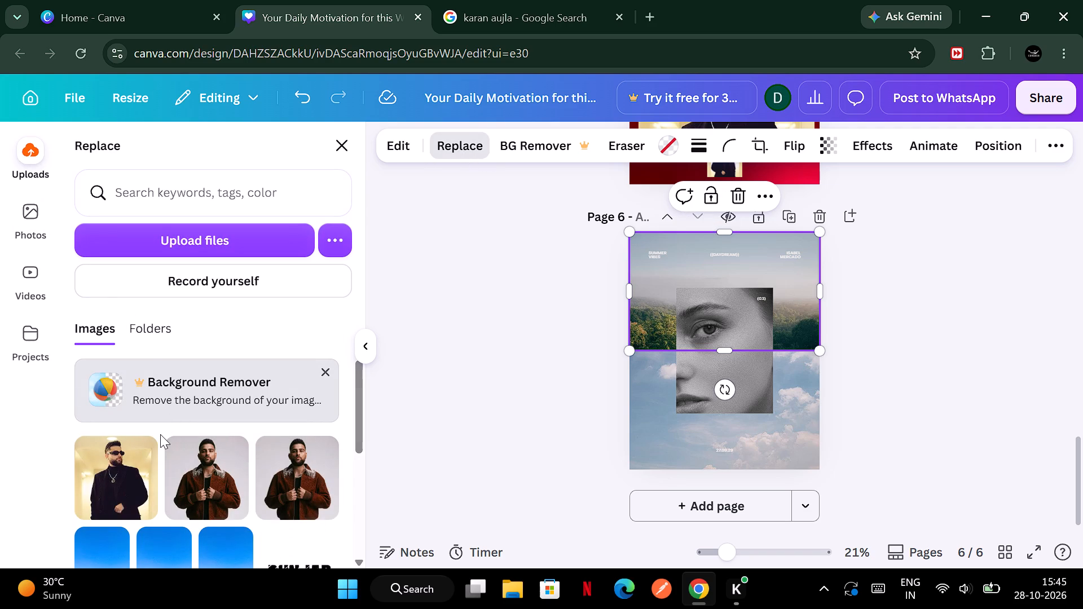
click(138, 460)
click(118, 476)
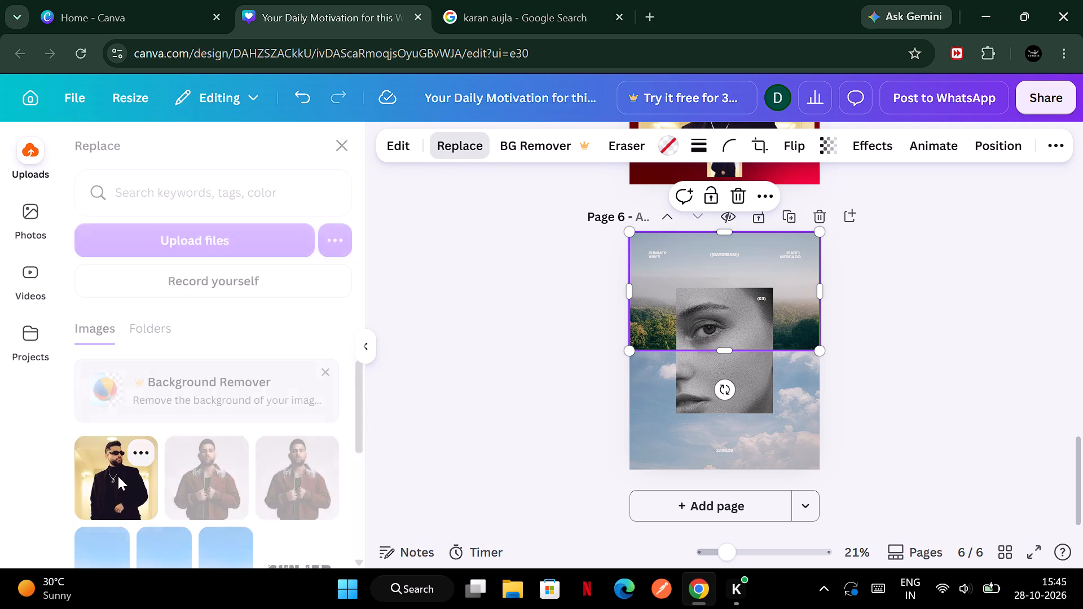
click(117, 488)
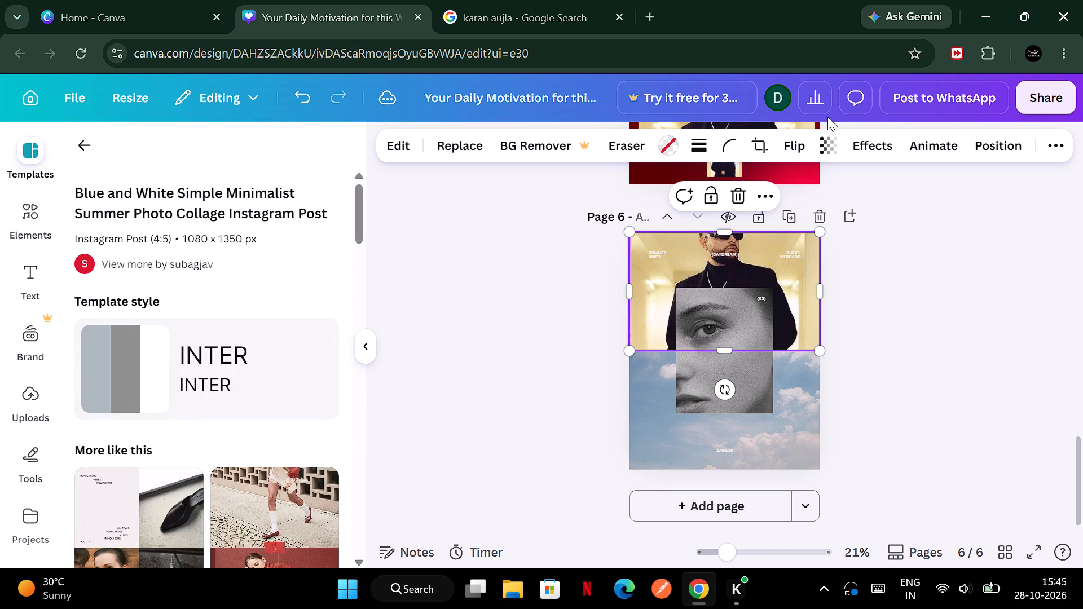
Crop the upper photo on page 6, shifting the image down within its frame so the singer's head shows.
click(764, 145)
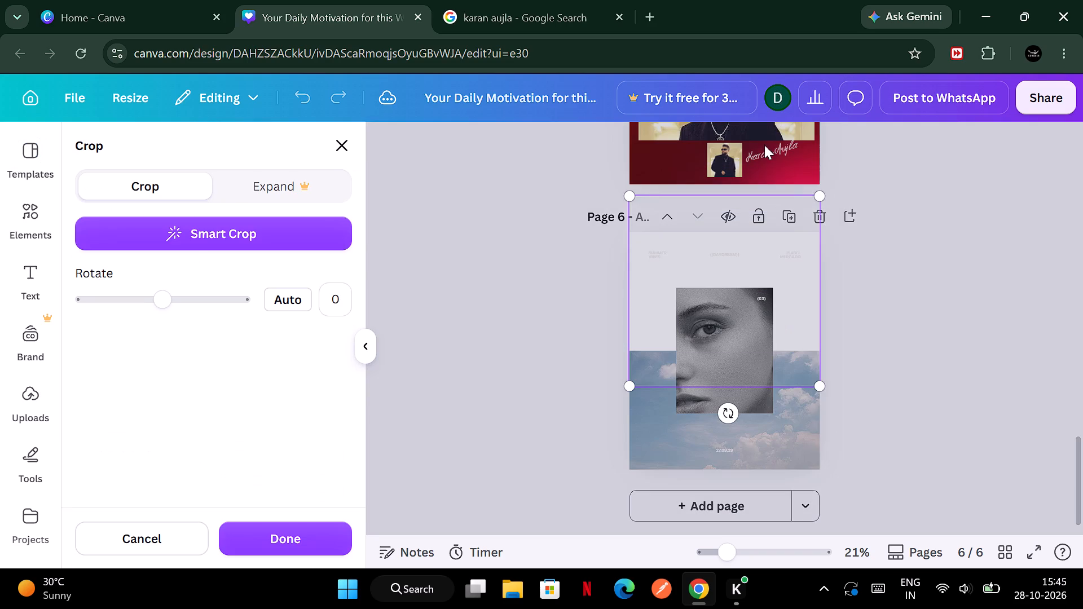
drag(759, 283, 760, 314)
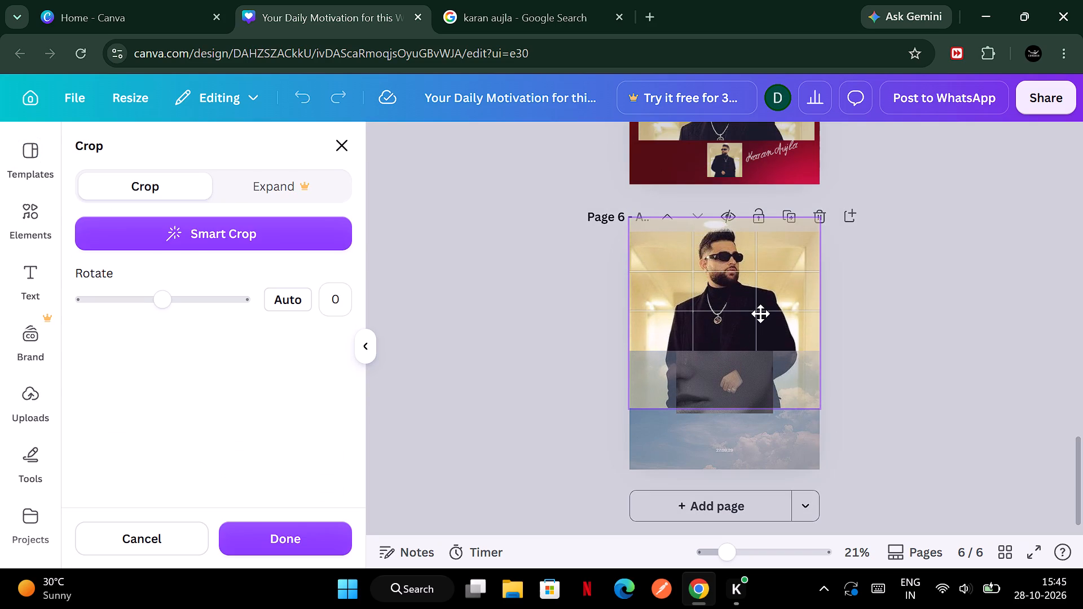
Shift the Karan Aujla photo slightly downward within its crop frame in the upper half of page 6.
drag(760, 314, 760, 319)
click(897, 286)
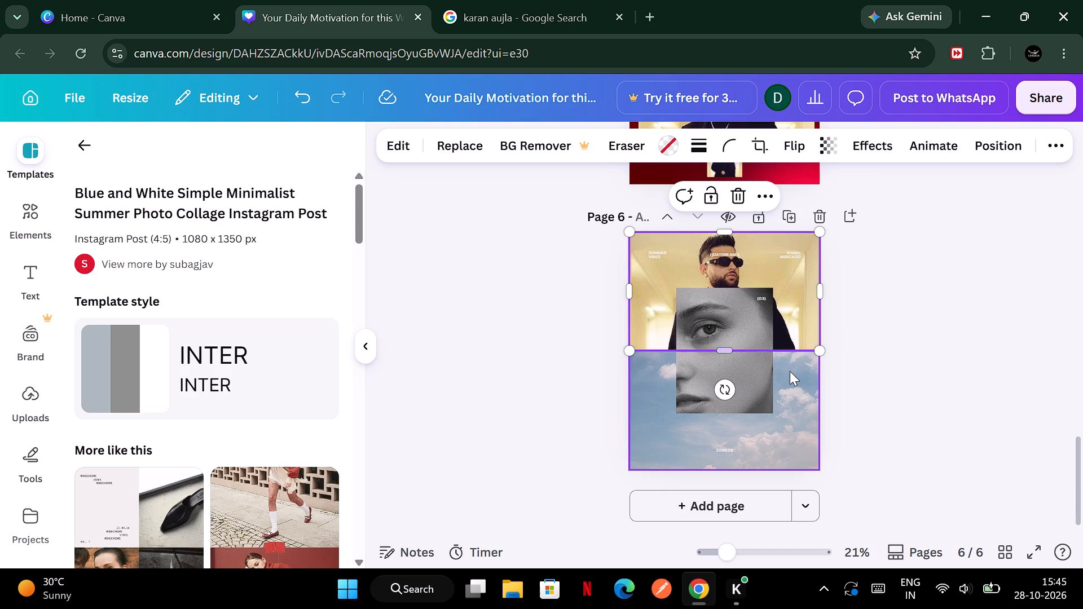
Replace the sky photo in the lower half of page 6 with the uploaded photo of Karan Aujla in the brown jacket.
click(783, 413)
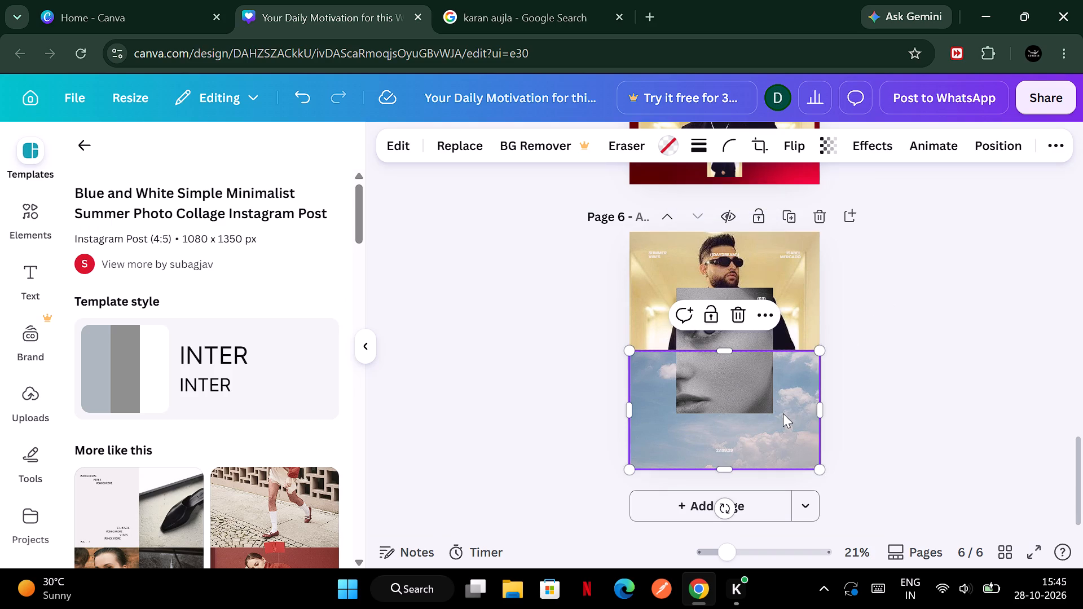
click(403, 151)
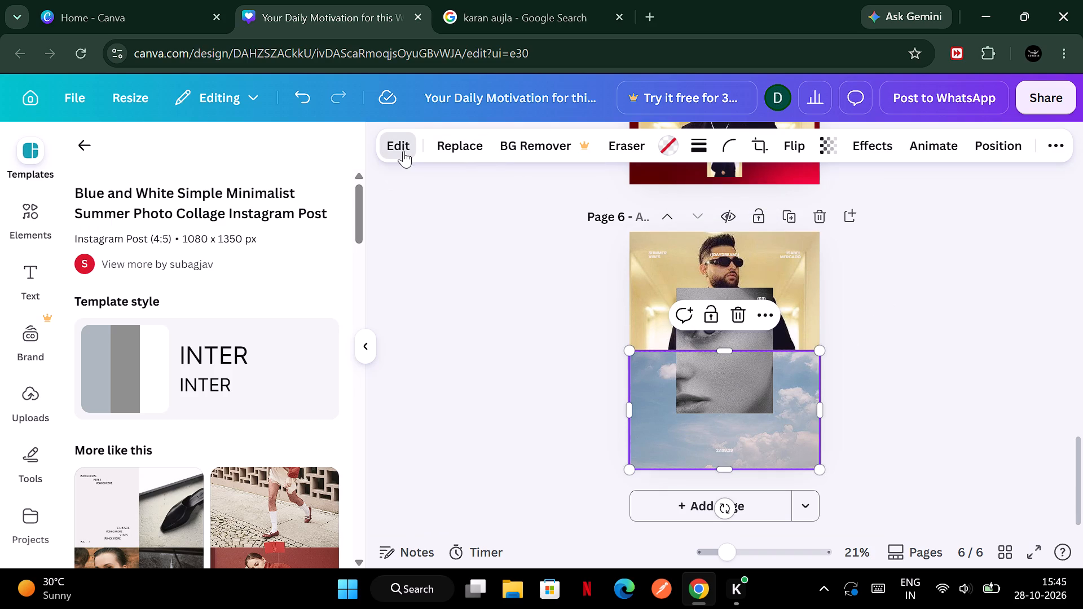
click(455, 143)
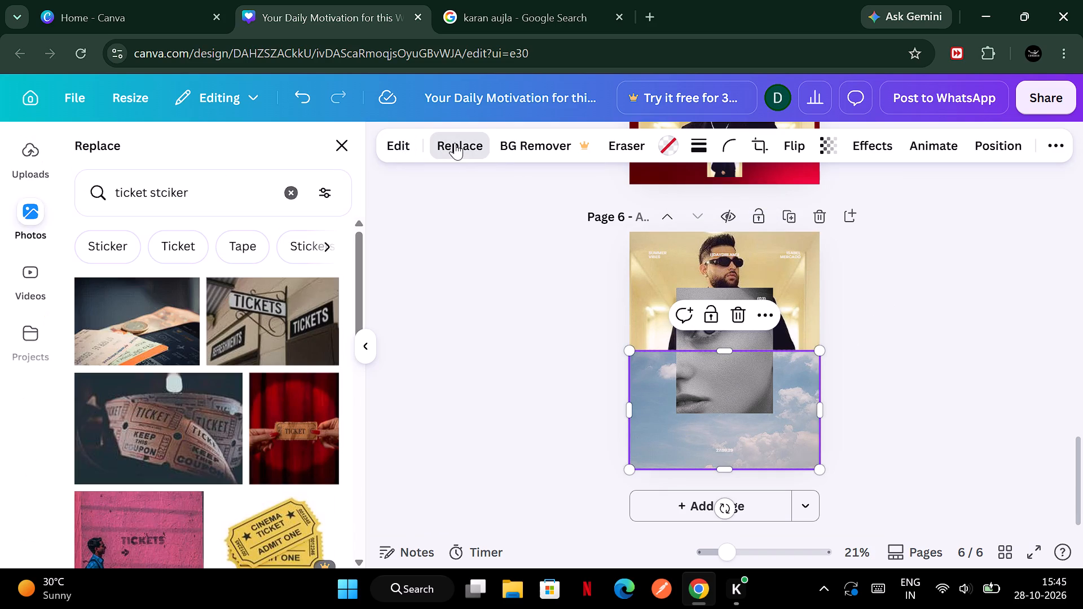
click(36, 183)
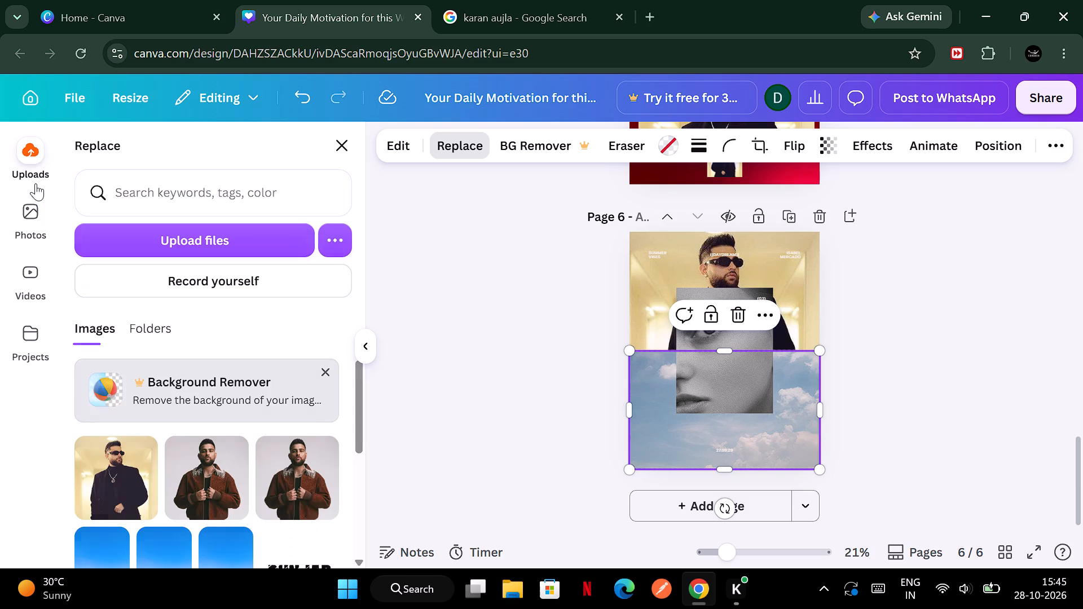
scroll(148, 431, down, 1)
click(187, 398)
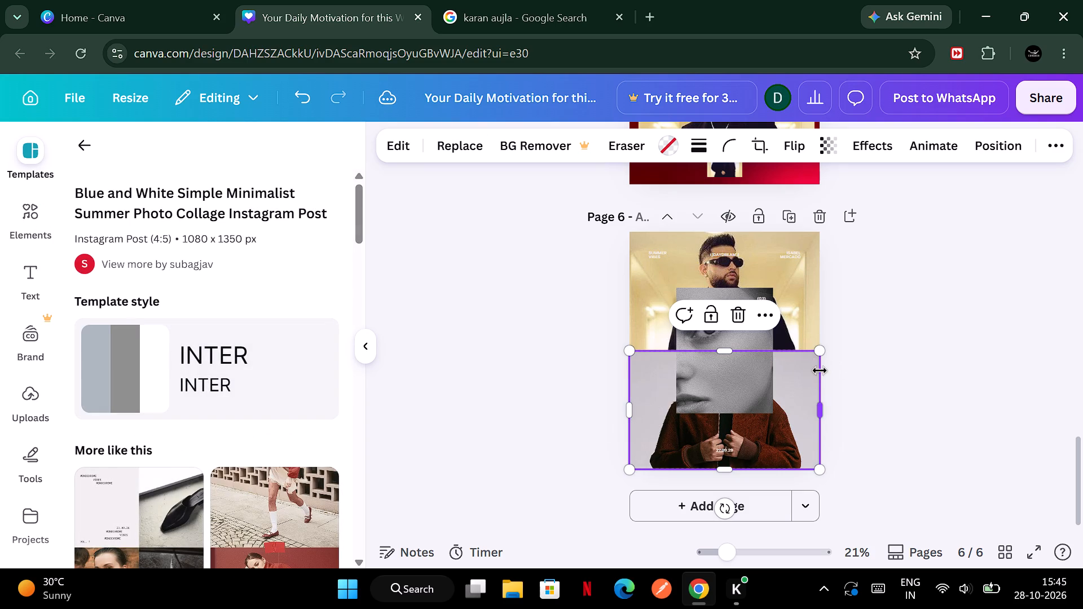
Switch to the Google results for karan aujla and copy the Reddit photo of him in sunglasses against a pink sky.
click(736, 373)
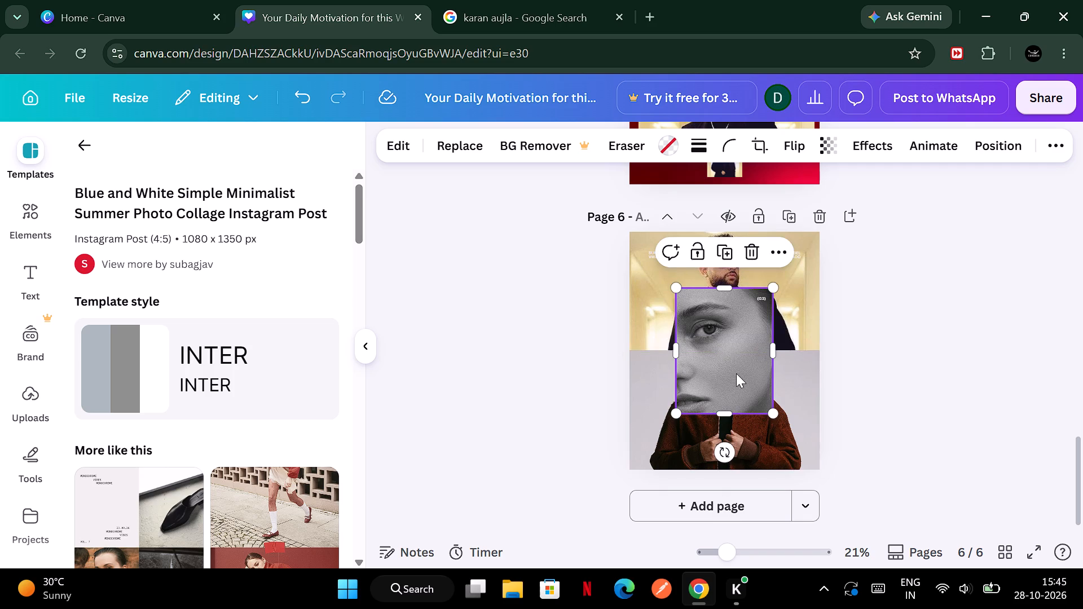
click(554, 0)
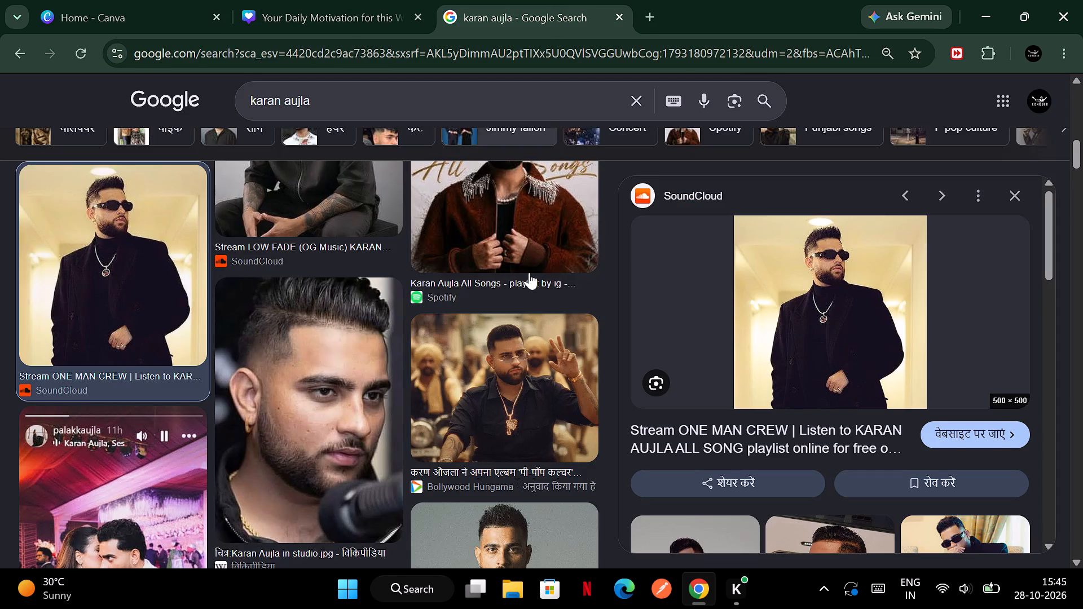
scroll(529, 272, down, 5)
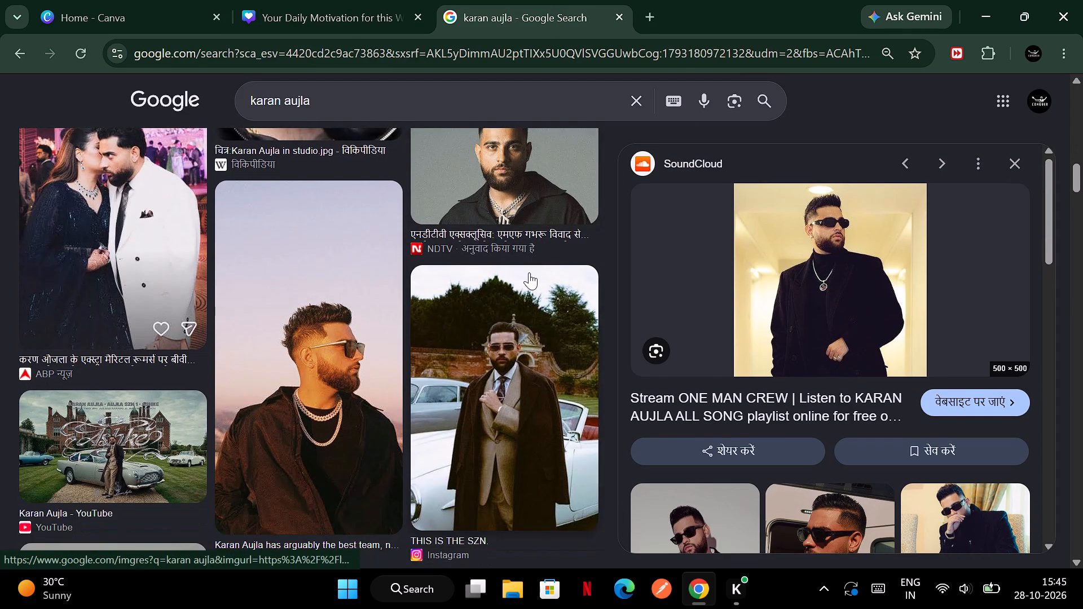
click(295, 329)
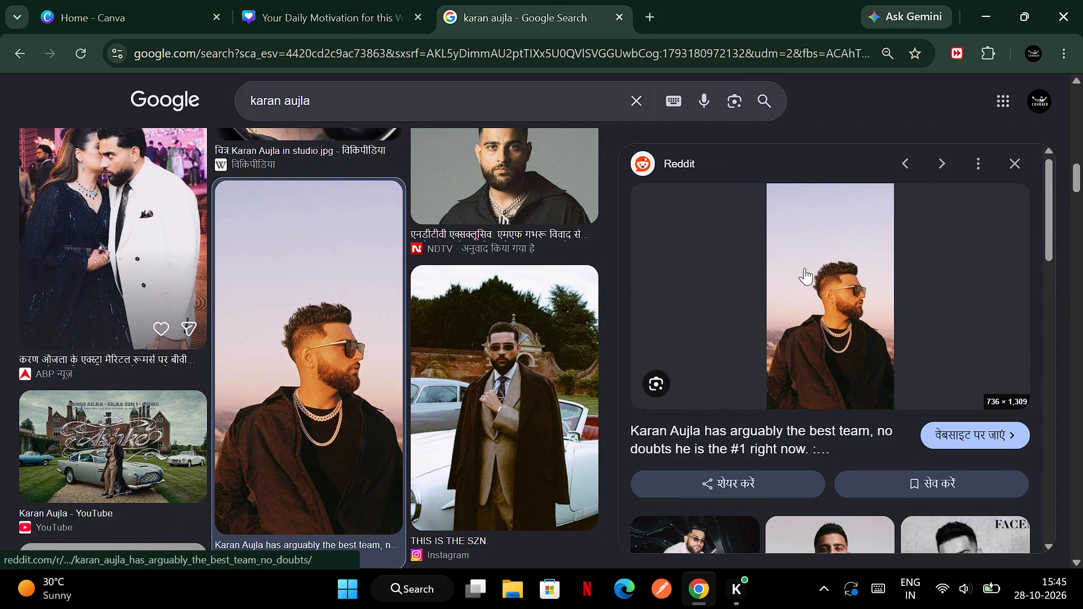
right_click(804, 268)
click(877, 457)
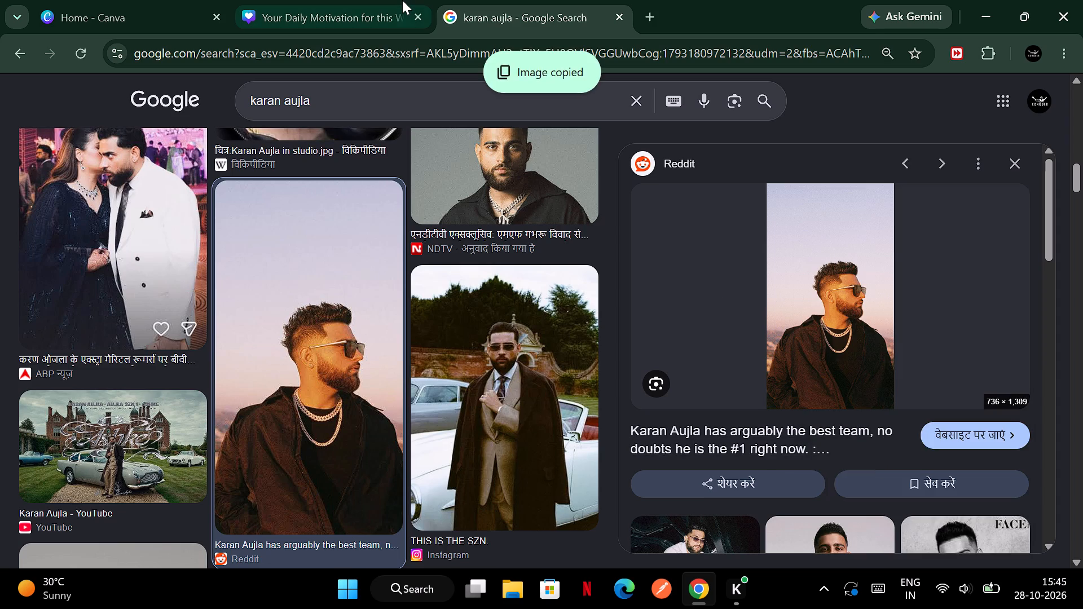
Return to the Canva design and place the copied photo in page 6's central frame, replacing the black-and-white face close-up.
click(402, 0)
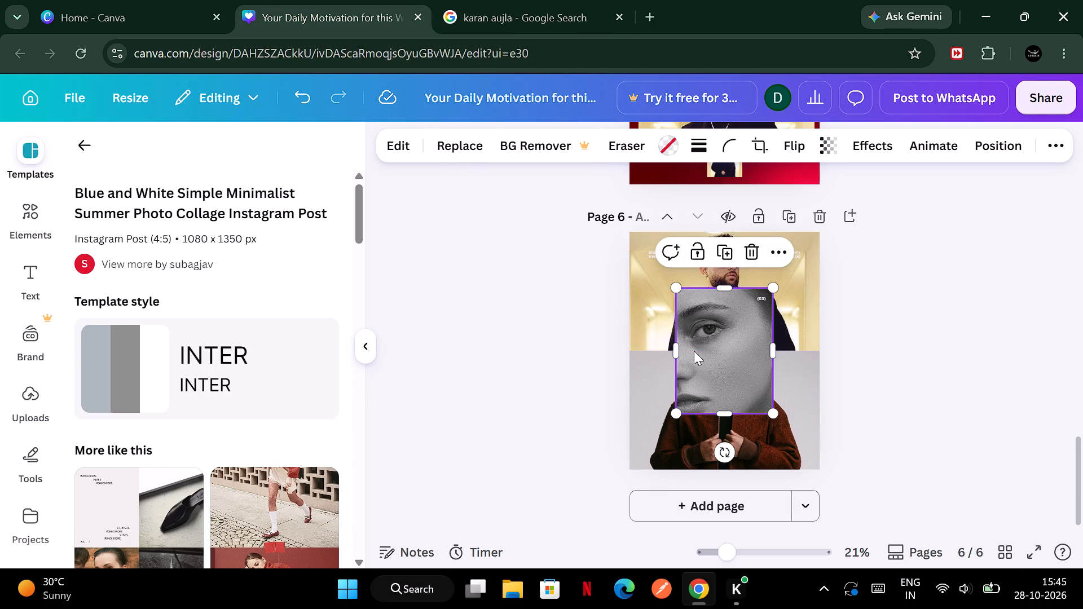
key(ctrl+v)
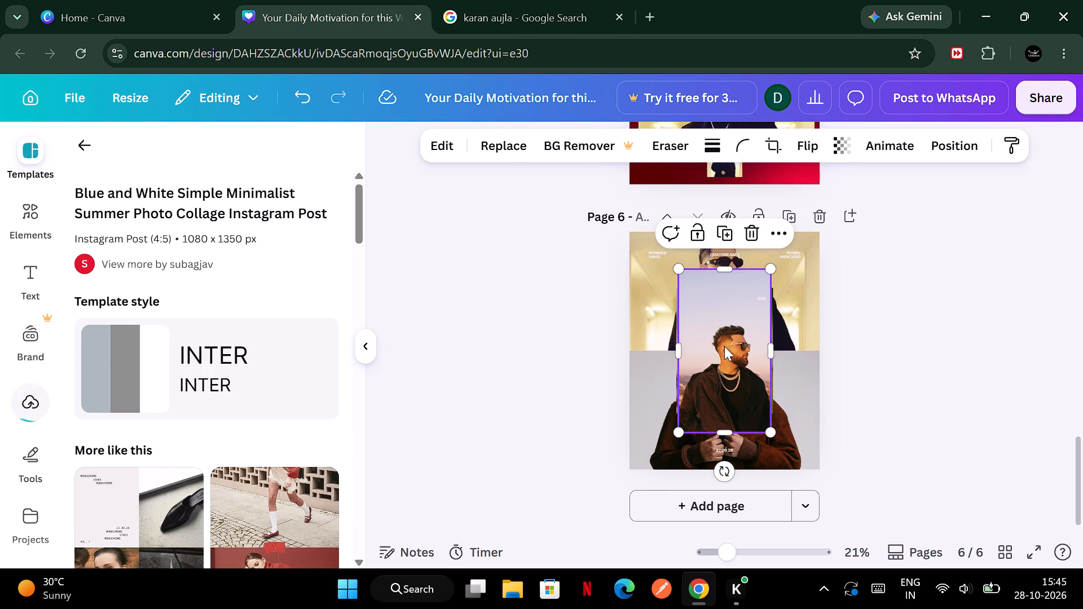
drag(721, 346, 722, 351)
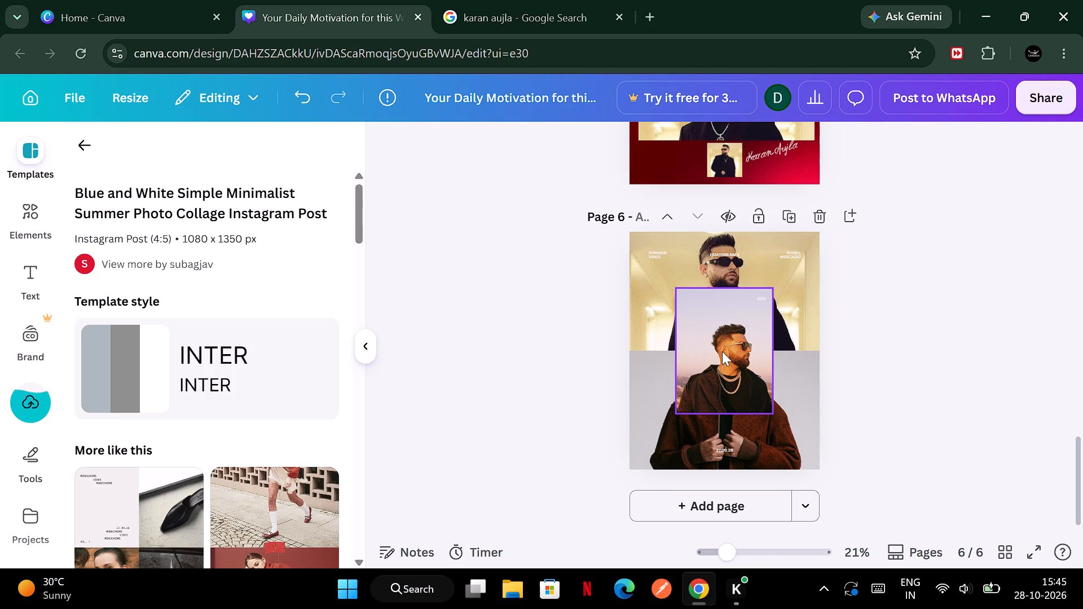
click(868, 363)
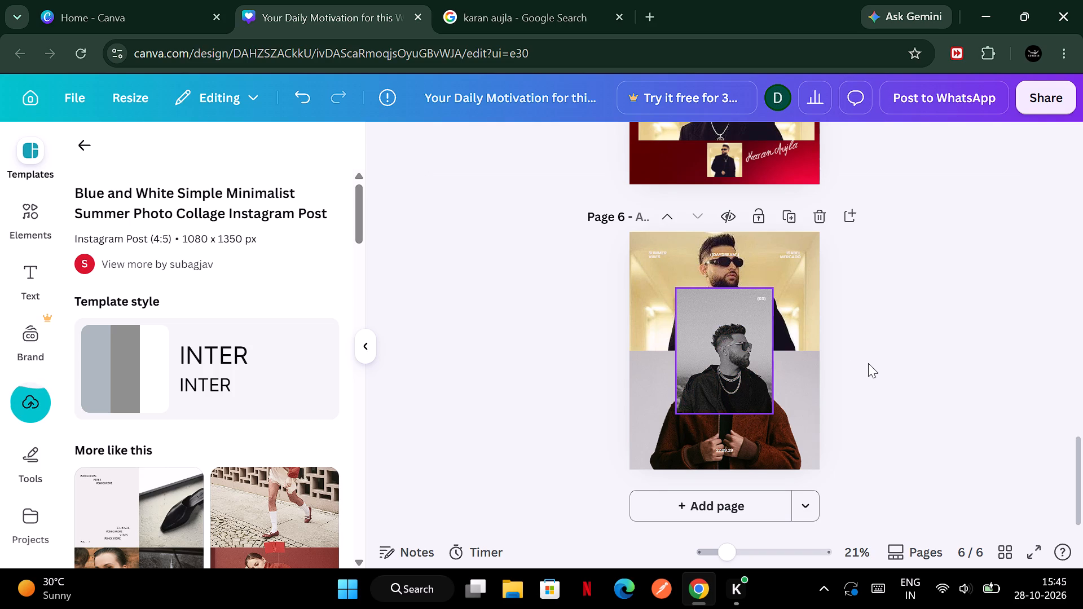
click(868, 363)
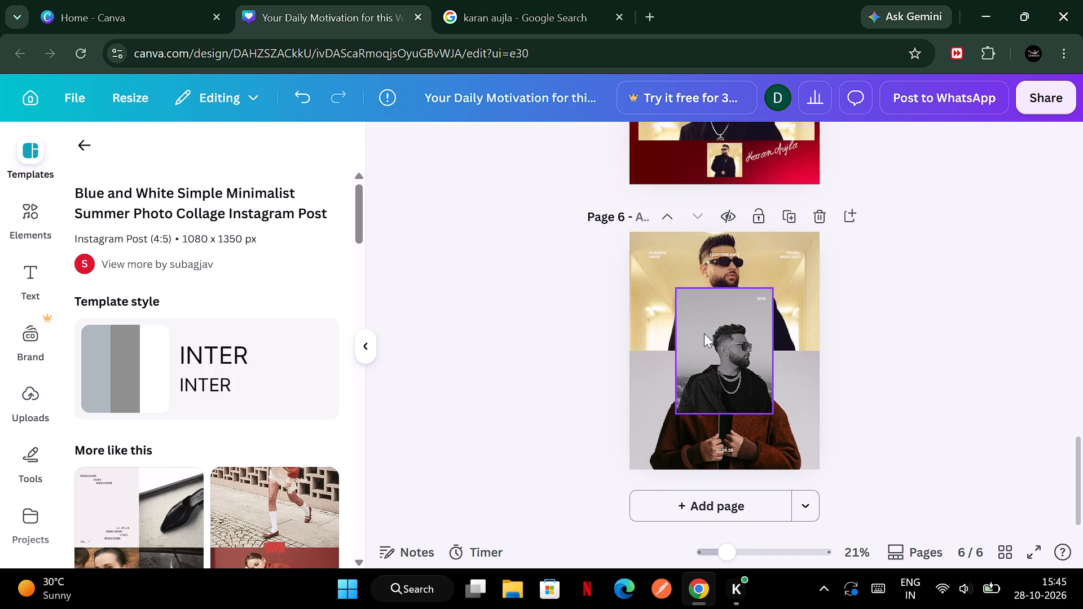
click(919, 377)
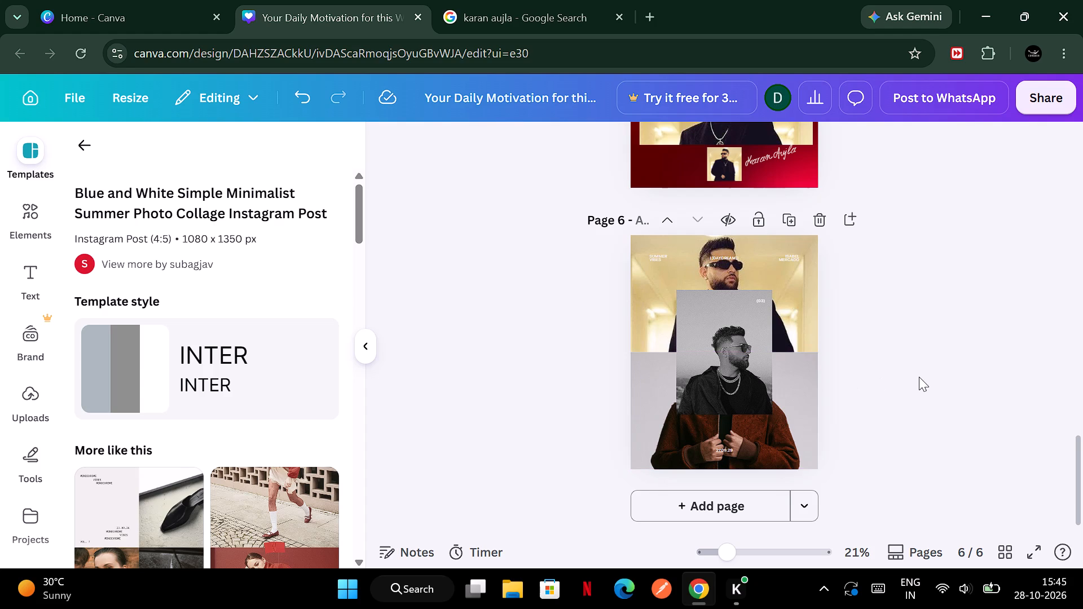
Change the date text near the bottom of page 6 to 30.10.26.
double_click(726, 452)
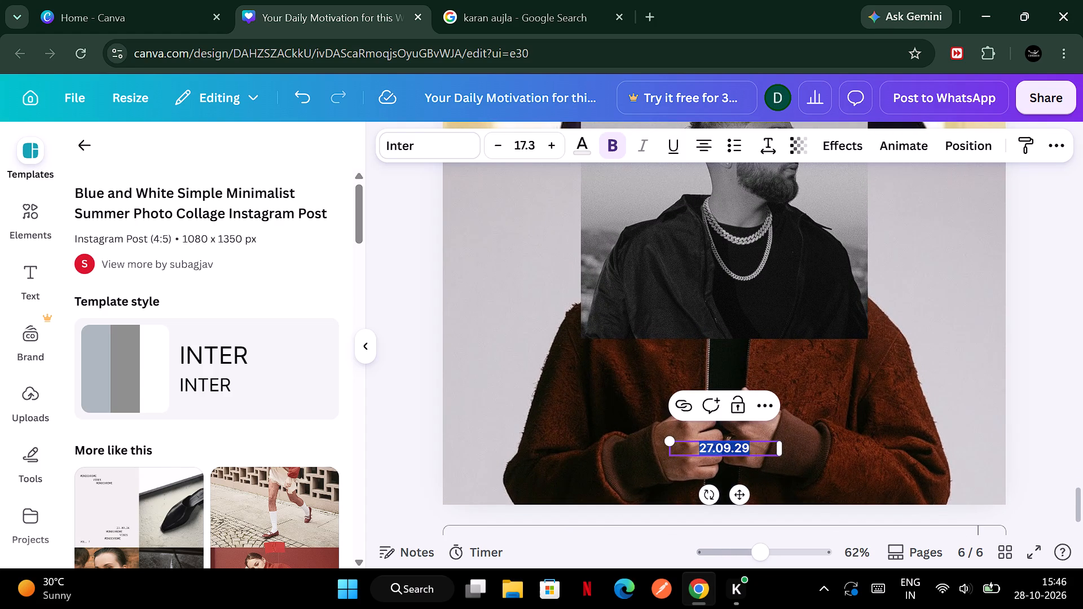
click(716, 448)
key(Left)
key(BackSpace)
key(BackSpace)
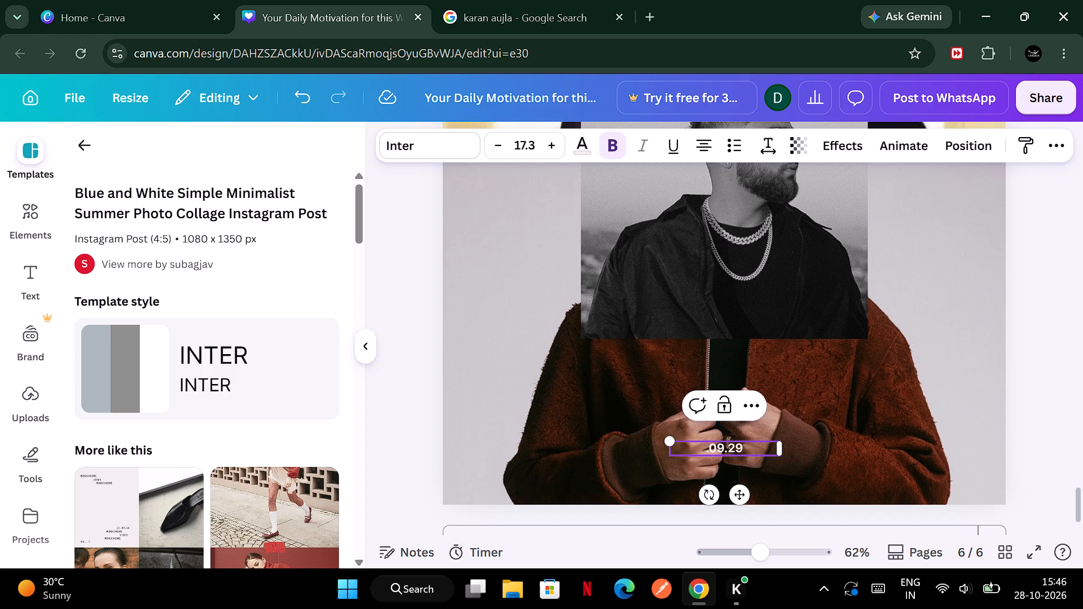
text(30)
key(Right)
key(Right)
key(BackSpace)
key(1)
key(Right)
key(Right)
key(Right)
key(Left)
key(Left)
key(BackSpace)
key(0)
key(Right)
key(Right)
key(Right)
key(BackSpace)
text(26)
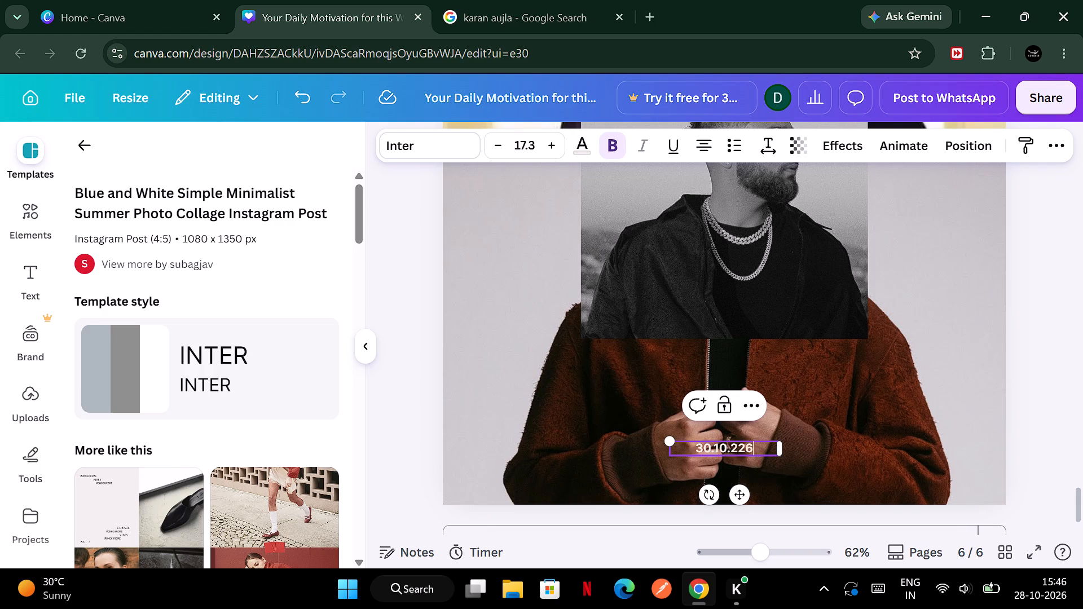
key(BackSpace)
key(BackSpace)
key(6)
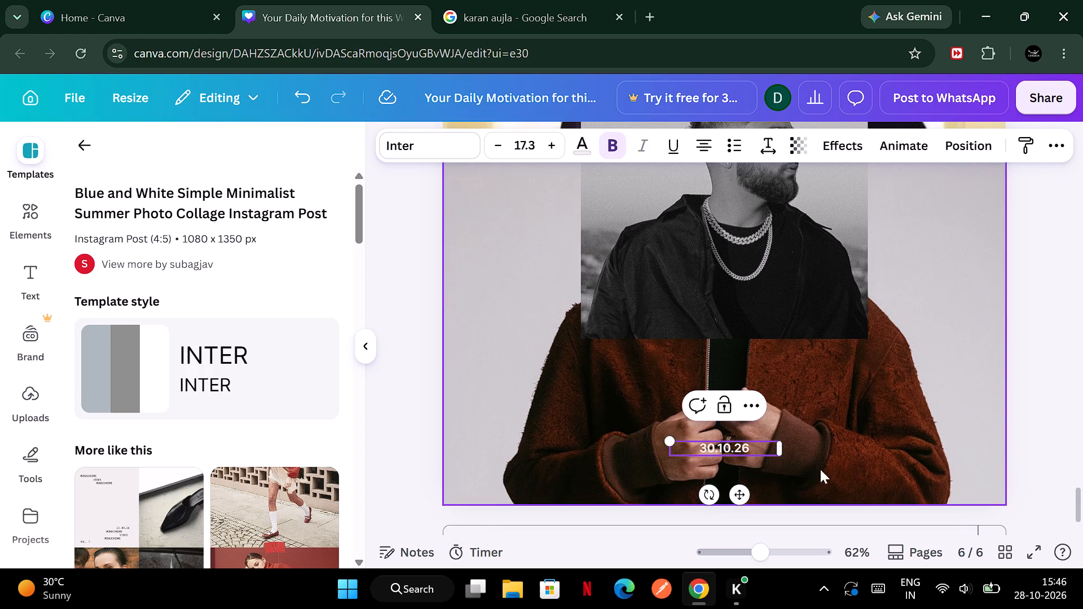
click(1049, 438)
Replace the ((DAYDREAM)) heading at the top centre of page 6 with "Karan Aujla".
scroll(836, 350, up, 3)
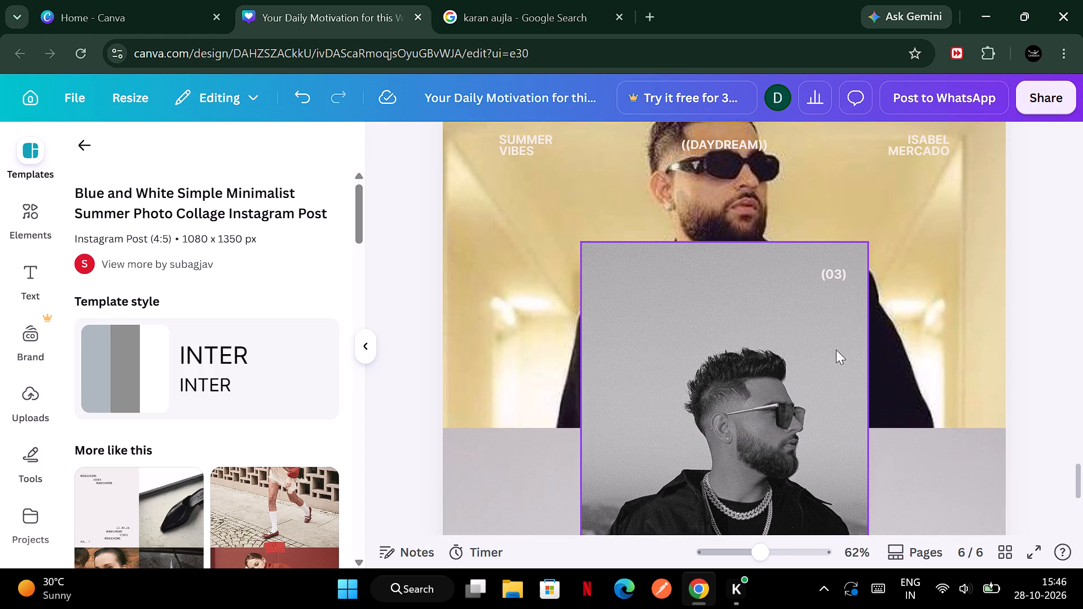
scroll(836, 350, up, 1)
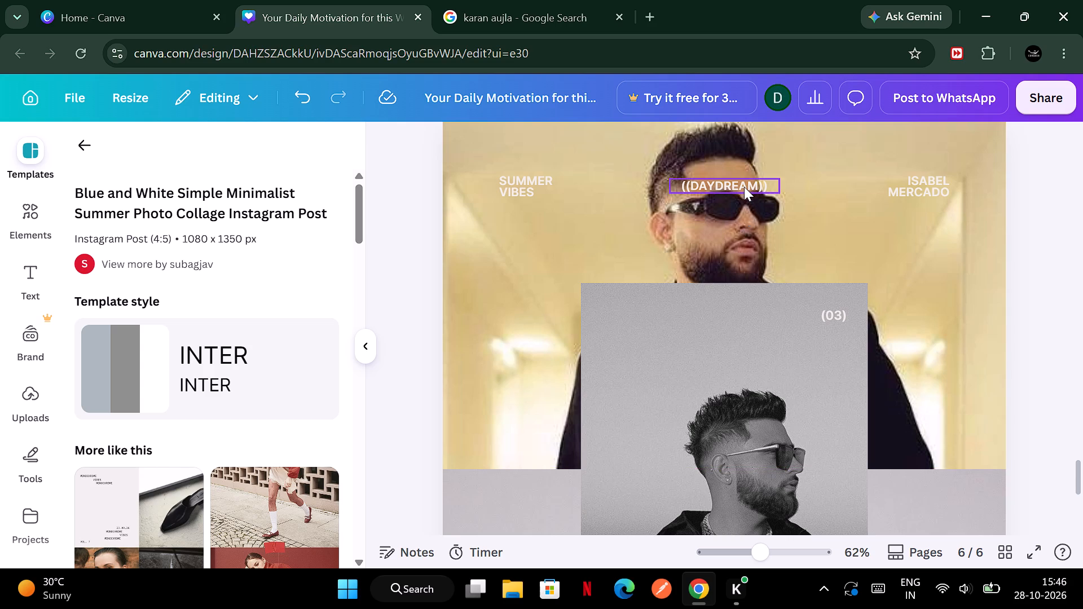
double_click(744, 187)
text(Karan Aujla)
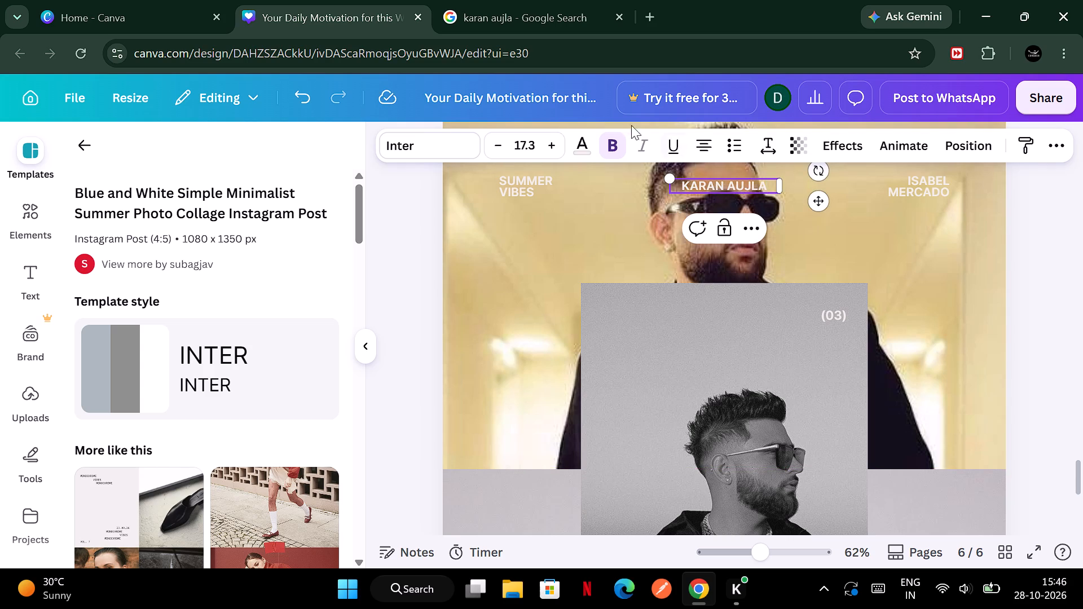
Replace the "Summer Vibes" text on page 6 with "This winter" split over two lines.
double_click(534, 196)
text(this)
key(BackSpace)
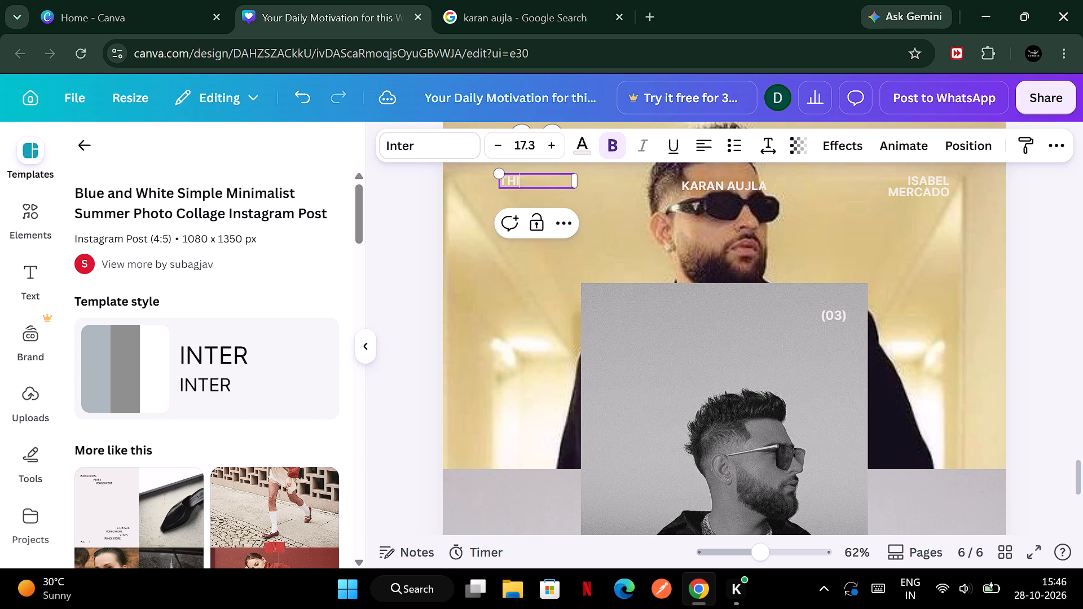
key(s)
key(Return)
text(wid)
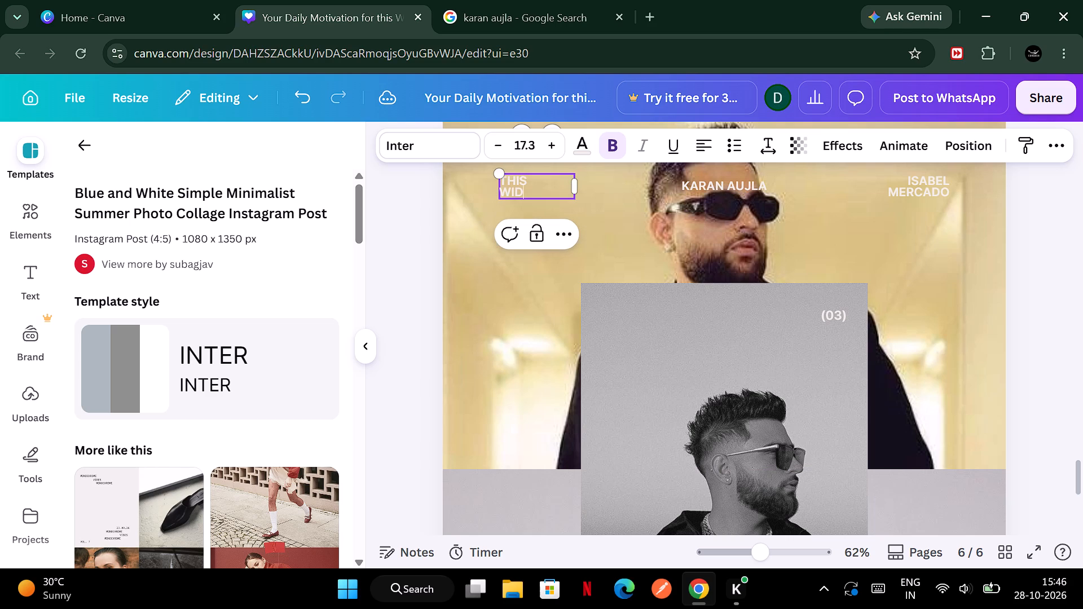
key(BackSpace)
text(nter)
Replace the placeholder name in page 6's upper-right corner with "Book tickets".
double_click(910, 192)
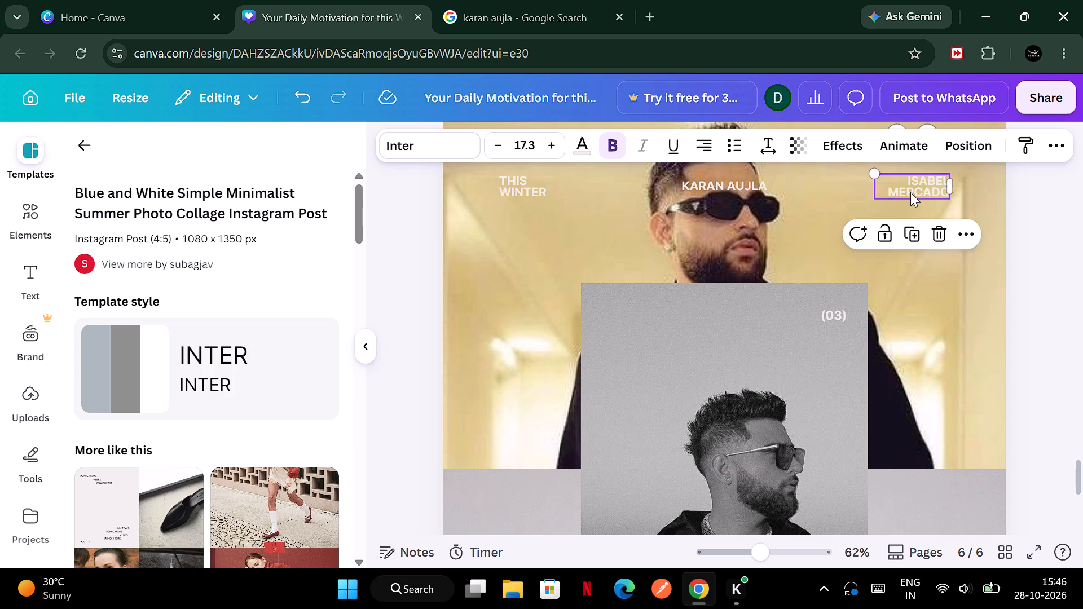
text(Book)
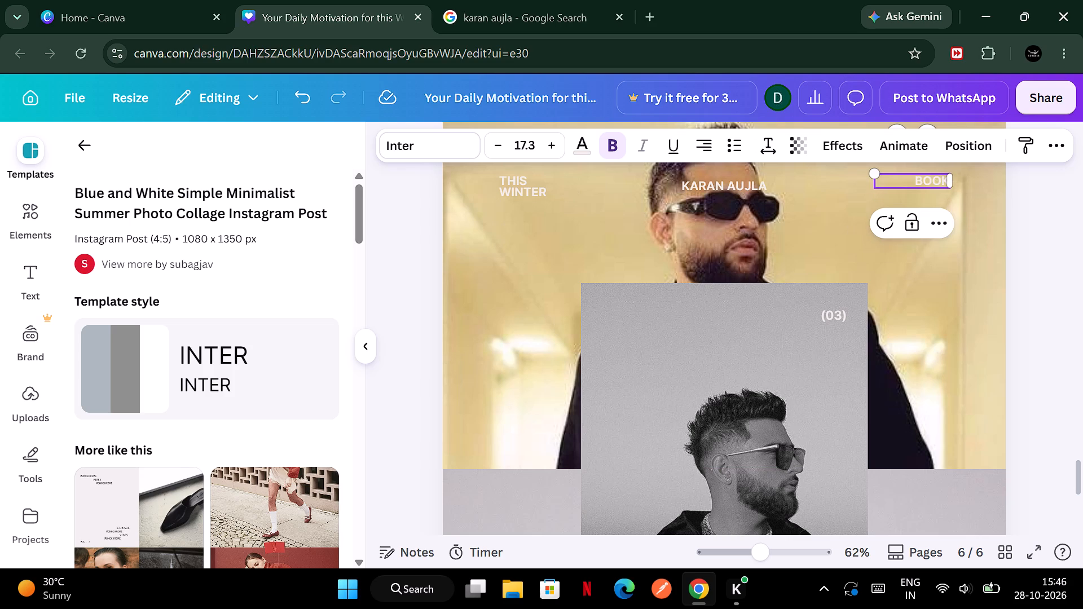
key(space)
text(tickrt)
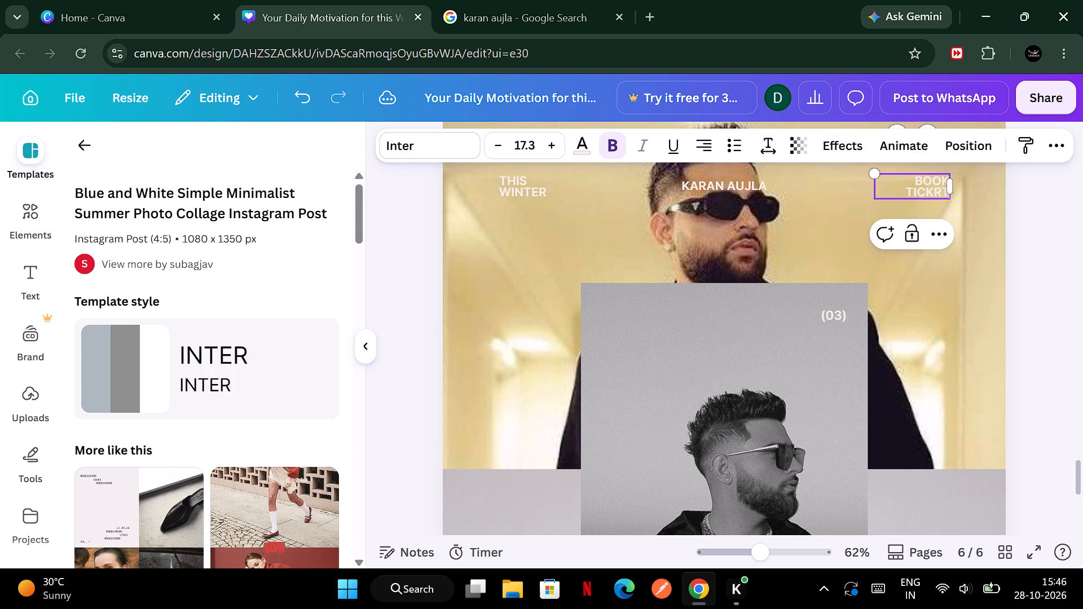
text(==ets)
key(BackSpace)
key(BackSpace)
key(BackSpace)
key(BackSpace)
key(BackSpace)
key(BackSpace)
key(BackSpace)
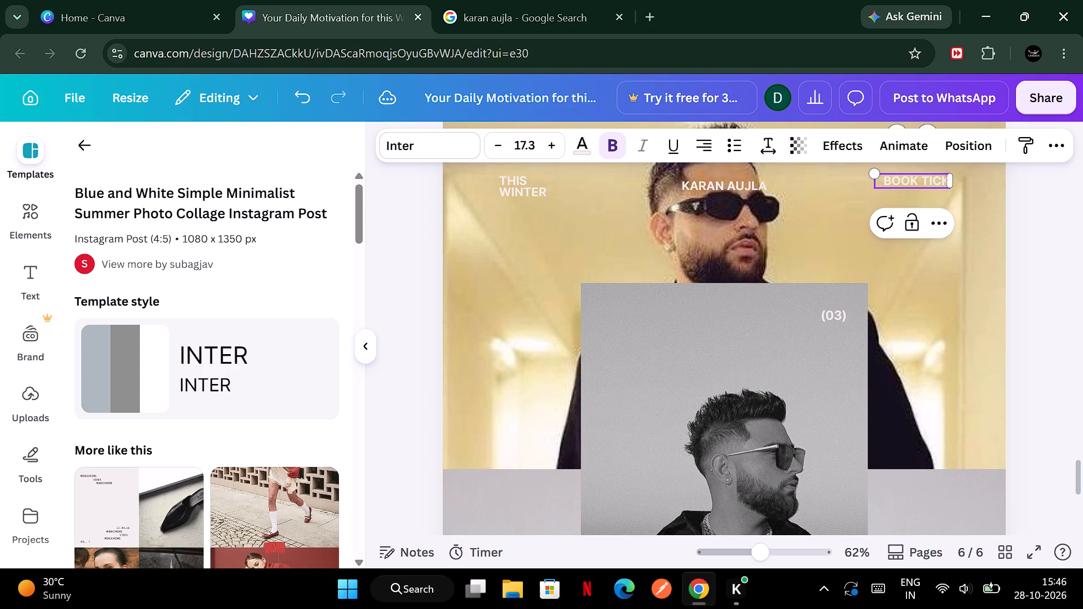
text(ets)
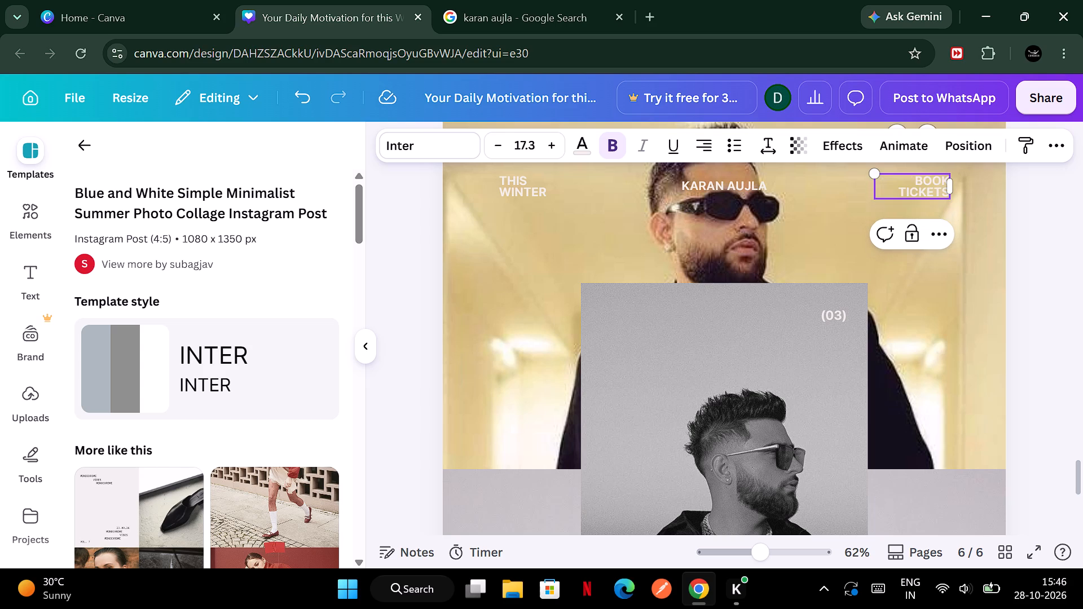
Widen the "Book tickets" text box on page 6 so its words fit on one line.
drag(953, 187, 957, 187)
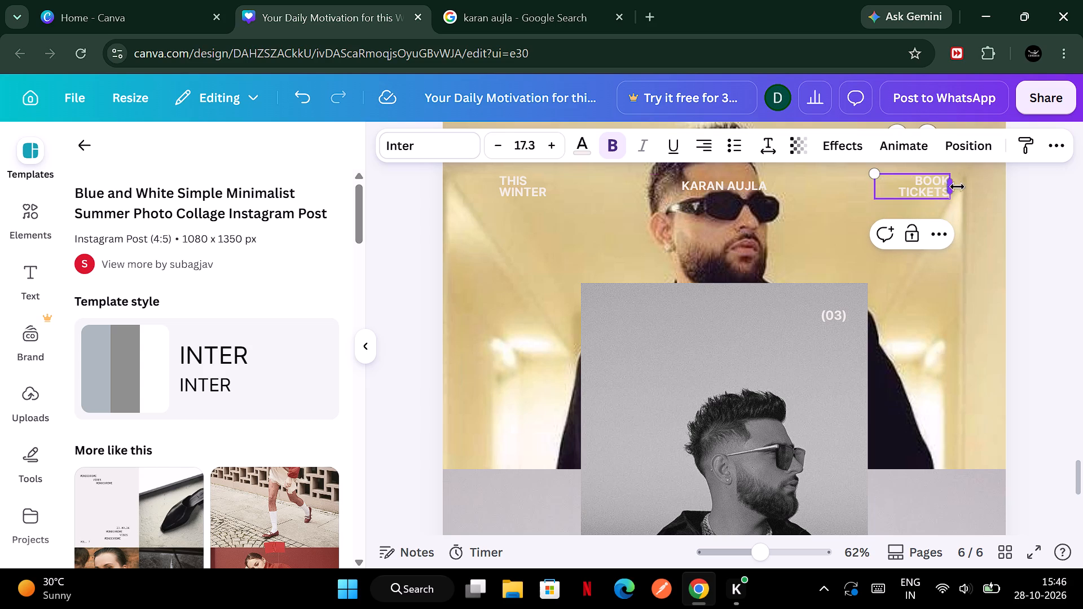
drag(957, 187, 979, 184)
click(961, 182)
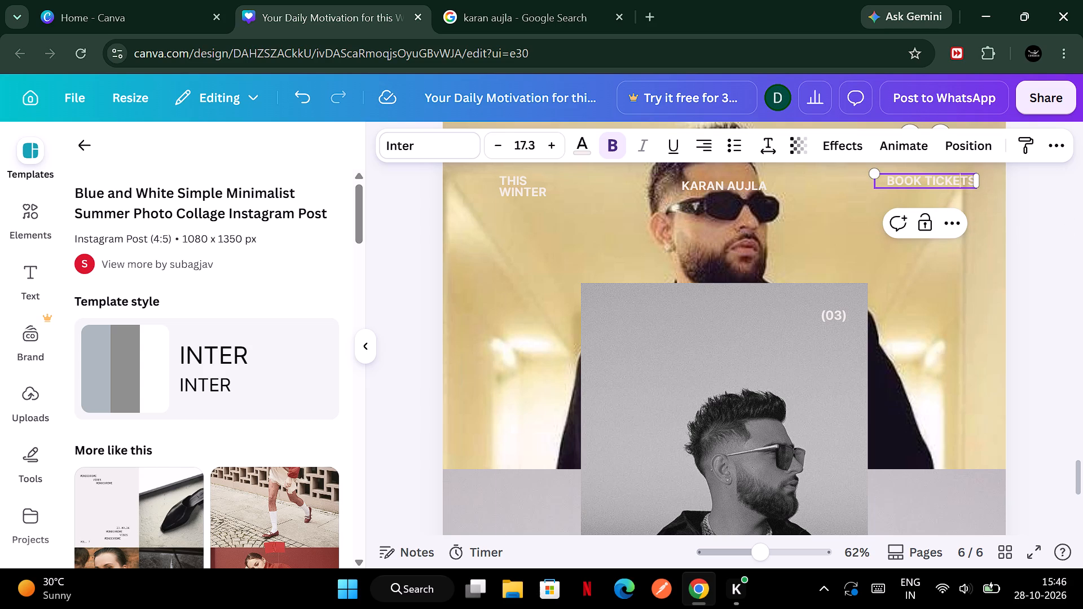
key(Right)
key(Right)
key(Right)
key(Return)
key(Return)
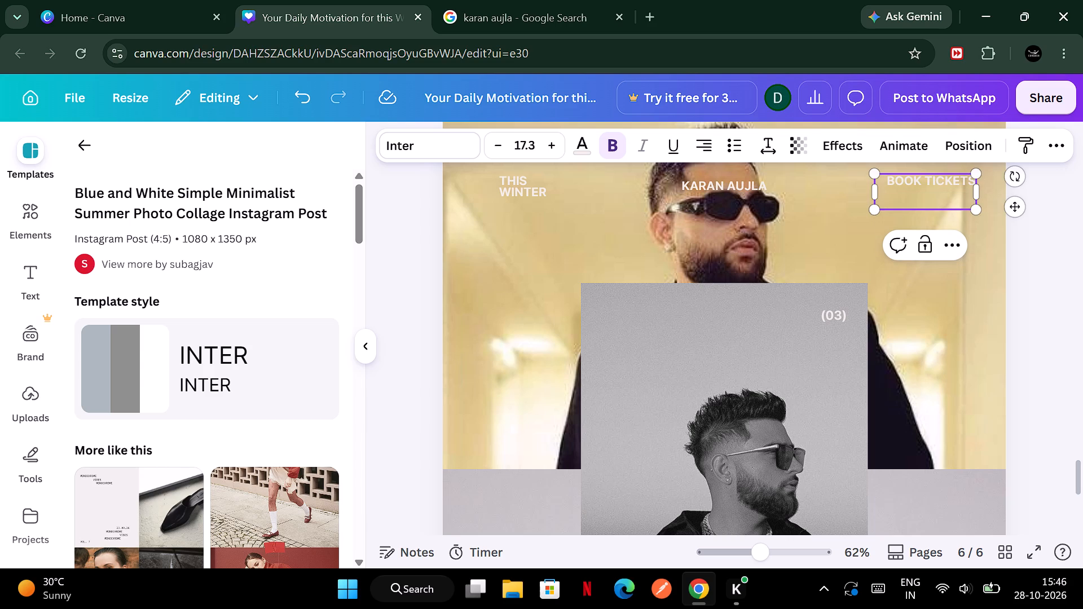
key(BackSpace)
key(shift+at)
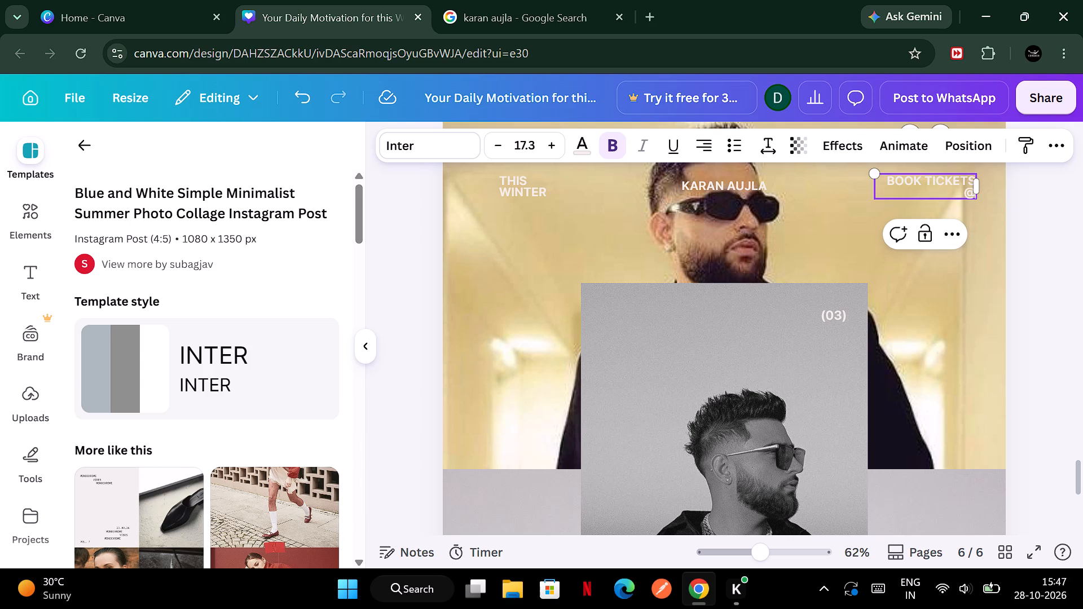
text(karan)
text(aujla)
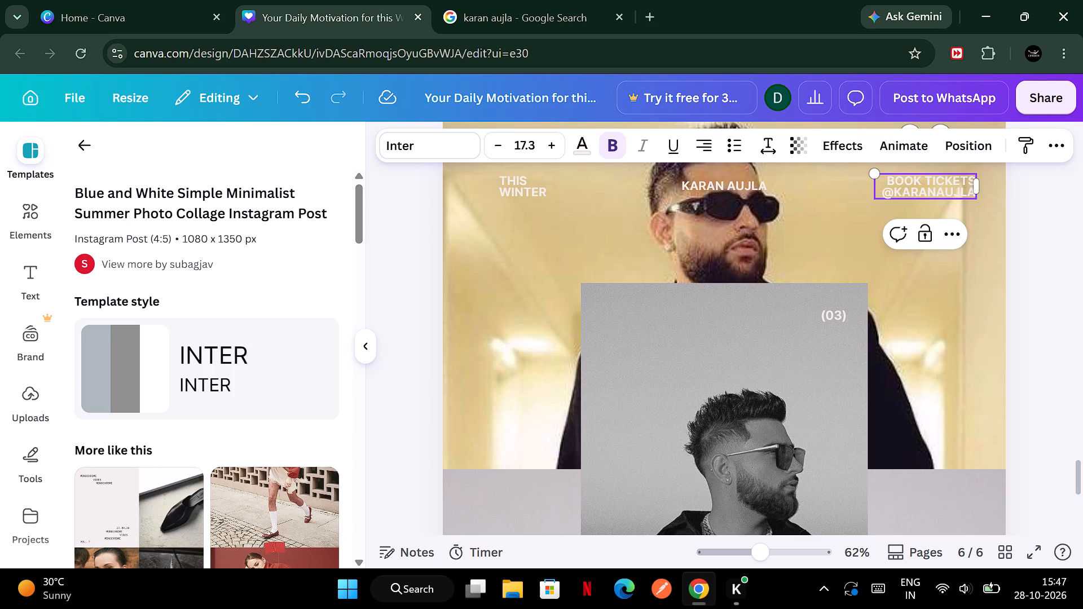
key(Return)
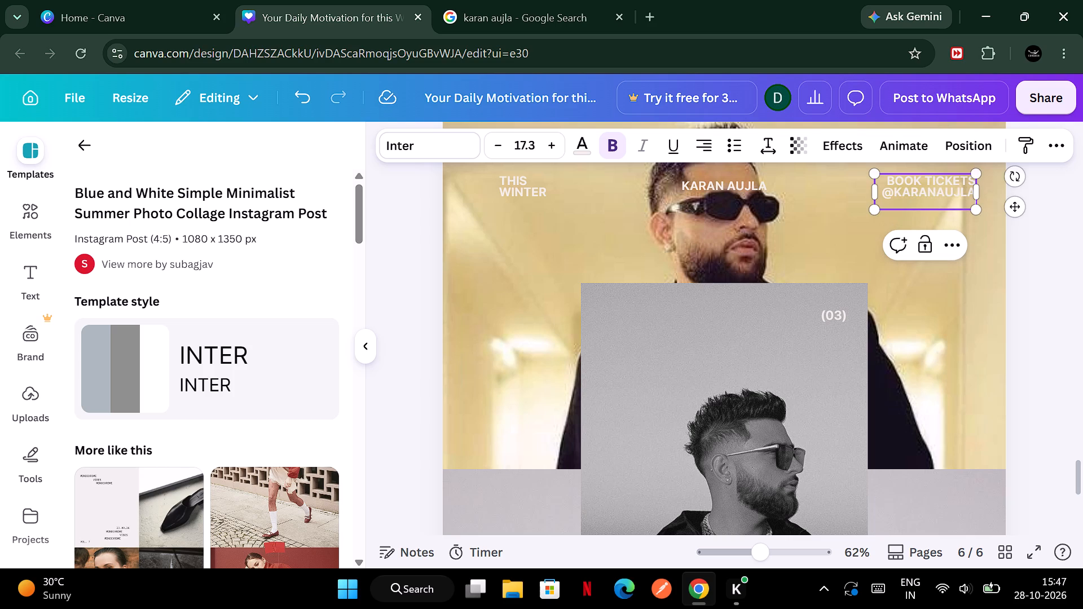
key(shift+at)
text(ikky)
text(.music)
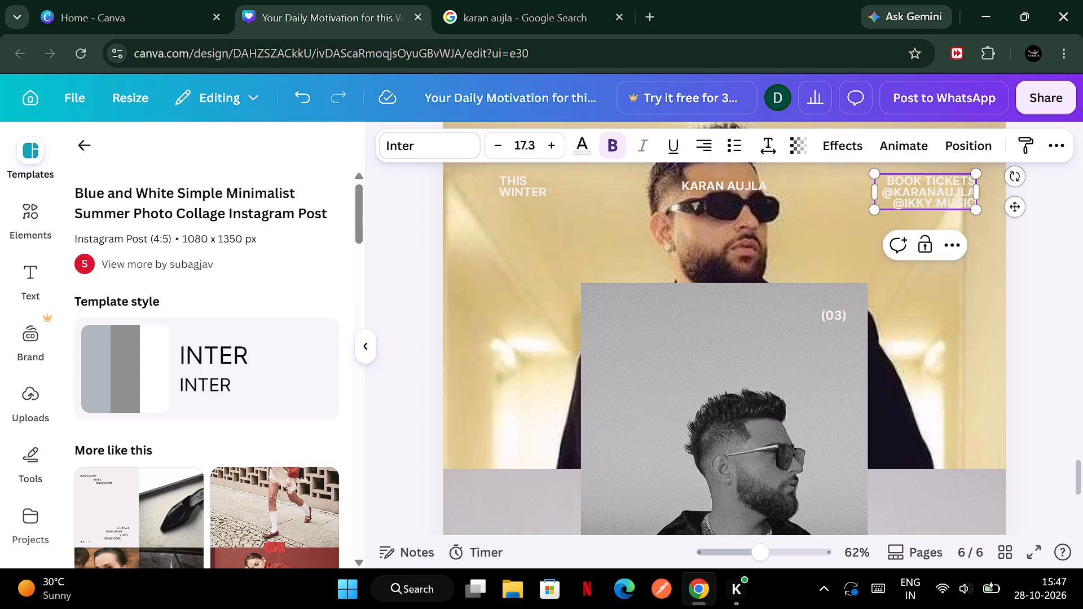
click(1062, 264)
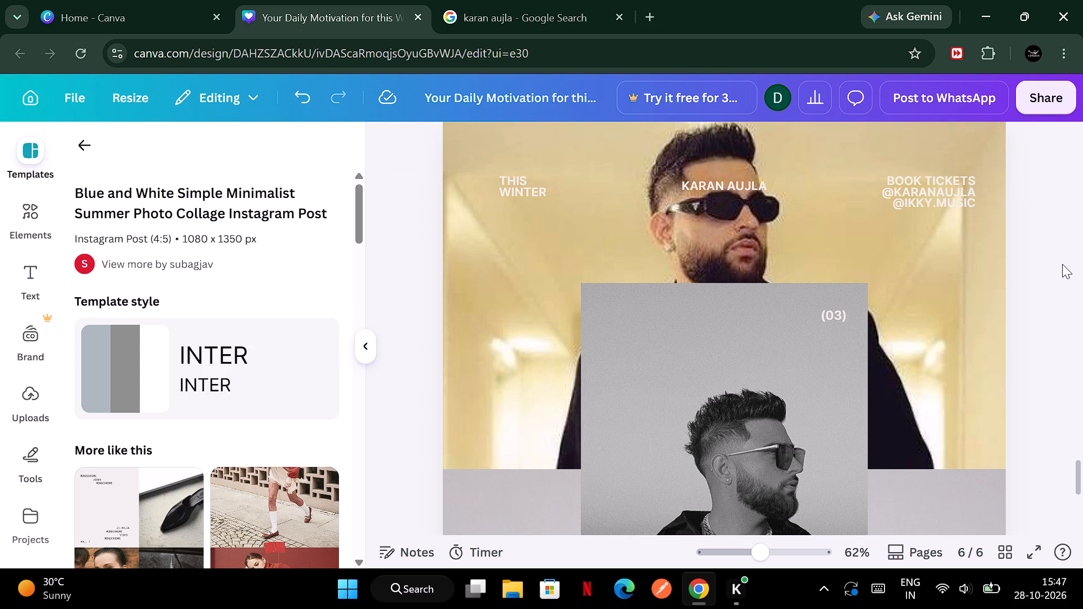
click(1066, 387)
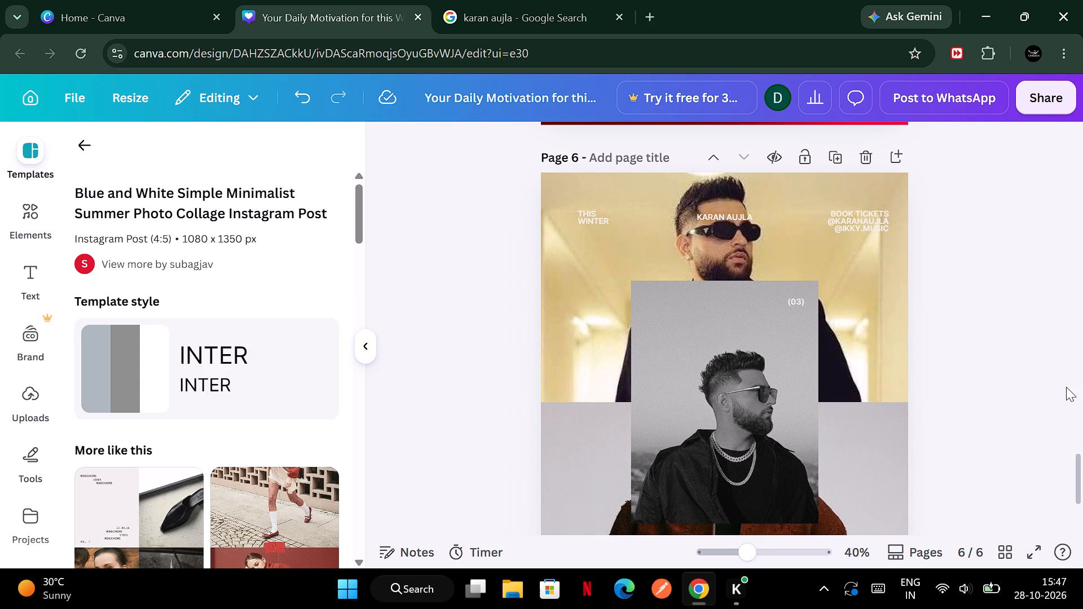
Move the "Karan Aujla" heading on page 6 down onto the upper part of the central grey photo, level with "(03)".
scroll(1068, 364, down, 1)
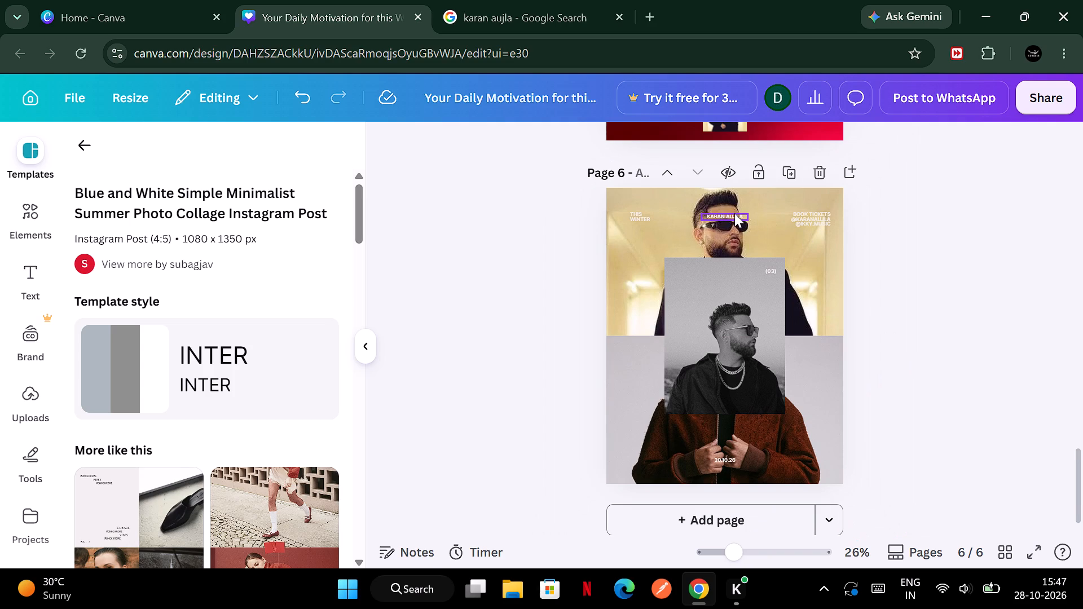
drag(734, 213, 737, 267)
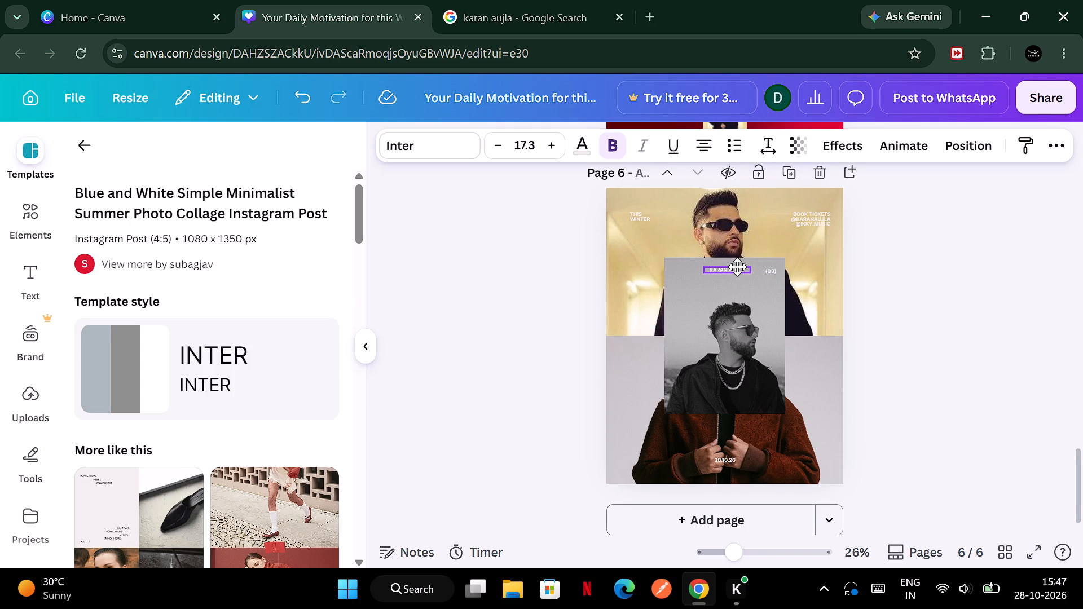
drag(737, 267, 737, 269)
click(887, 282)
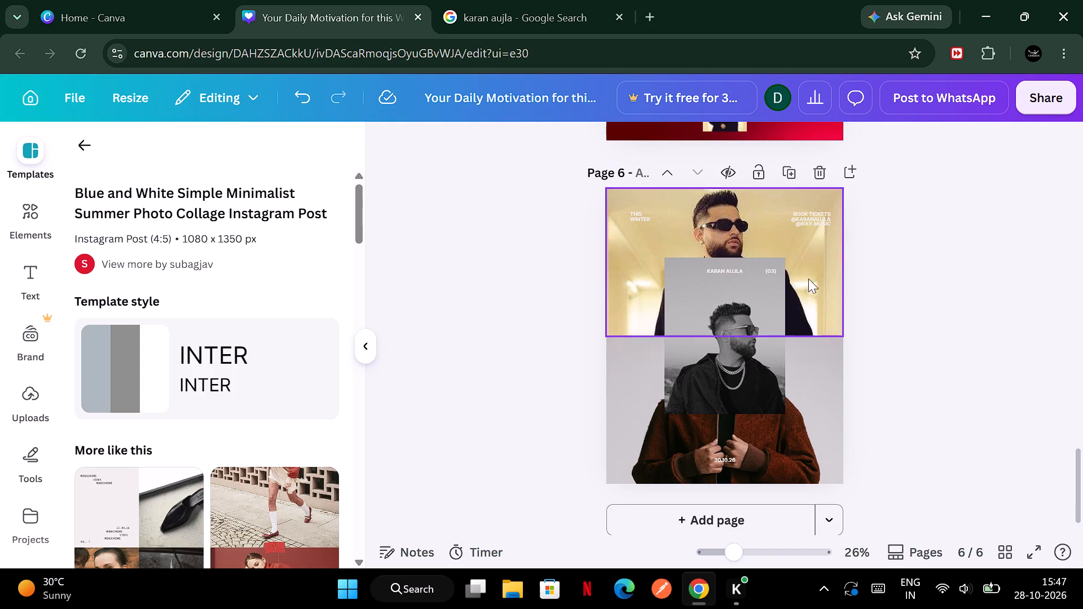
click(725, 273)
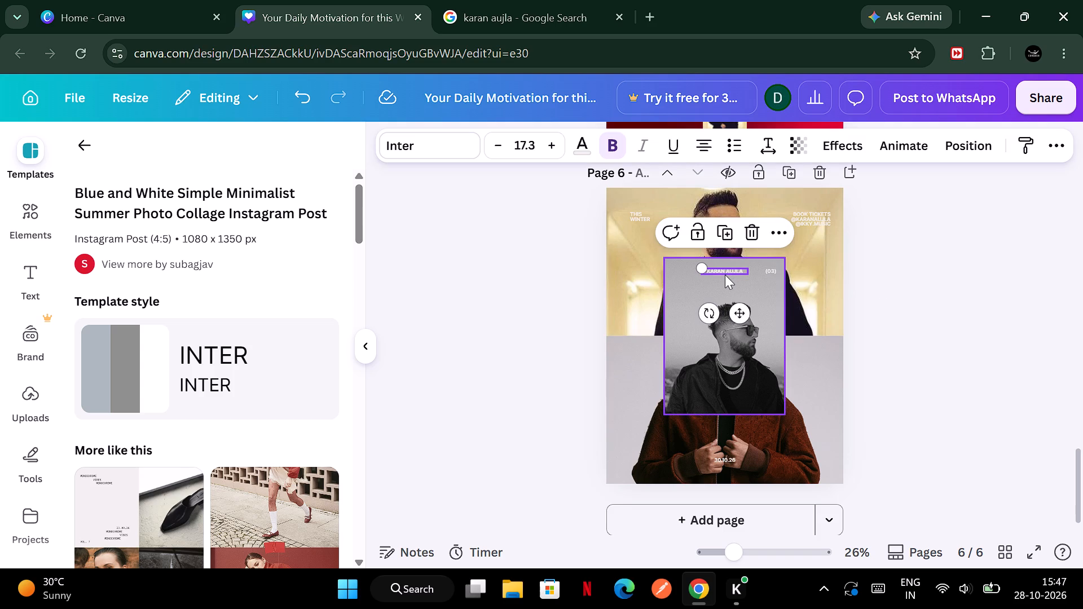
click(979, 282)
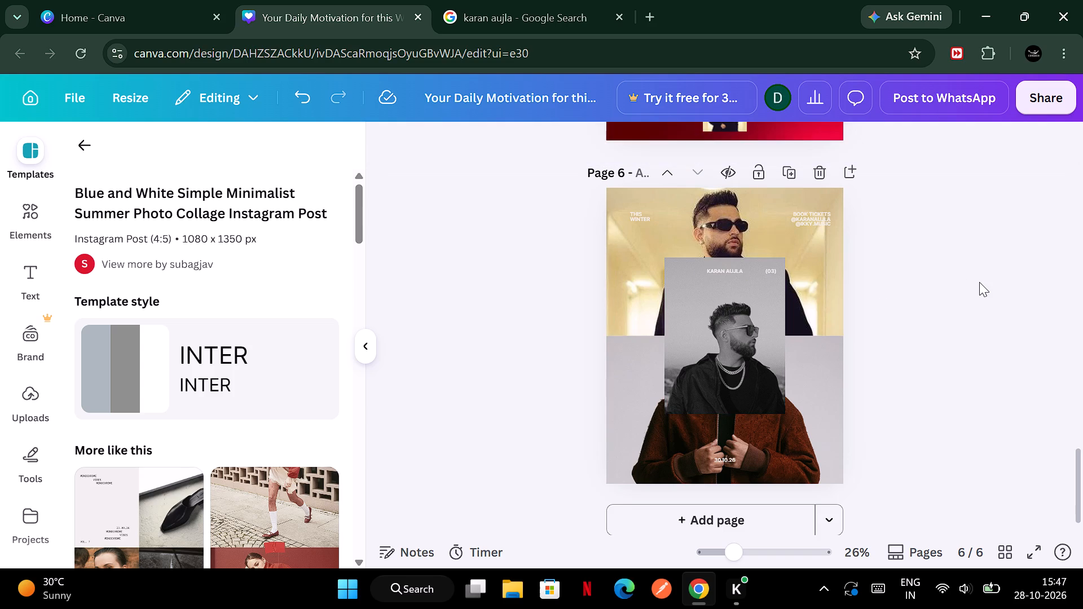
Select the "Book tickets" text block with the two handles in page 6's upper-right corner.
click(818, 220)
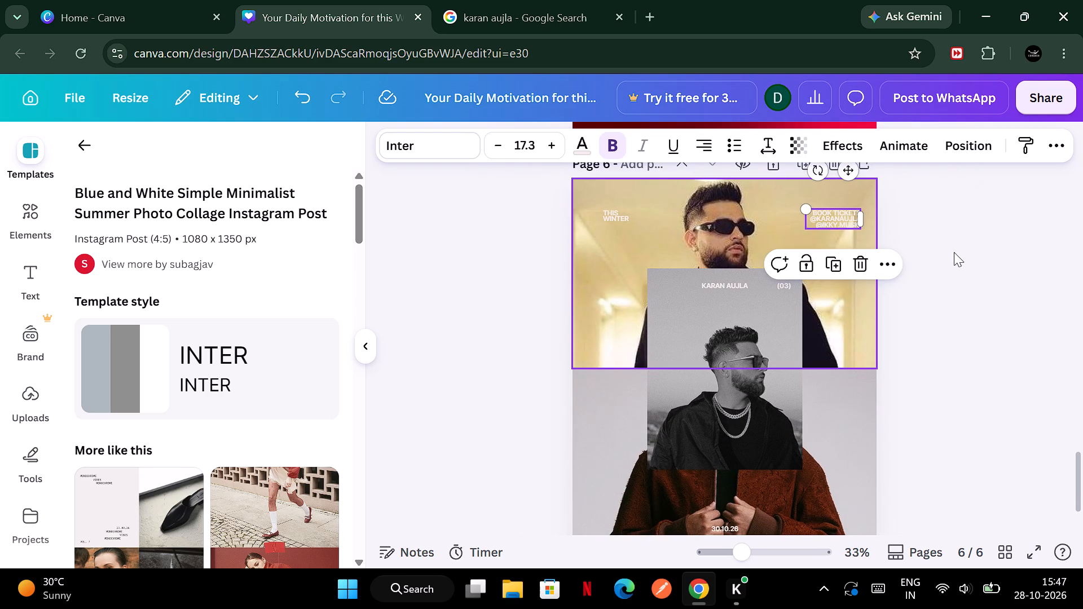
click(959, 283)
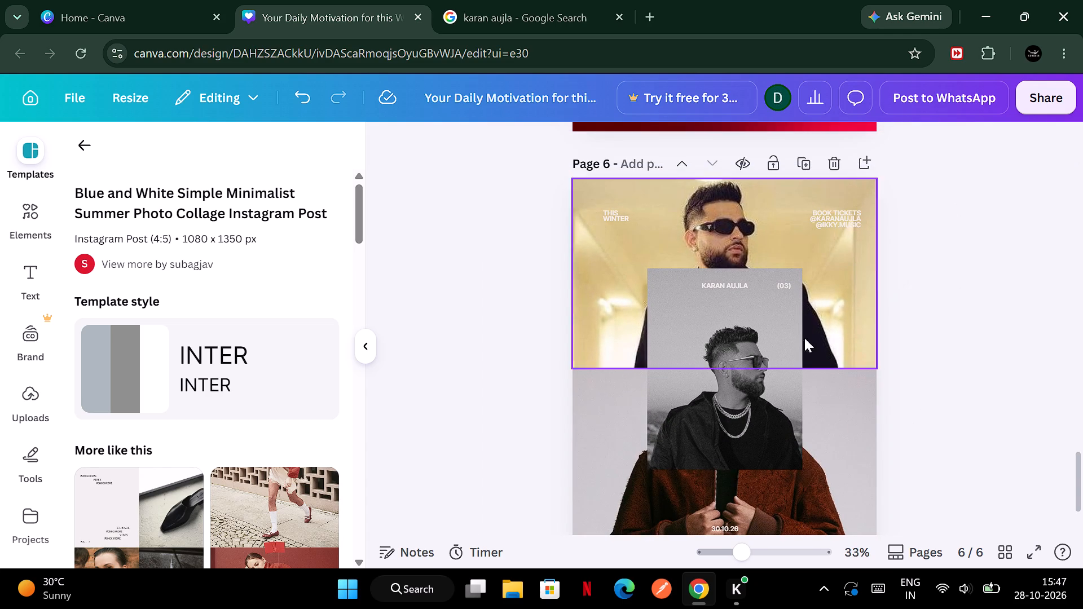
Apply the Wiggle add-on animation to the central black-and-white photo on page 6.
click(780, 347)
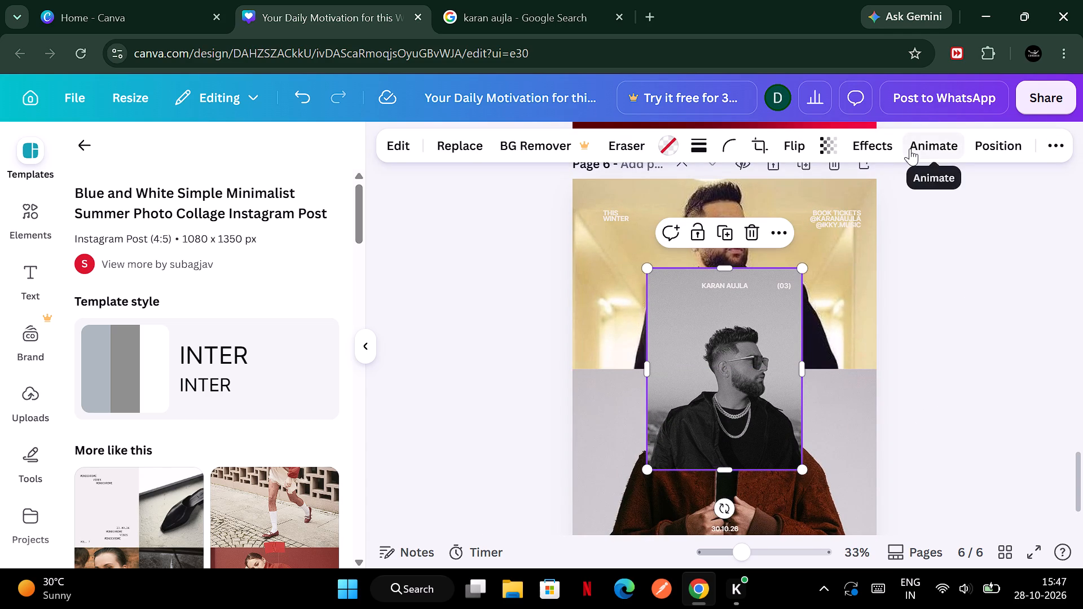
click(910, 148)
scroll(388, 328, down, 3)
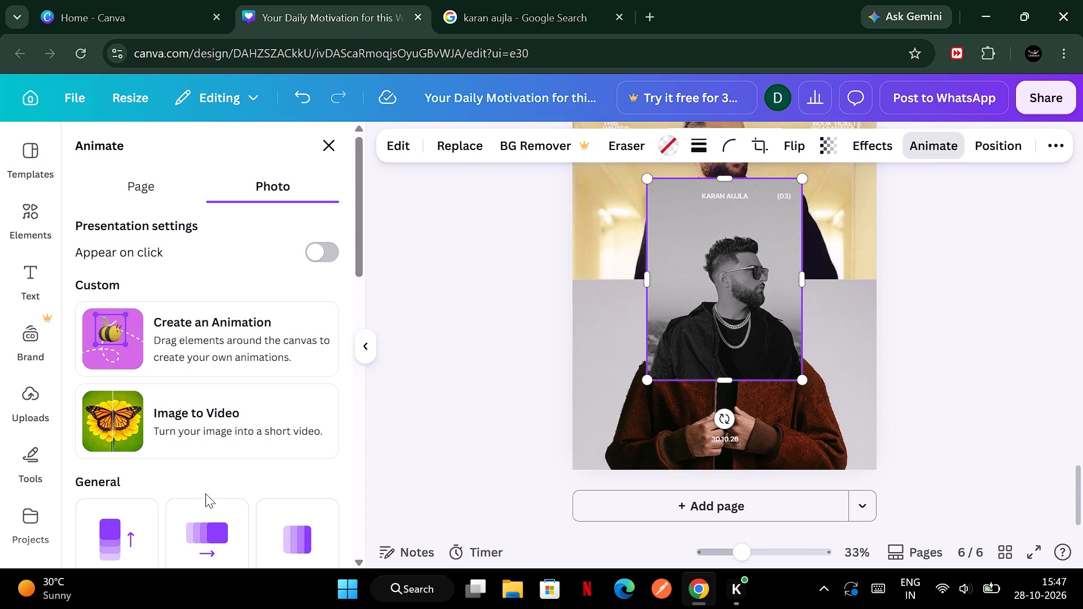
scroll(204, 498, down, 2)
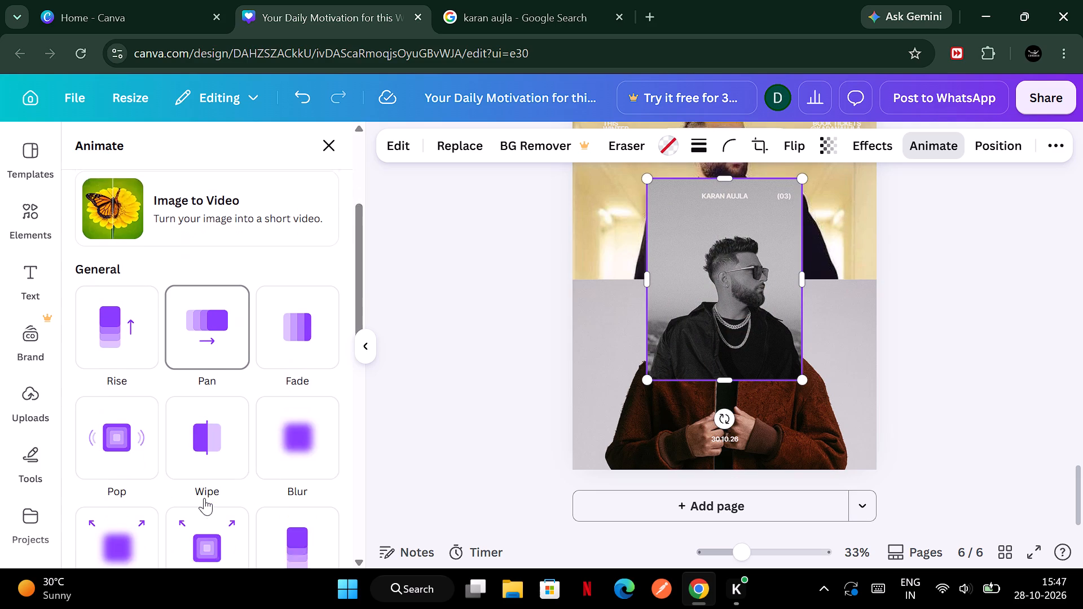
scroll(204, 498, down, 1)
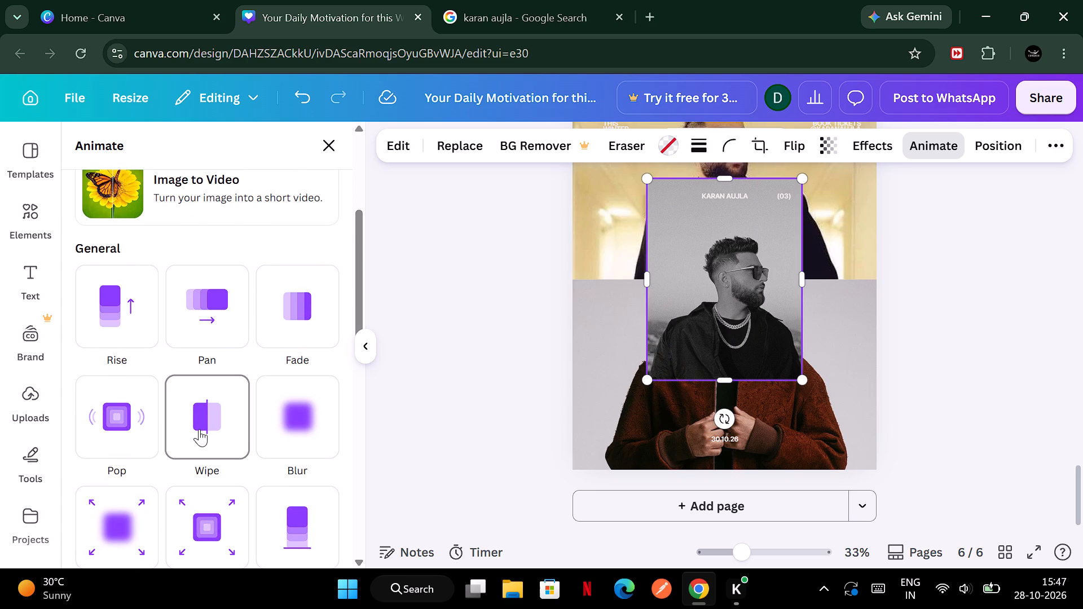
scroll(115, 461, down, 1)
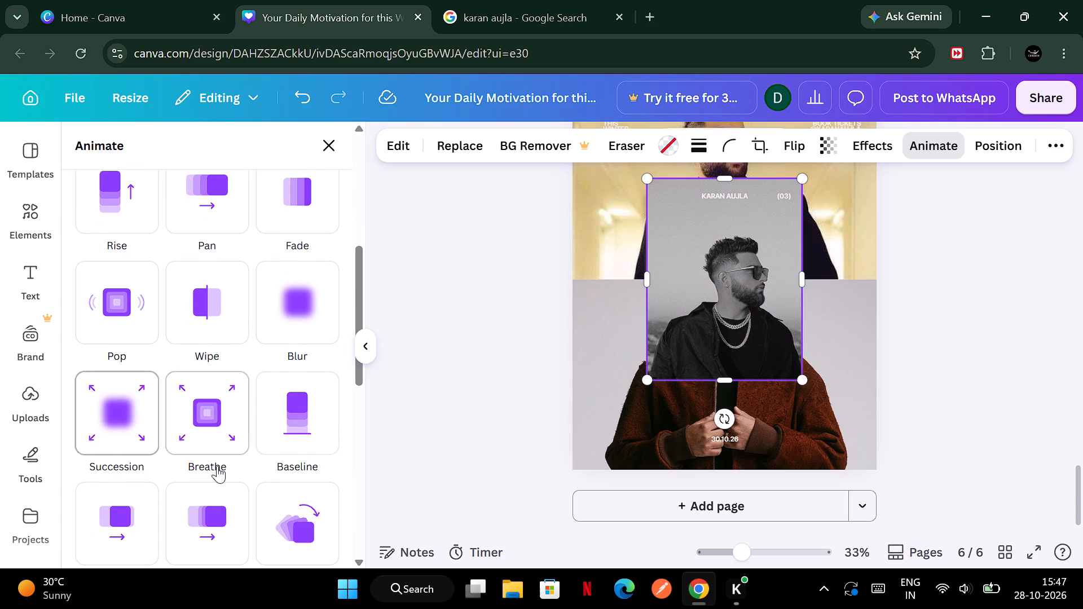
scroll(305, 386, down, 2)
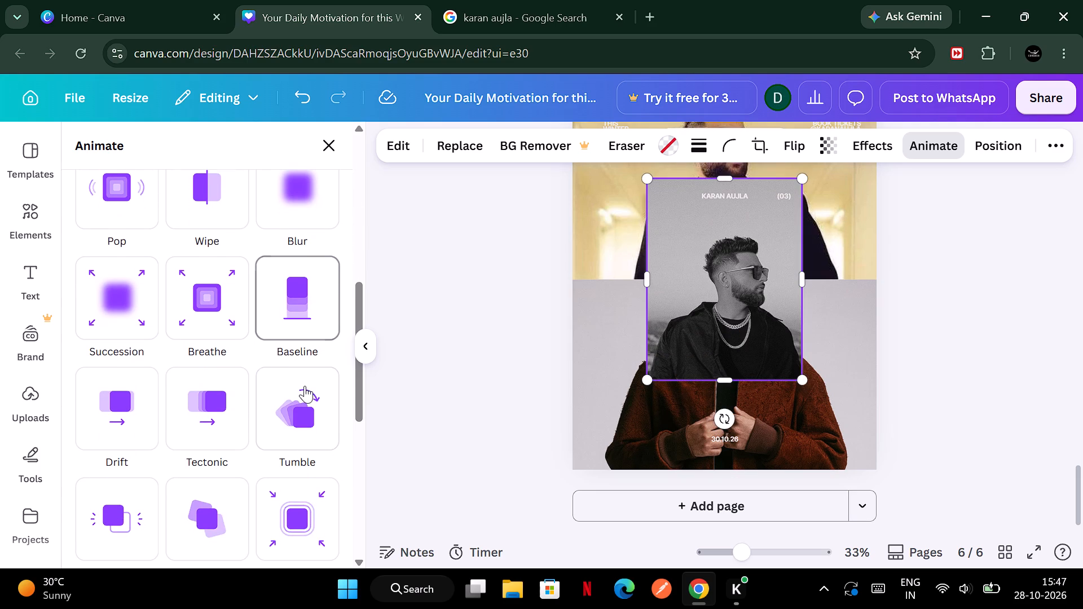
scroll(238, 389, down, 1)
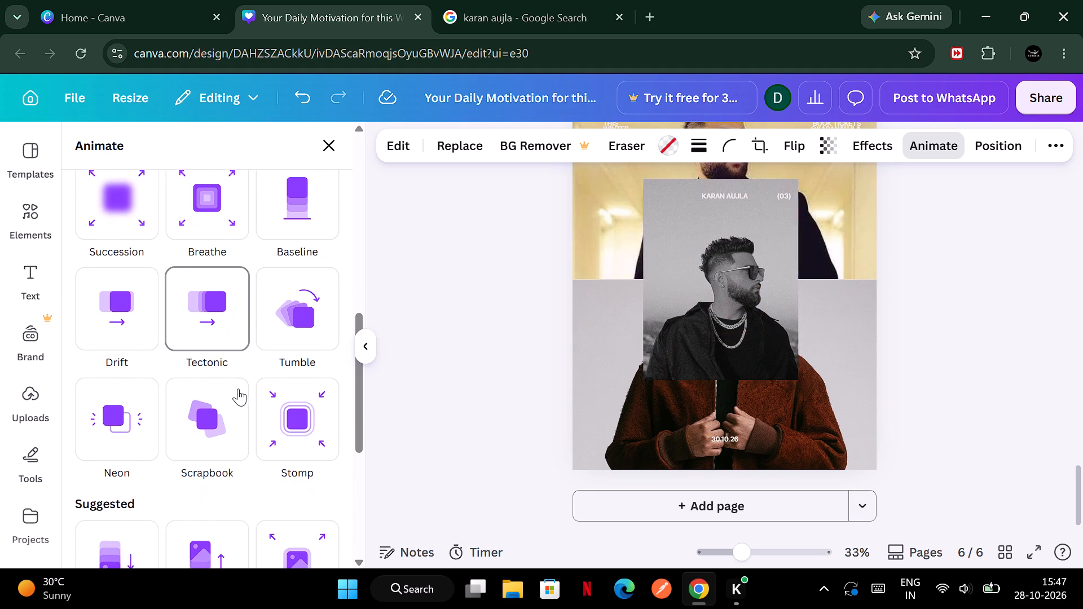
scroll(238, 389, down, 2)
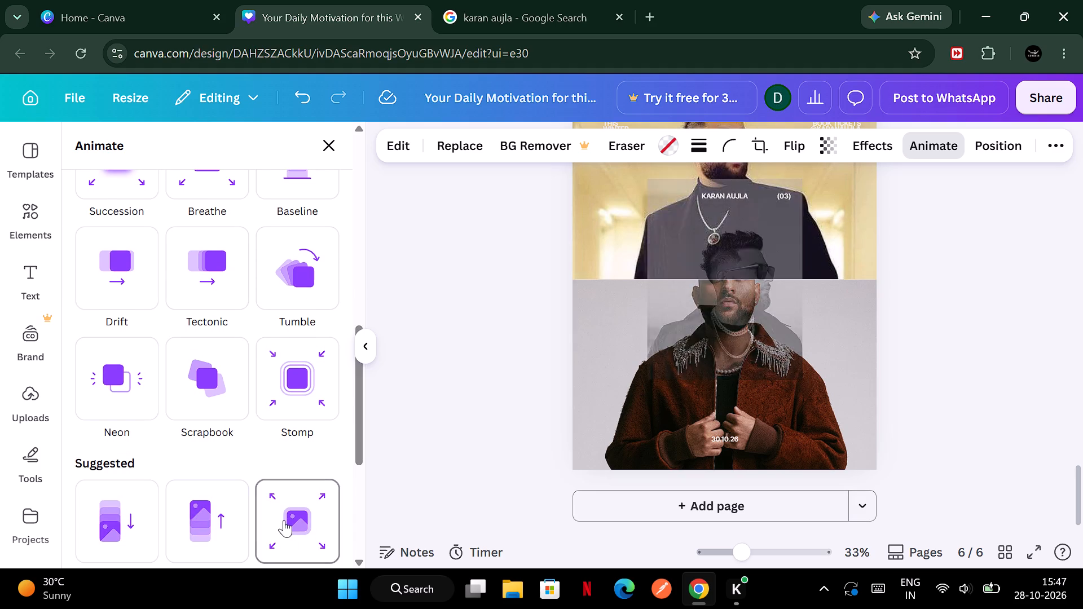
scroll(284, 520, down, 3)
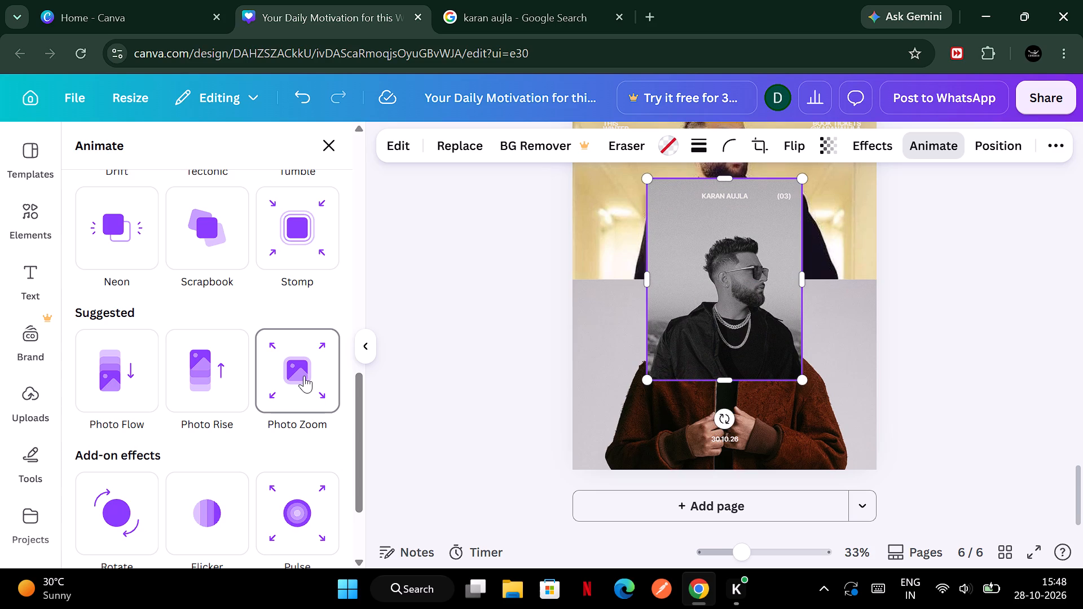
scroll(135, 381, down, 1)
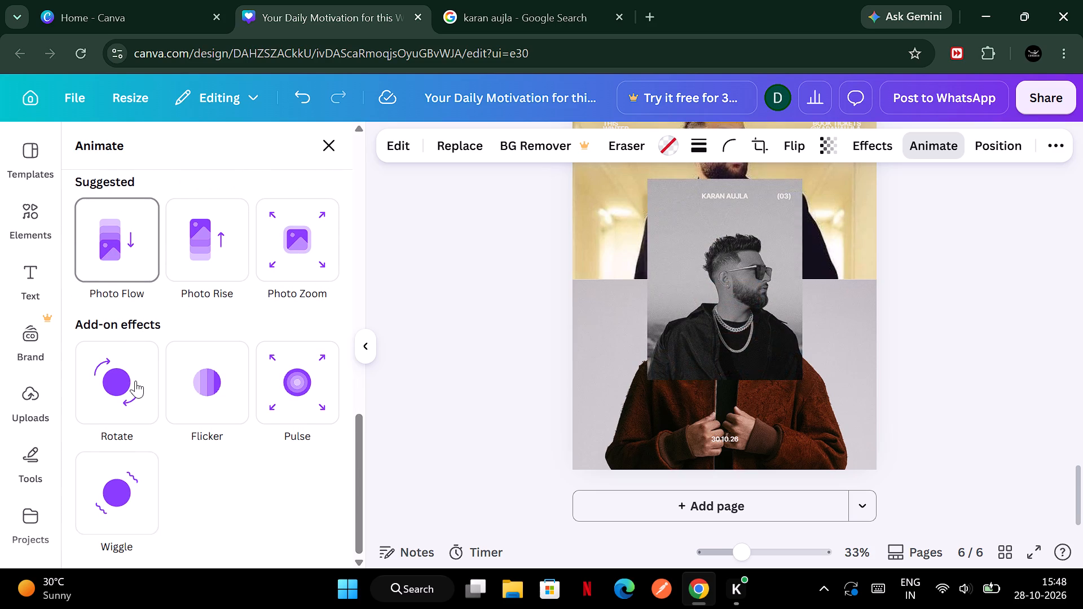
scroll(135, 381, down, 1)
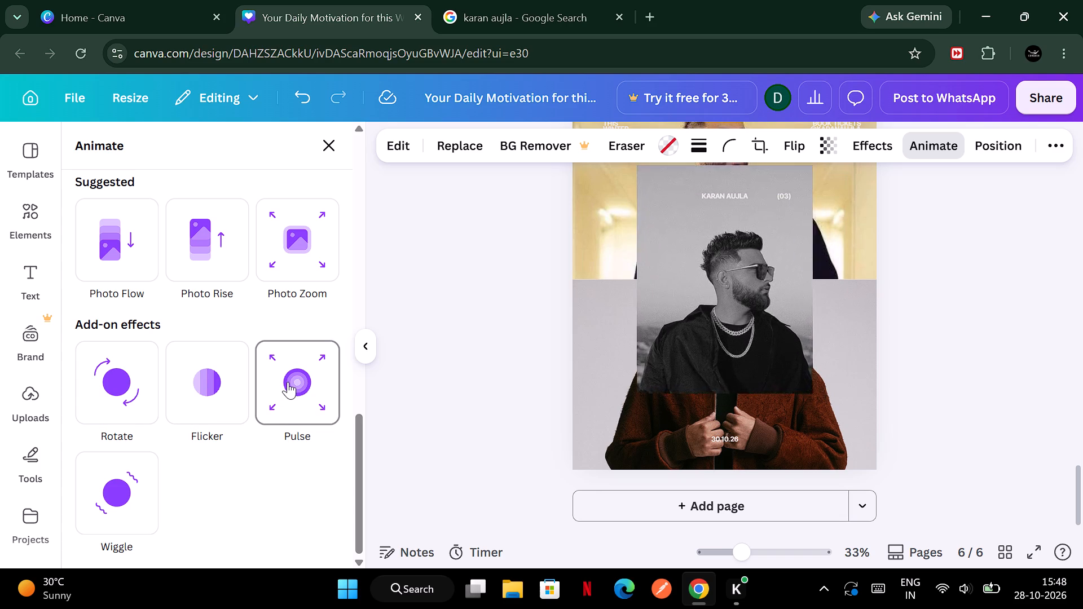
click(153, 496)
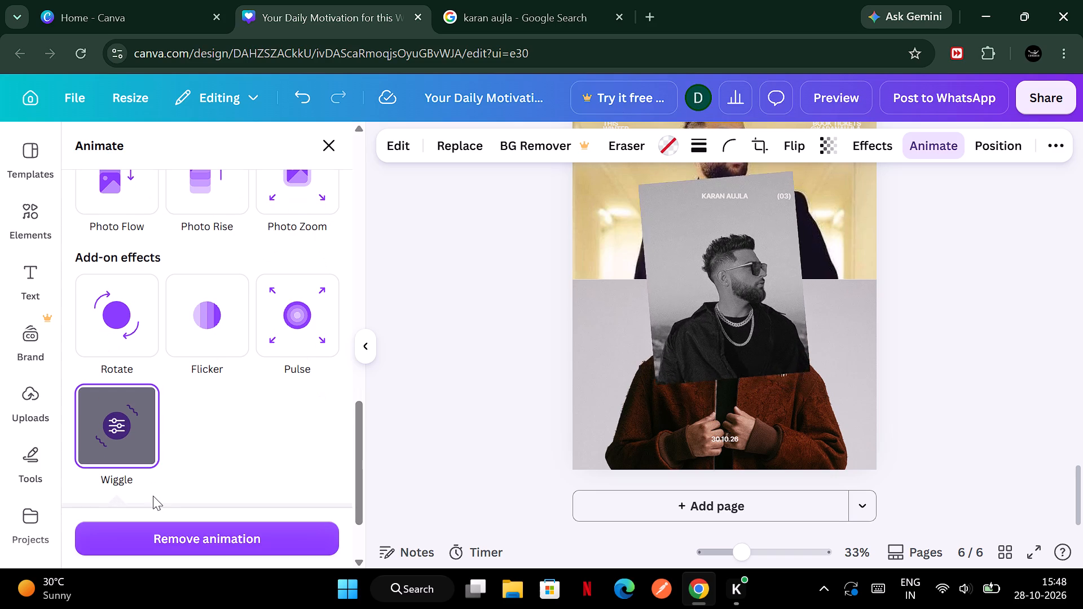
click(930, 407)
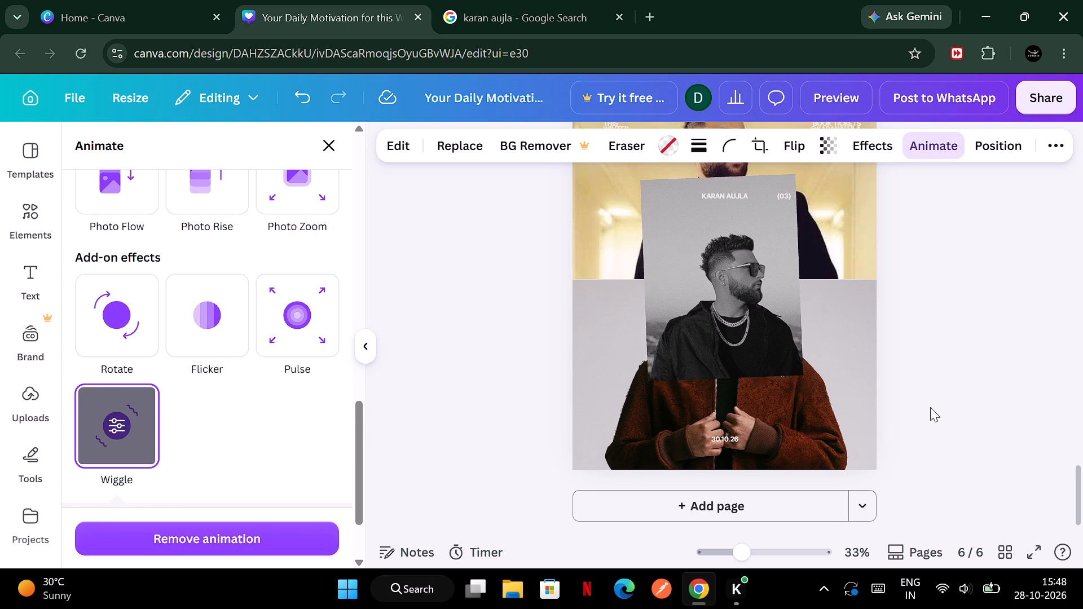
click(930, 407)
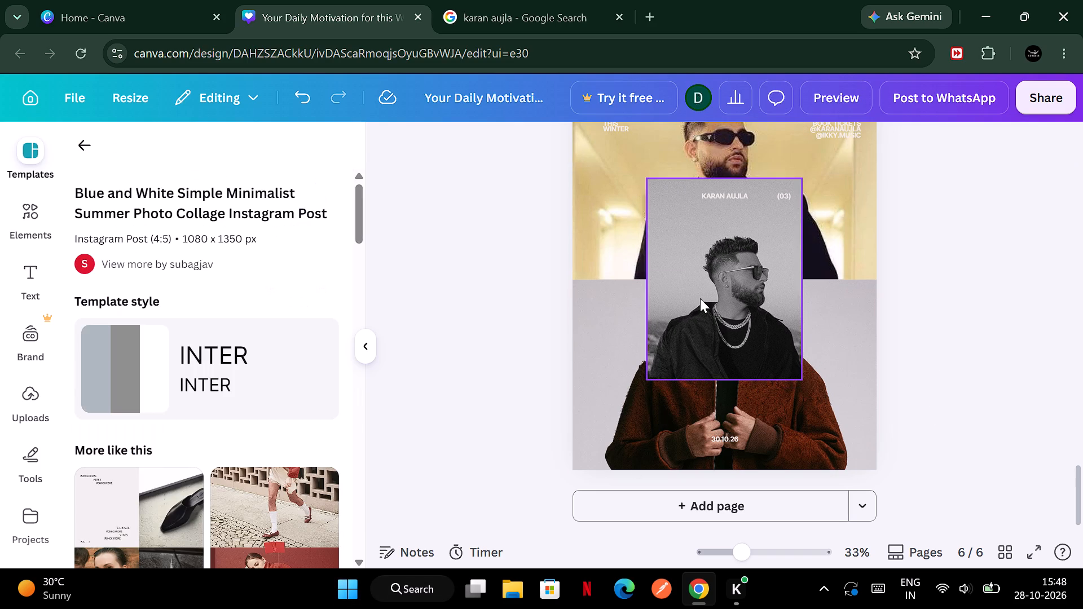
click(700, 298)
click(996, 346)
Add the "Black White and Green Minimalist Simple Fashion Photo Collage" Instagram post template as a new page after page 6.
scroll(996, 346, up, 2)
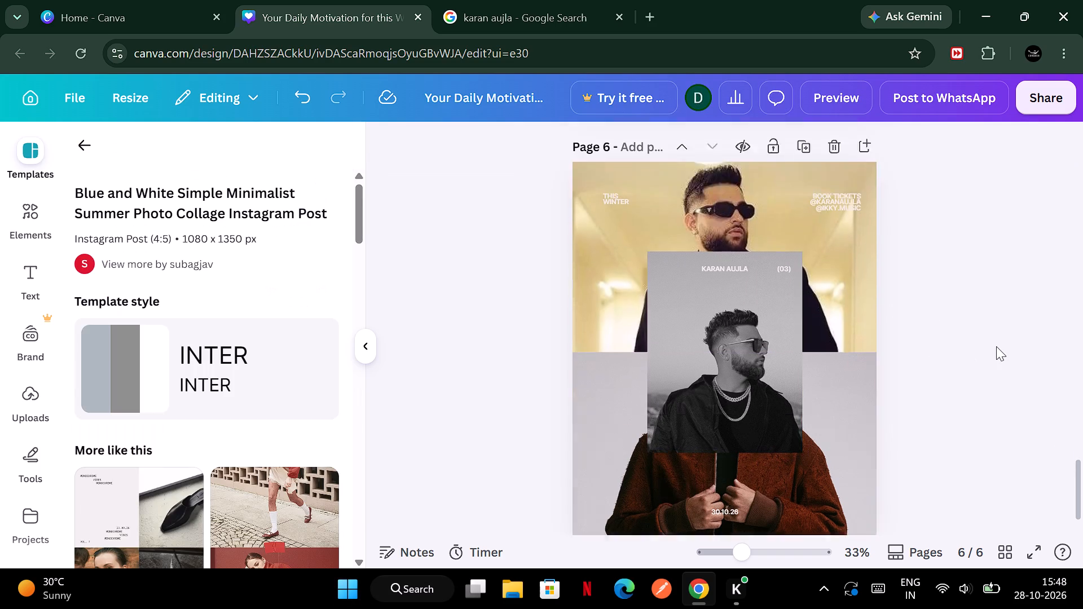
scroll(996, 346, up, 1)
scroll(996, 346, down, 3)
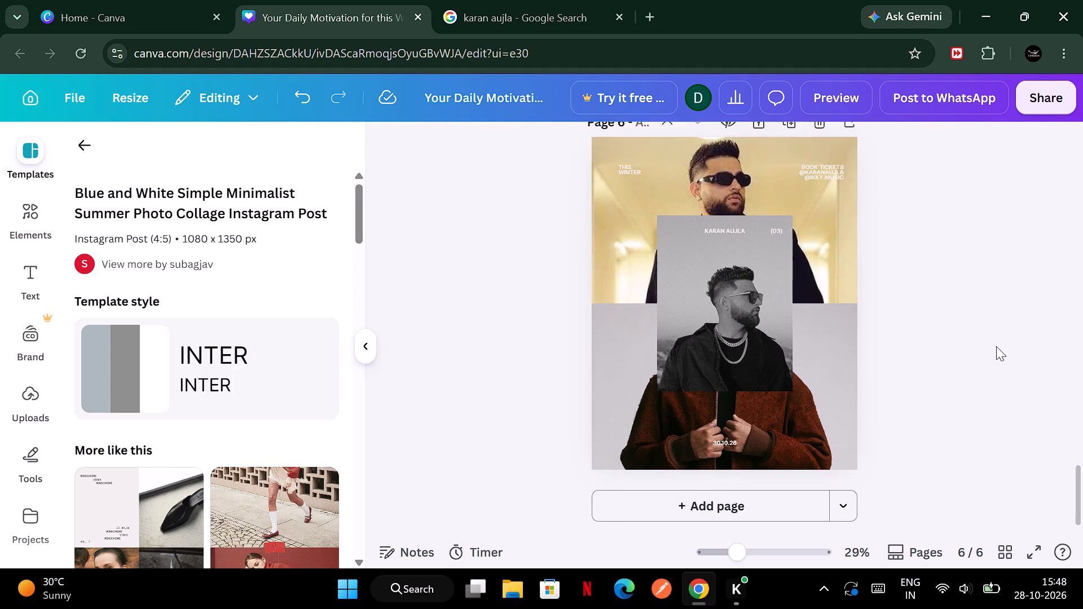
scroll(275, 449, down, 3)
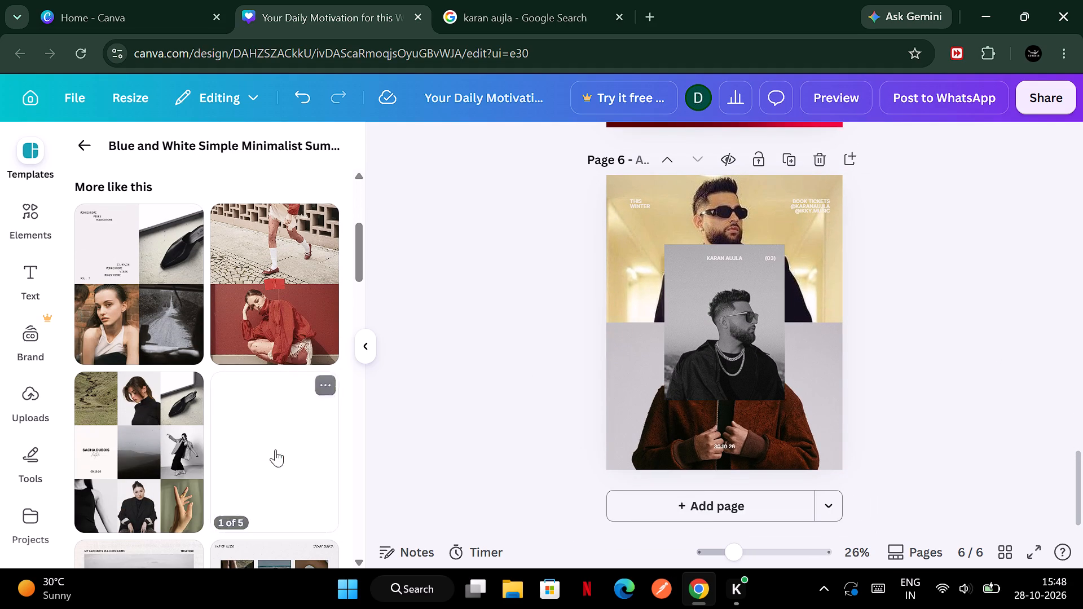
scroll(275, 449, down, 5)
scroll(275, 449, up, 1)
scroll(275, 449, down, 1)
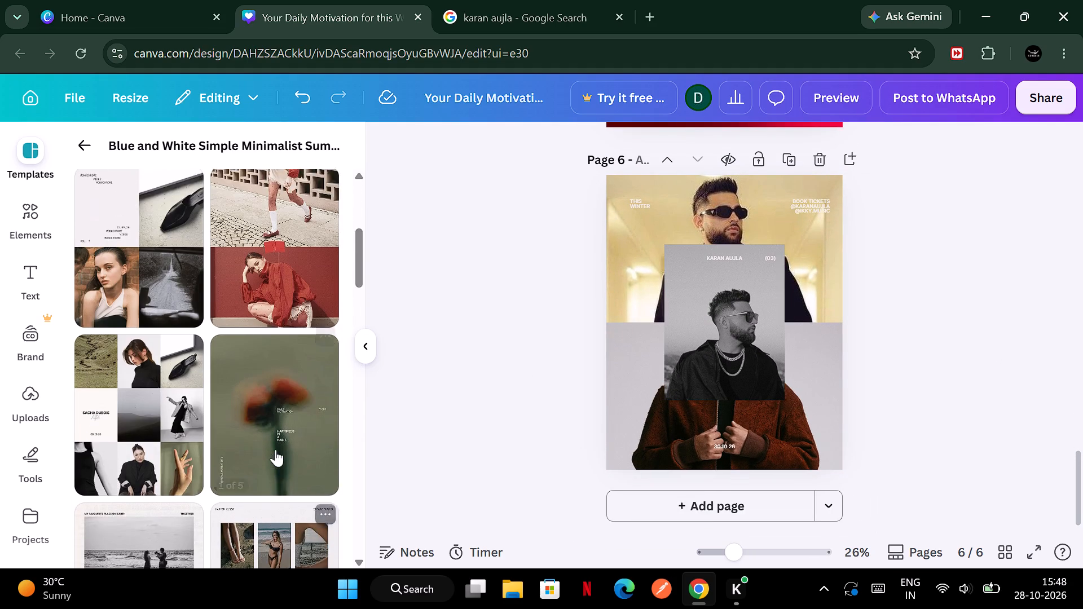
scroll(275, 449, down, 1)
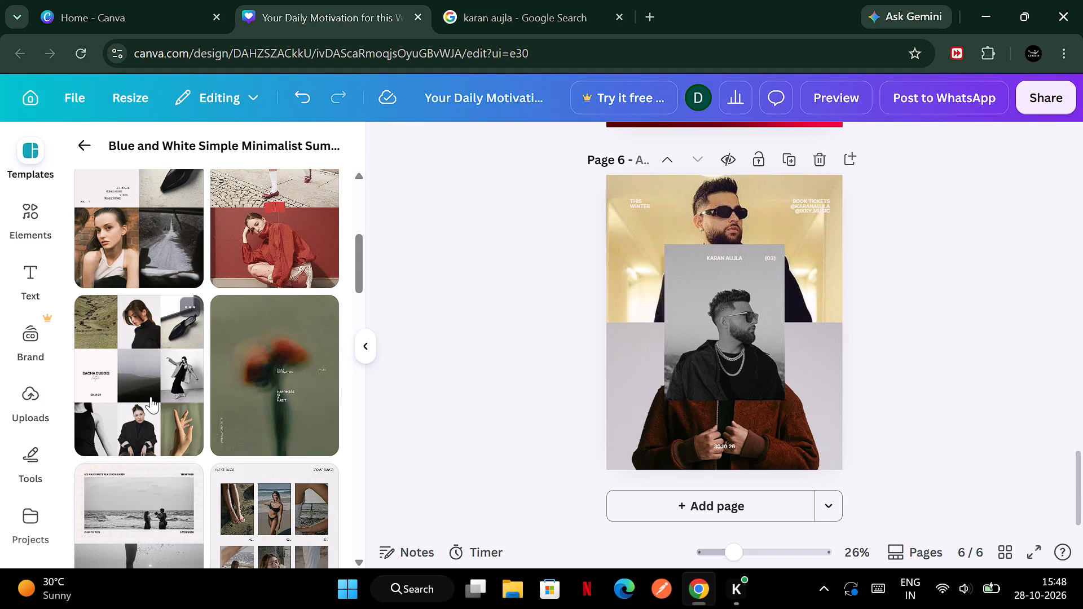
click(151, 396)
click(586, 379)
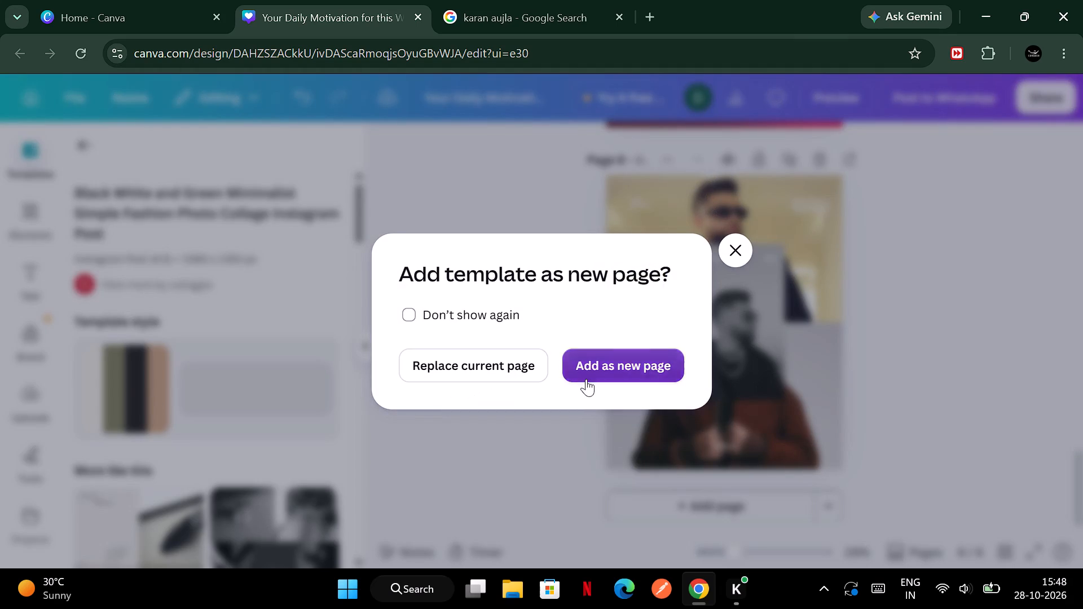
Replace the woman's portrait in the top-middle cell of page 7 with the uploaded sunset photo of Karan Aujla.
click(714, 239)
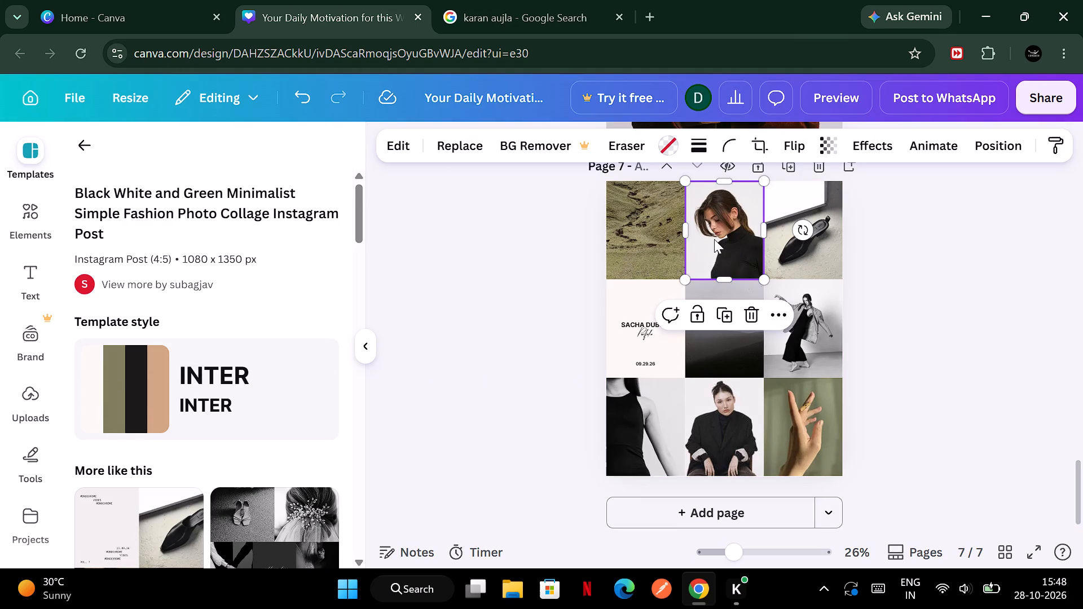
click(463, 153)
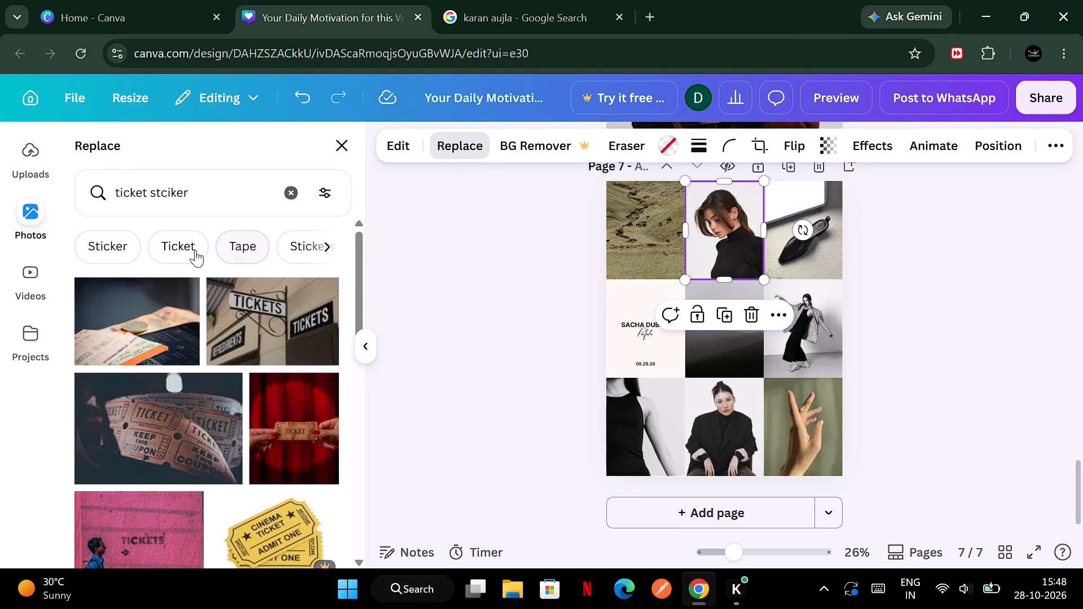
click(34, 152)
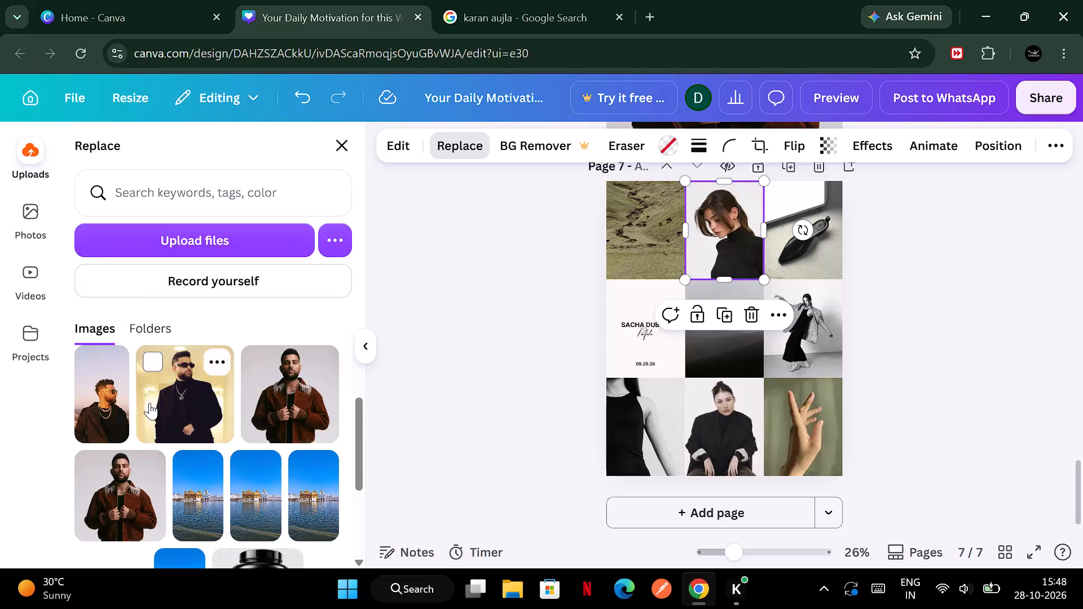
click(121, 411)
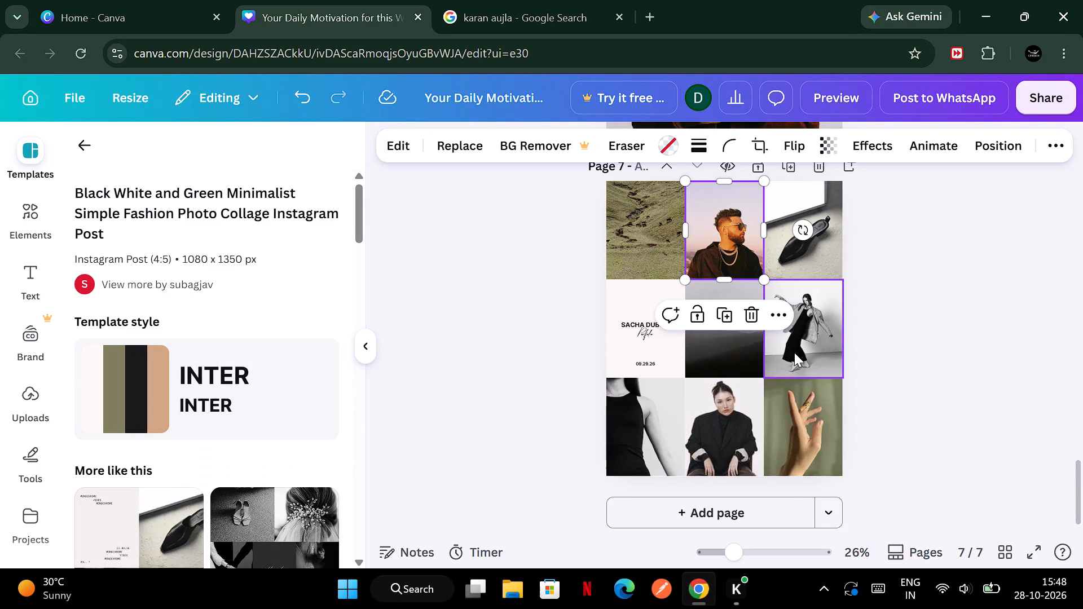
Replace the dancing woman's photo in the middle row of page 7's collage with the uploaded brown-jacket photo of Karan Aujla.
click(794, 352)
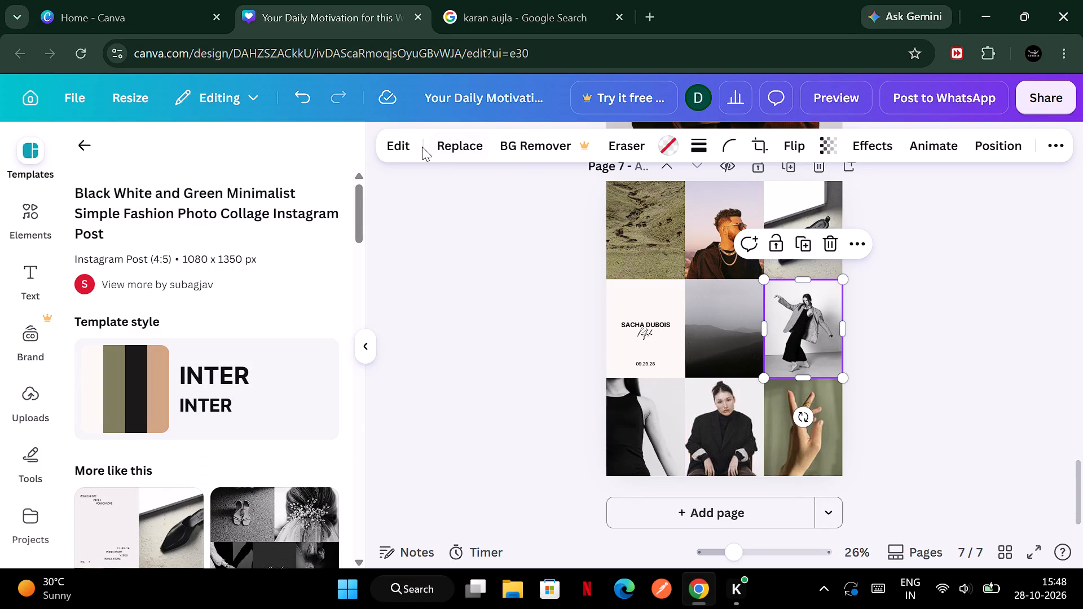
click(440, 147)
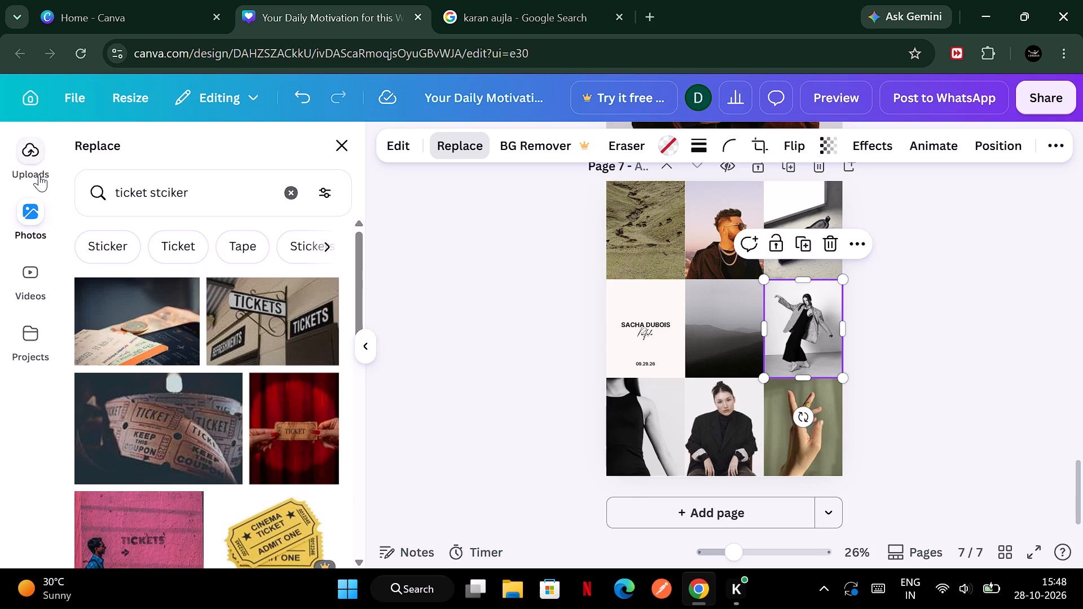
click(40, 173)
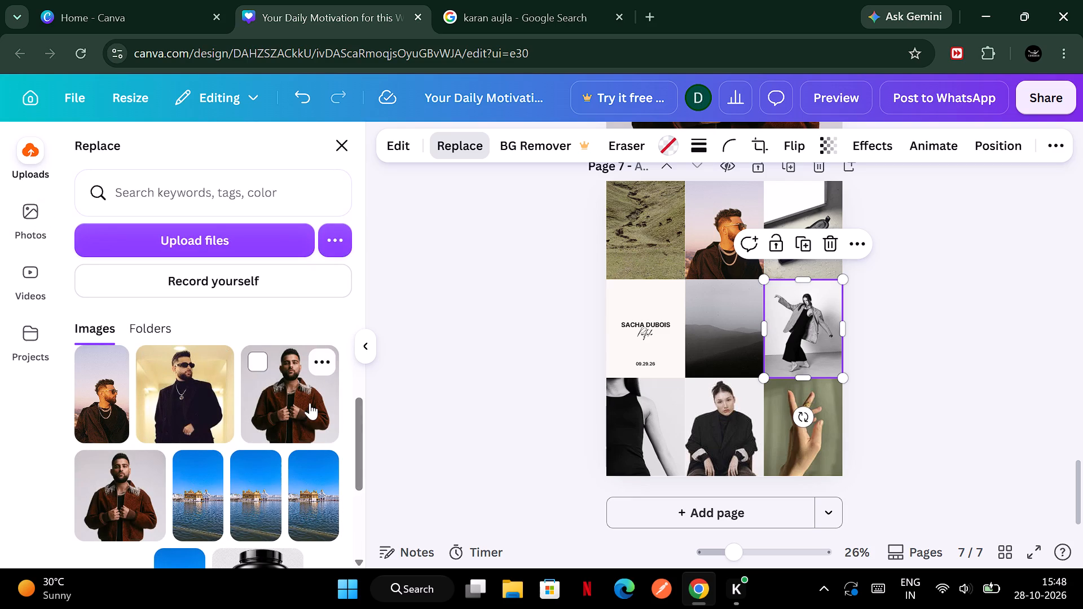
click(310, 403)
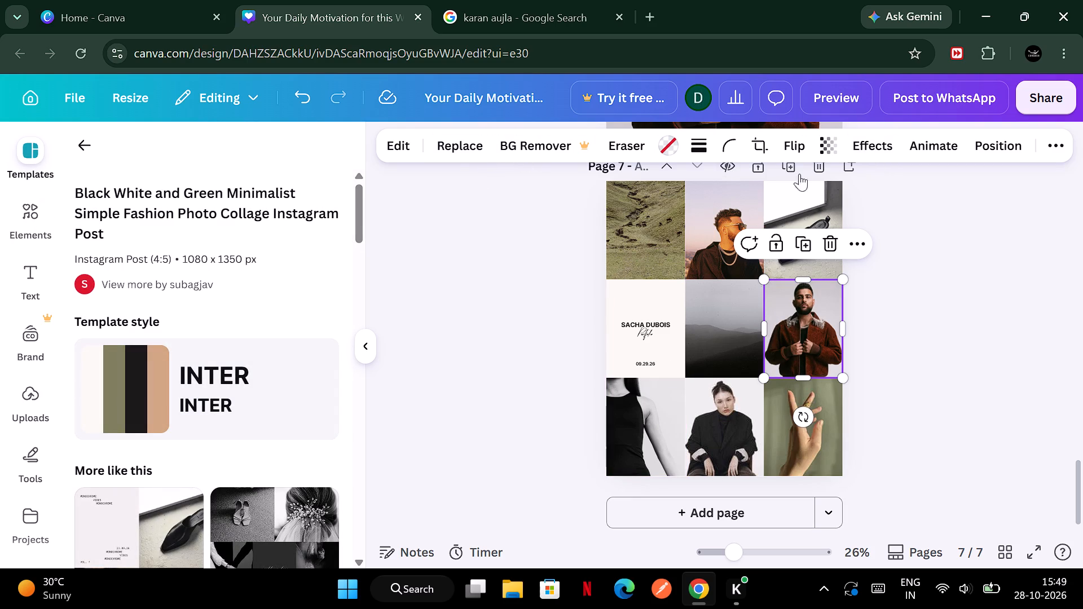
Set the saturation of the brown-jacket photo in page 7's middle row to -100.
click(411, 140)
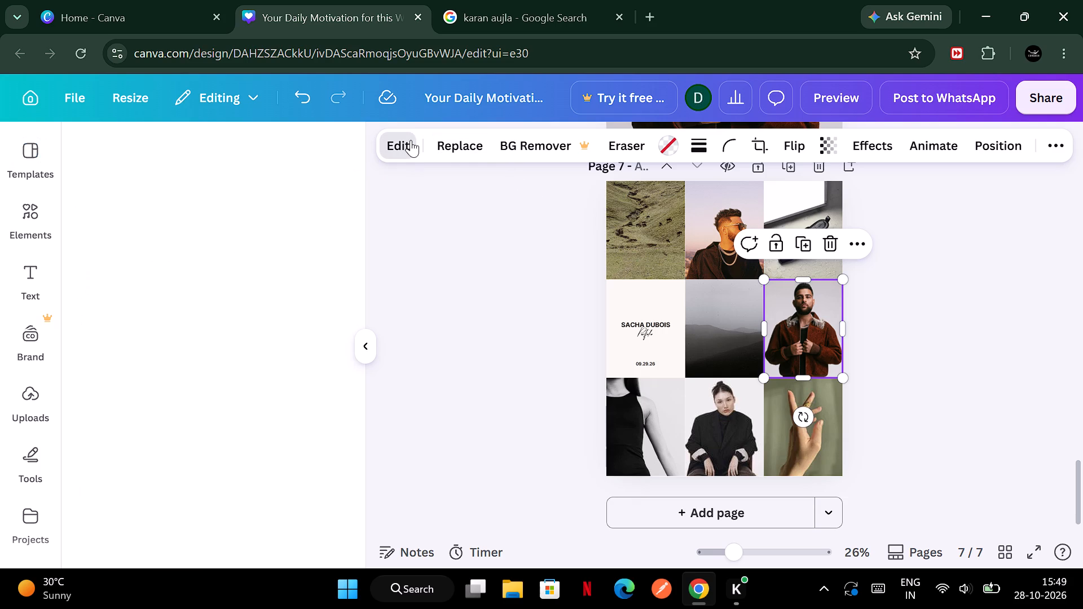
scroll(173, 361, down, 3)
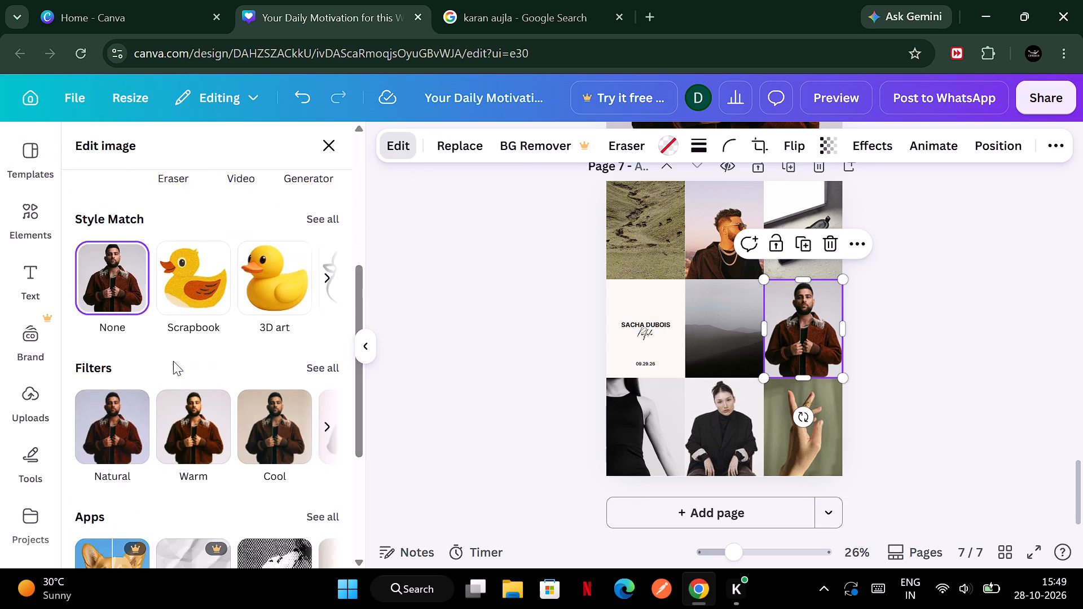
scroll(173, 361, down, 2)
scroll(173, 361, up, 2)
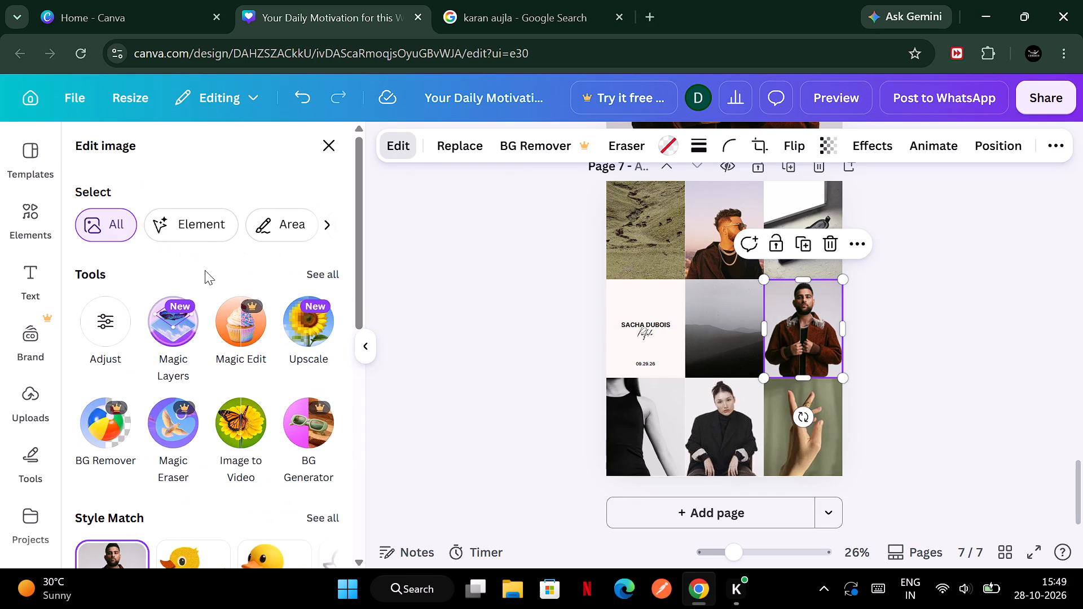
click(327, 230)
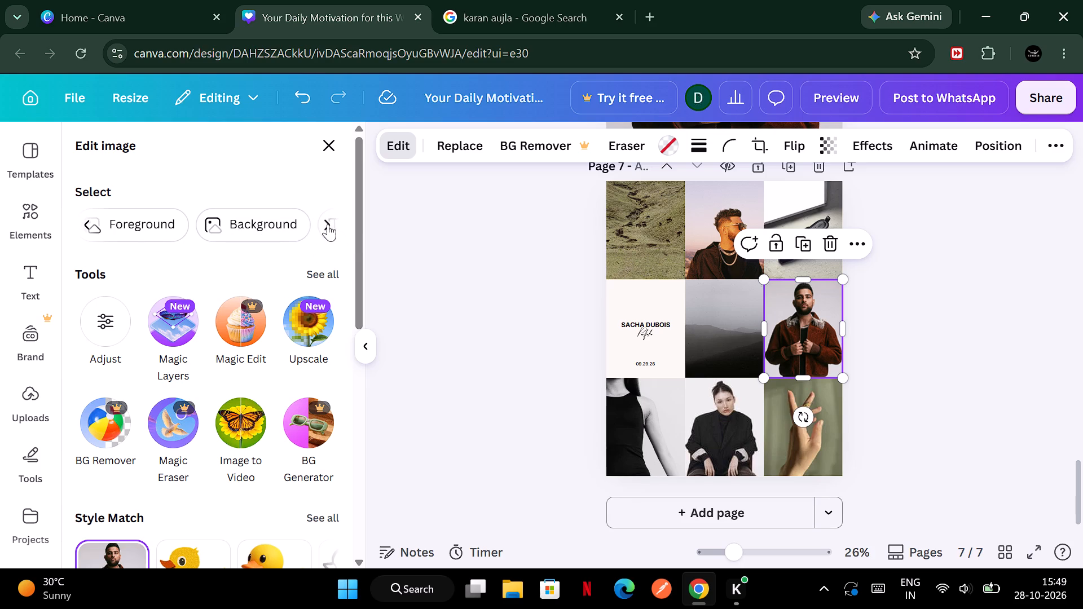
click(326, 223)
click(123, 325)
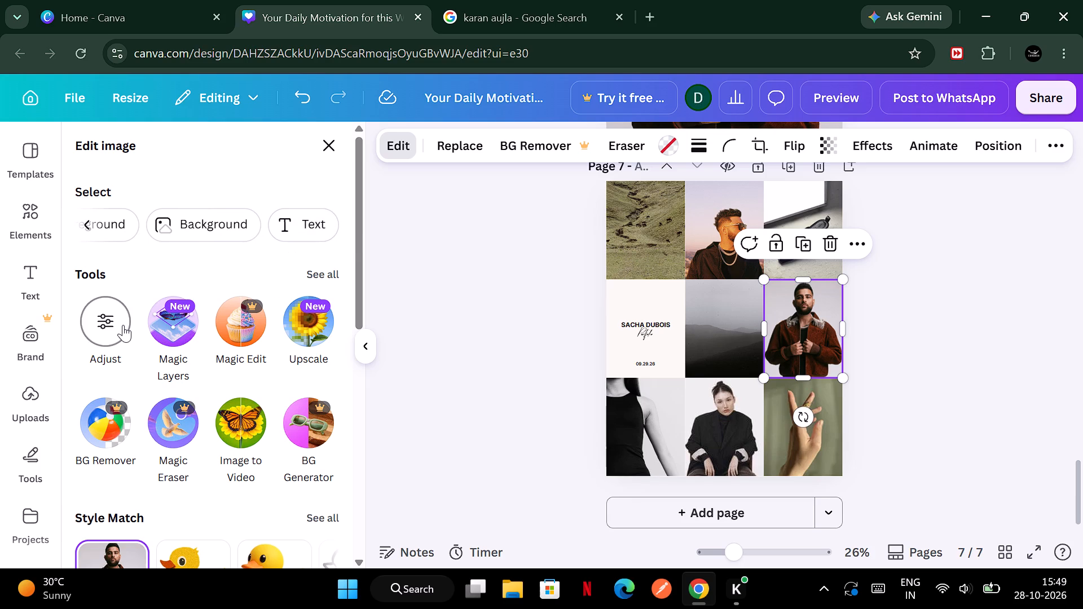
scroll(203, 452, down, 2)
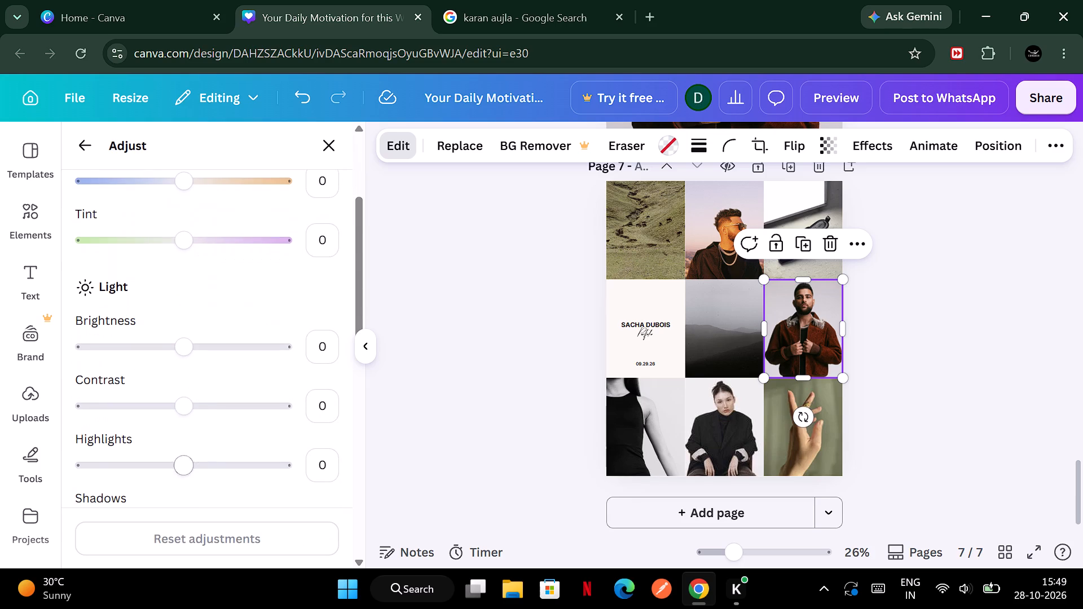
scroll(179, 435, down, 2)
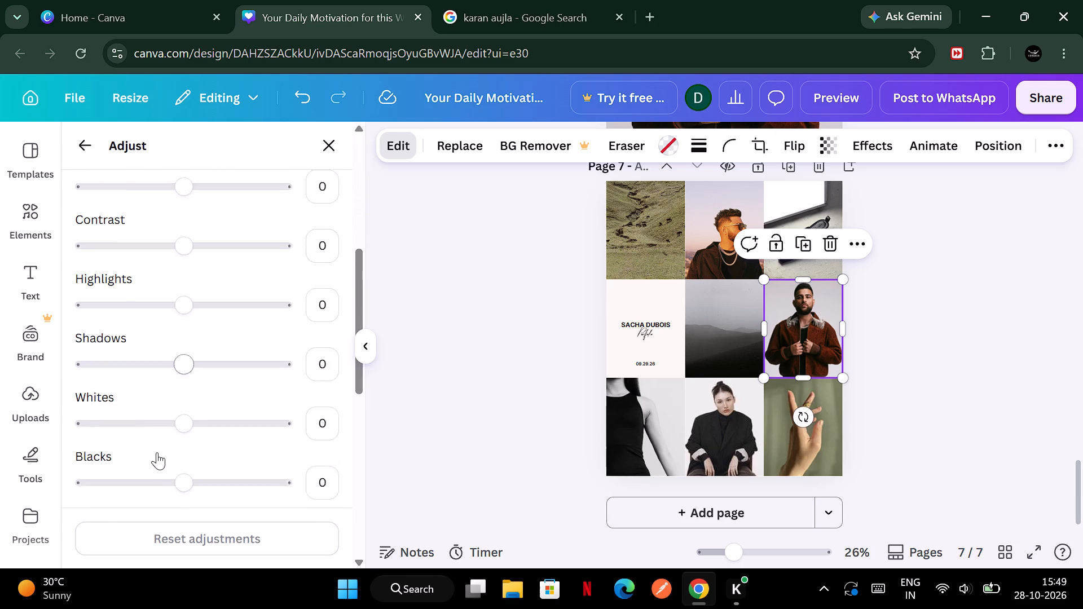
scroll(157, 452, down, 1)
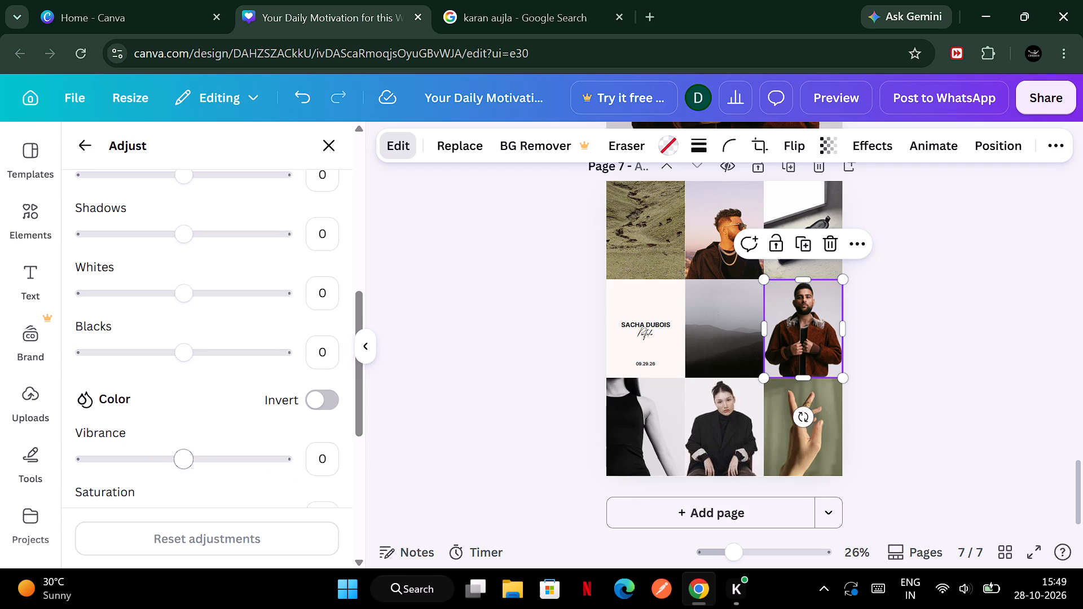
scroll(191, 469, down, 1)
drag(180, 428, 129, 440)
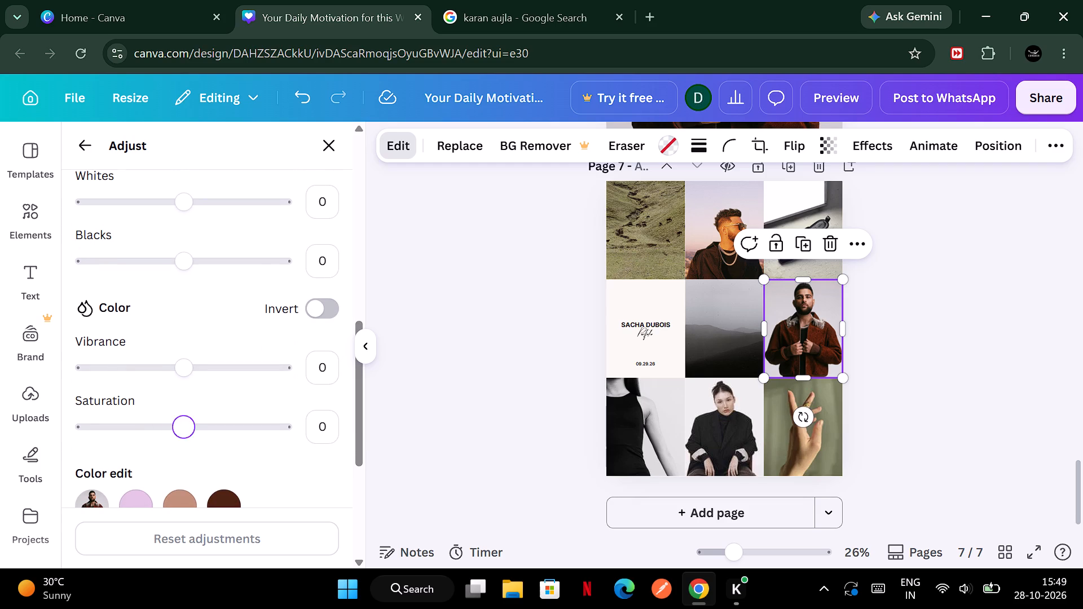
drag(129, 440, 67, 452)
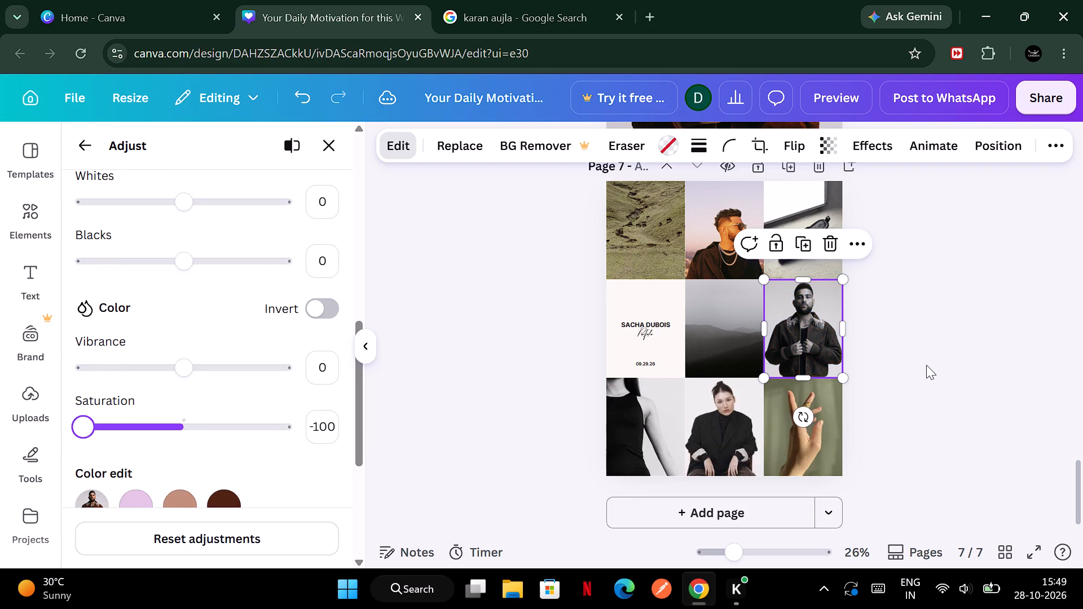
click(928, 365)
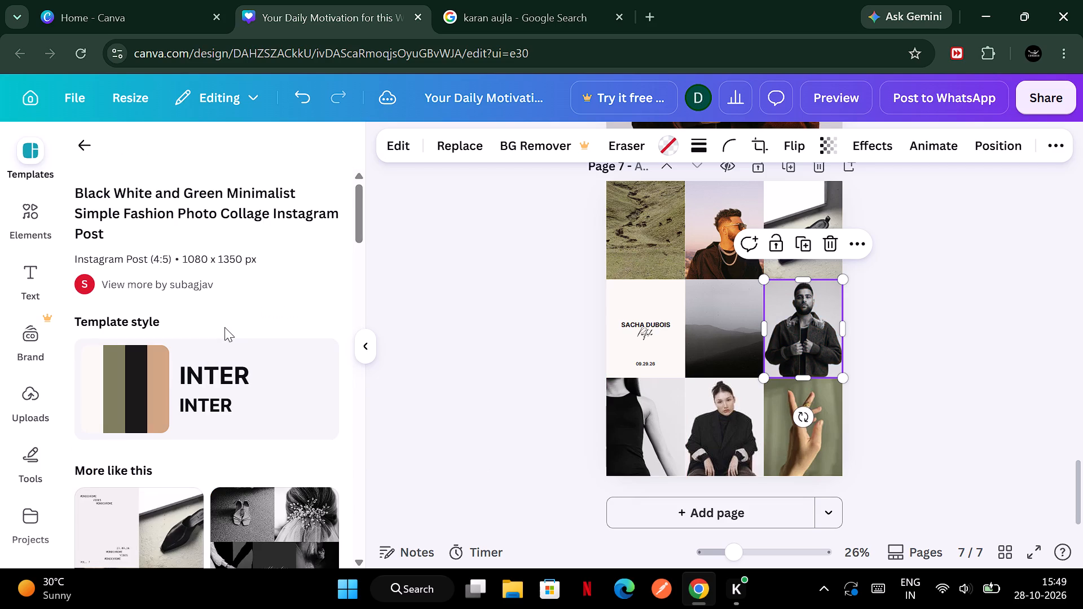
Replace the seated woman's photo in page 7's bottom-middle cell with the dark-suit-and-sunglasses Karan Aujla photo from the Google image results.
click(649, 407)
click(730, 428)
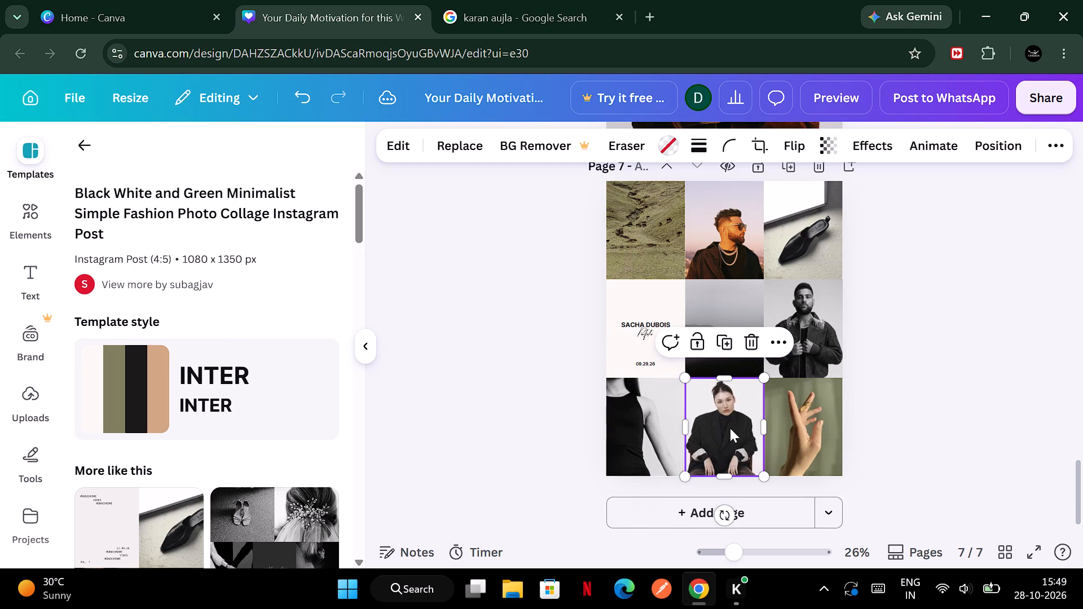
click(530, 3)
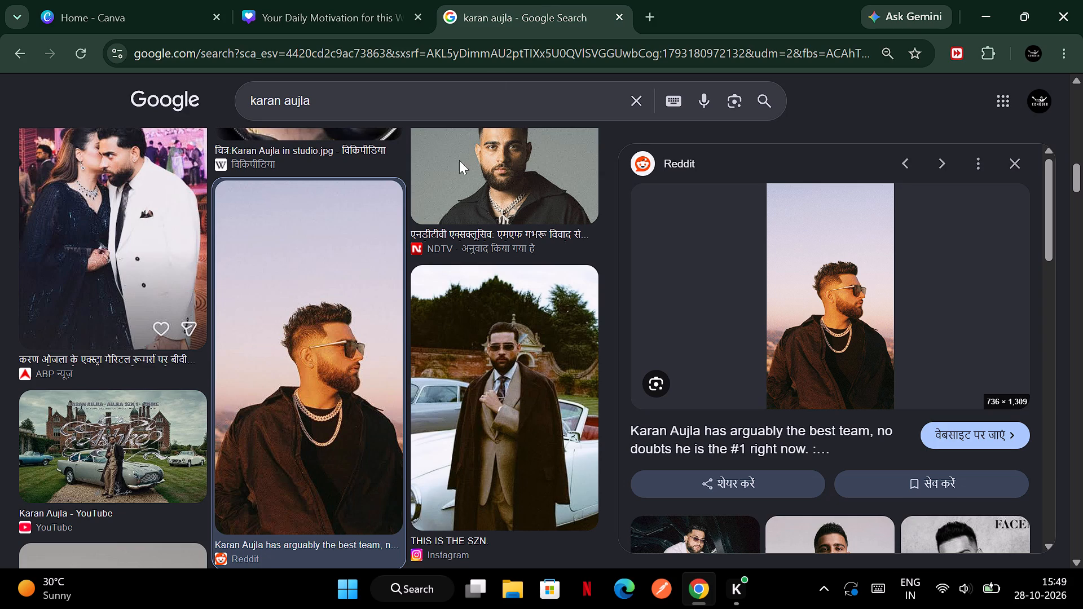
scroll(443, 380, down, 3)
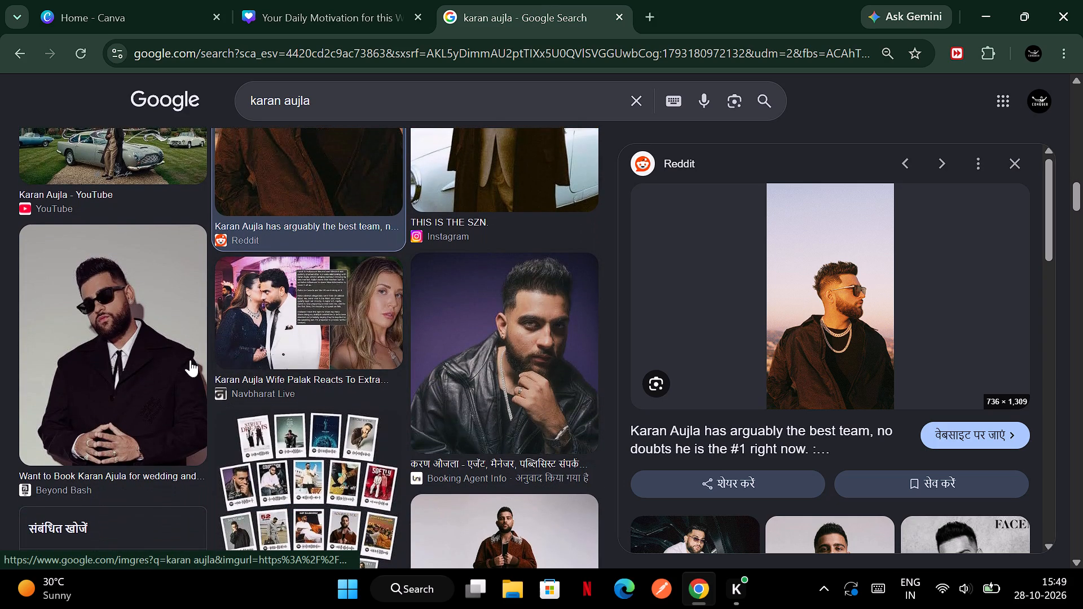
click(184, 361)
right_click(843, 264)
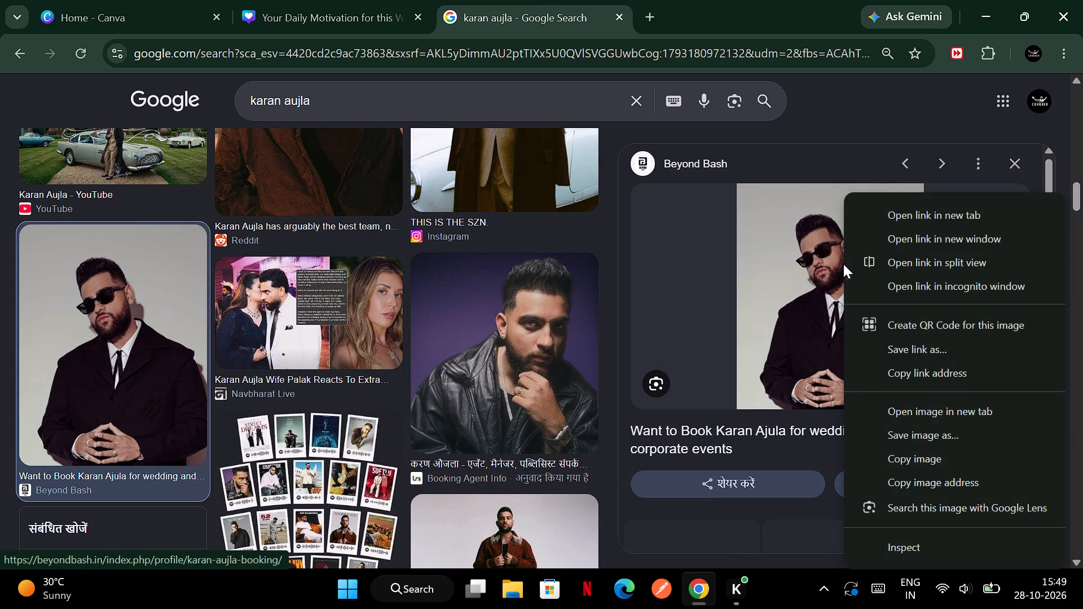
click(914, 461)
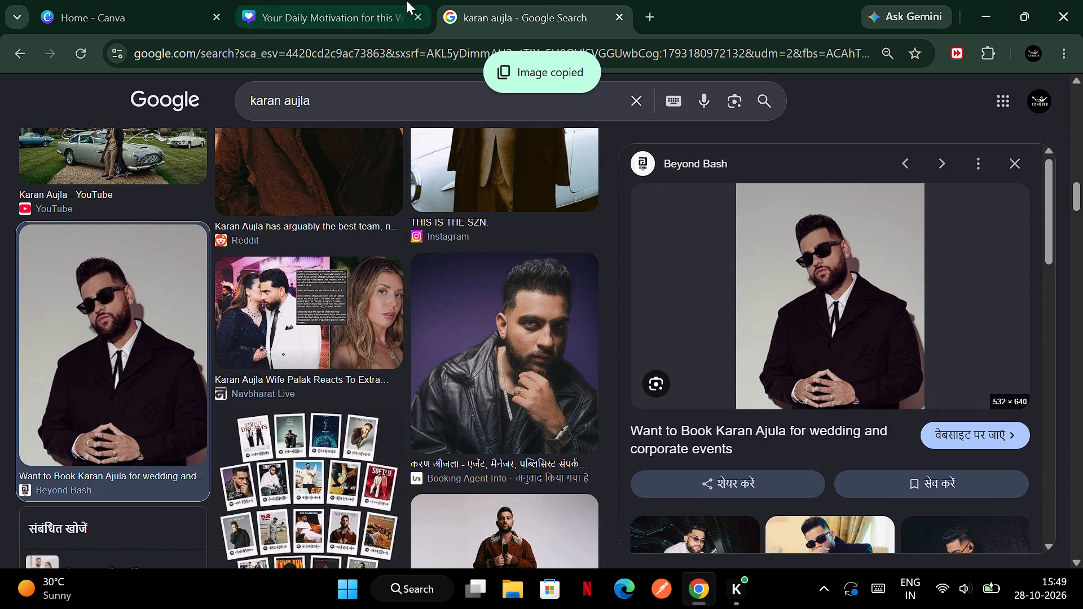
click(406, 0)
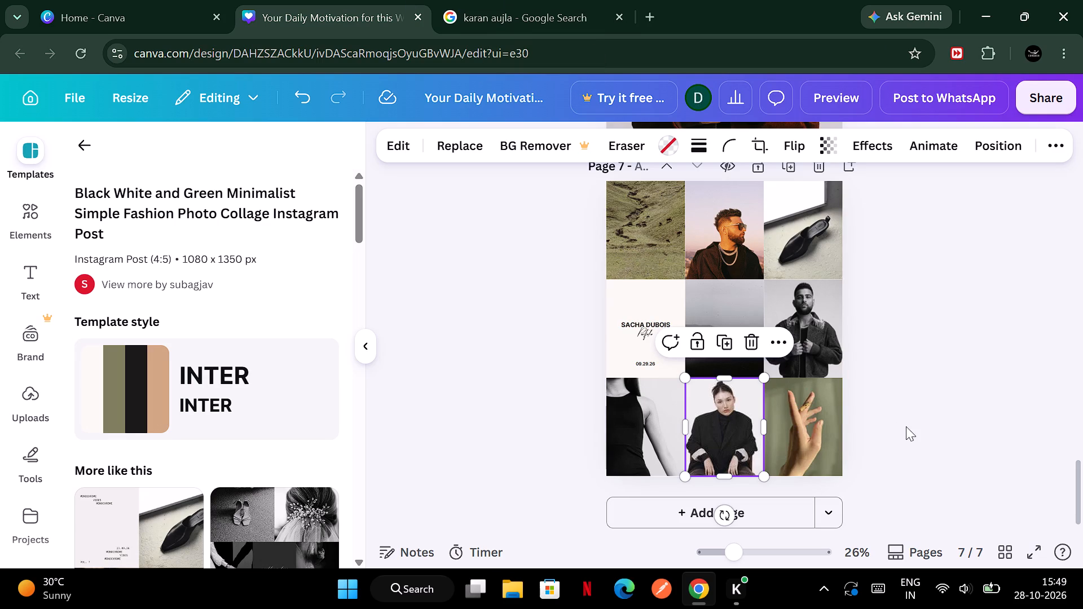
key(ctrl+v)
drag(708, 314, 713, 401)
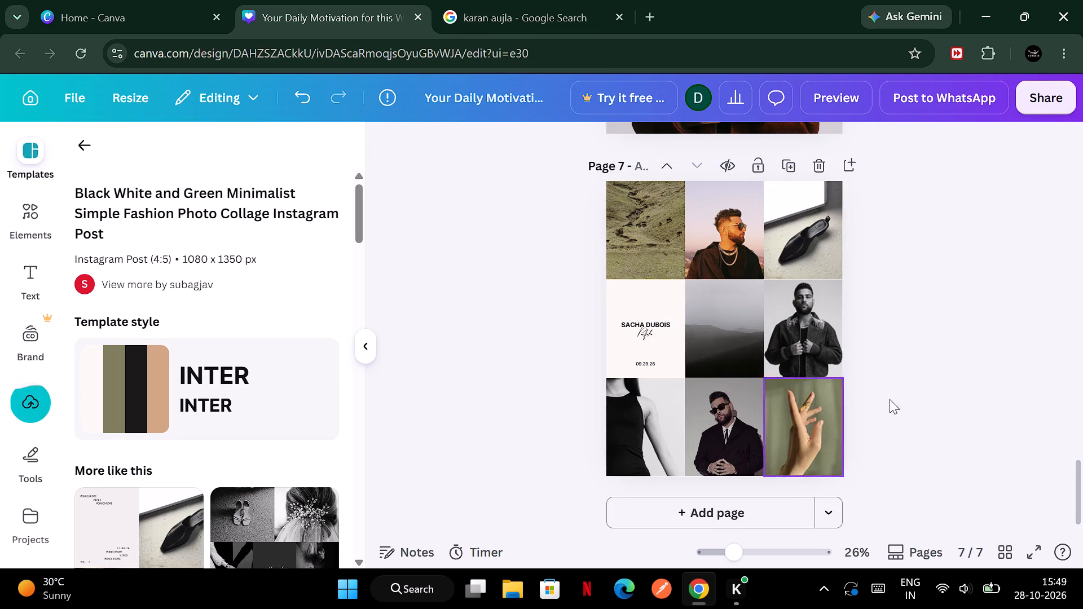
click(919, 402)
Replace the "SACHA DUBOIS" heading in page 7's text cell with "GEETAN' DI MACHINE".
double_click(640, 322)
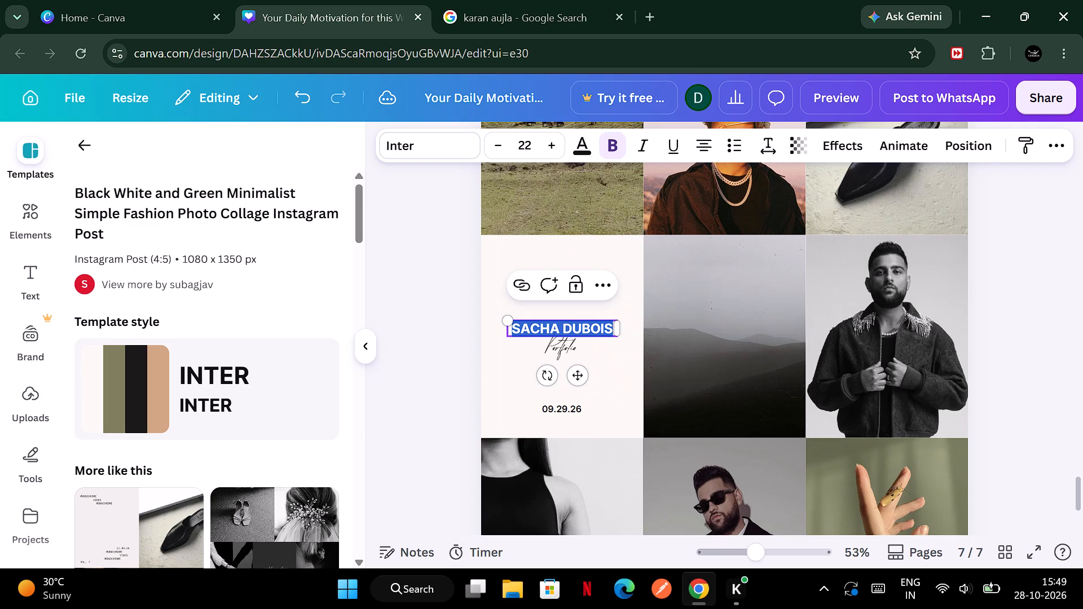
text(Cmo)
key(BackSpace)
key(BackSpace)
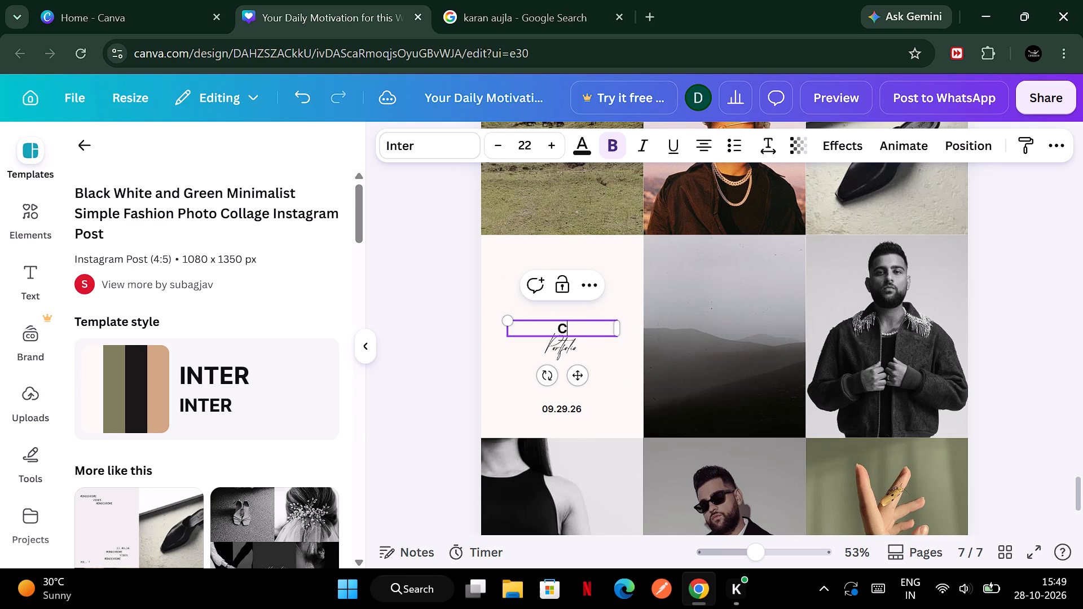
key(o)
key(BackSpace)
key(BackSpace)
text(Aag)
key(BackSpace)
key(BackSpace)
text(gya)
key(BackSpace)
key(BackSpace)
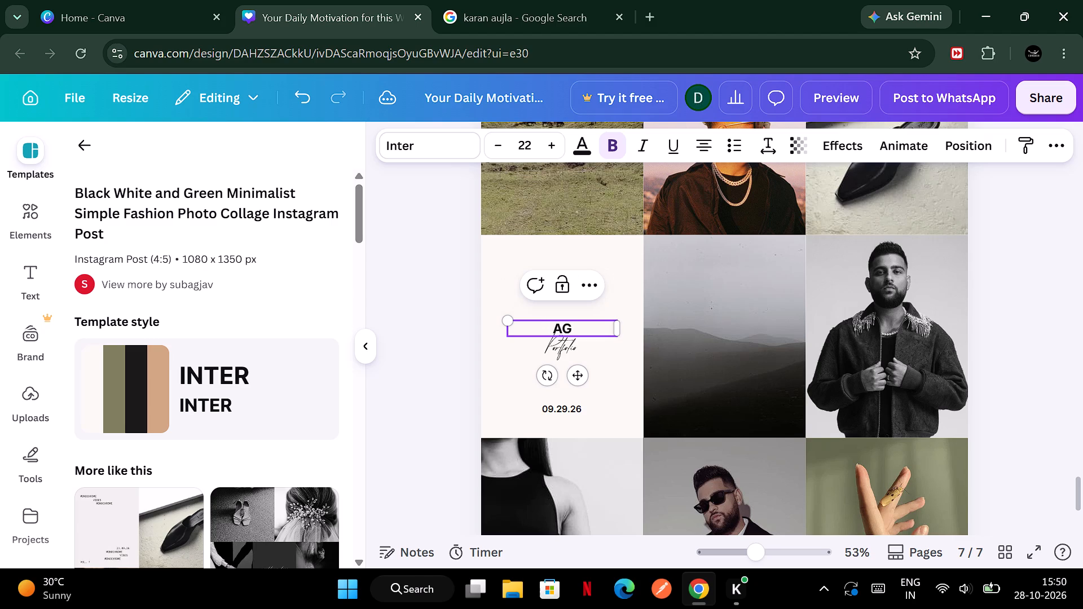
key(BackSpace)
key(BackSpace)
text(geeta)
text(m')
key(BackSpace)
key(BackSpace)
text(n' di machine)
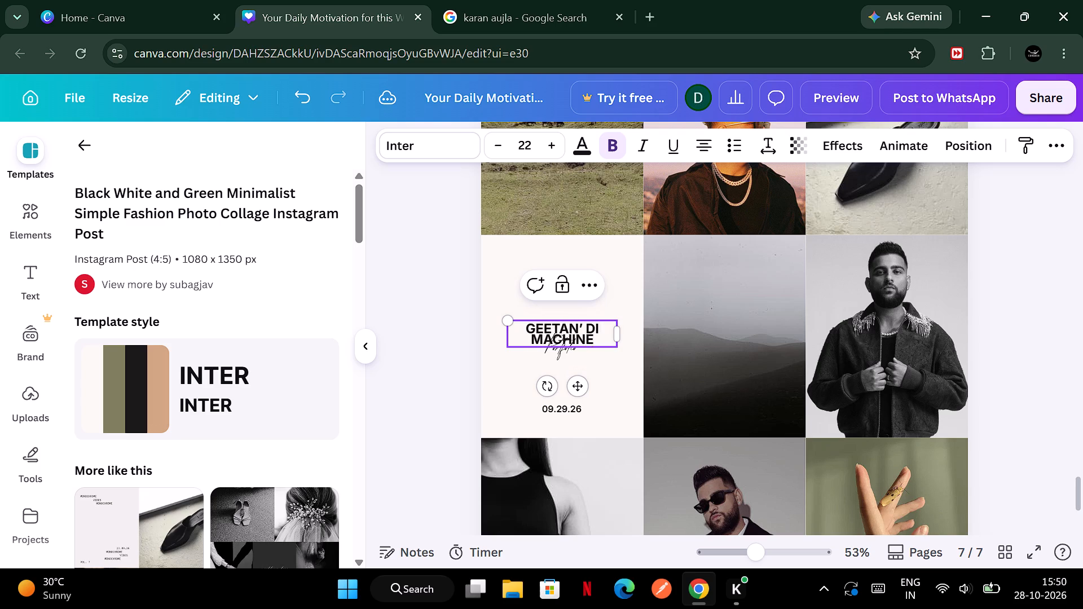
Widen the "GEETAN' DI MACHINE" text box so the heading fits on one line, and centre it in its cell.
drag(626, 334, 637, 331)
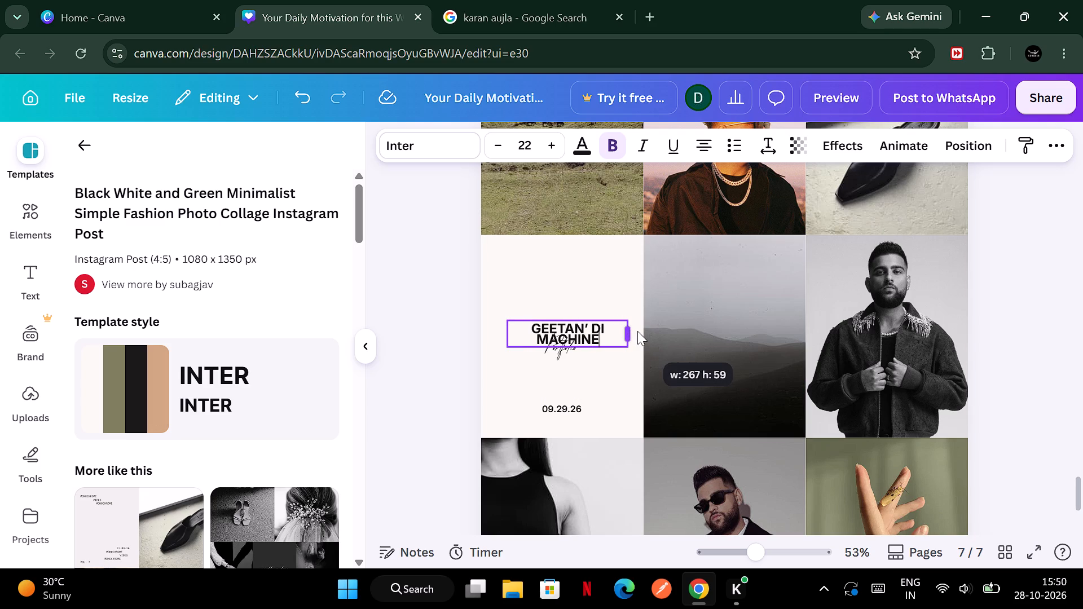
drag(637, 331, 669, 324)
drag(611, 327, 596, 329)
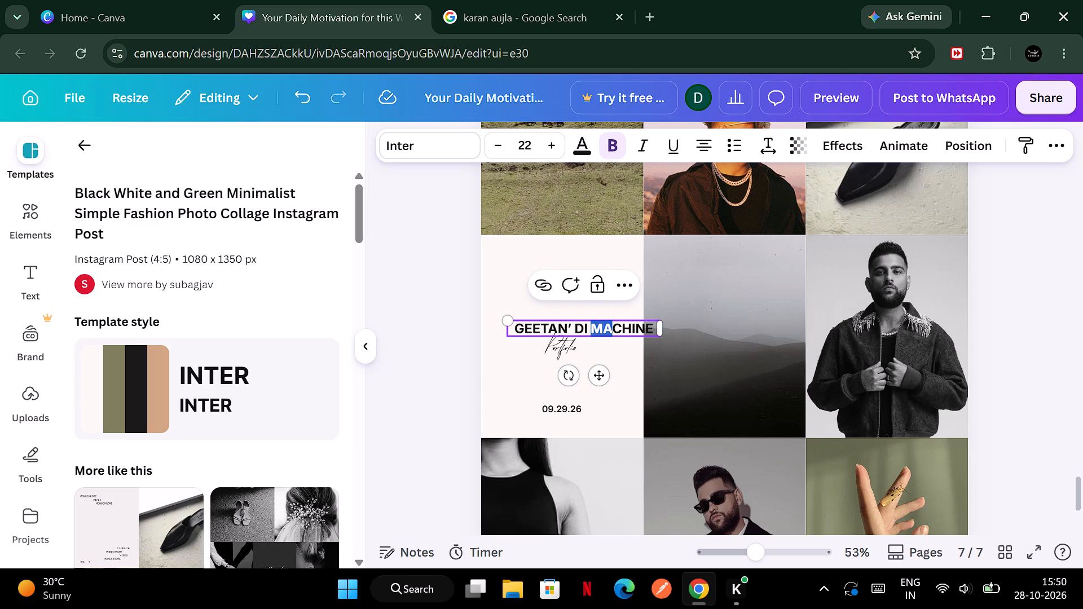
click(655, 321)
drag(655, 321, 646, 323)
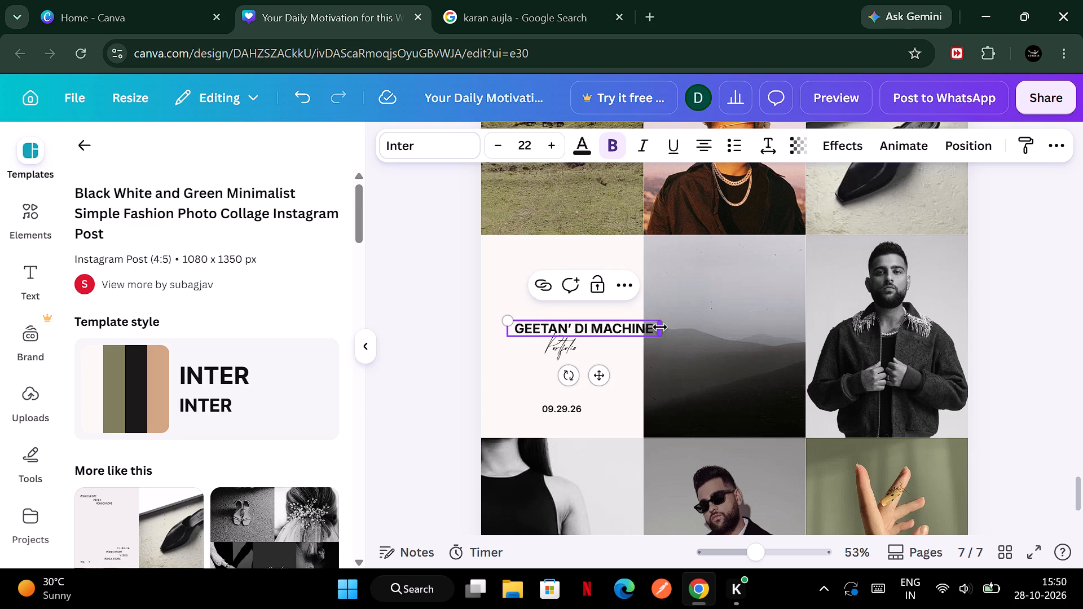
drag(551, 318, 530, 320)
click(1005, 330)
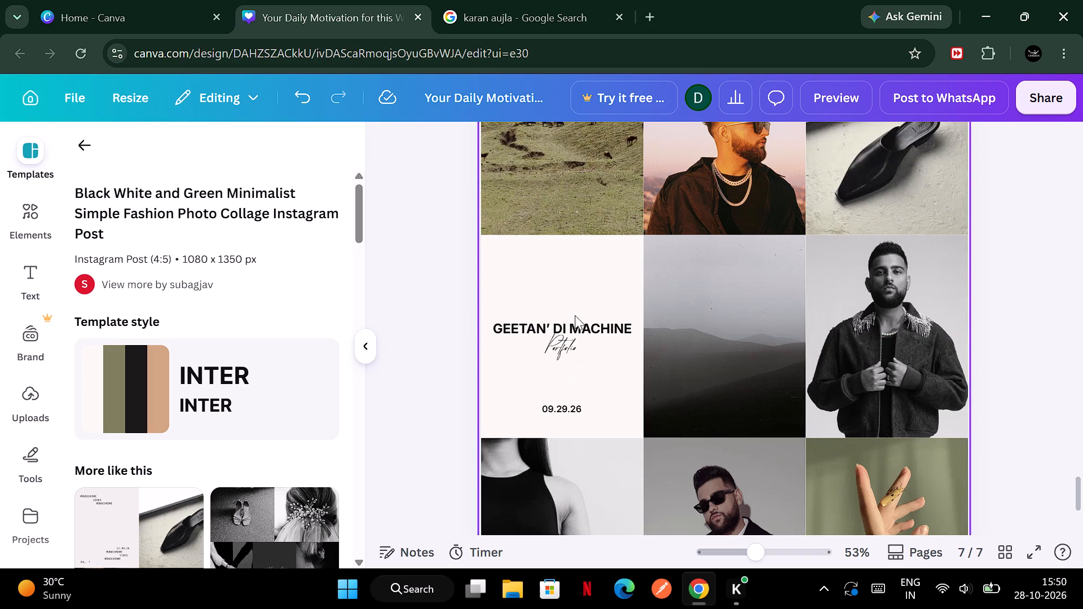
Replace the "Portfolio" script text below the heading with "Karan Aujla" and widen its box to fit one line.
double_click(568, 350)
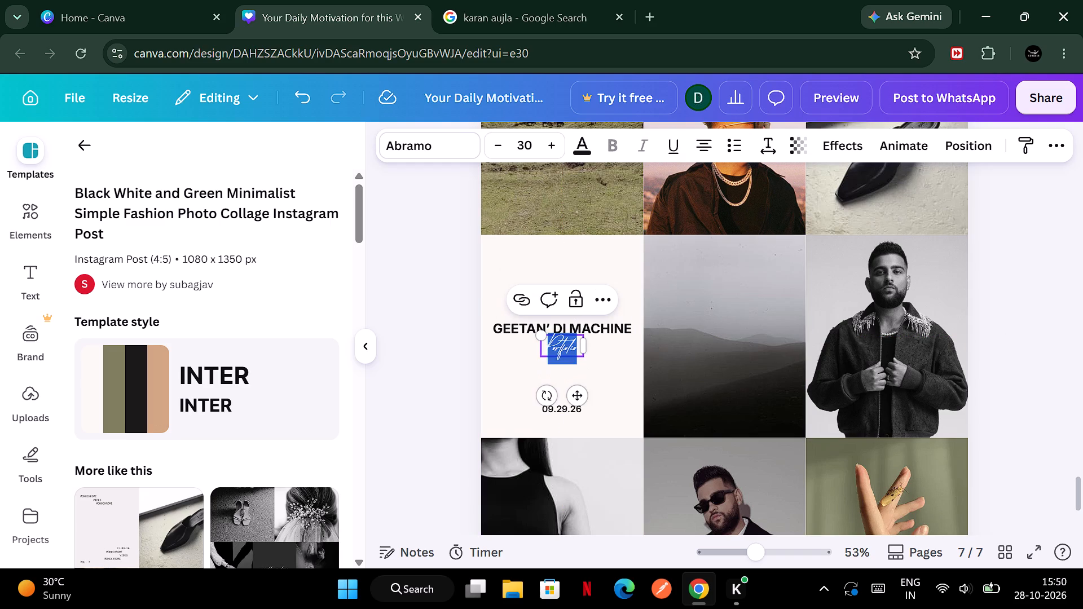
text(Ka)
text(ran Aujla)
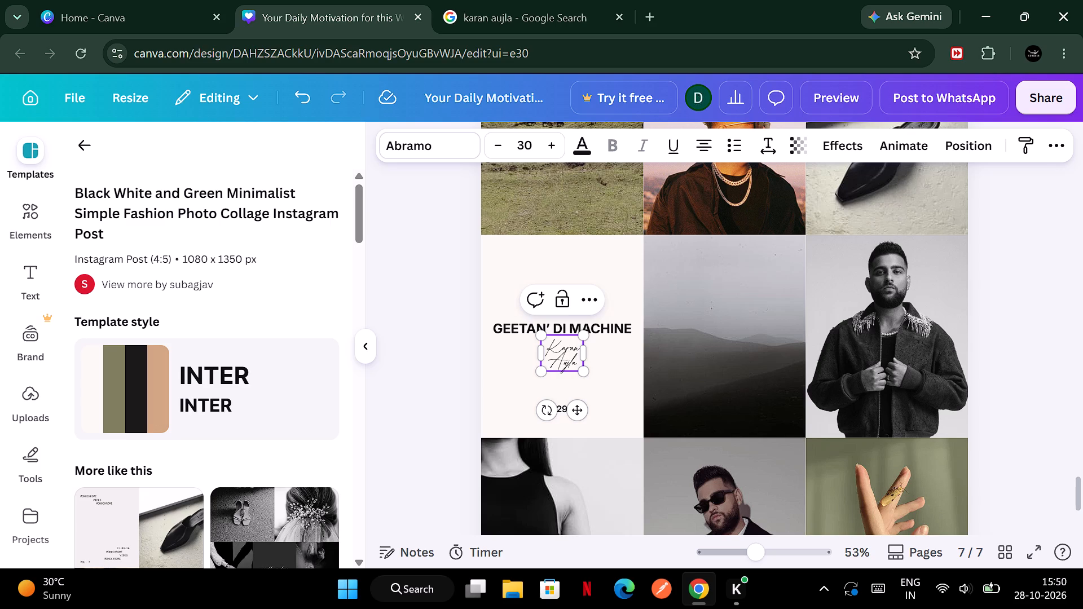
drag(589, 349, 600, 348)
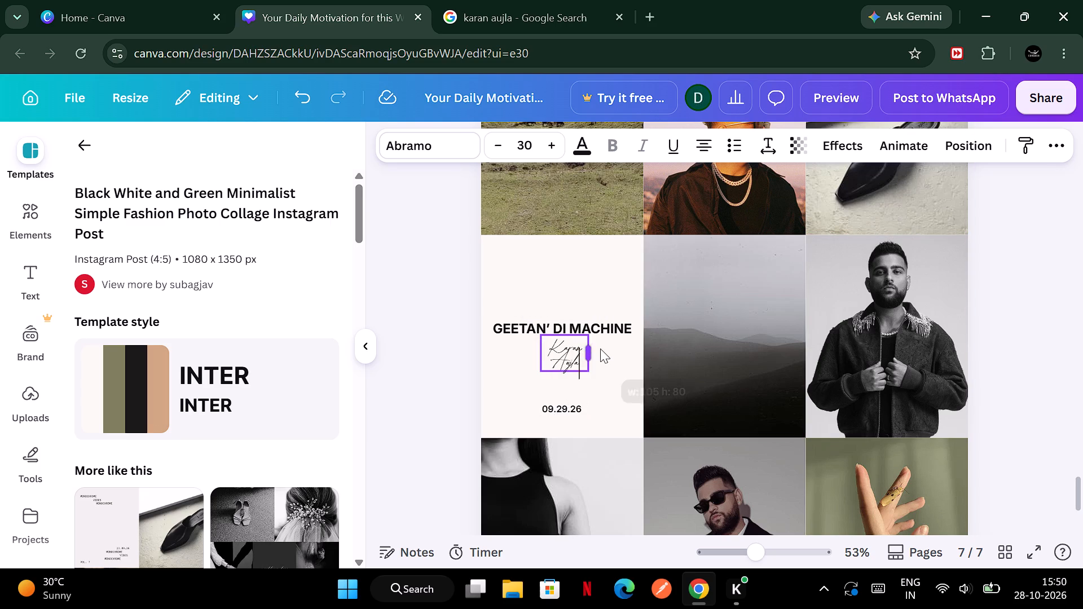
drag(600, 348, 619, 345)
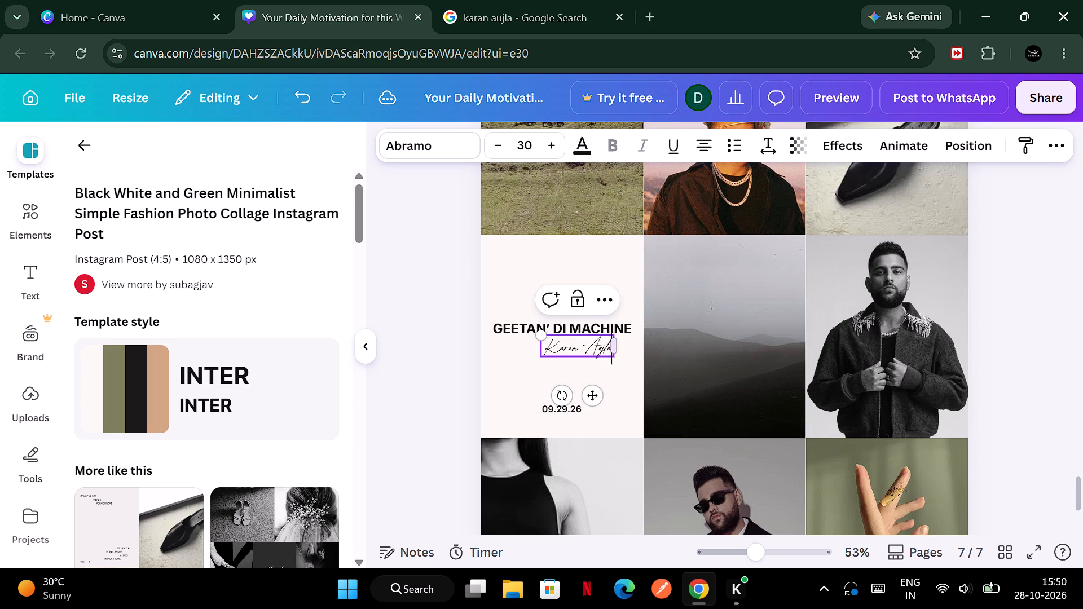
click(568, 345)
click(579, 335)
Centre the "Karan Aujla" script text beneath the "GEETAN' DI MACHINE" heading in page 7's text cell.
drag(578, 331, 558, 332)
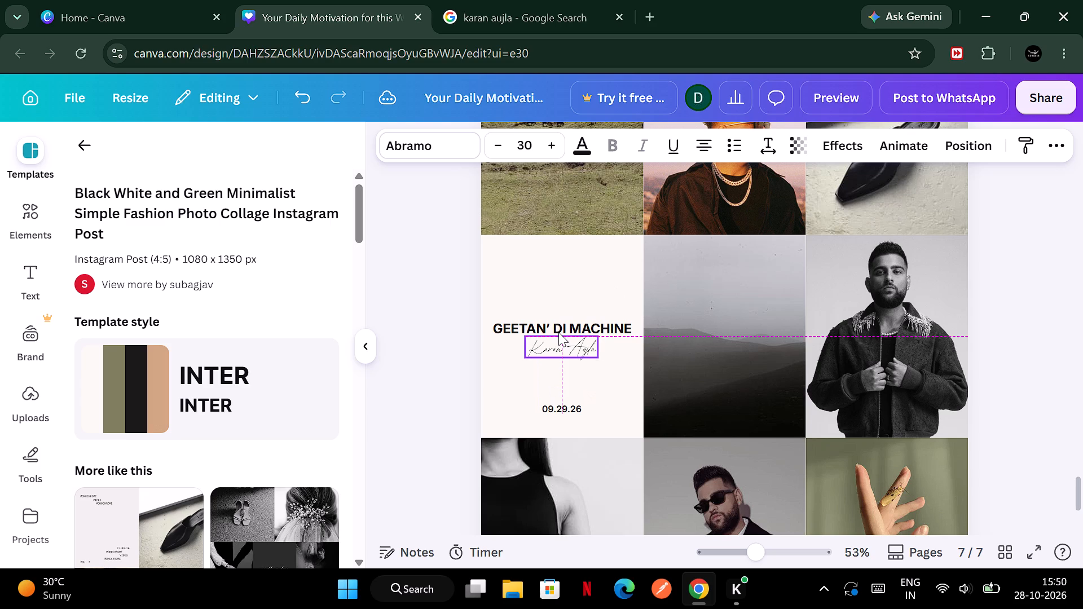
drag(558, 332, 563, 329)
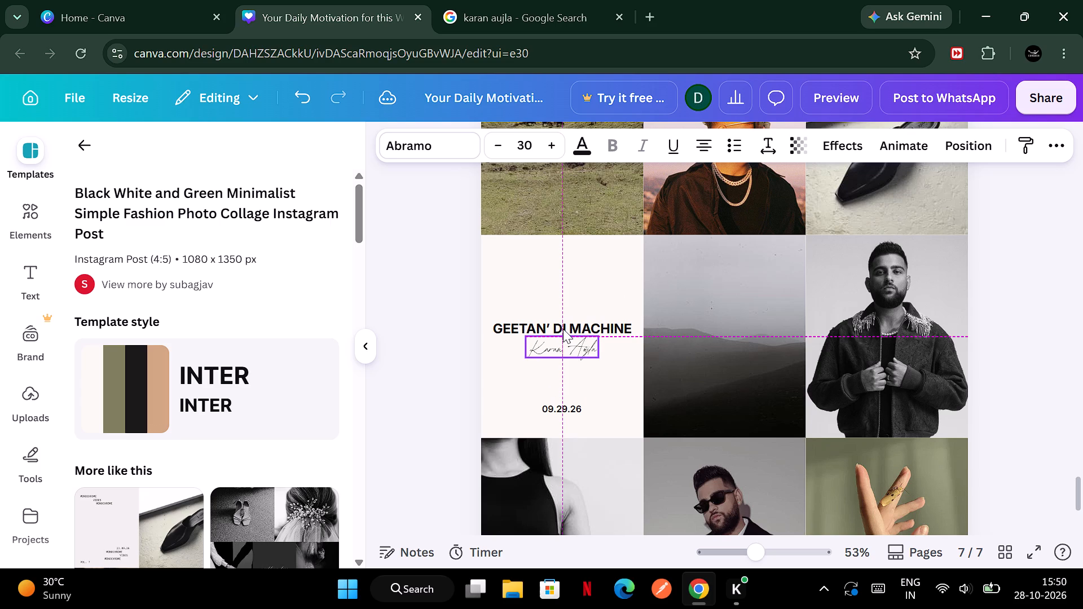
drag(563, 329, 555, 329)
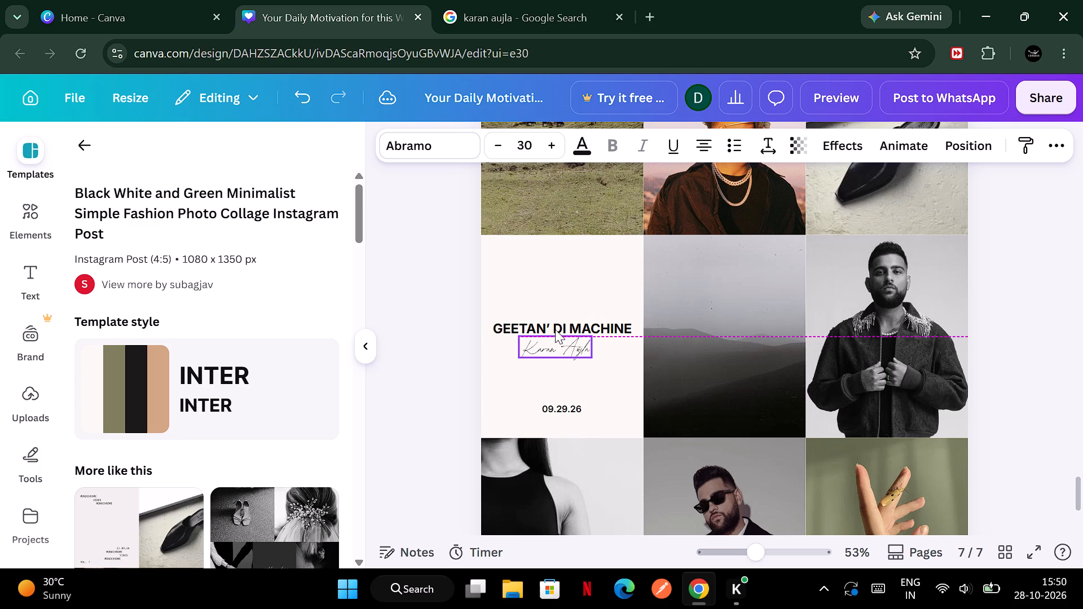
drag(555, 329, 563, 330)
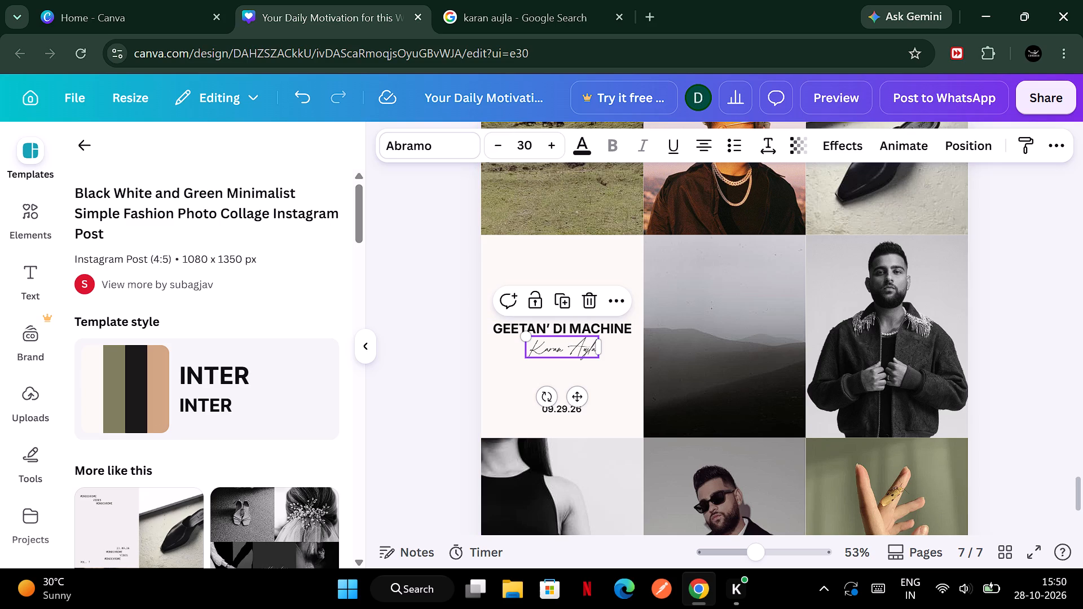
Set the "Karan Aujla" script text's font size to 25.
triple_click(502, 149)
click(502, 149)
click(502, 149)
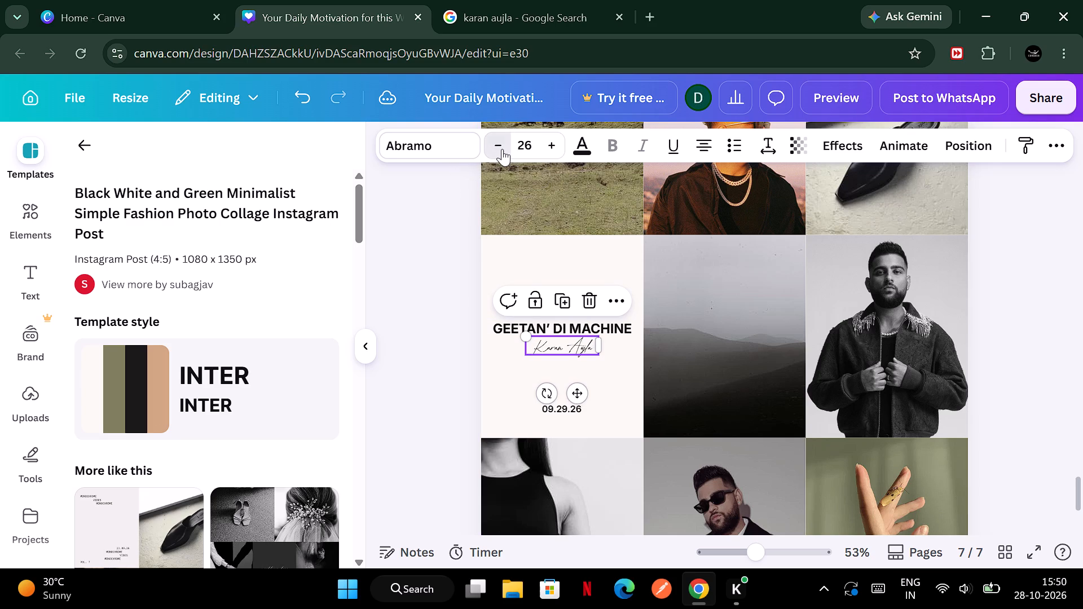
click(1036, 264)
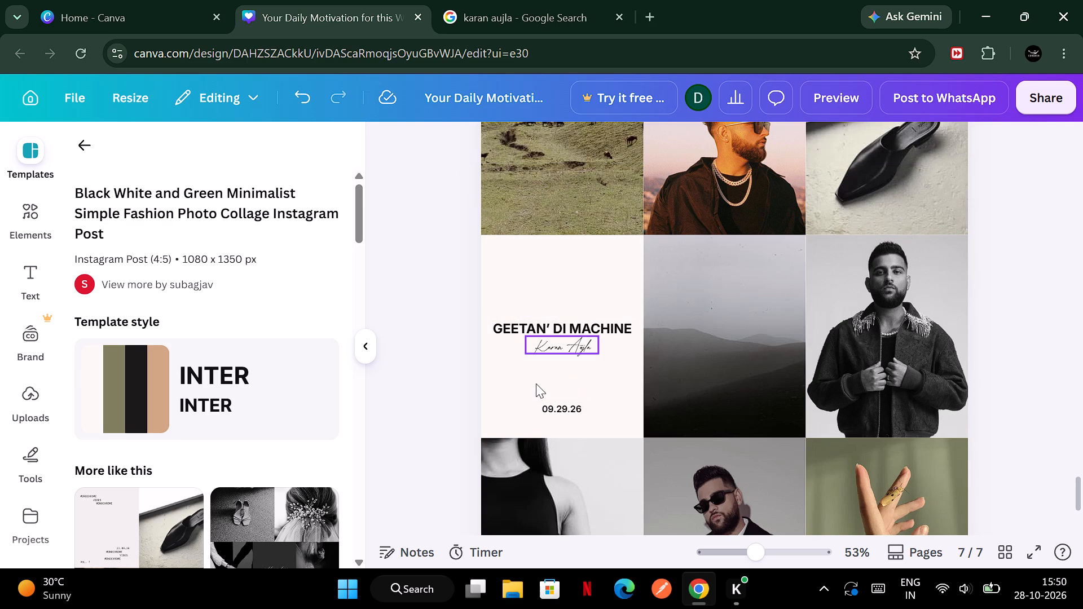
Change the date at the bottom of page 7's text cell to 30.10.26.
double_click(545, 408)
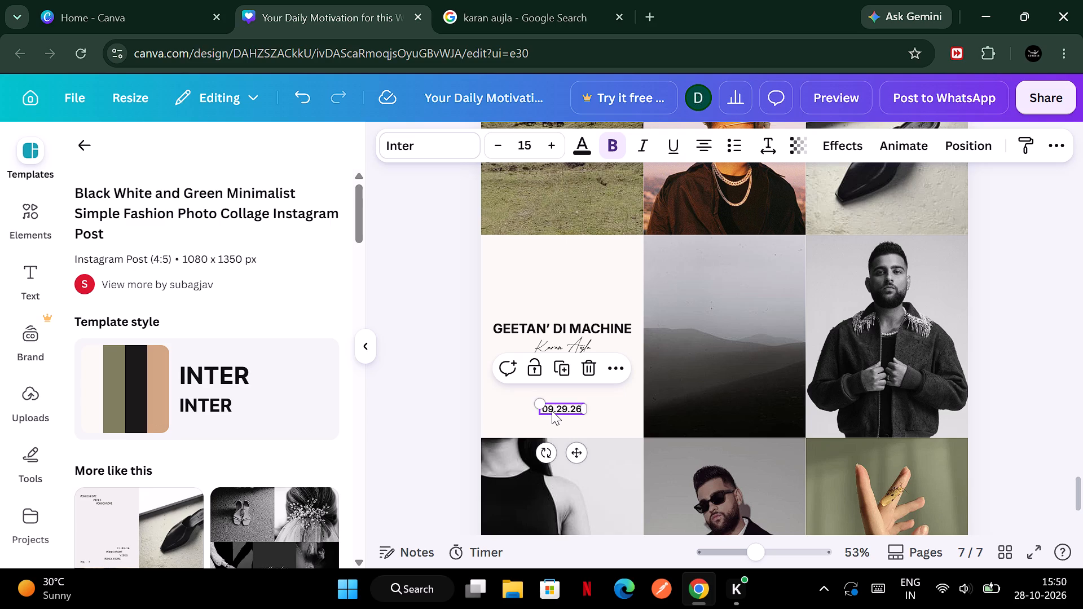
double_click(552, 411)
click(552, 411)
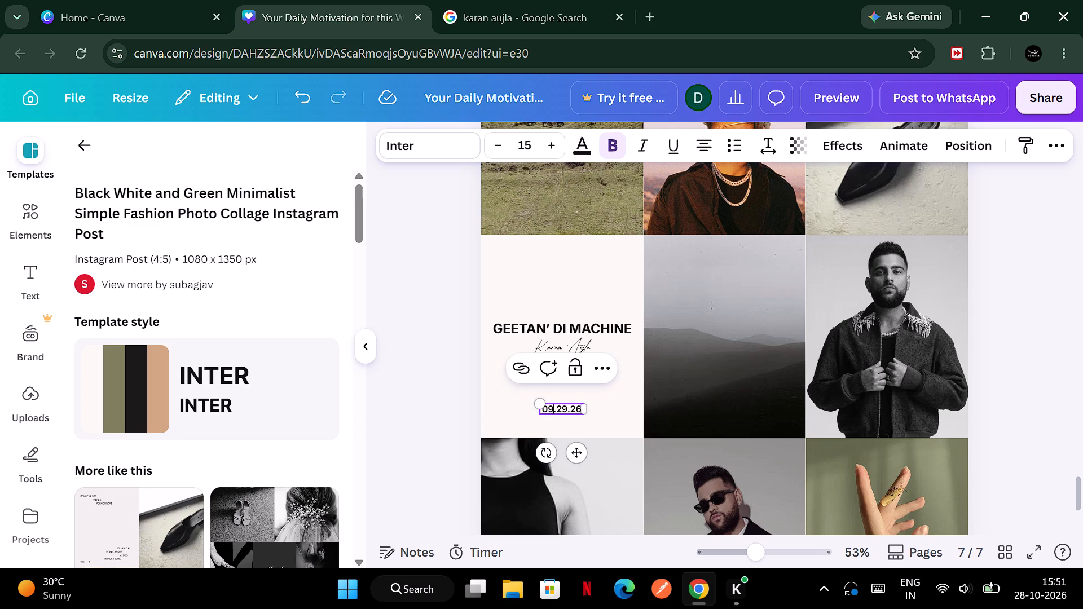
key(BackSpace)
key(BackSpace)
text(30)
key(Right)
key(Right)
key(Right)
key(BackSpace)
key(BackSpace)
text(10)
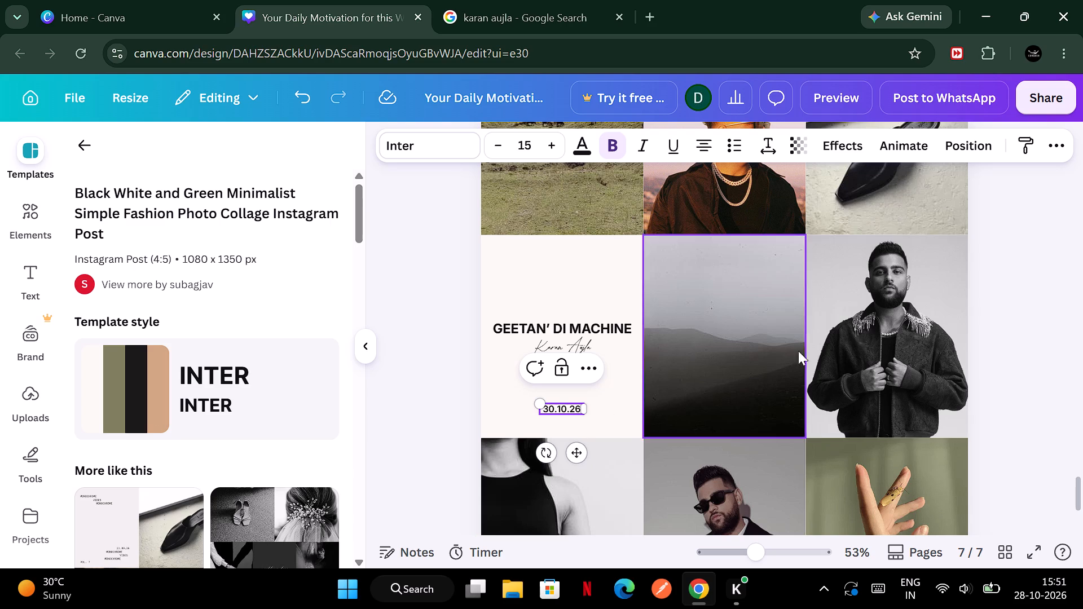
click(984, 375)
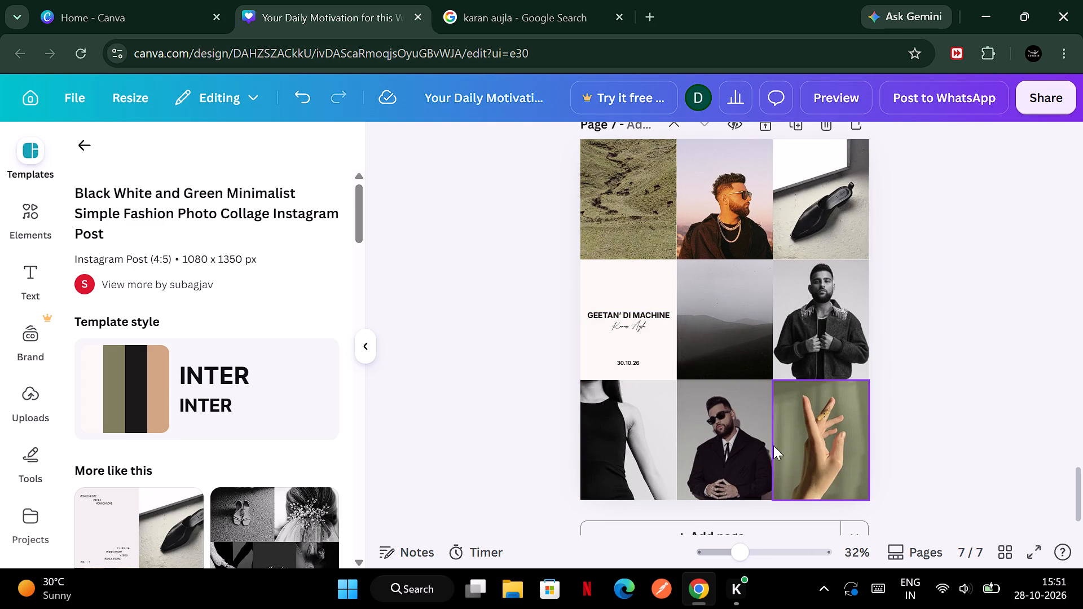
Copy the photo of Karan Aujla in a white sleeveless vest and sunglasses from the Google image results.
click(607, 426)
click(488, 0)
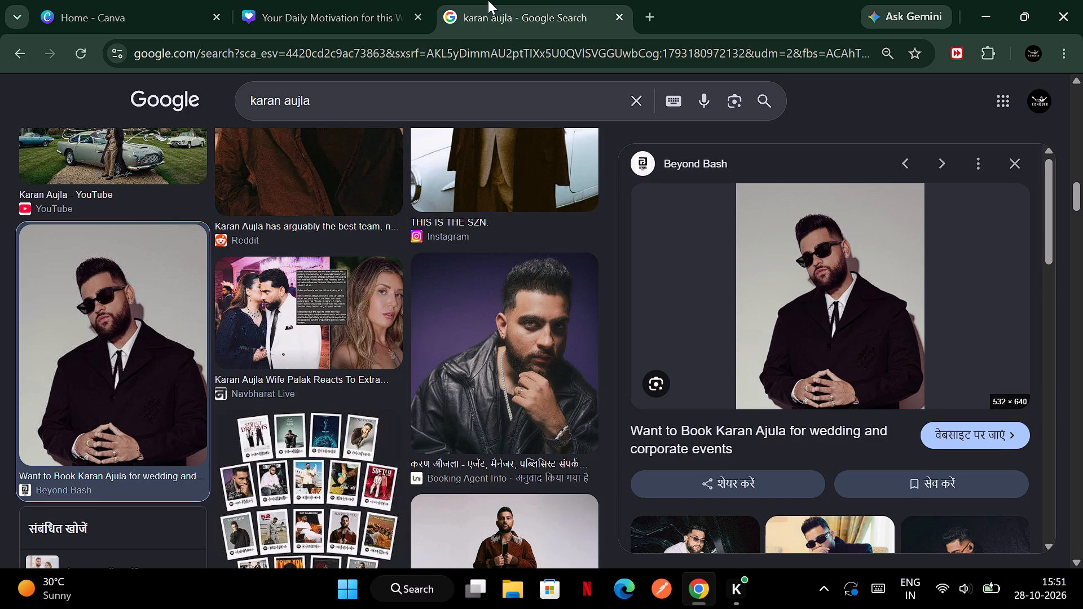
click(369, 0)
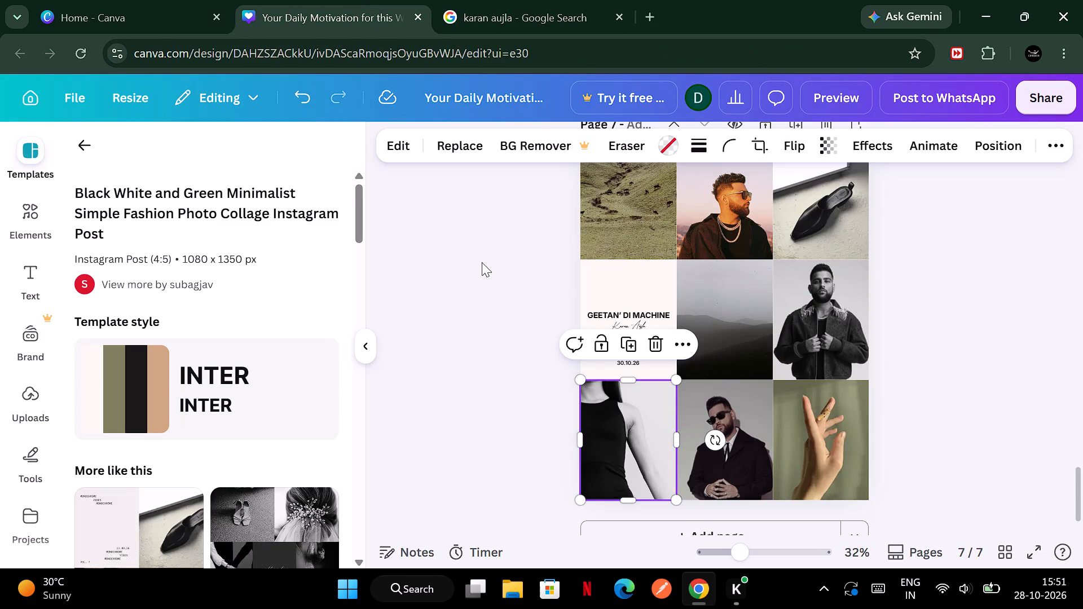
click(442, 157)
click(464, 0)
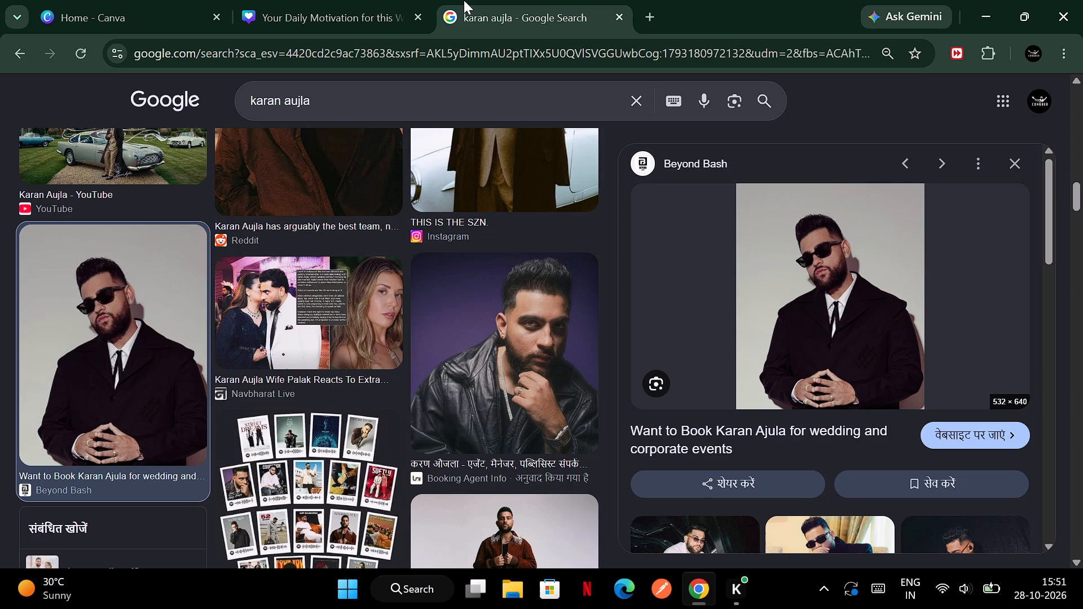
scroll(466, 202, down, 4)
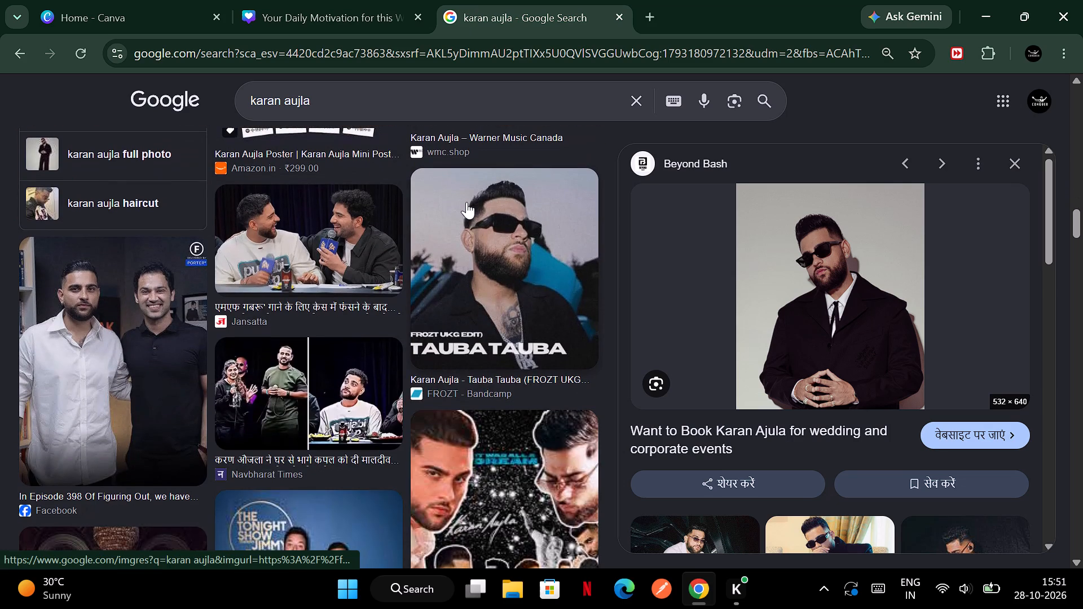
scroll(466, 202, down, 5)
scroll(341, 282, down, 1)
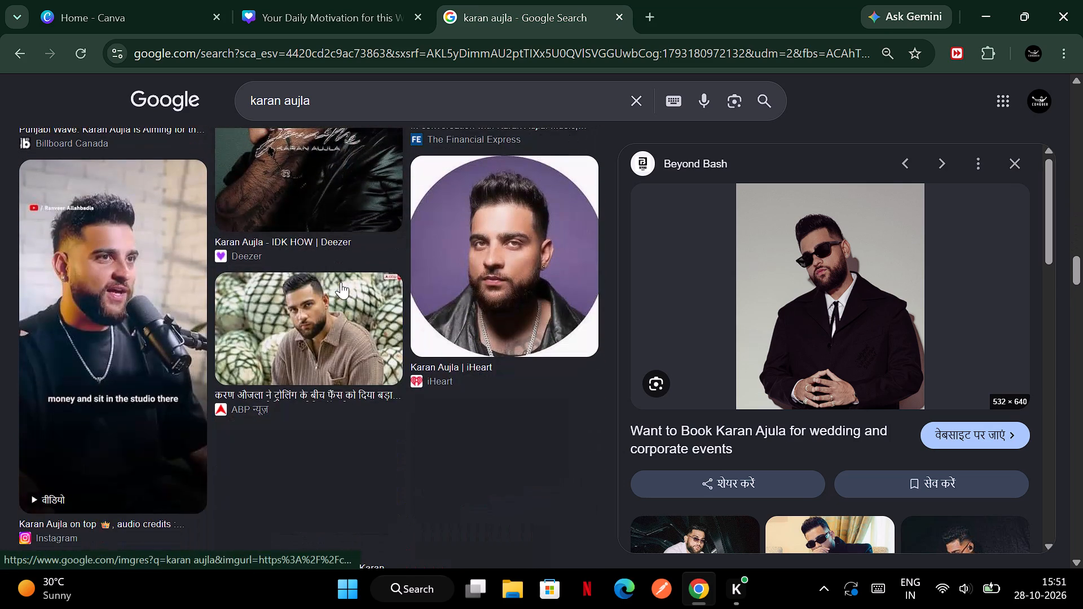
scroll(341, 282, down, 5)
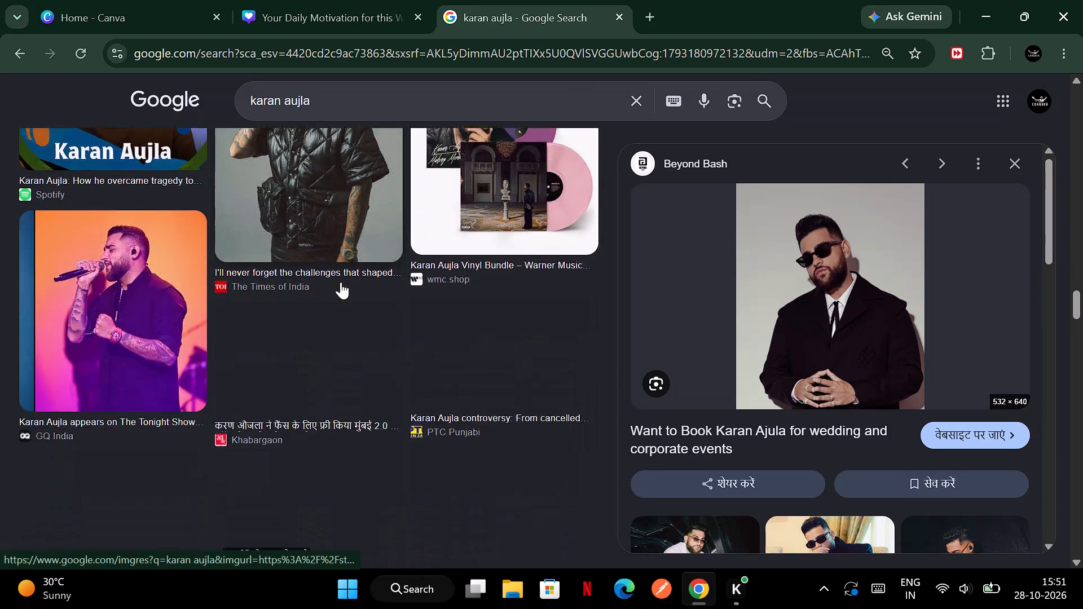
scroll(341, 282, down, 3)
scroll(673, 382, down, 1)
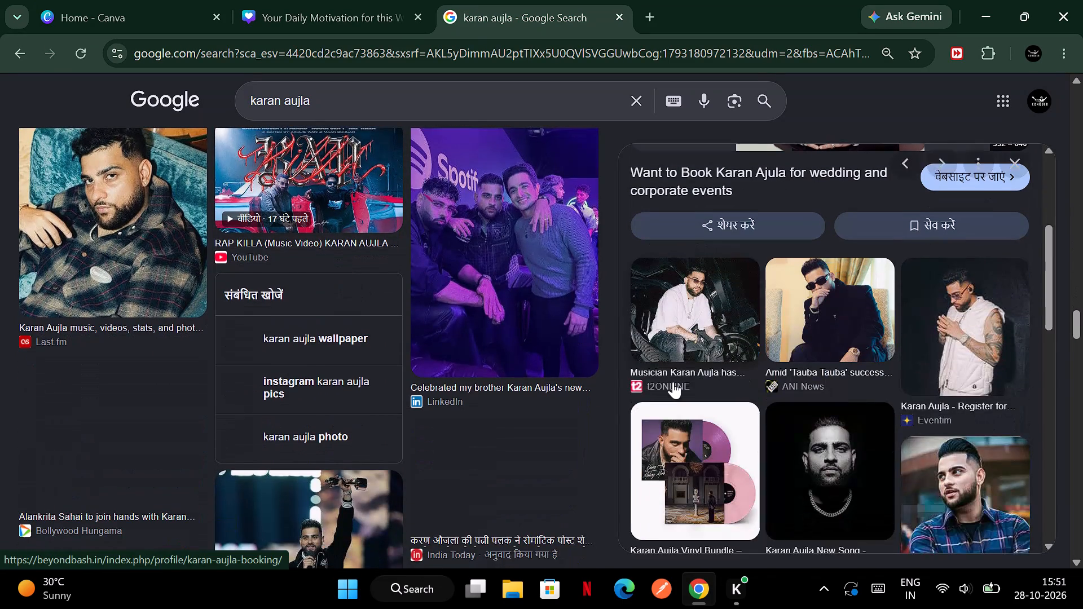
scroll(673, 382, down, 2)
scroll(877, 370, down, 3)
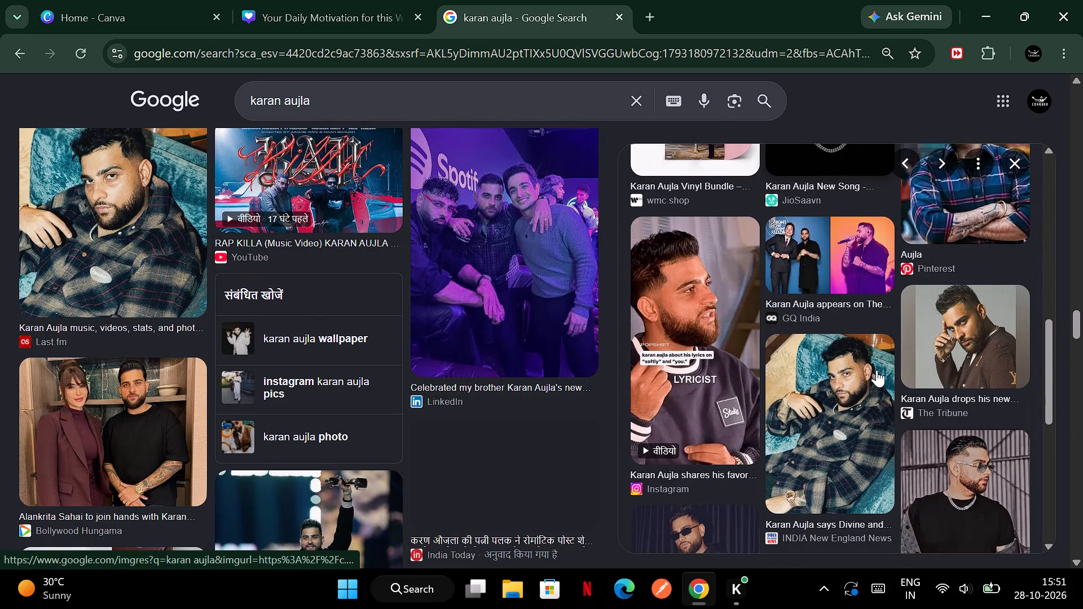
scroll(877, 370, down, 3)
scroll(877, 370, up, 5)
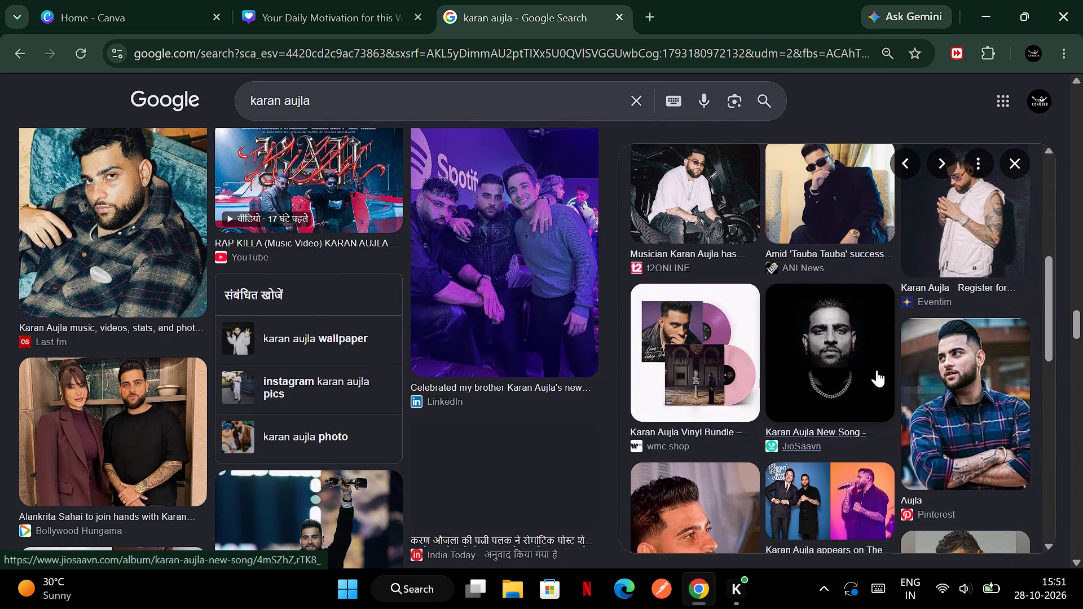
click(953, 236)
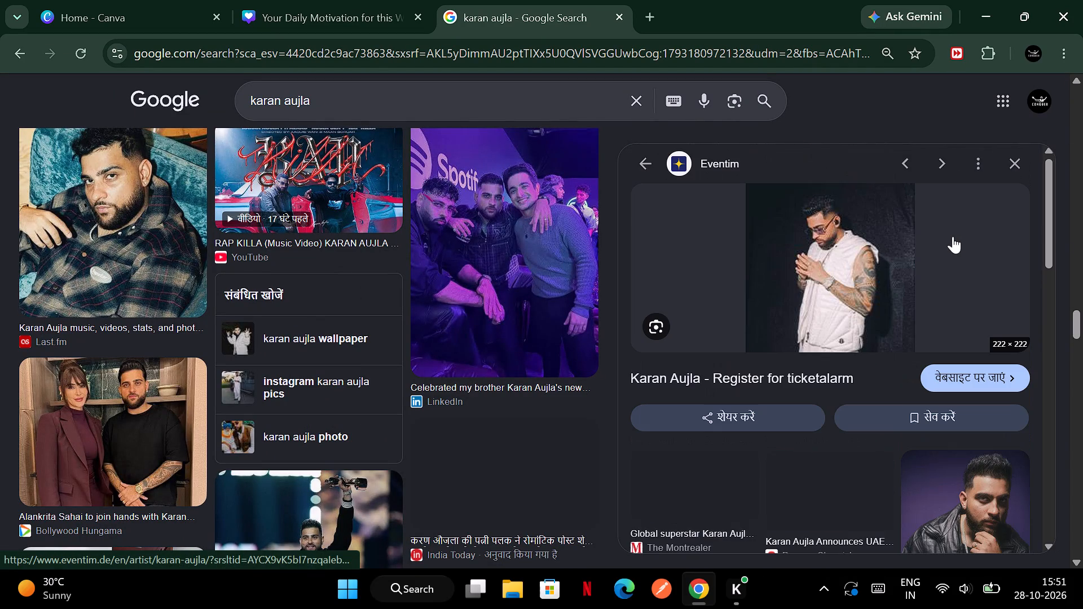
key(ctrl+c)
click(857, 246)
right_click(857, 246)
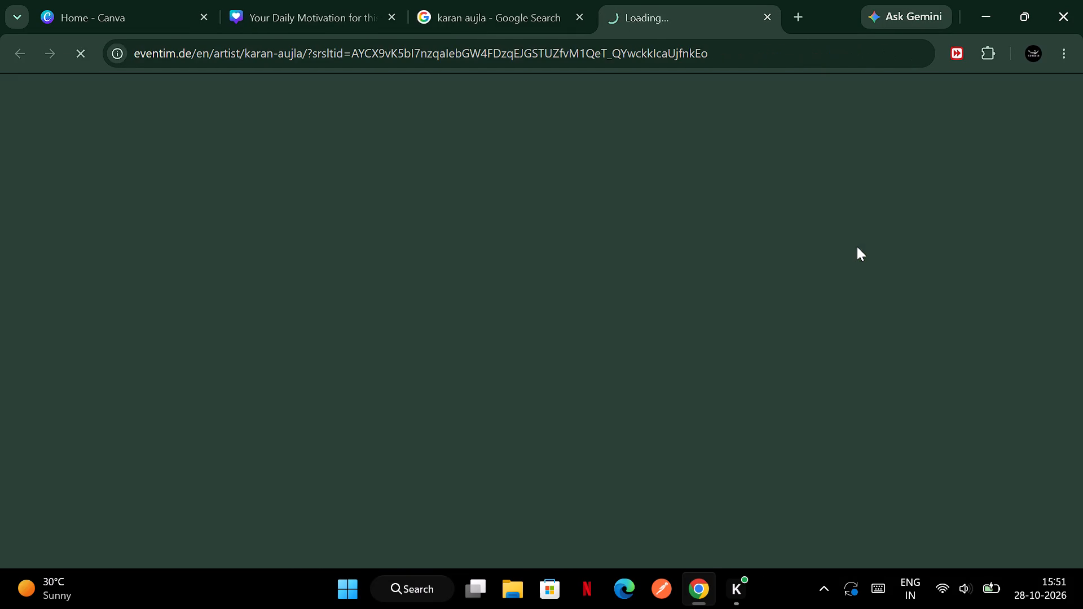
click(768, 20)
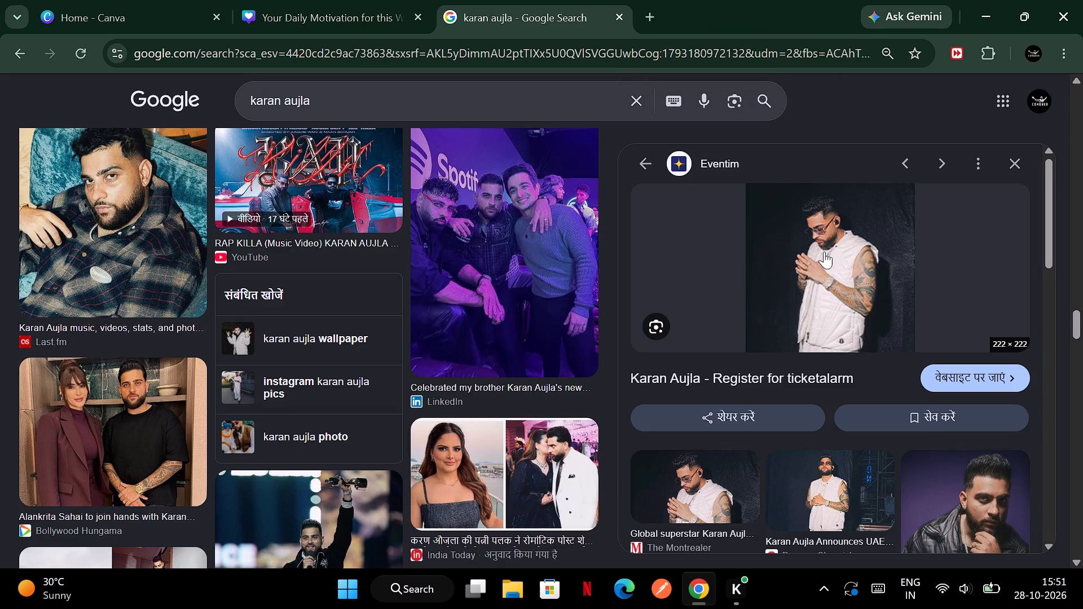
right_click(824, 251)
click(901, 450)
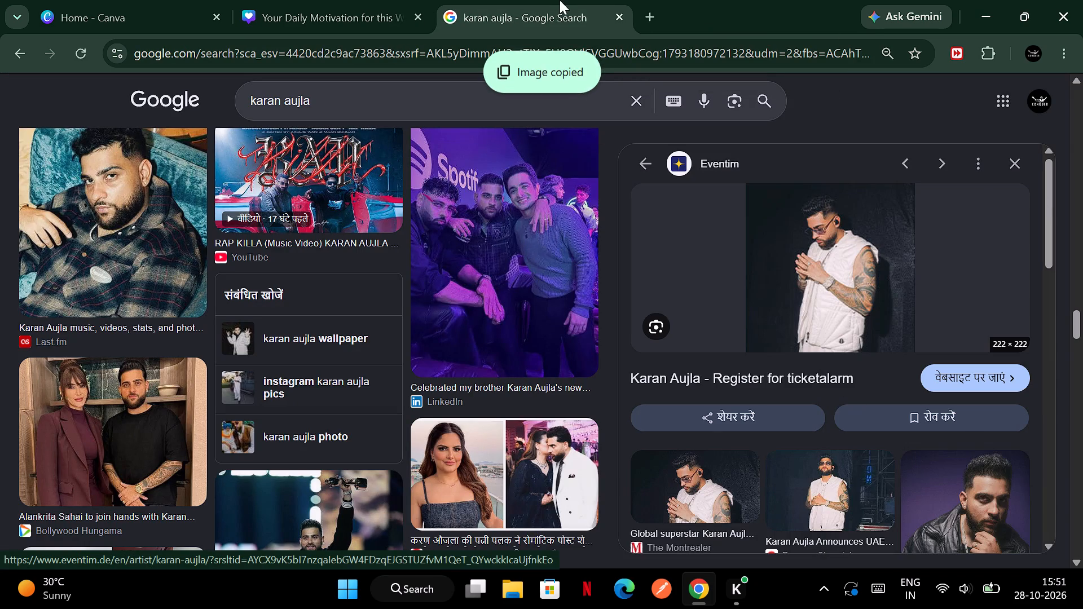
Replace the black-top woman's photo in page 7's bottom-left cell with the copied white-vest photo of Karan Aujla.
click(333, 0)
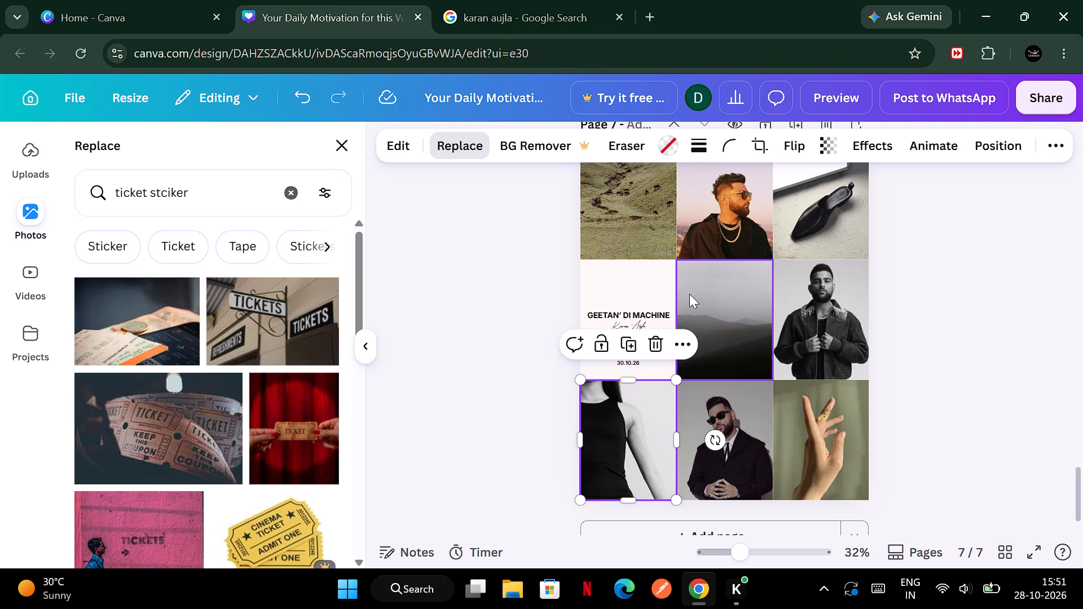
key(ctrl+v)
drag(694, 326, 693, 328)
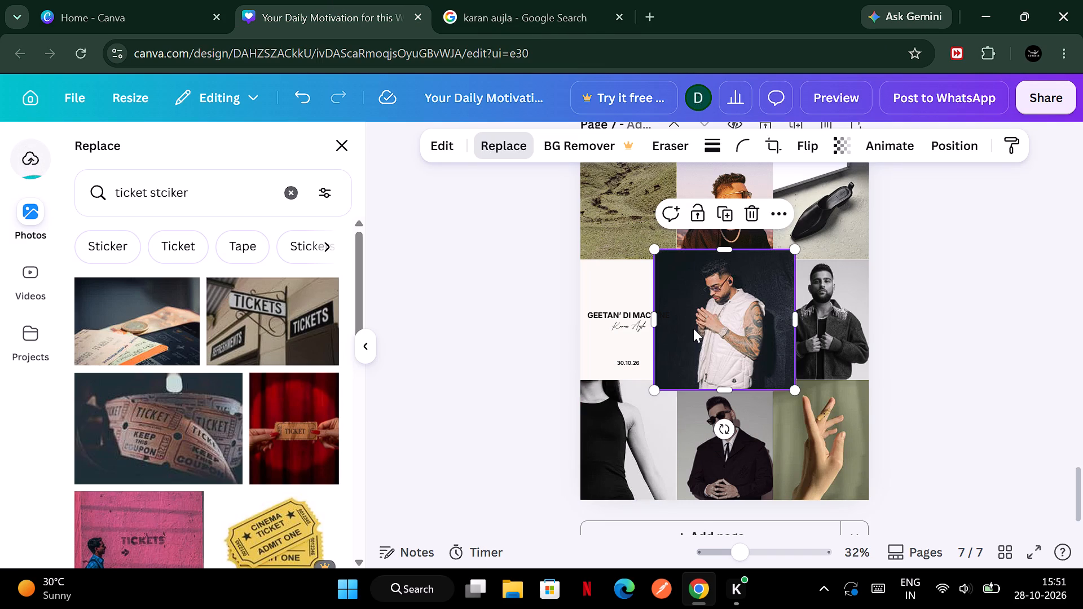
drag(693, 328, 611, 429)
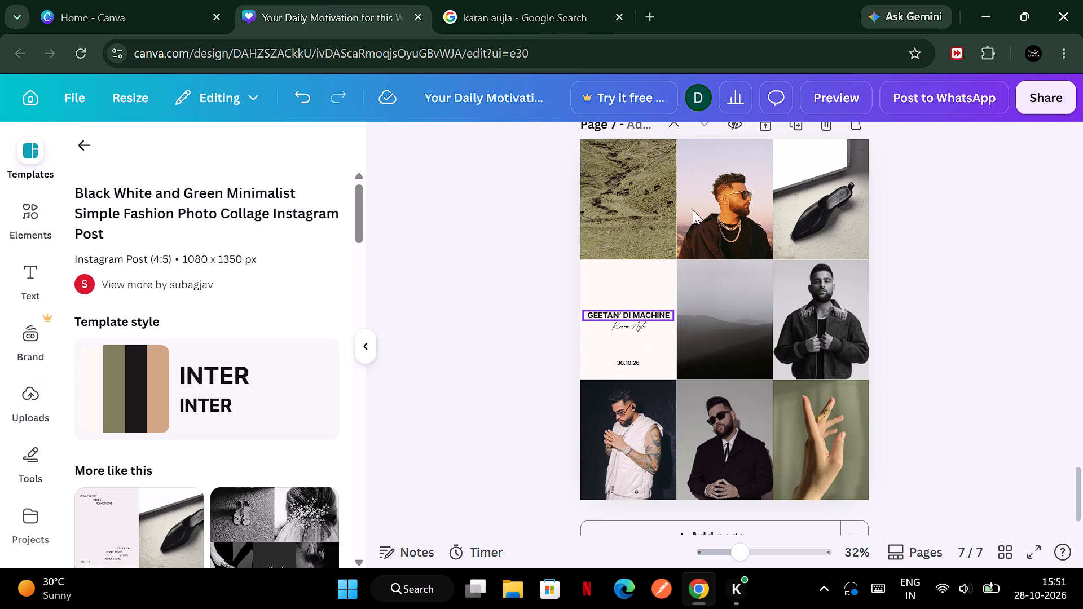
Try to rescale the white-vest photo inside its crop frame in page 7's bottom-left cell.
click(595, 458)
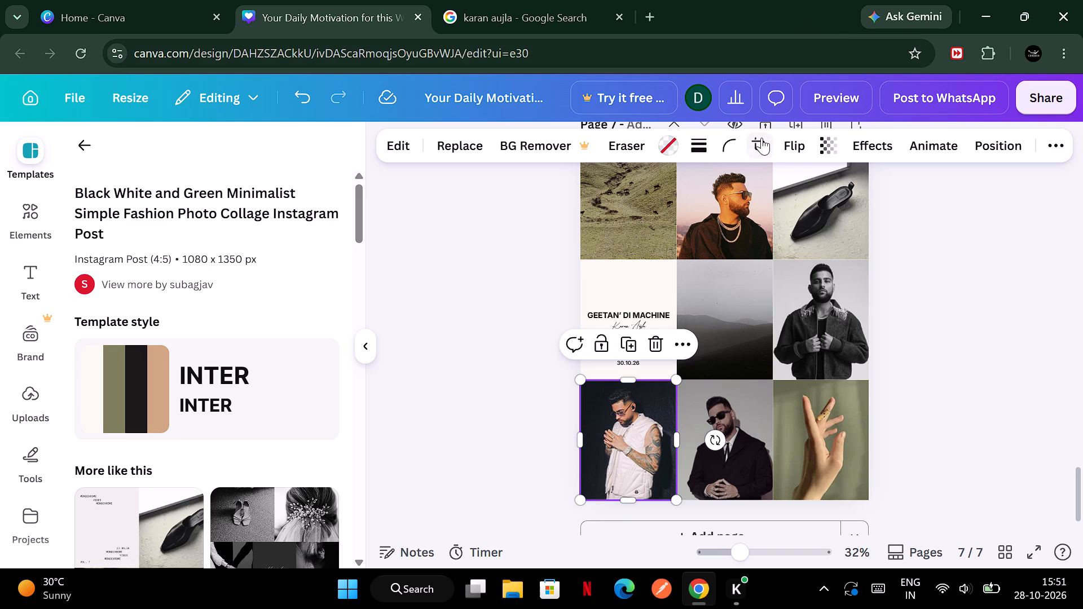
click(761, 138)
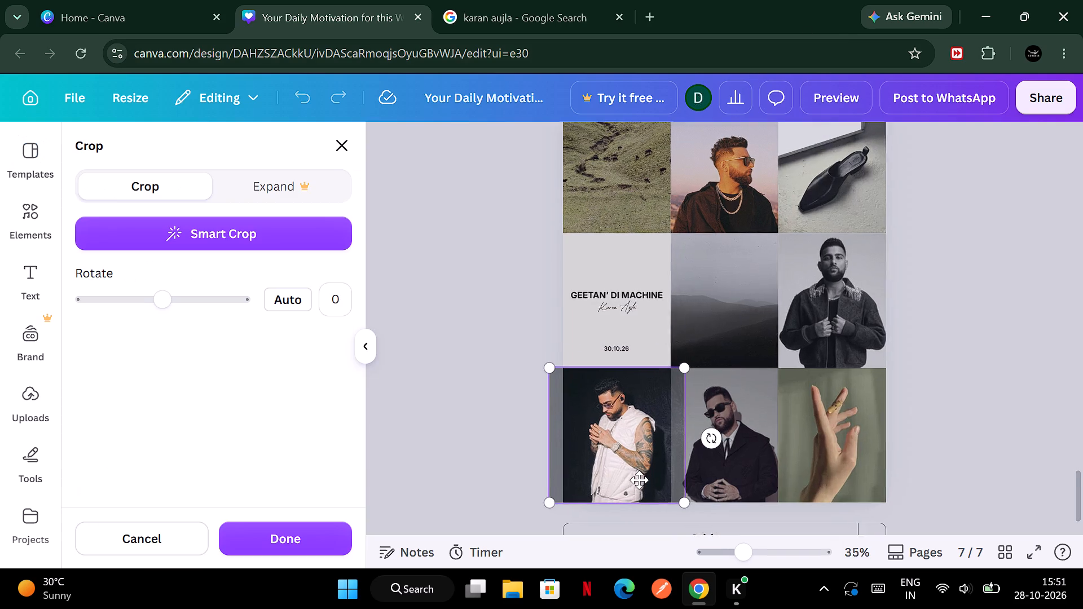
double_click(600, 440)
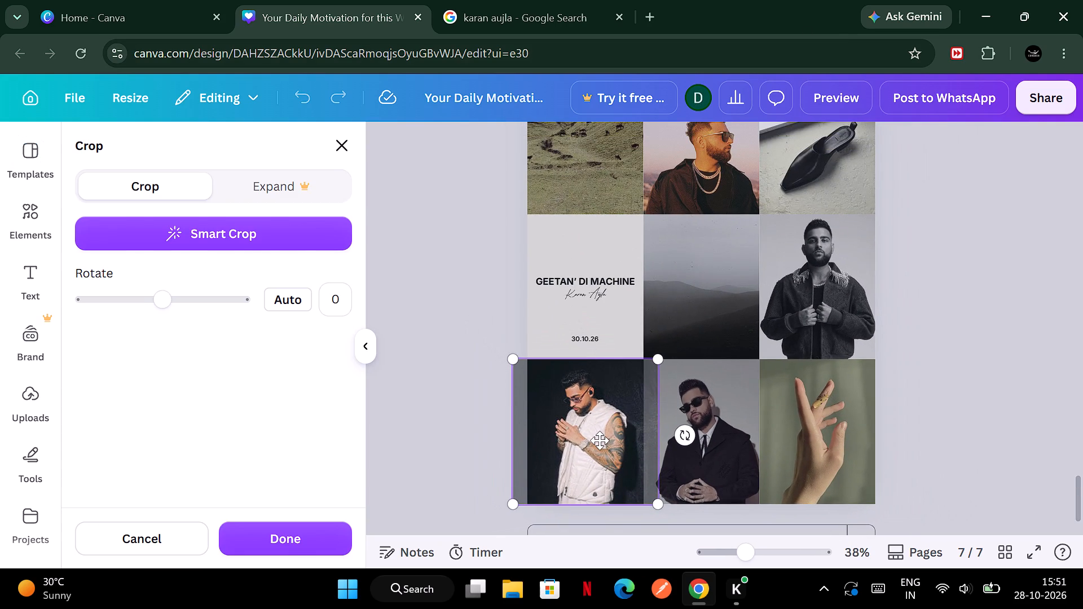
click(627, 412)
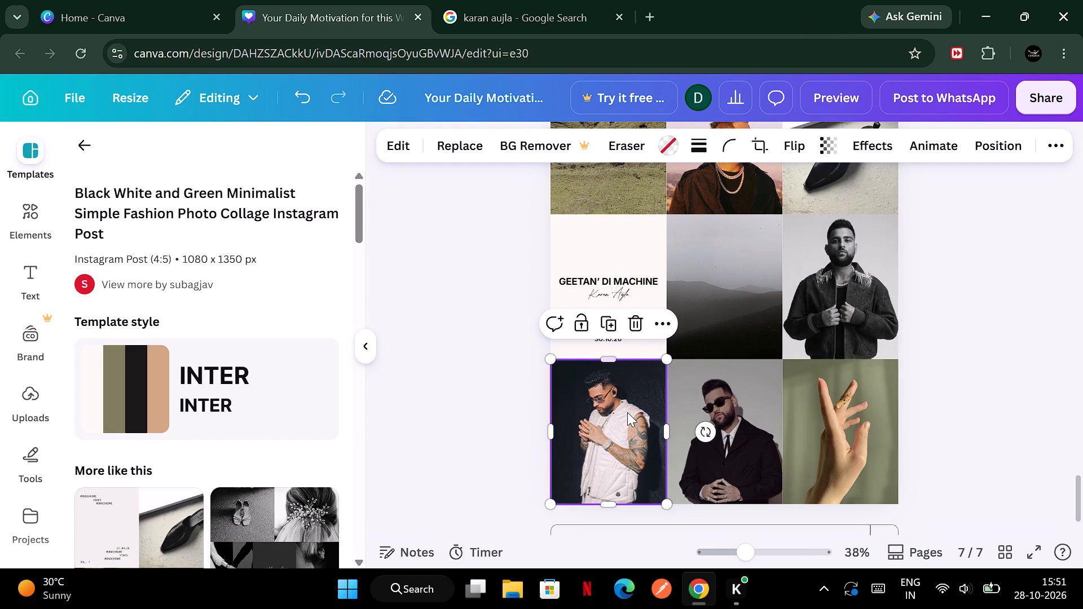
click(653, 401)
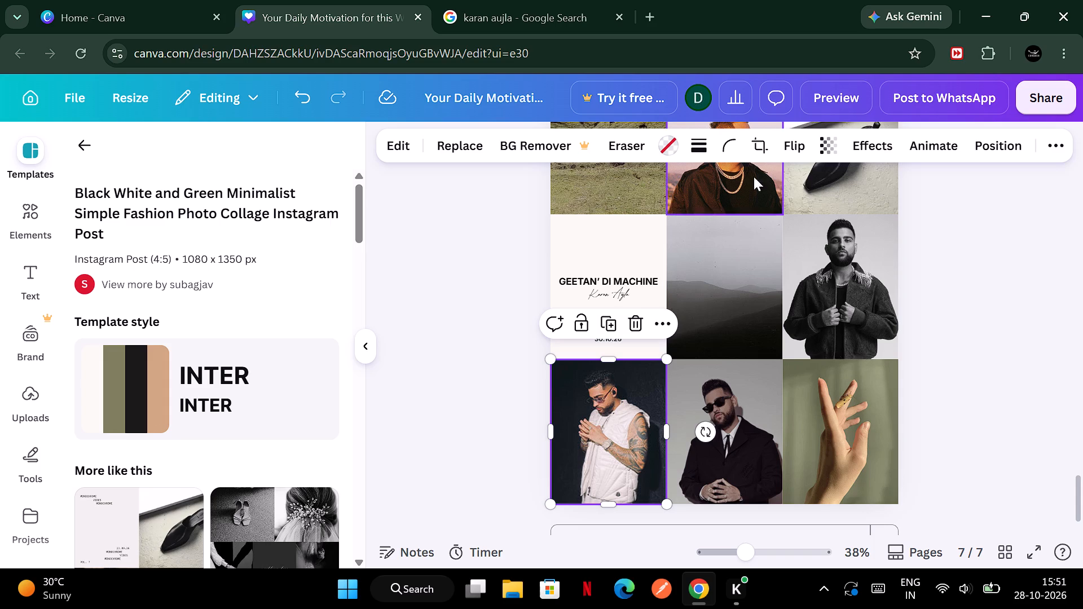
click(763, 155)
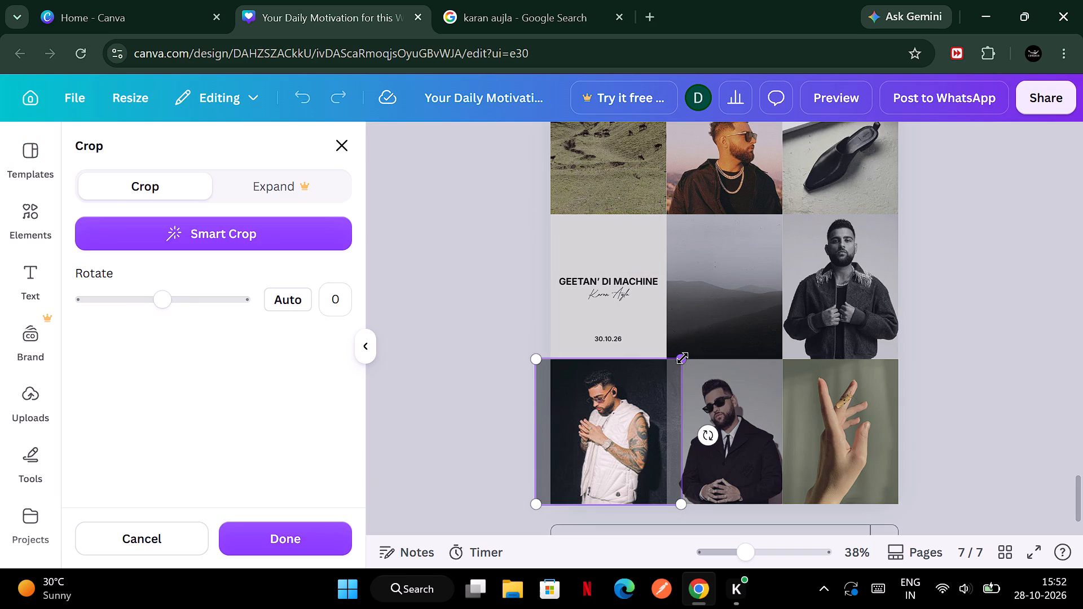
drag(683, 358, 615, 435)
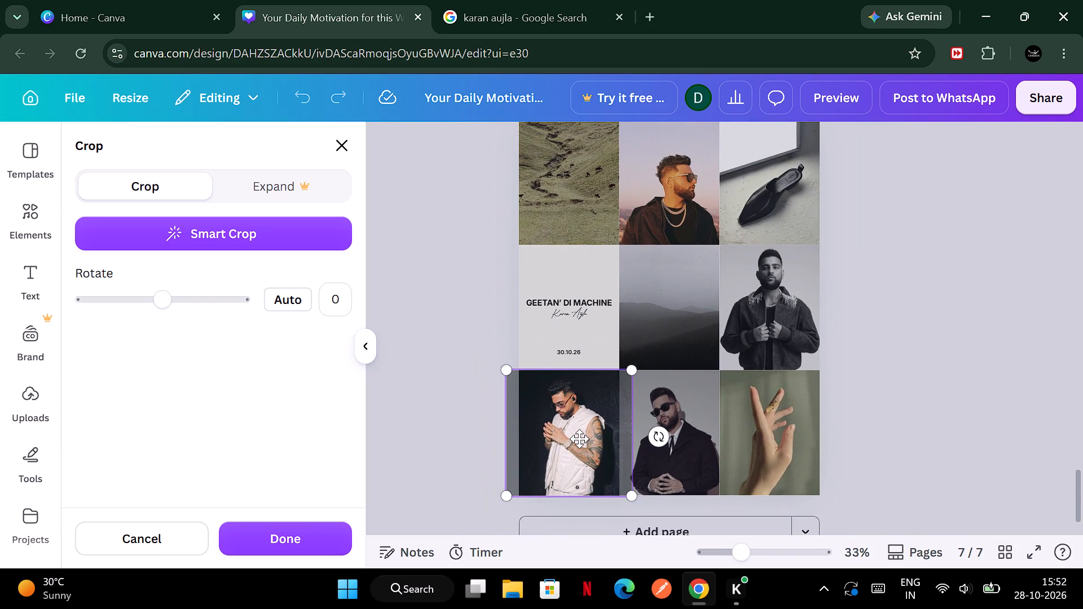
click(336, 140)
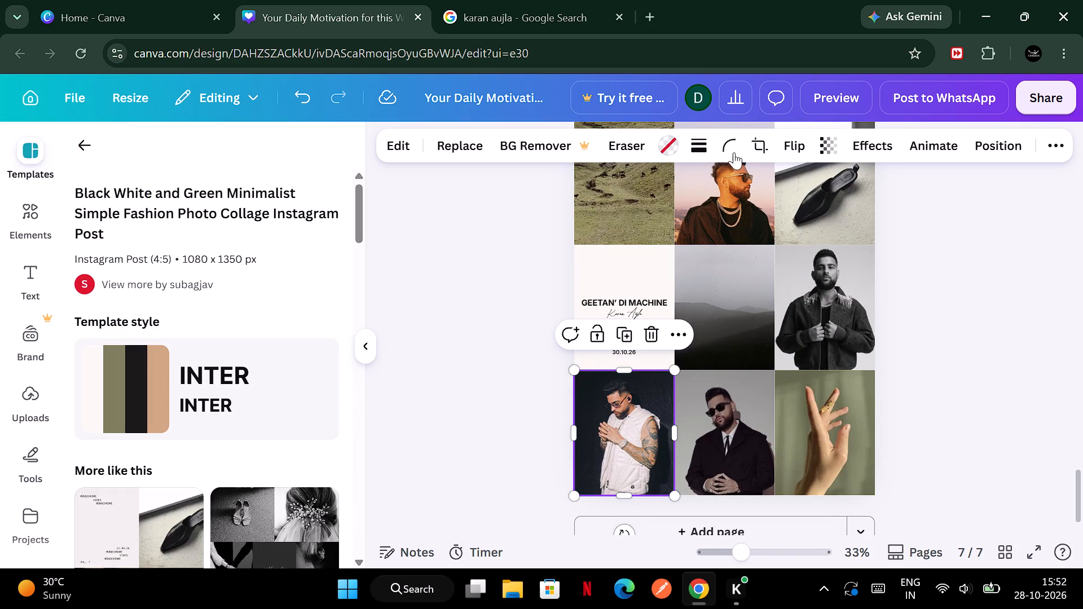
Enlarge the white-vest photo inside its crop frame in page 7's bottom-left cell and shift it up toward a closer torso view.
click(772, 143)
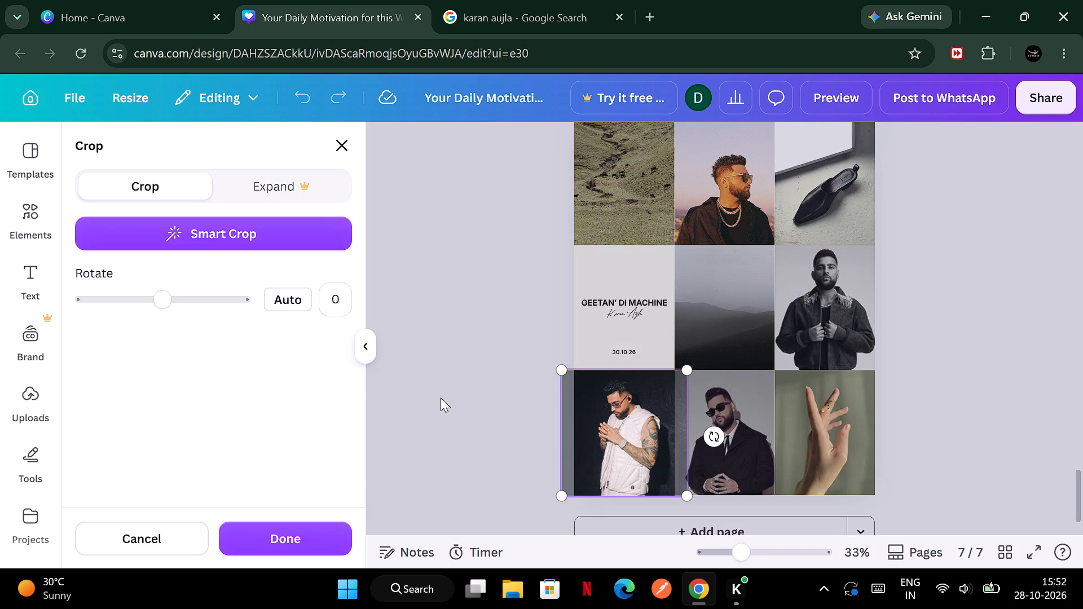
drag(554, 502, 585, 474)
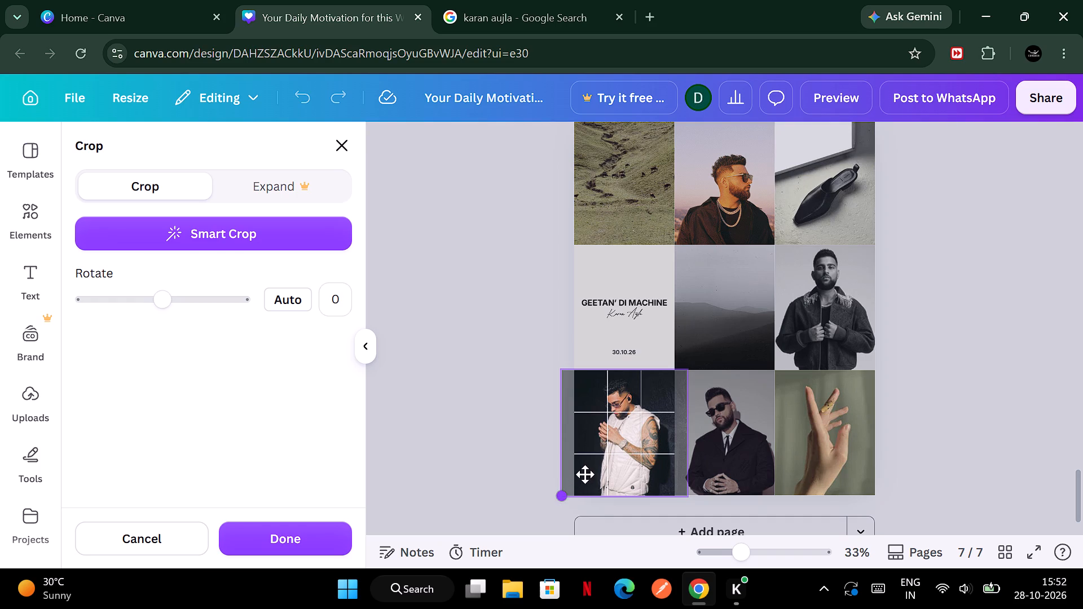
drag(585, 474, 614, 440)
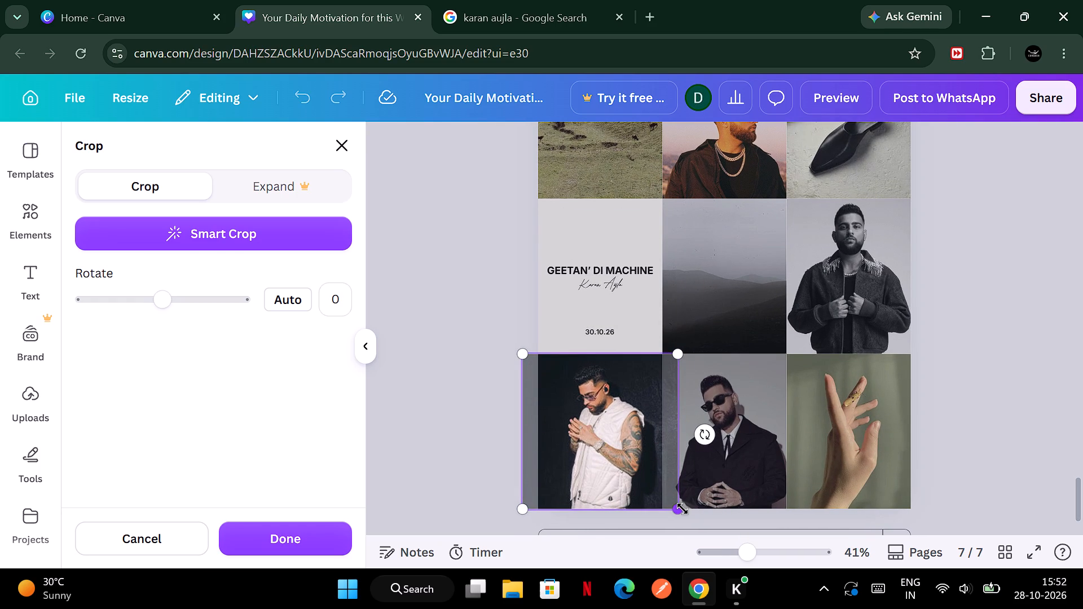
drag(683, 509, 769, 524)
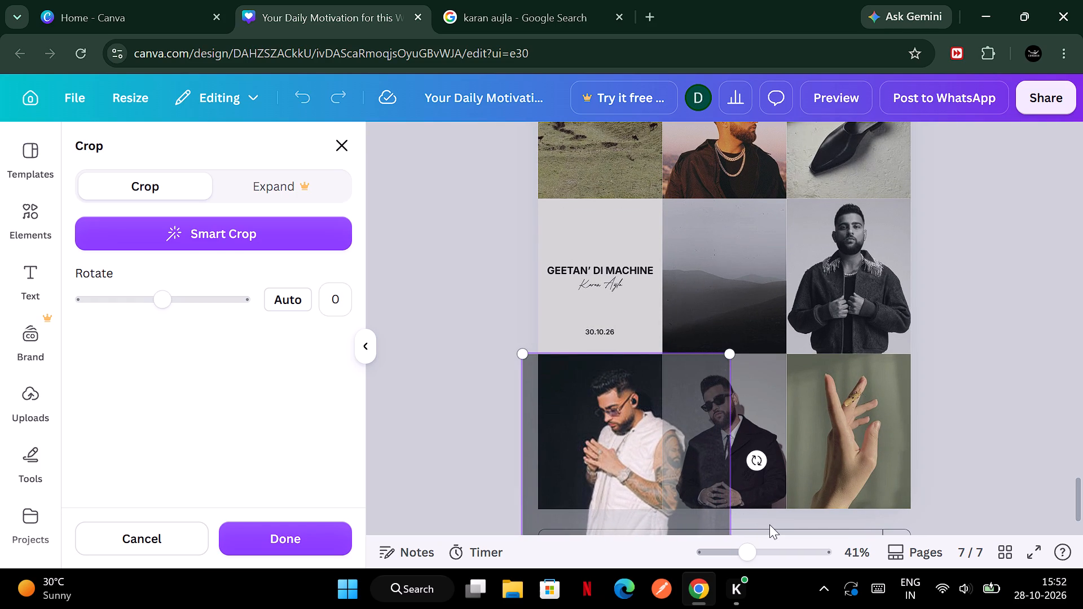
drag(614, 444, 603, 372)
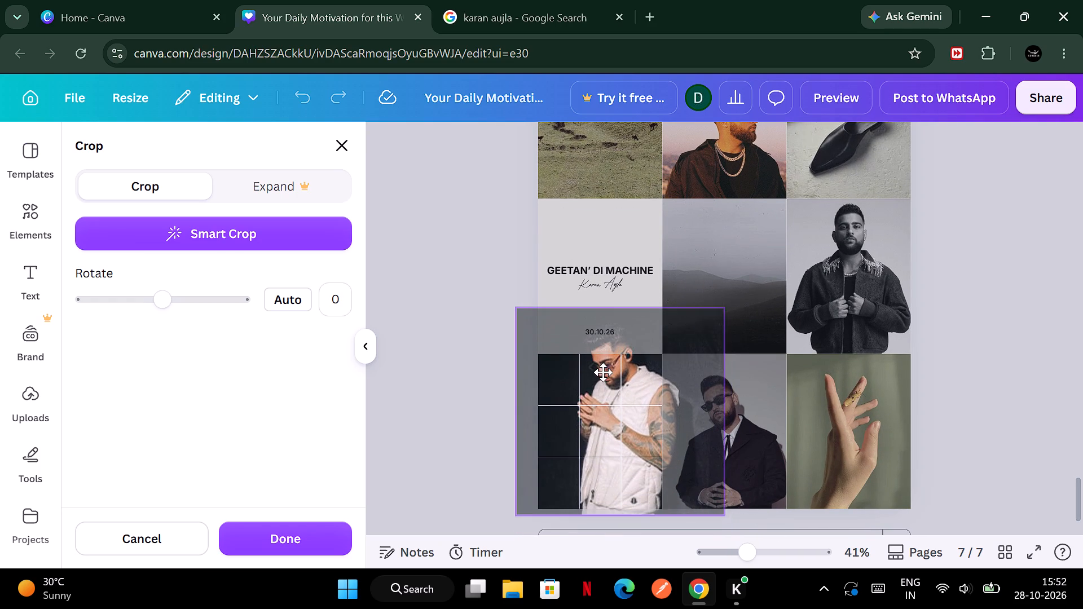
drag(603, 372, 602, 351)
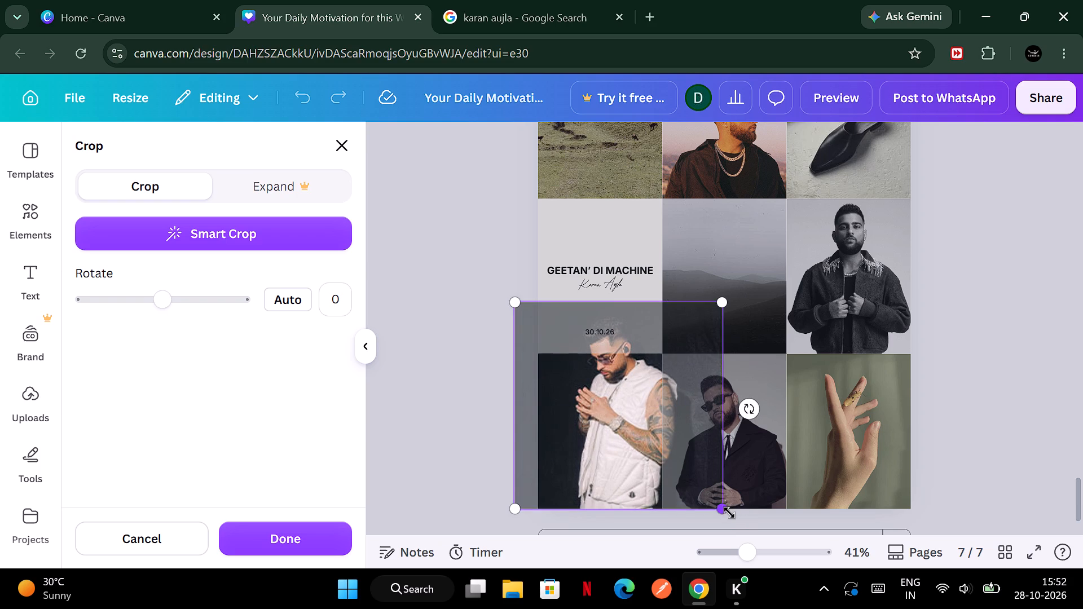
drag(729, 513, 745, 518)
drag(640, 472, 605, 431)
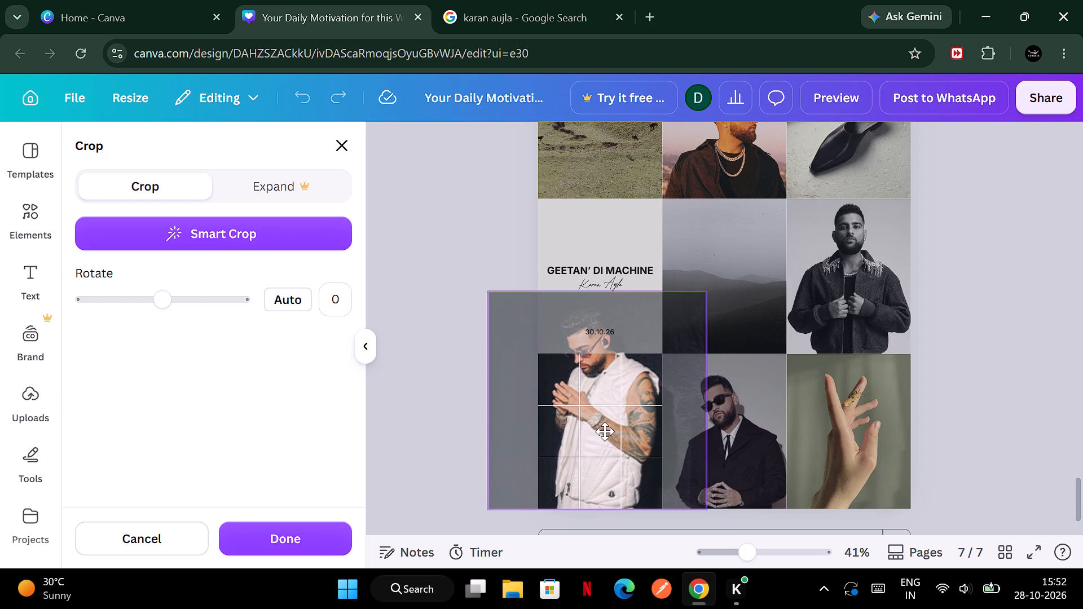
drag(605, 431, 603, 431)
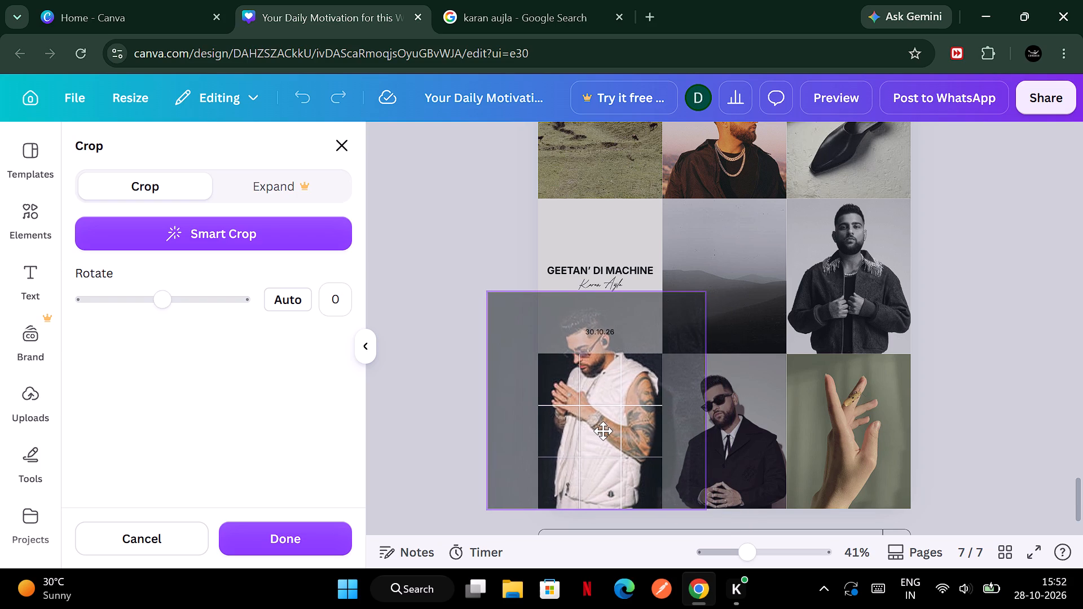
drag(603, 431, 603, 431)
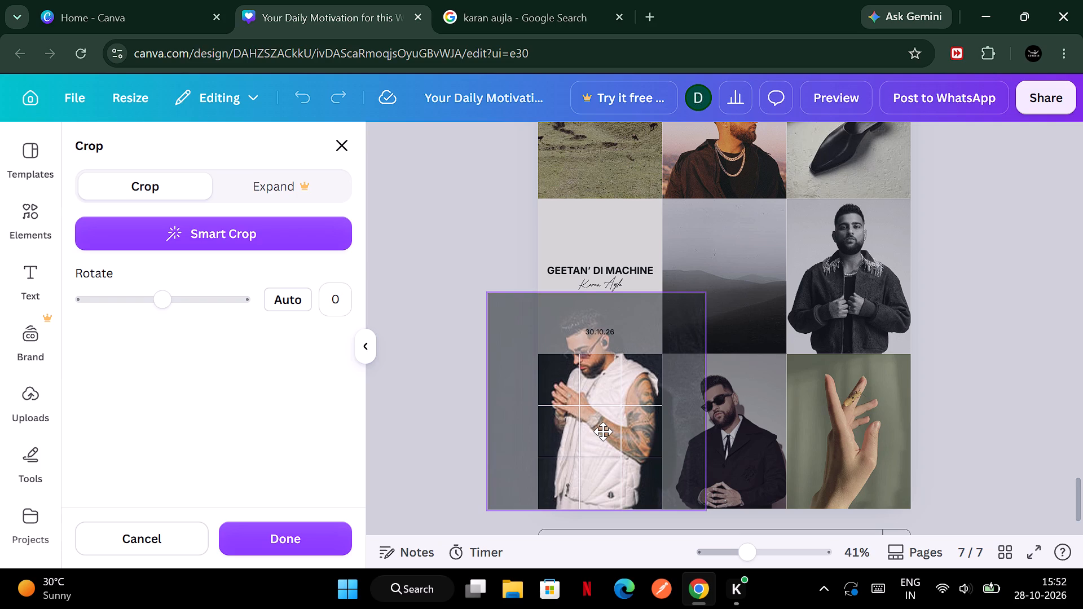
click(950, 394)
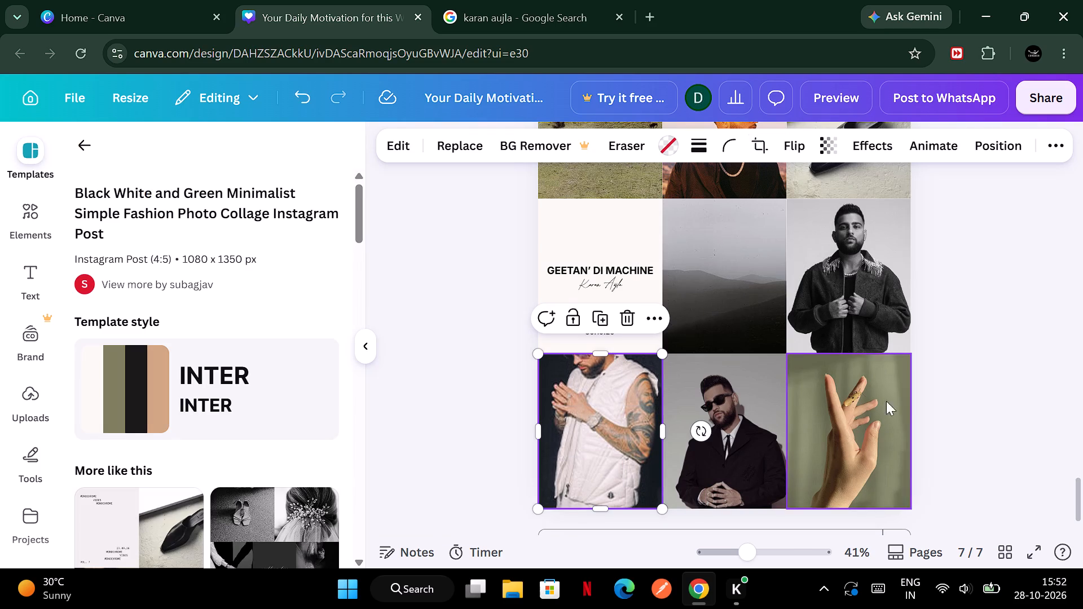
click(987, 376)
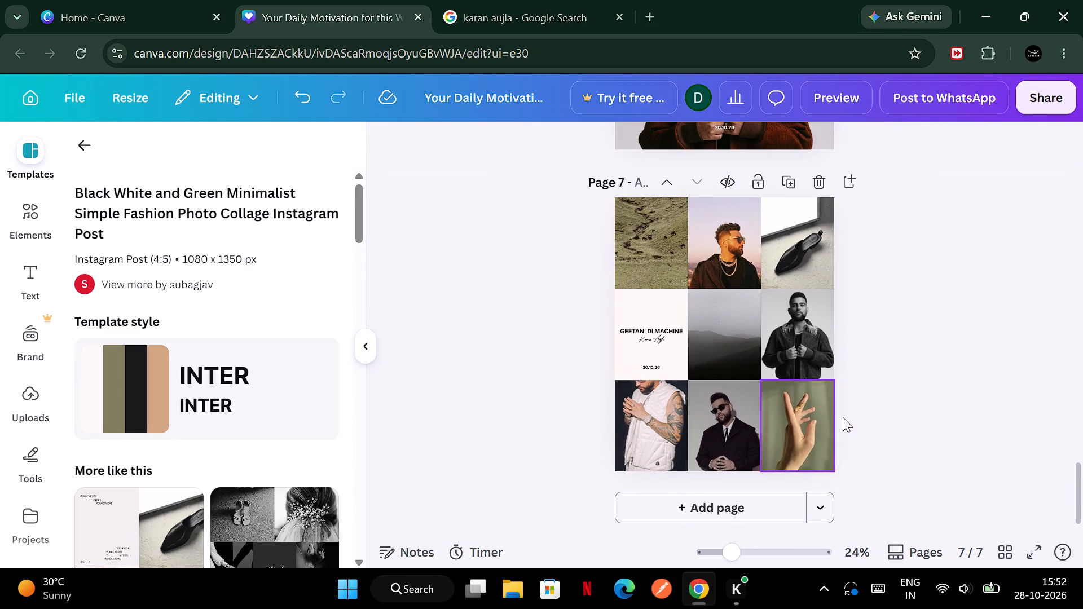
Turn the white-vest photo in page 7's bottom-left cell black and white by lowering its saturation to the minimum.
click(670, 428)
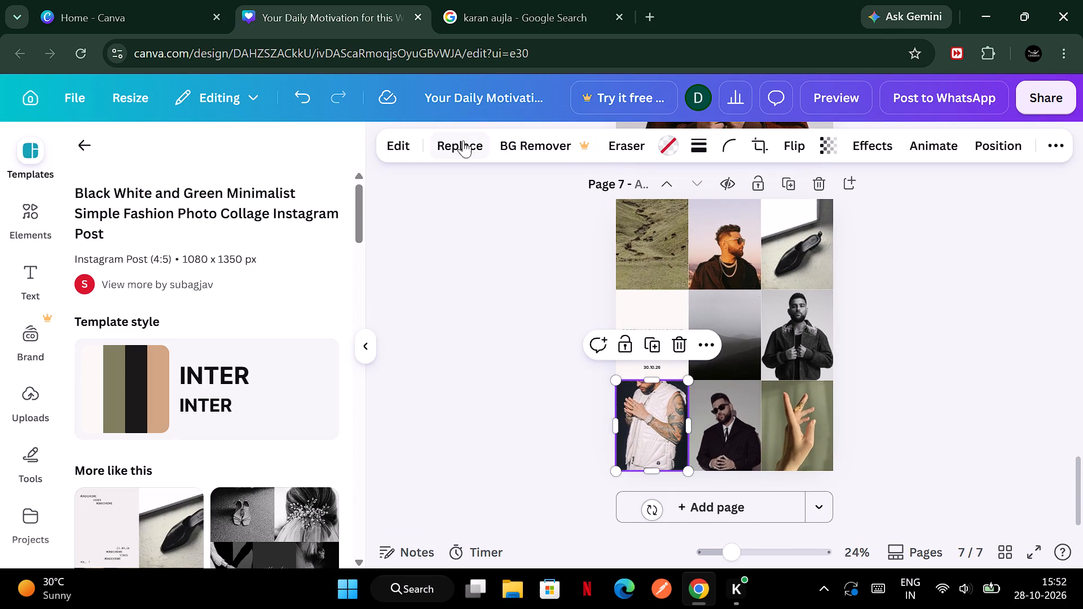
click(402, 148)
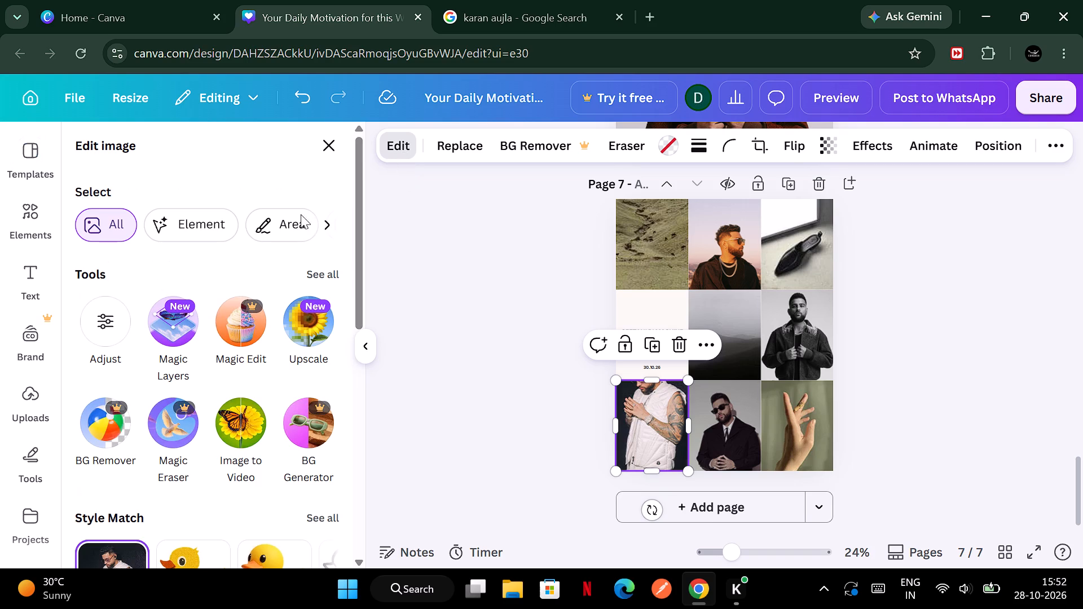
click(109, 337)
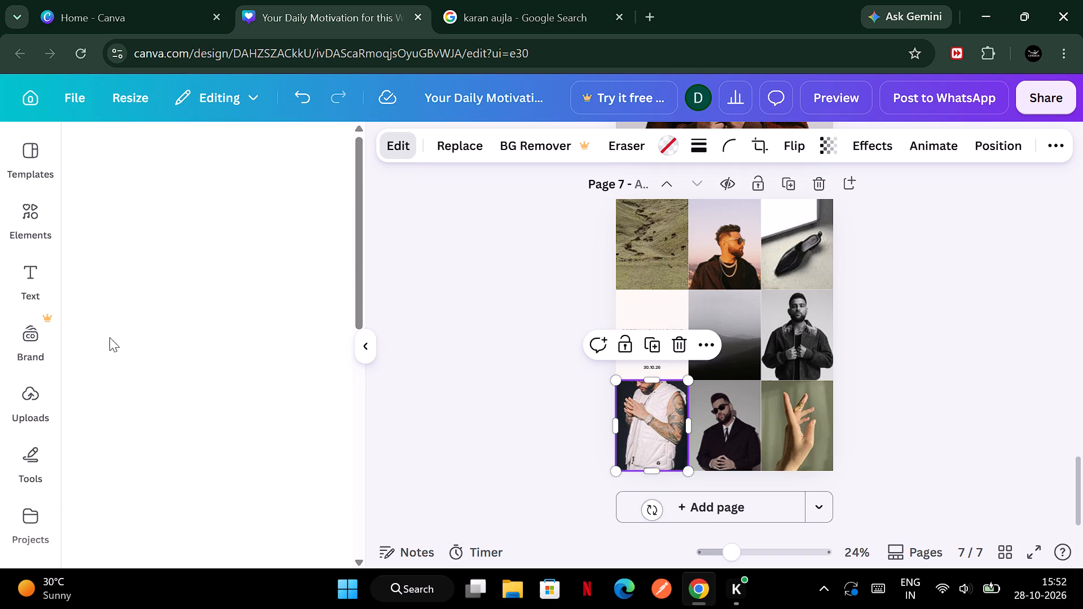
click(283, 205)
click(197, 215)
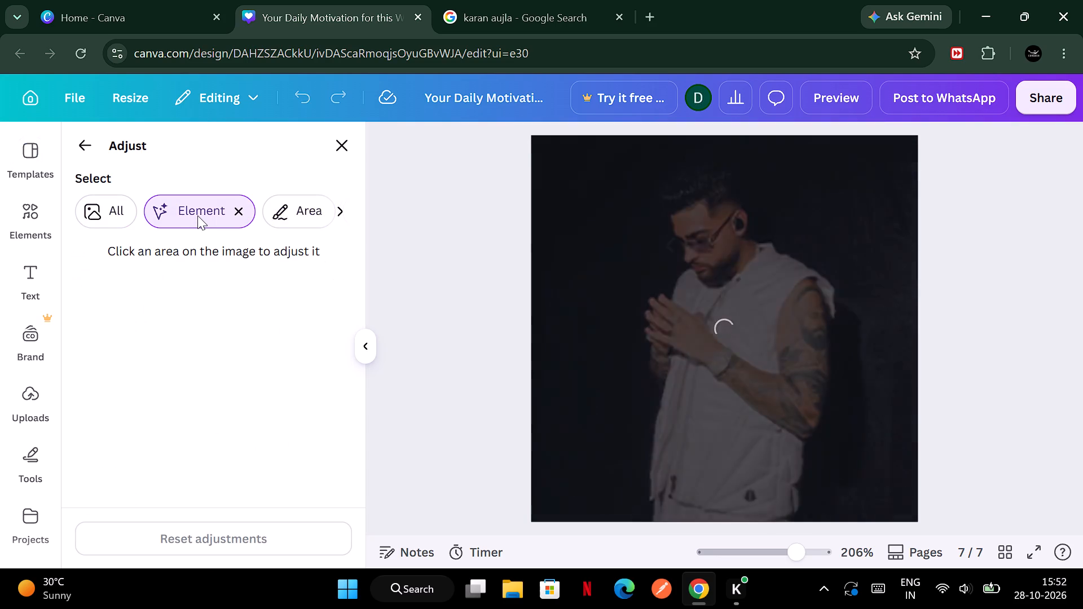
click(85, 152)
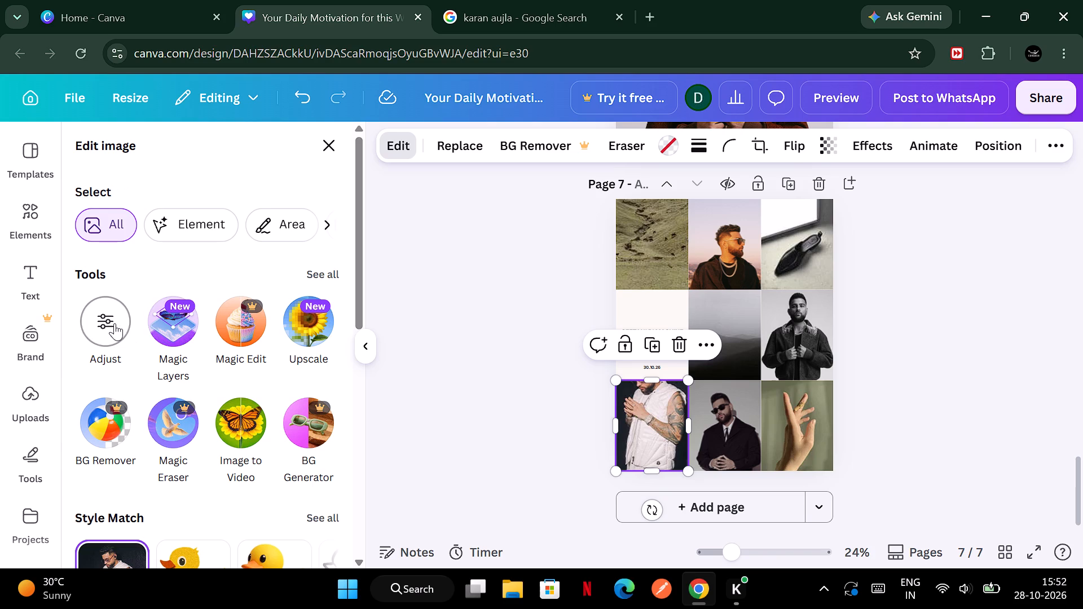
click(115, 323)
scroll(198, 424, down, 5)
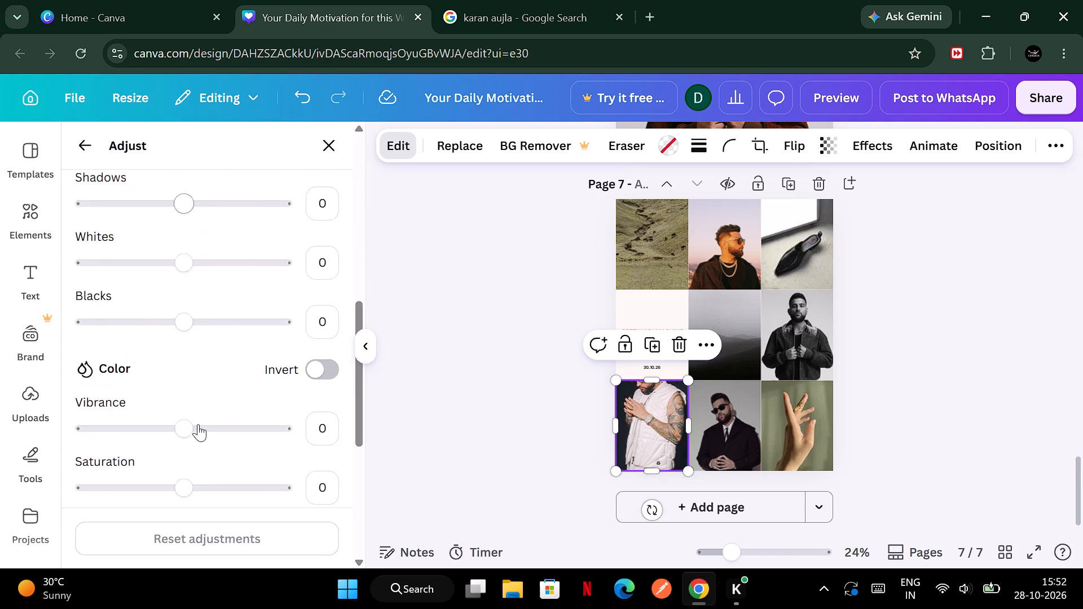
scroll(198, 424, down, 1)
scroll(144, 428, down, 1)
drag(180, 406, 54, 409)
click(86, 137)
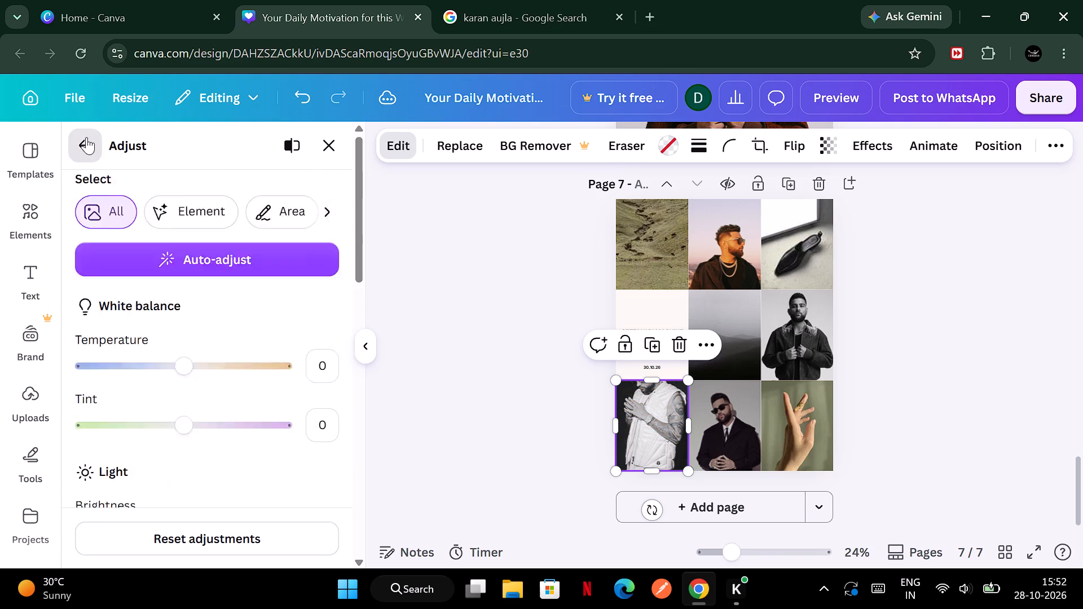
Re-crop the black-and-white vest photo in page 7's bottom-left cell, shrinking it to the cell's height so his head and torso fit.
click(661, 433)
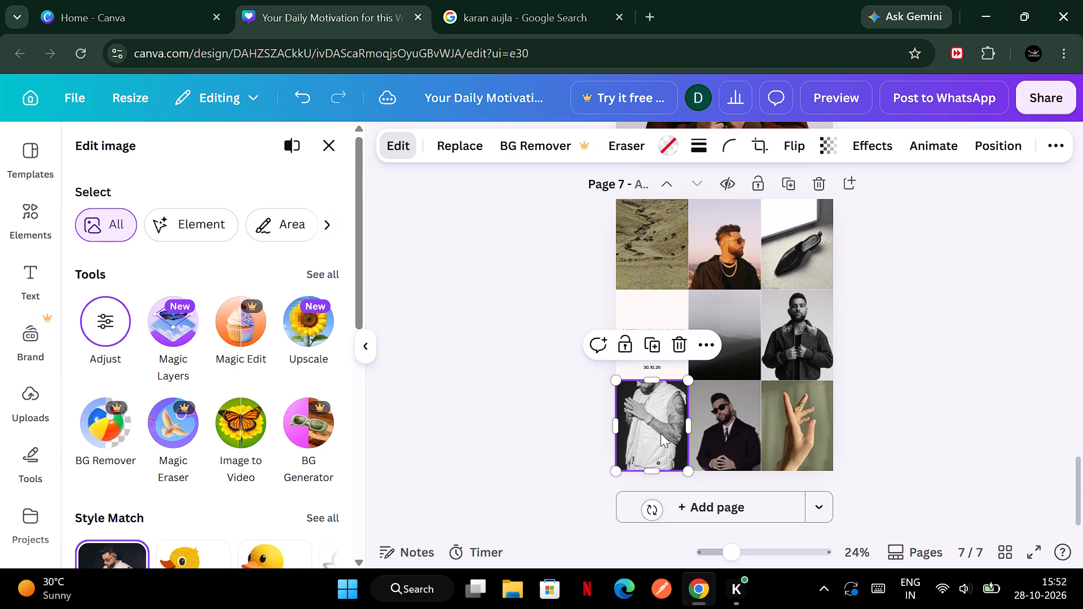
click(661, 433)
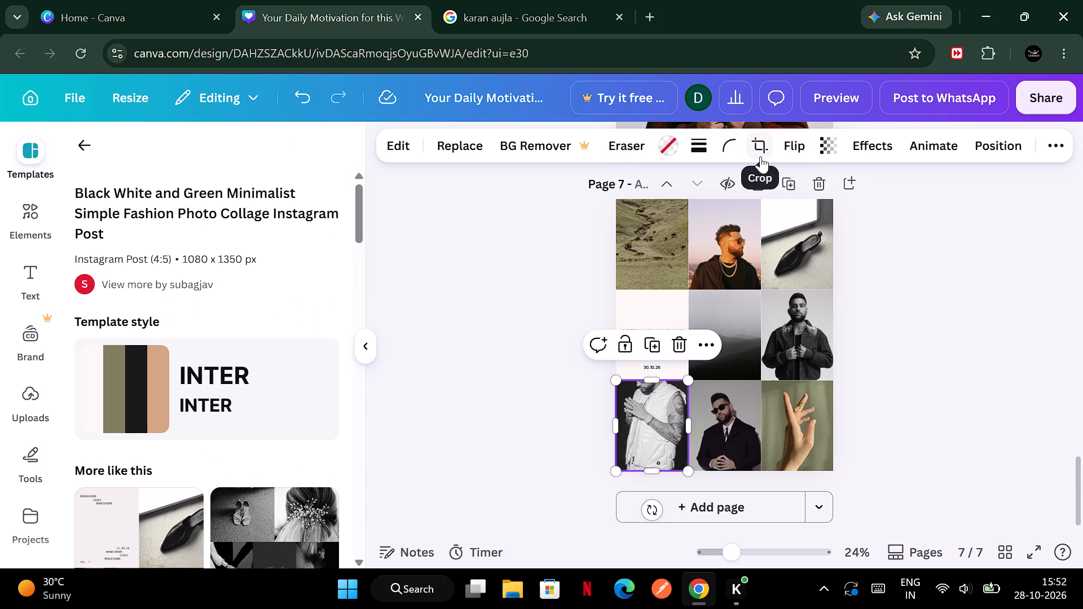
click(760, 156)
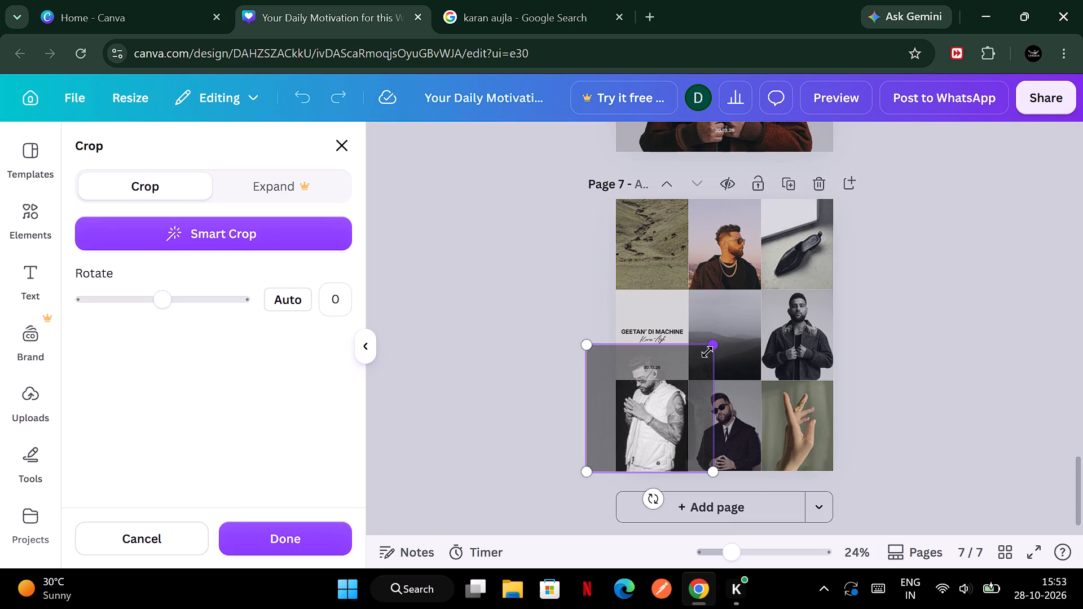
drag(706, 353, 680, 402)
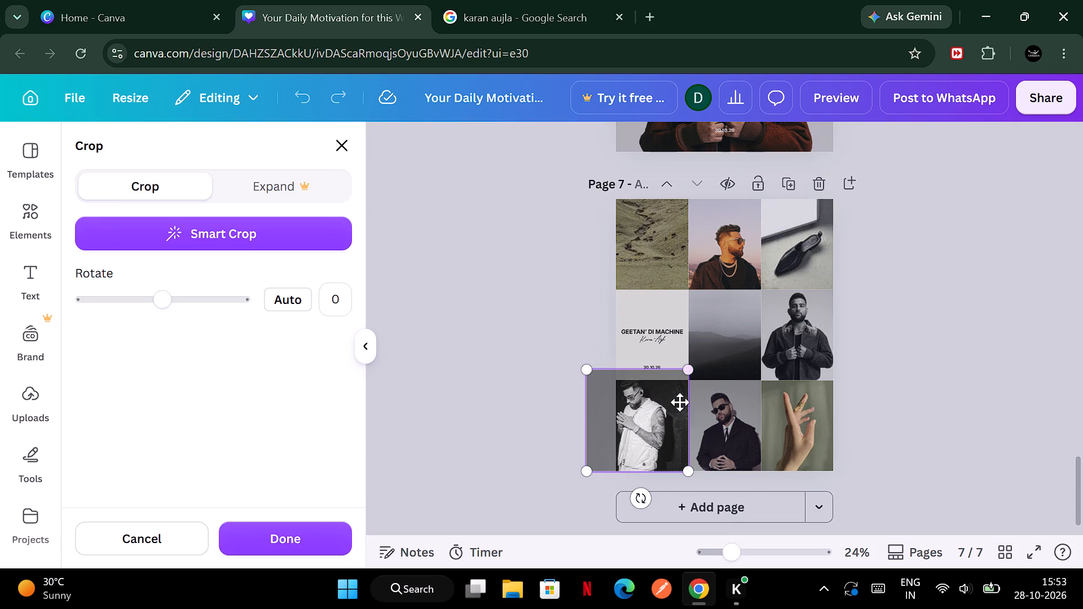
drag(651, 422, 672, 422)
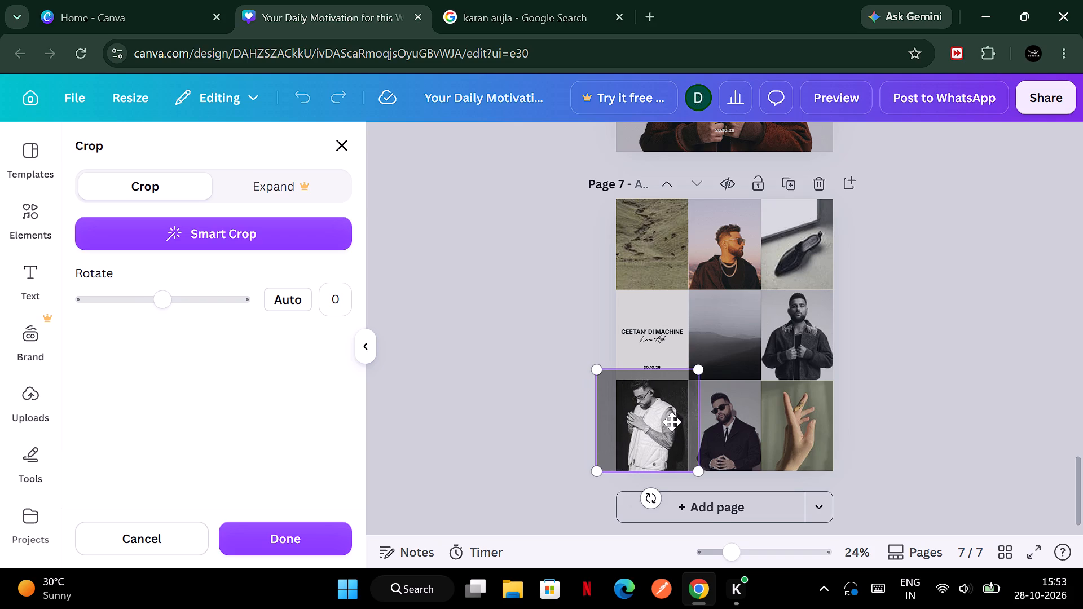
drag(700, 375, 687, 427)
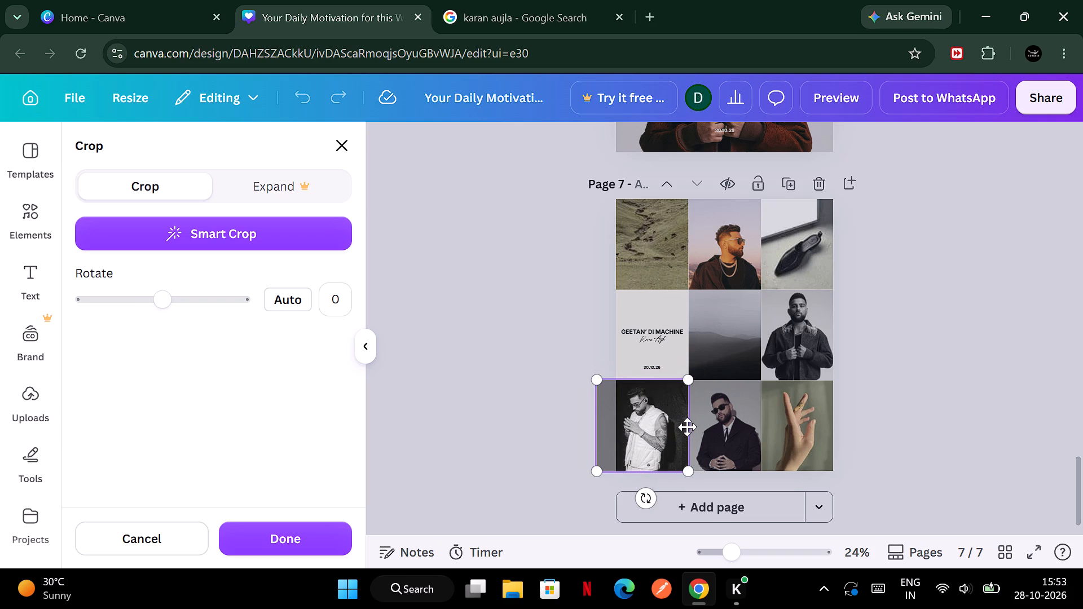
drag(595, 381, 631, 400)
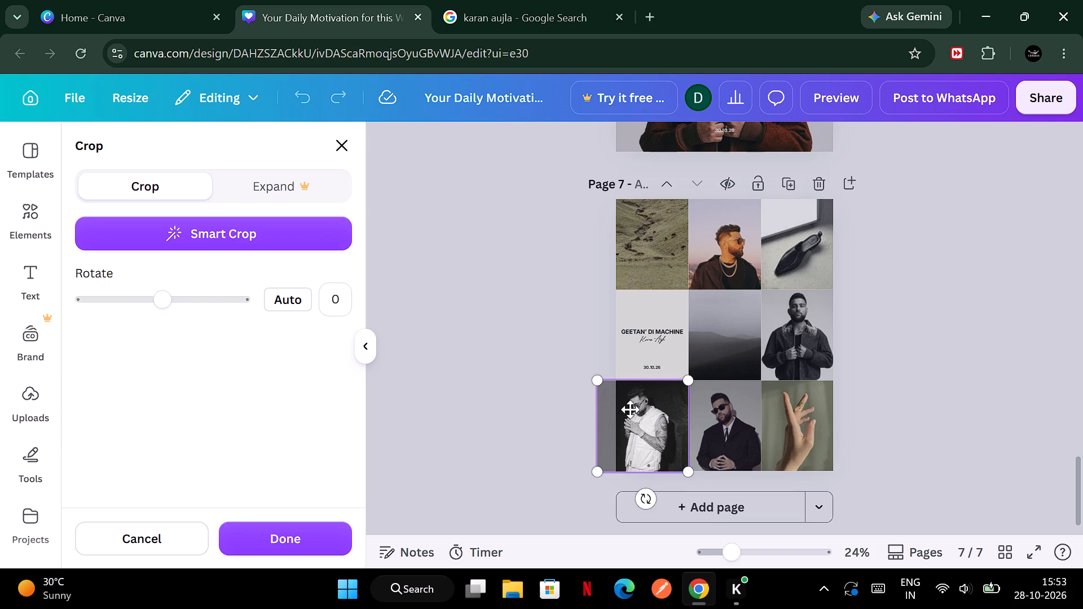
drag(604, 470, 638, 452)
drag(639, 435, 650, 436)
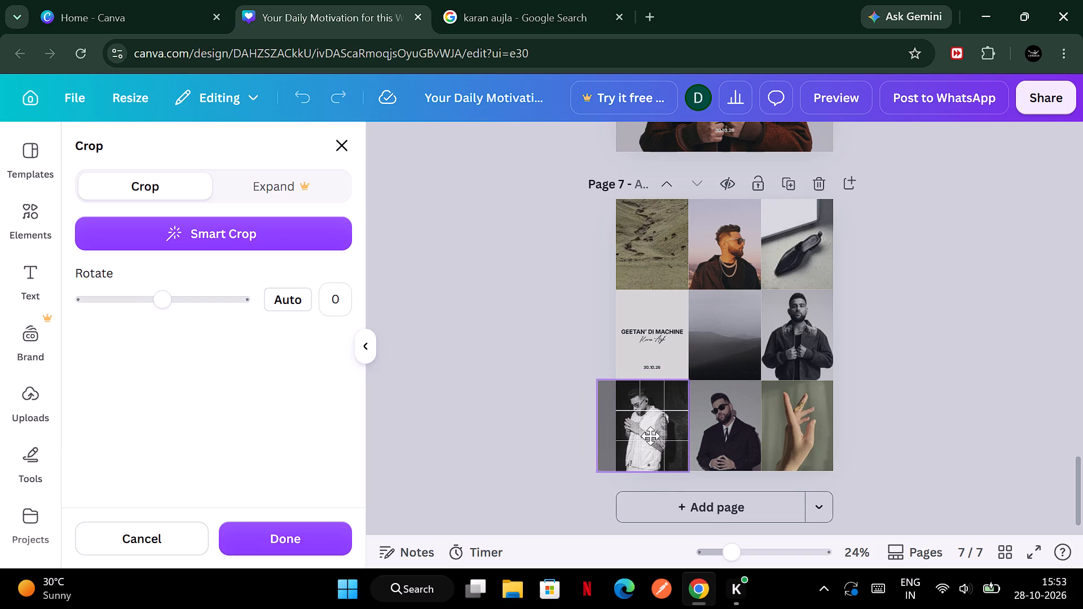
drag(650, 436, 653, 440)
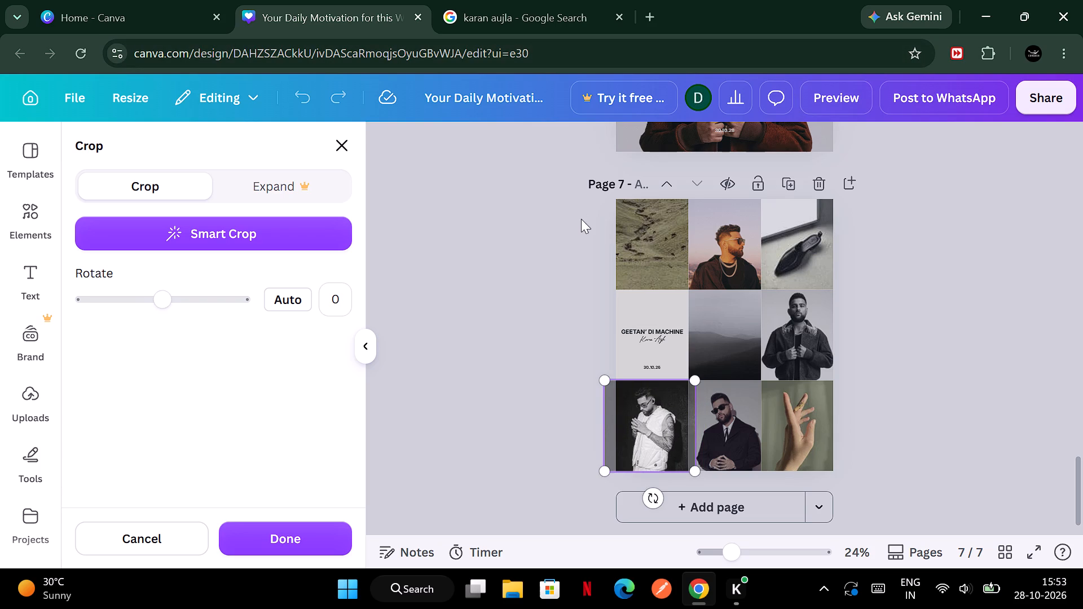
Apply the new crop to the black-and-white vest photo in page 7's bottom-left cell.
click(581, 219)
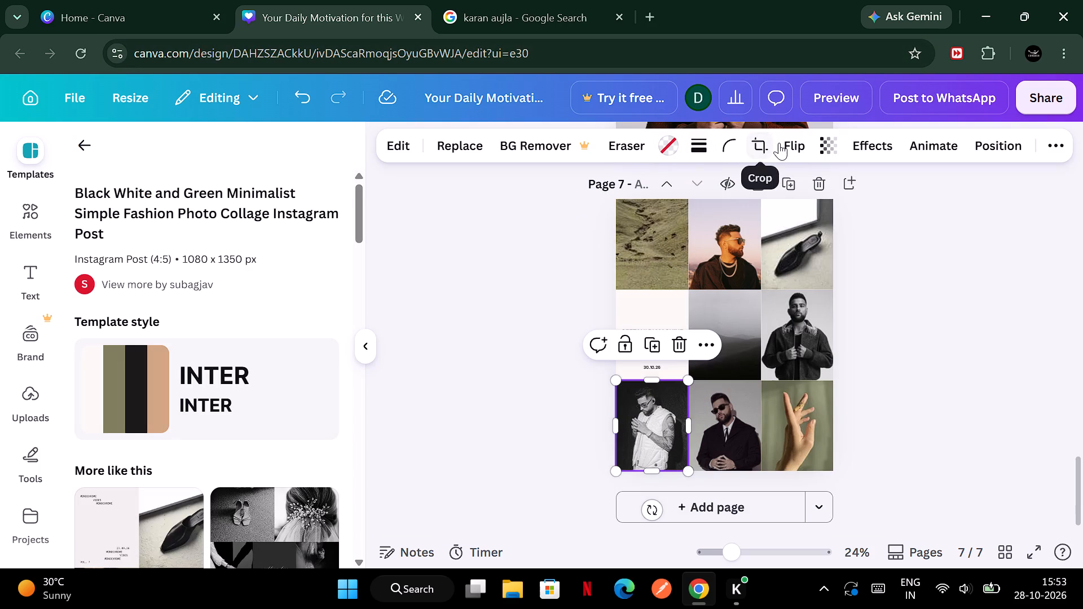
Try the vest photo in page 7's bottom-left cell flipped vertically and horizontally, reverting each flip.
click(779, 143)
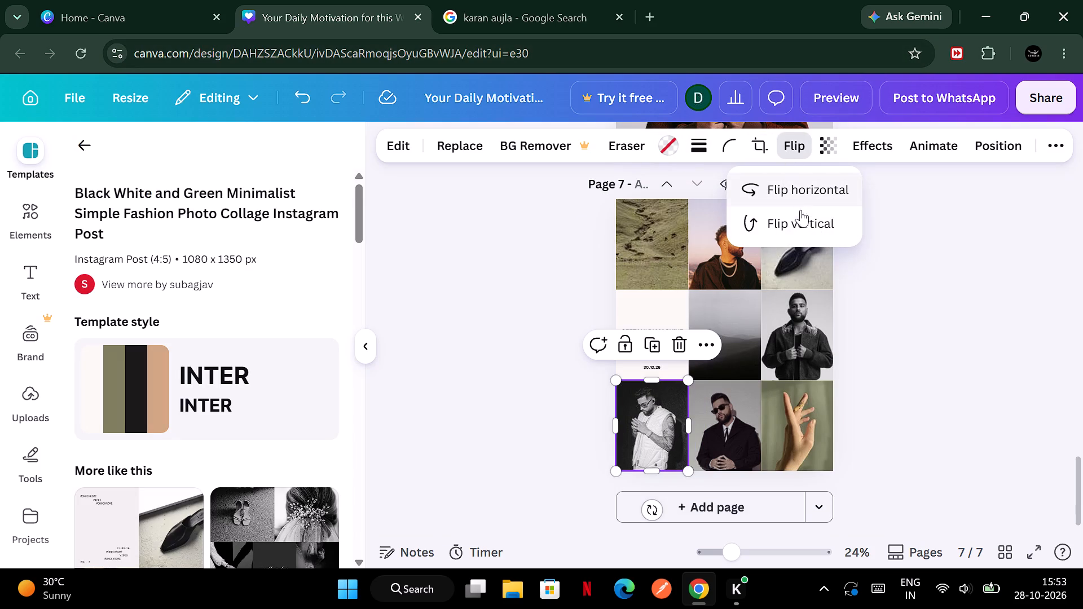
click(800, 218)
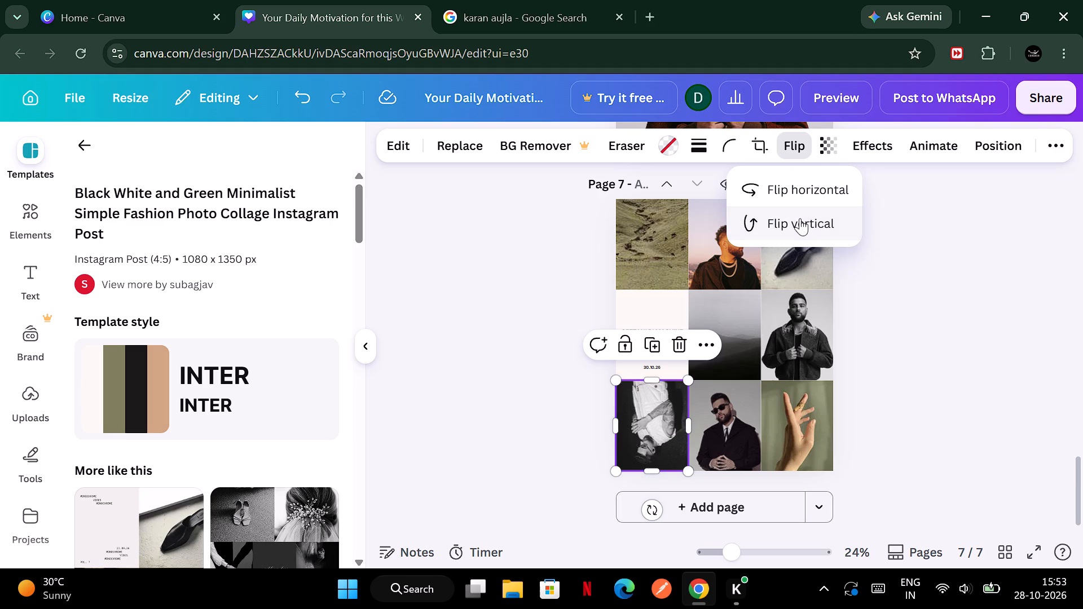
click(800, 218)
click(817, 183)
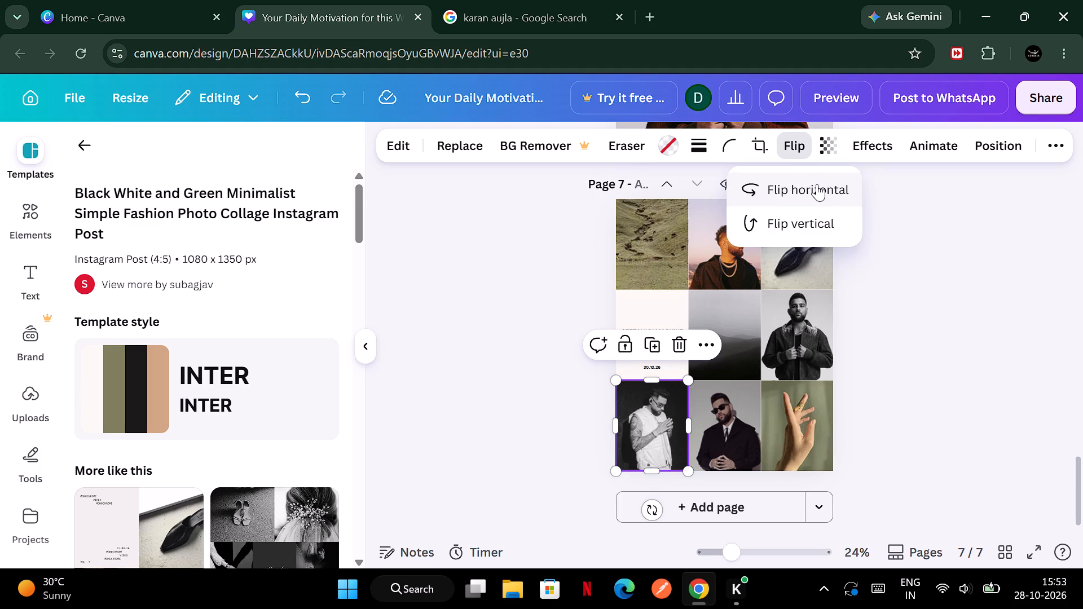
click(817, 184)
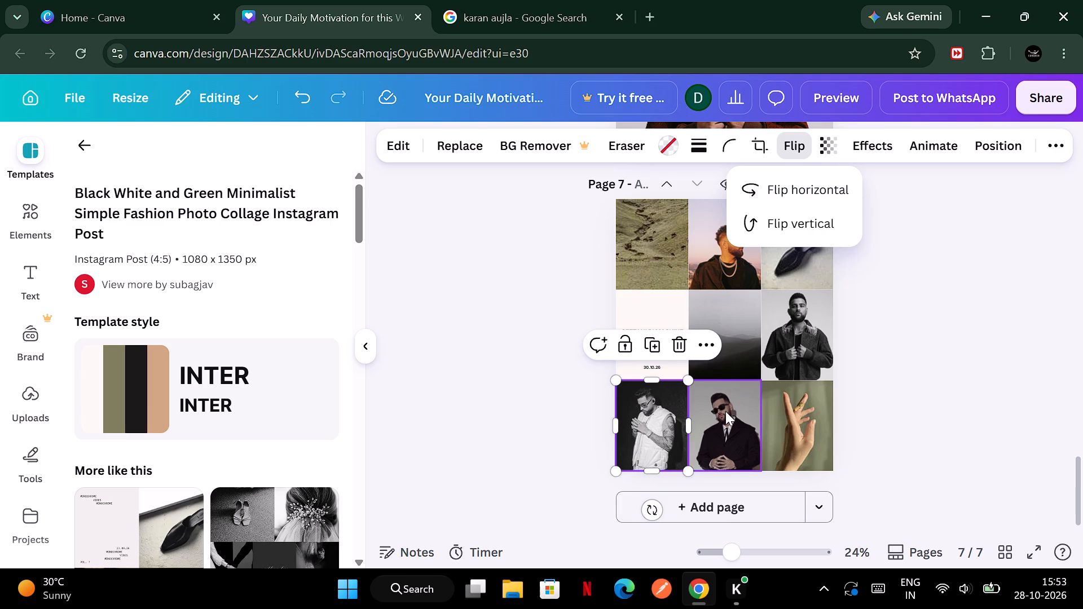
Flip the black-suit photo in page 7's bottom-middle cell horizontally.
click(725, 411)
click(799, 150)
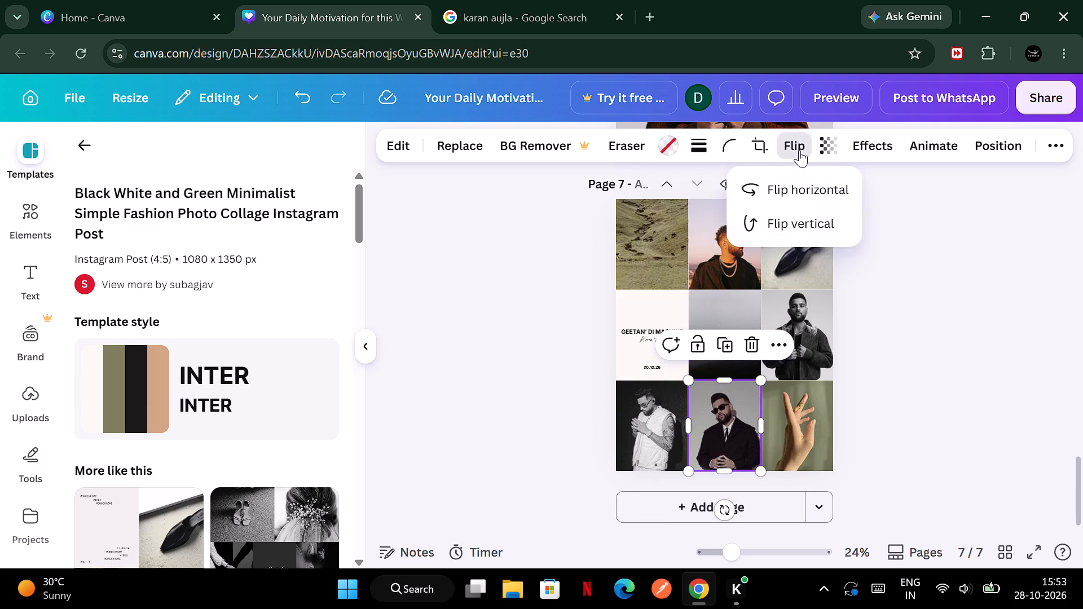
click(793, 193)
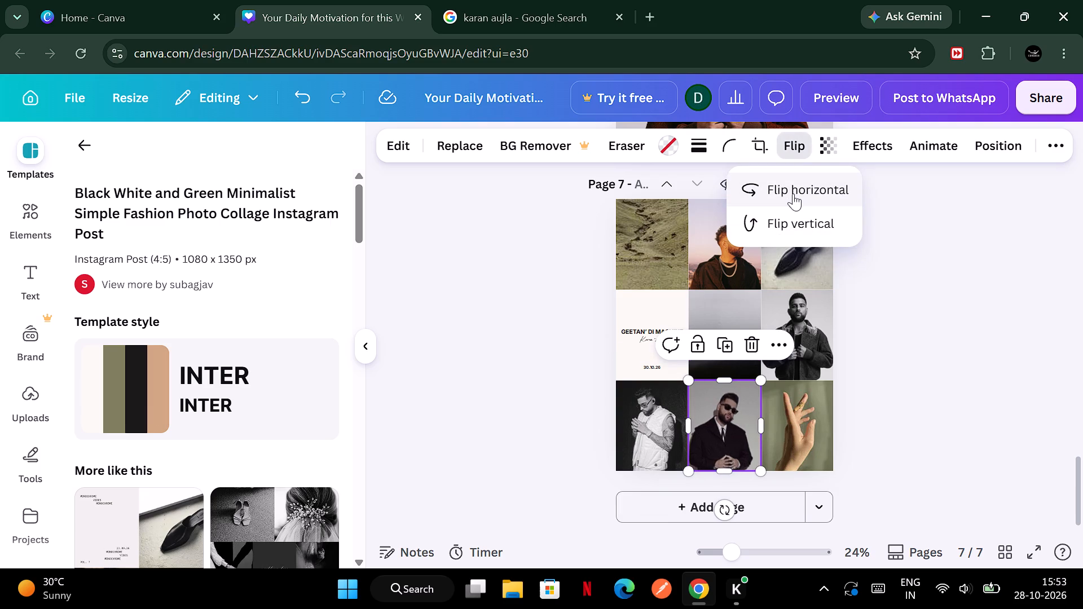
click(948, 320)
click(948, 320)
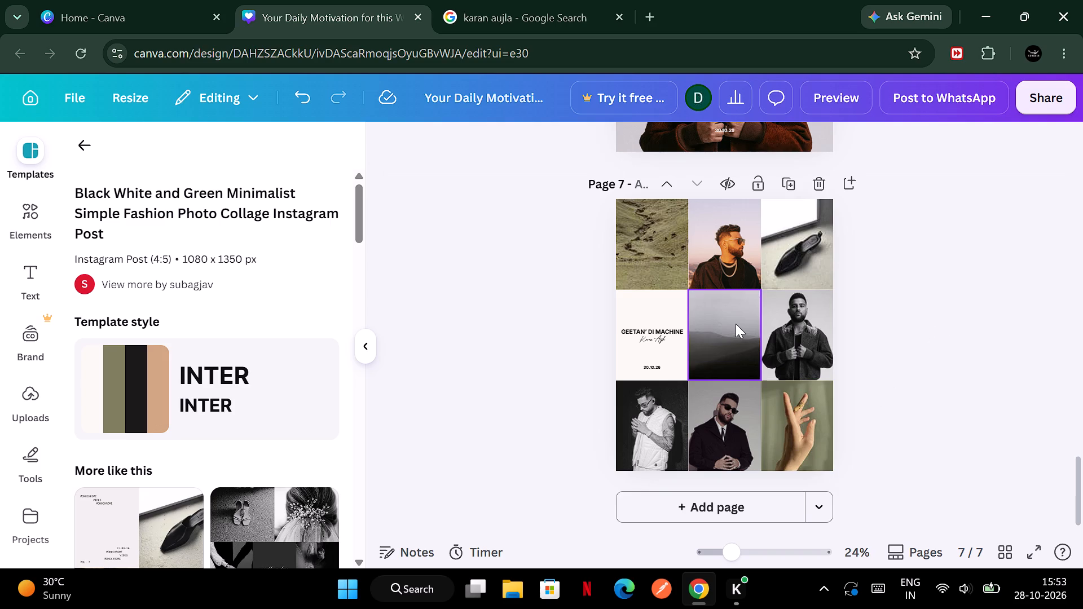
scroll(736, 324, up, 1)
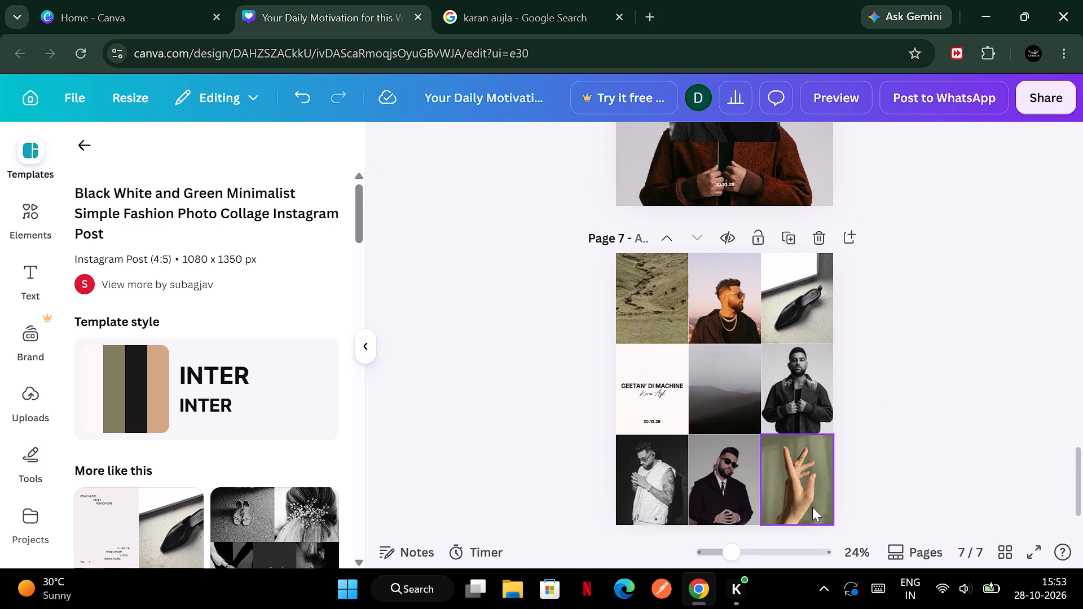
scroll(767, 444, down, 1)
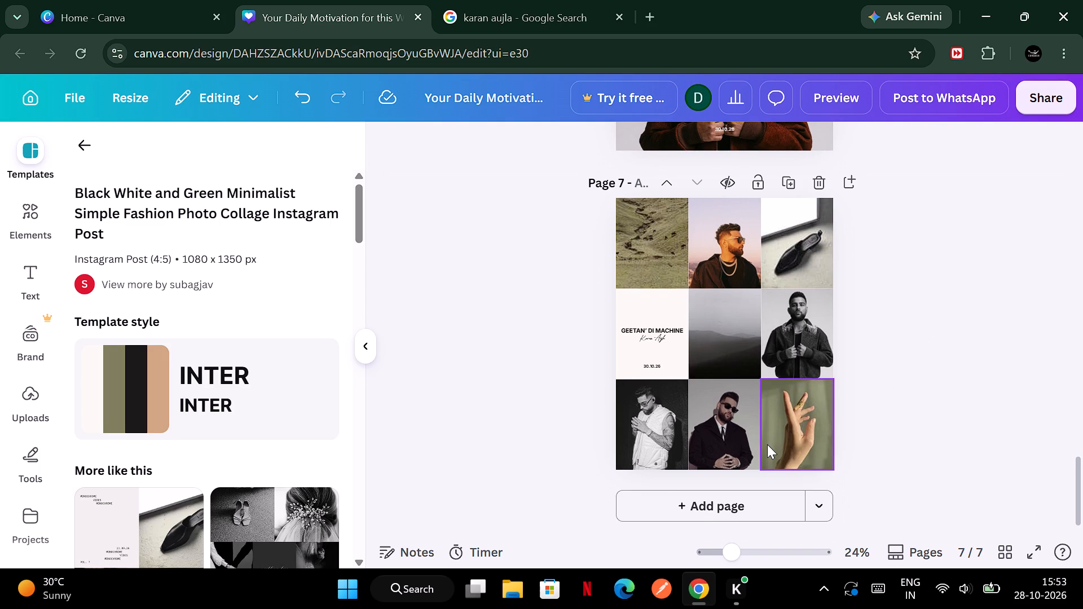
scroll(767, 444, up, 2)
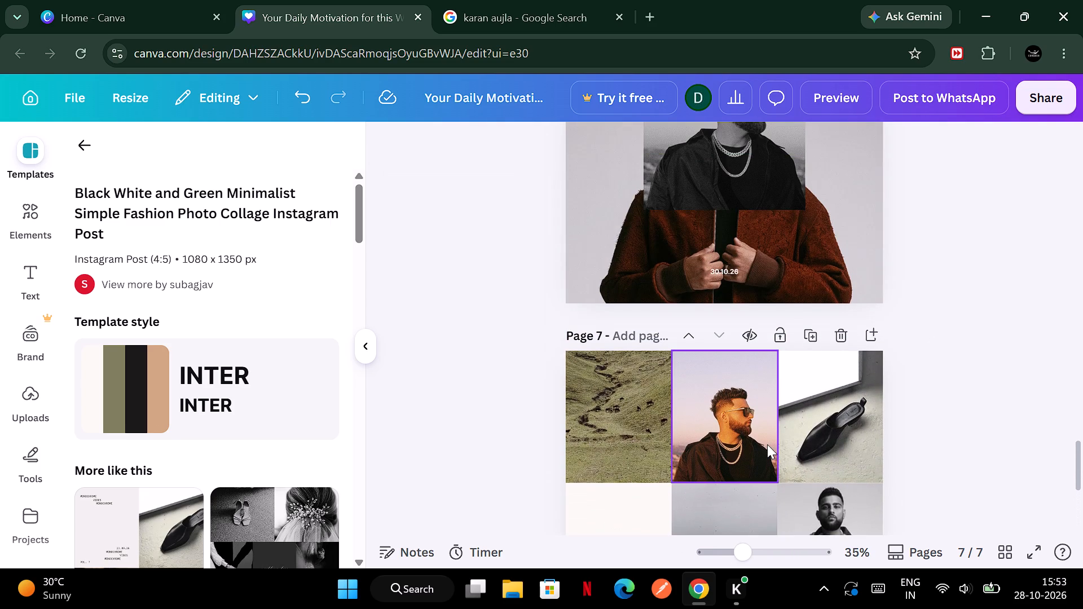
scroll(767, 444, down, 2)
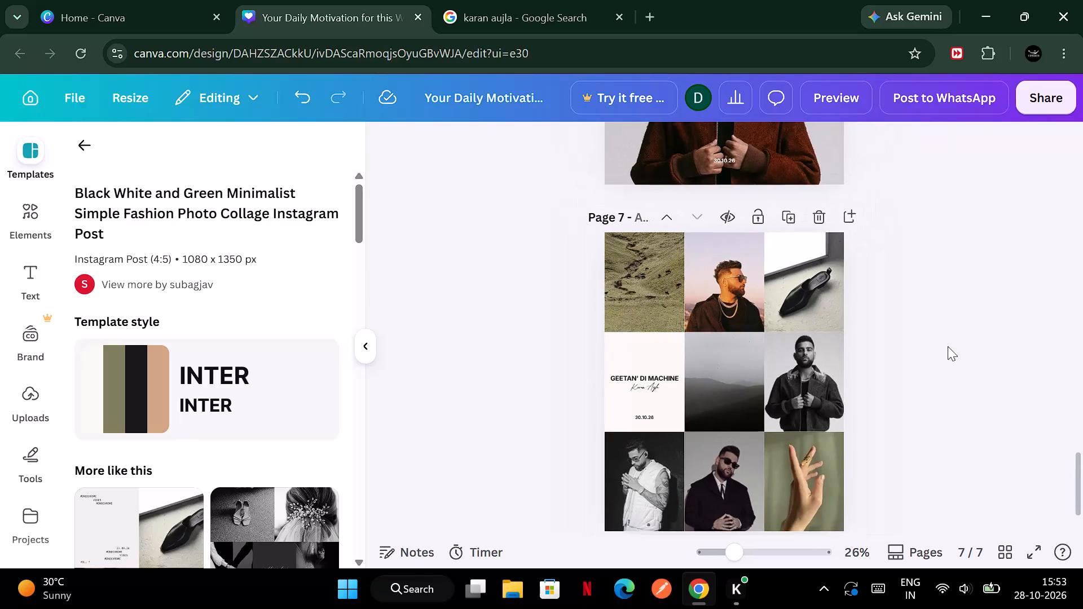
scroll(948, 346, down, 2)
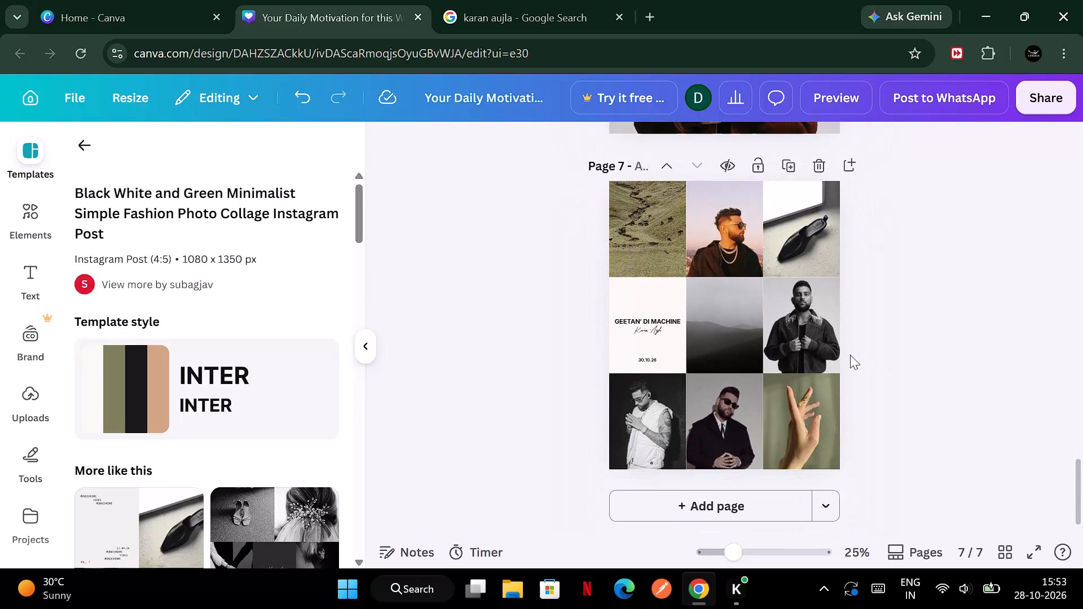
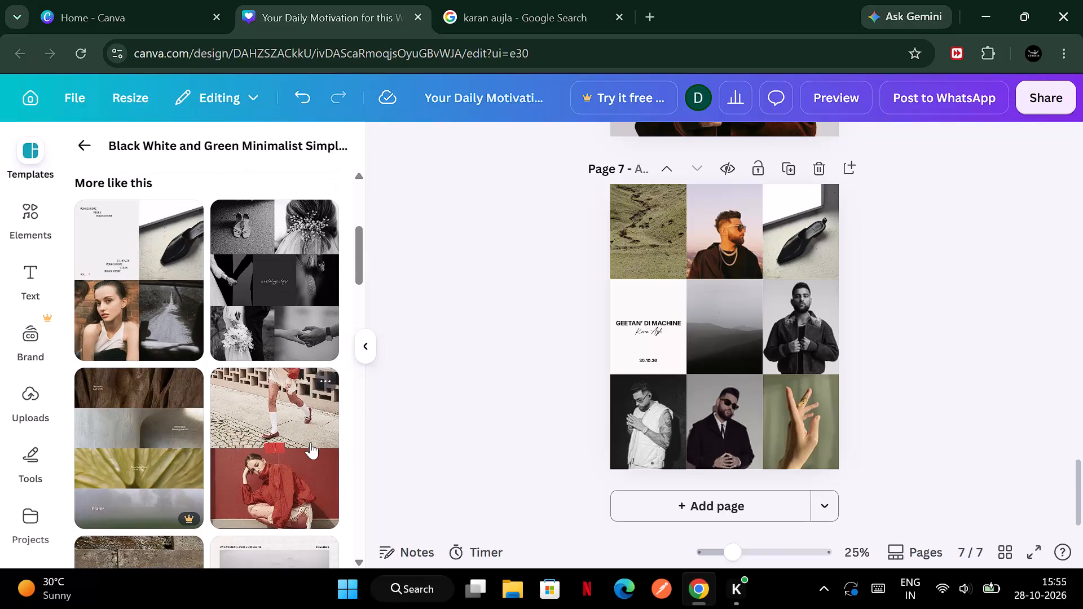
Add the Green Minimal Photo Grid Gallery New Album Interface template from the similar templates as page 8.
scroll(293, 435, down, 6)
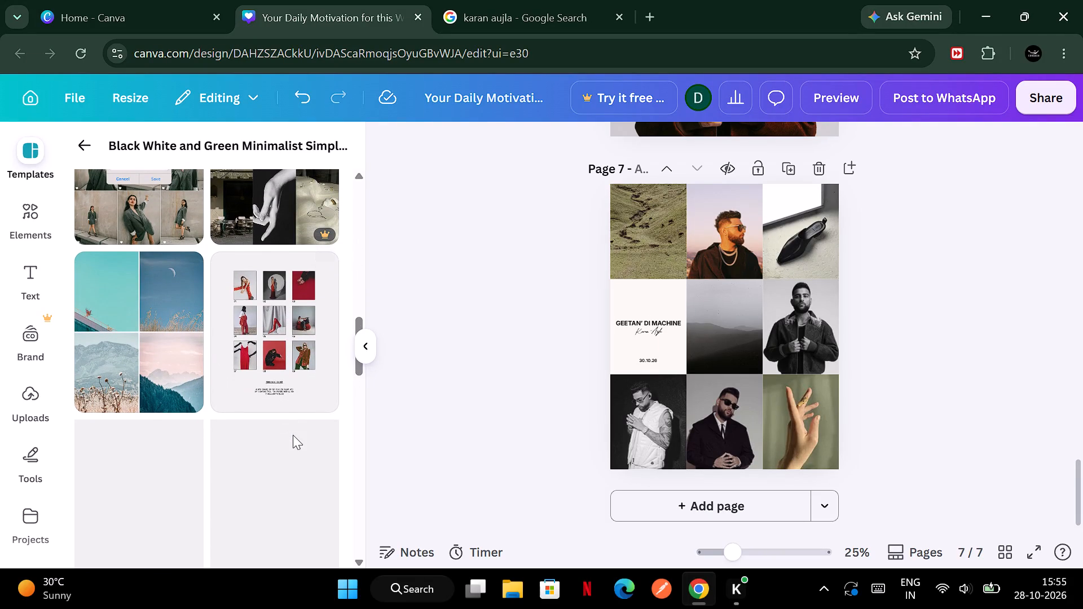
scroll(293, 435, up, 2)
click(140, 320)
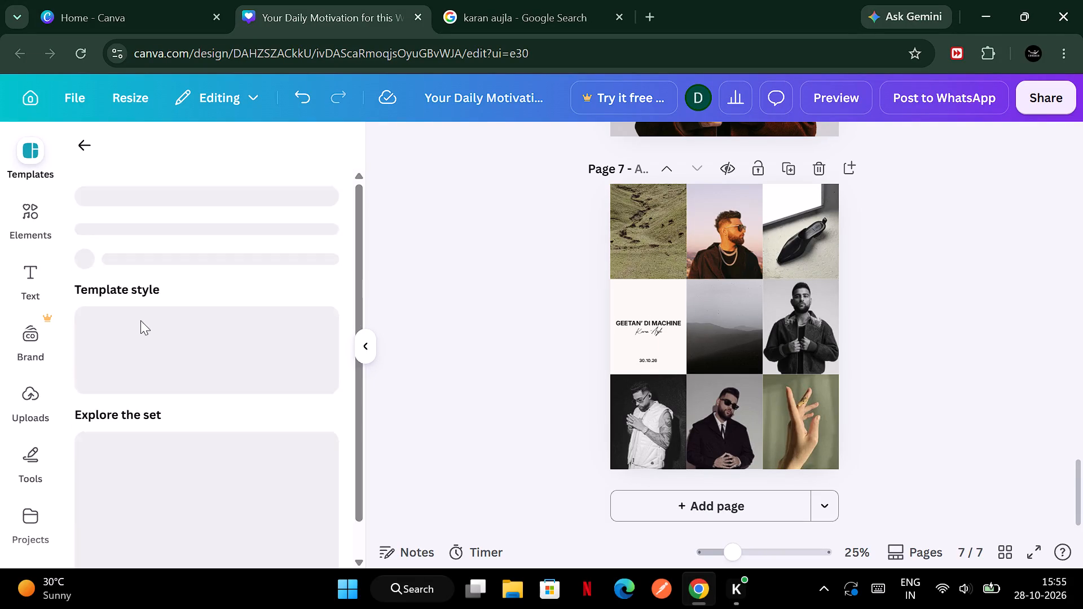
click(601, 363)
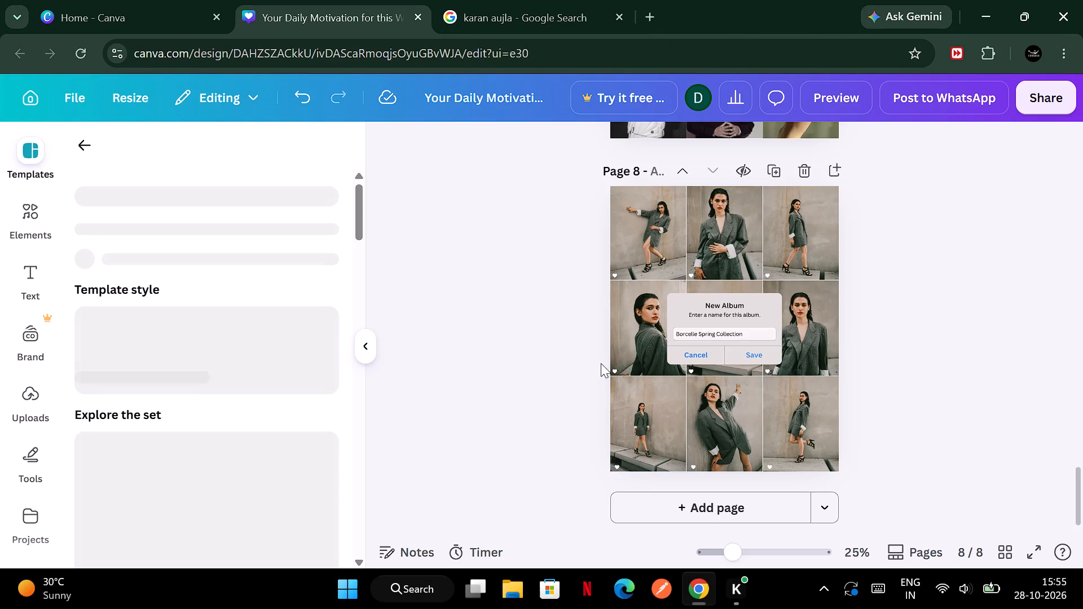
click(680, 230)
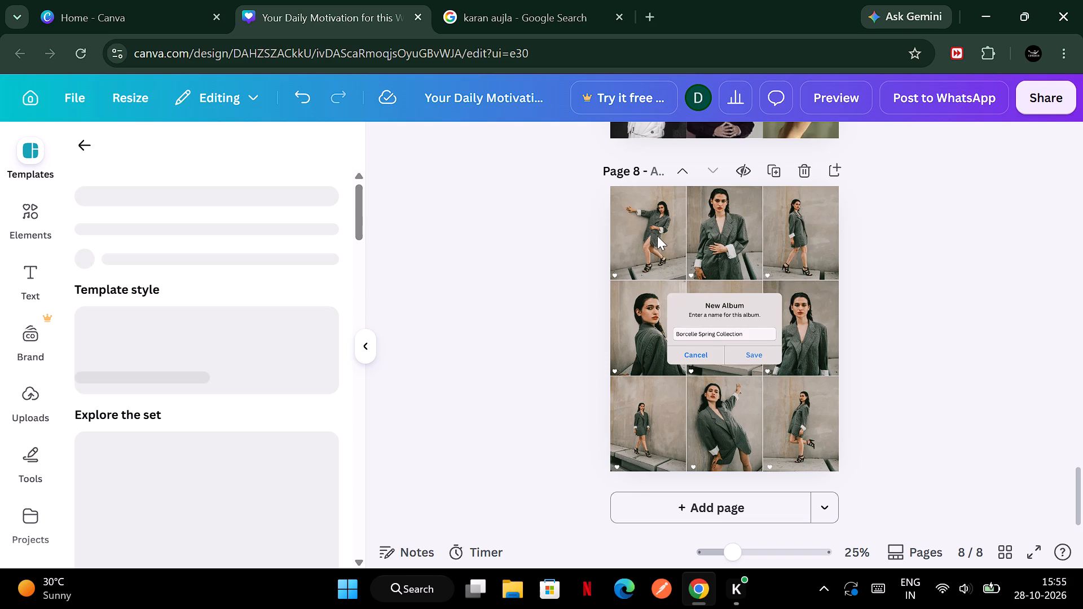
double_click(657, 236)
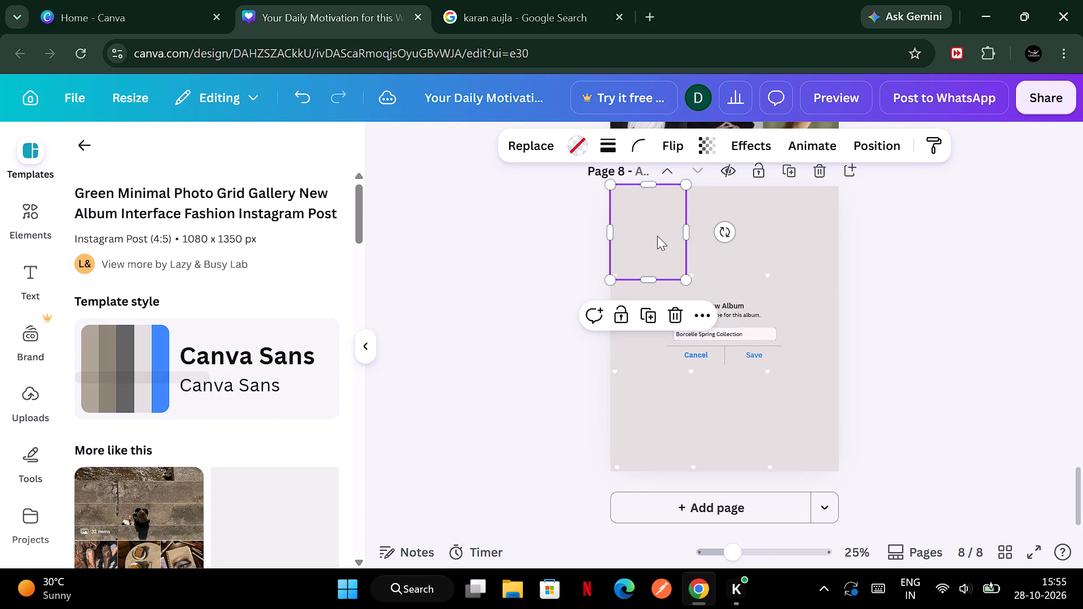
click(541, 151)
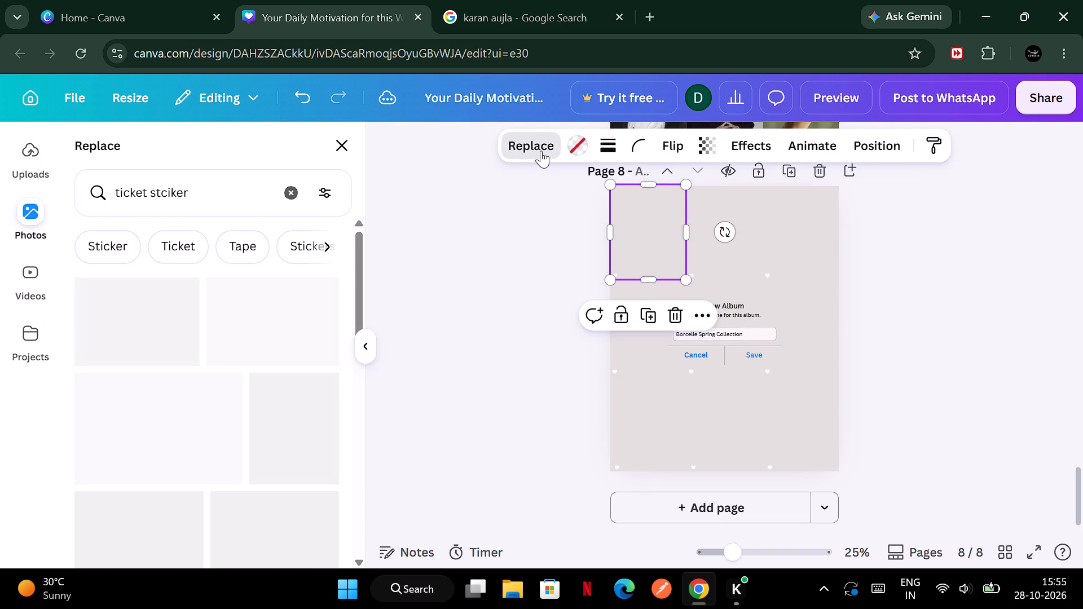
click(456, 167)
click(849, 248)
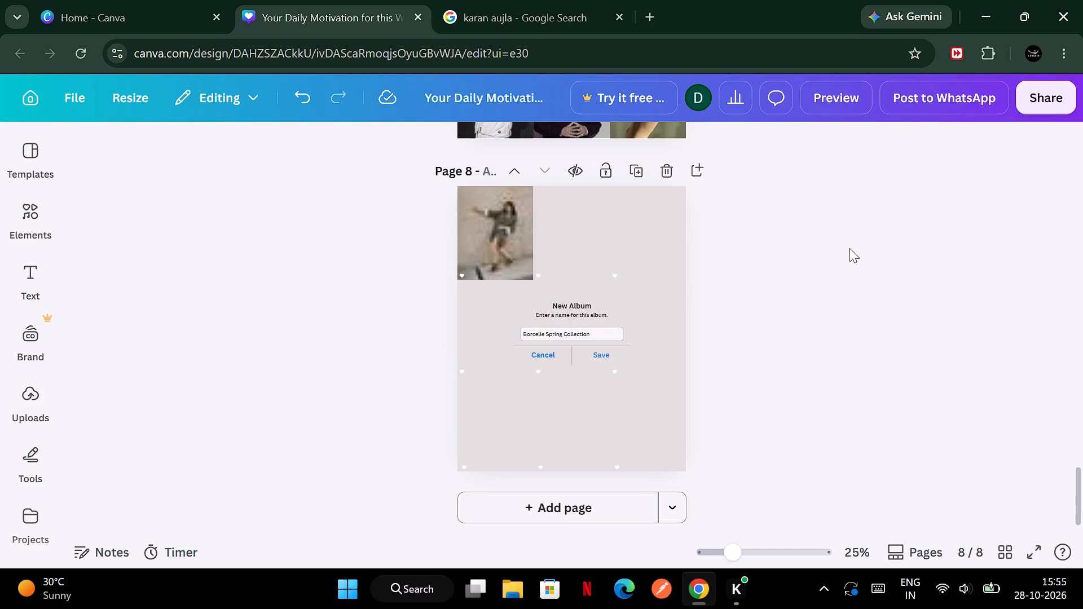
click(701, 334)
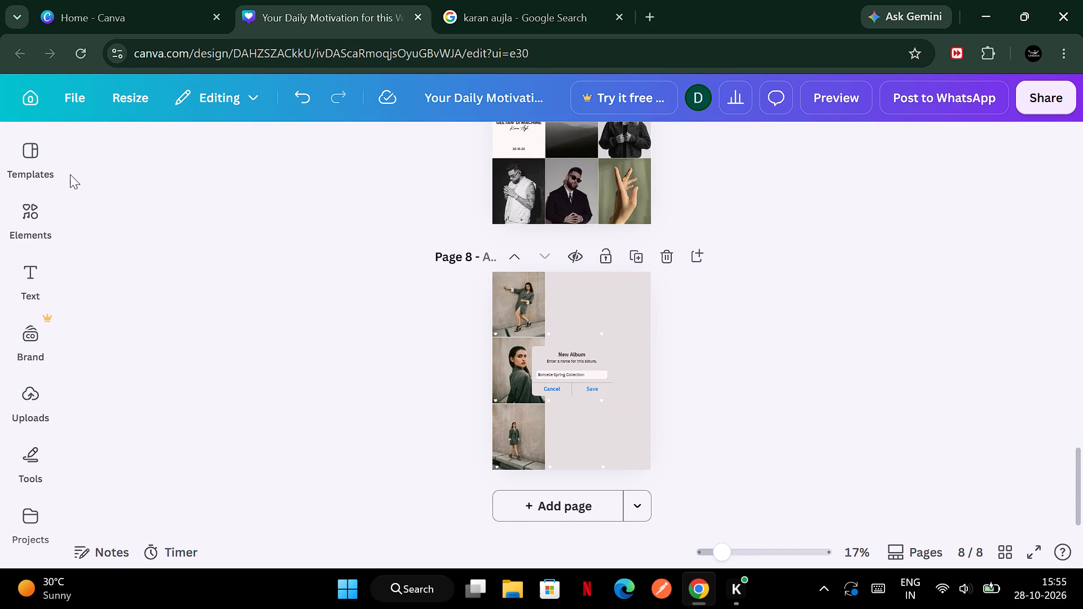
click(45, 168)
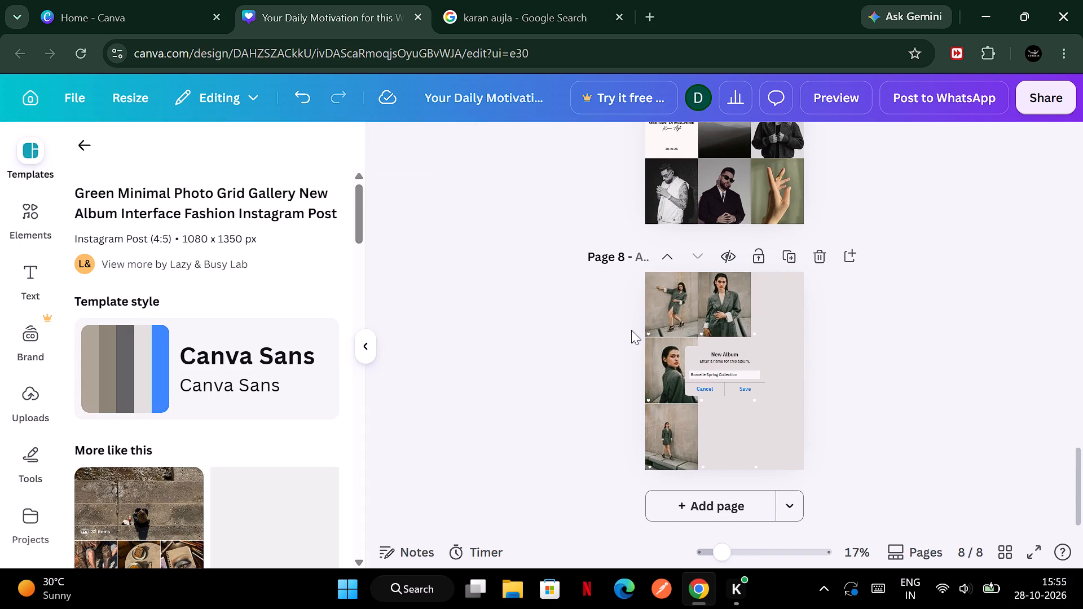
Replace the photo in page 8's top-left cell with the uploaded sunset photo of Karan Aujla in sunglasses.
click(697, 292)
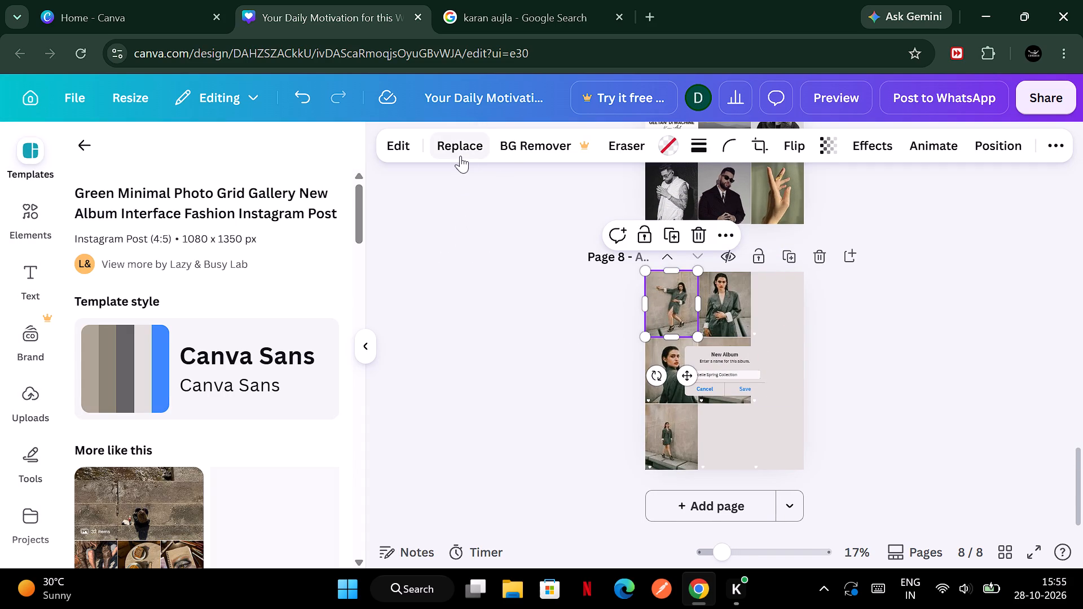
click(460, 156)
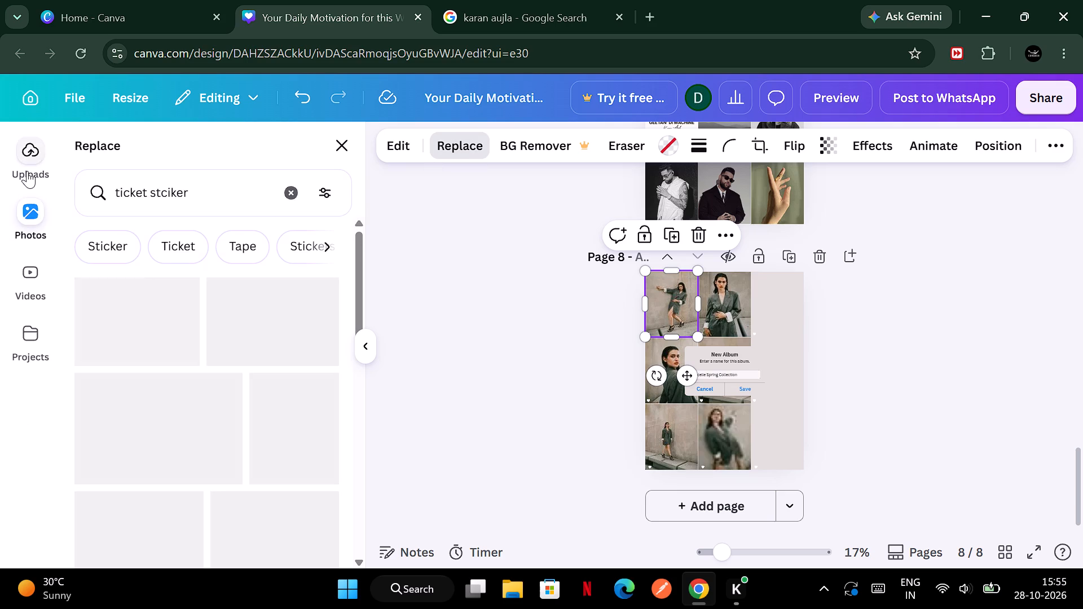
click(27, 171)
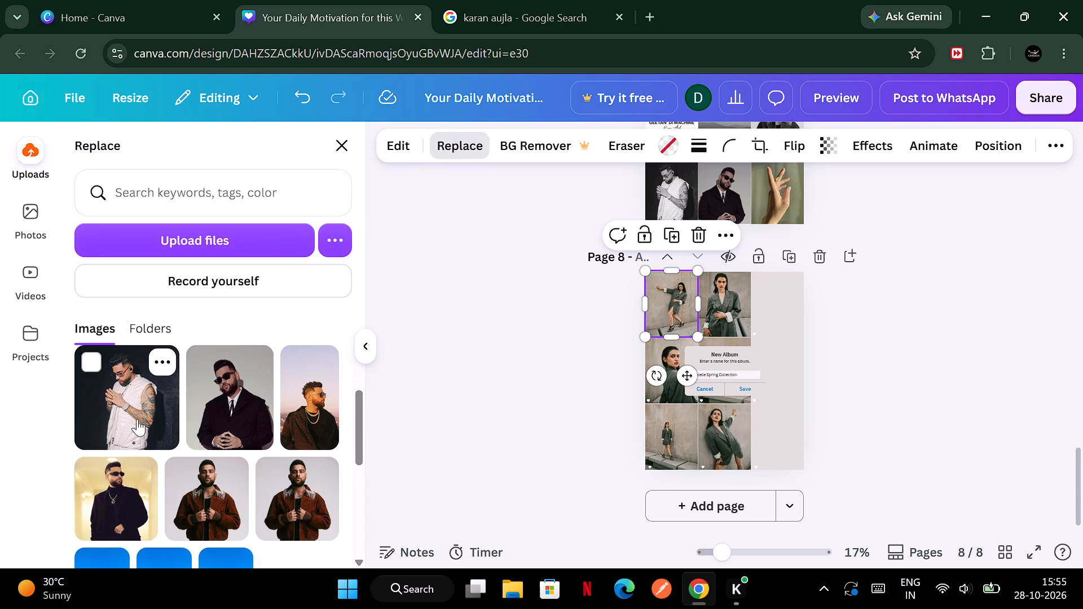
click(295, 423)
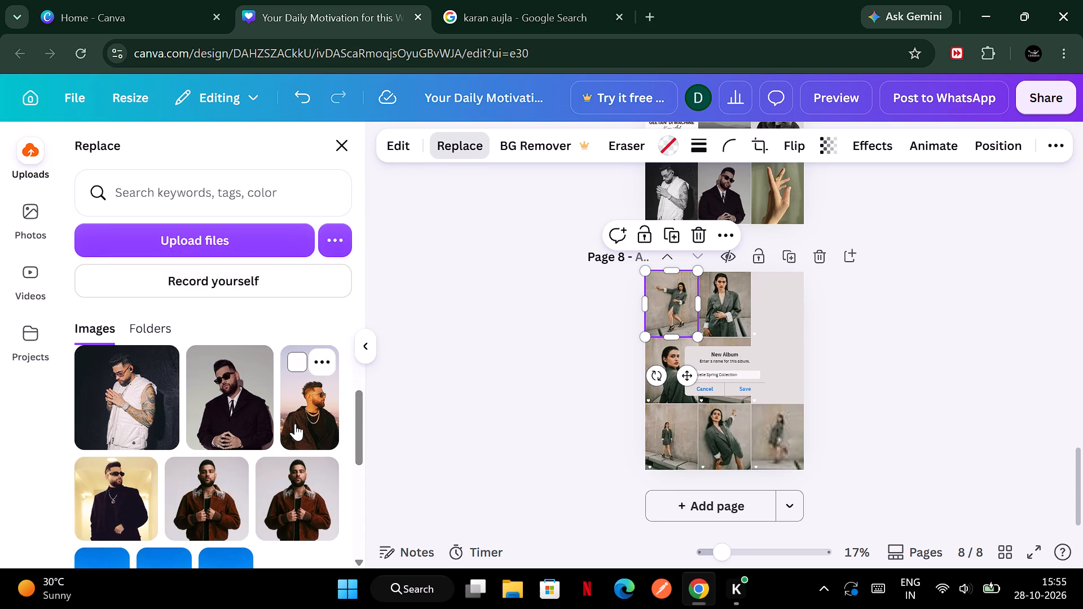
Replace the photo in page 8's top-middle cell with the uploaded photo of him in a dark suit and sunglasses.
click(716, 318)
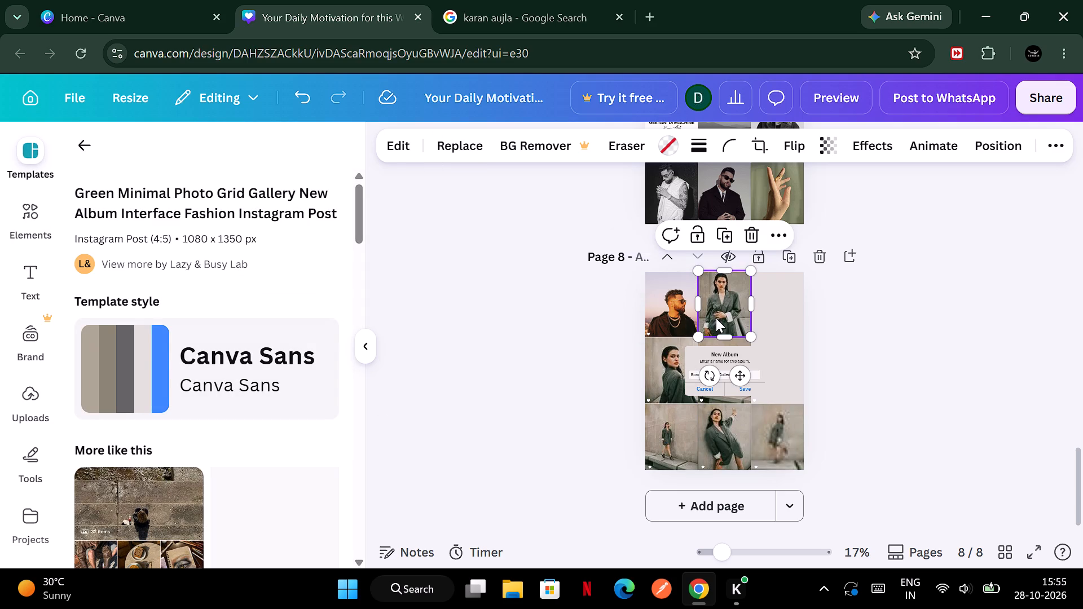
scroll(172, 351, down, 2)
scroll(172, 351, up, 2)
click(17, 165)
click(17, 165)
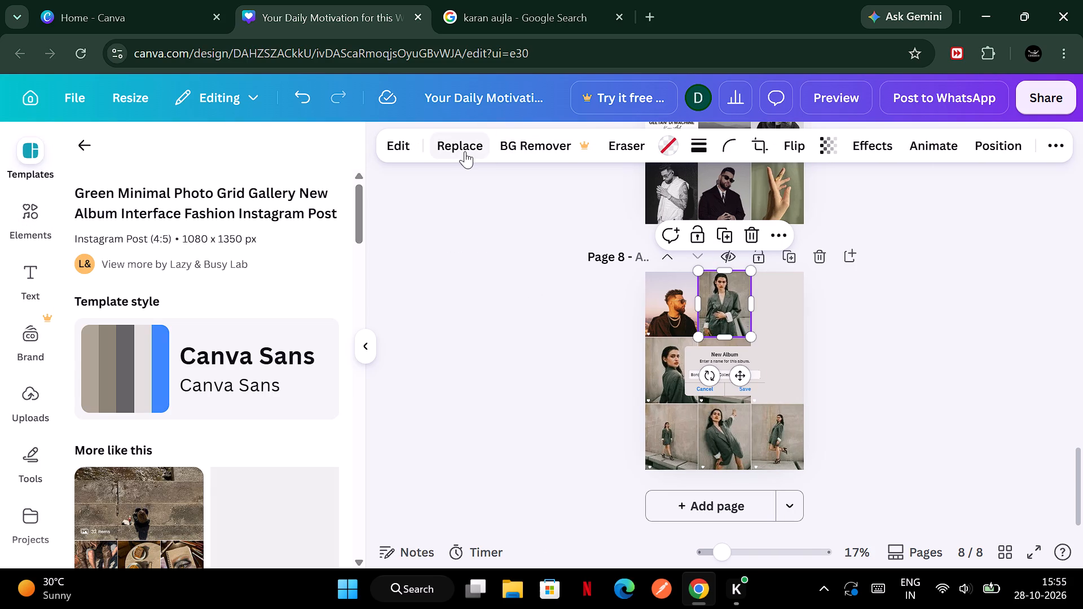
click(465, 151)
click(22, 174)
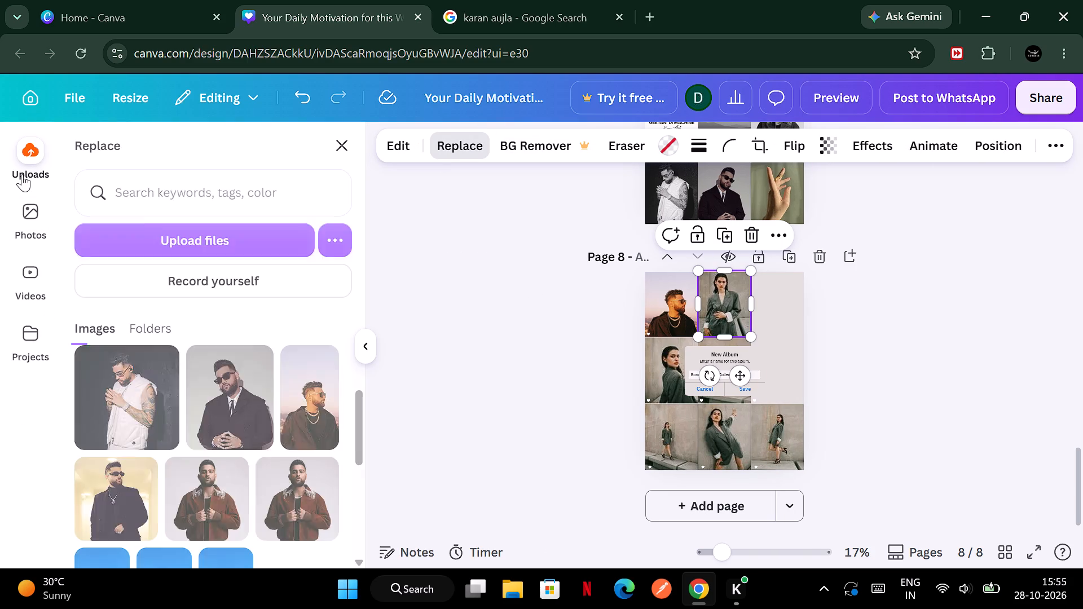
click(258, 392)
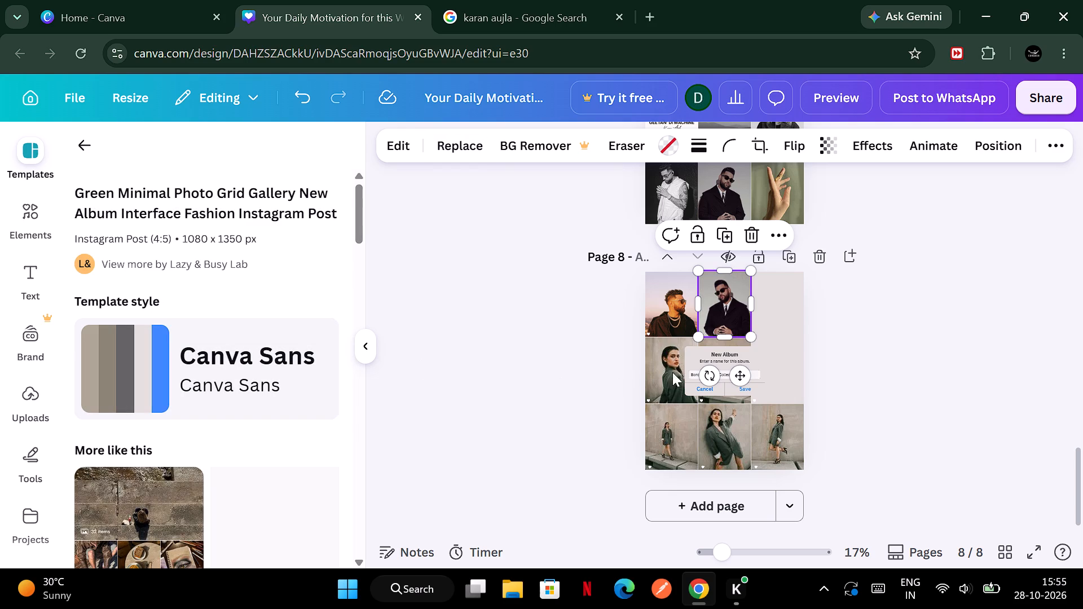
Replace the image in page 8's top-right cell with the uploaded photo of him in the brown fur-collared jacket.
click(773, 303)
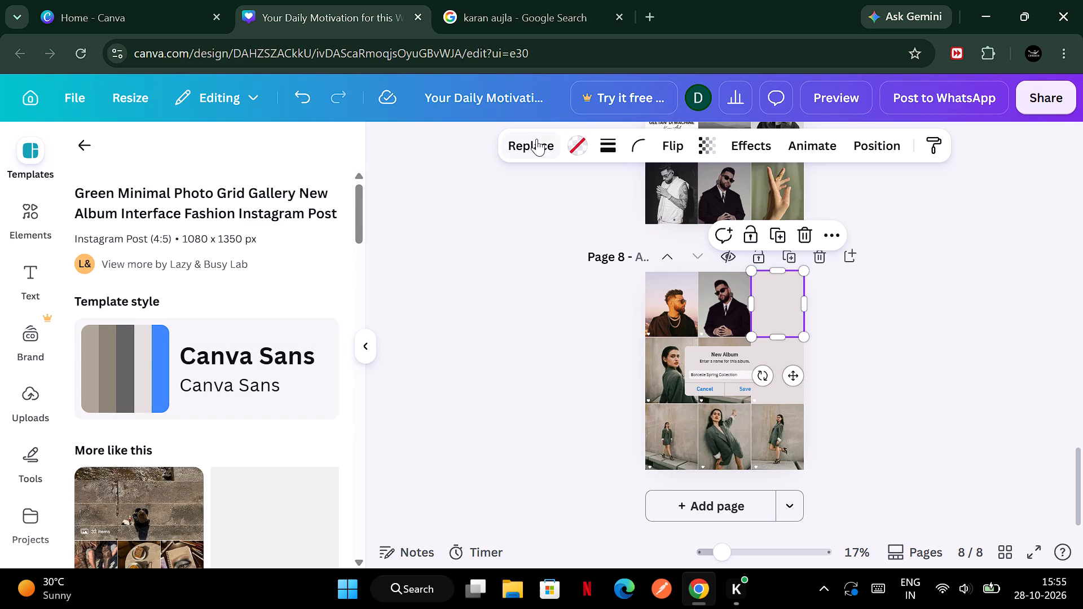
click(536, 139)
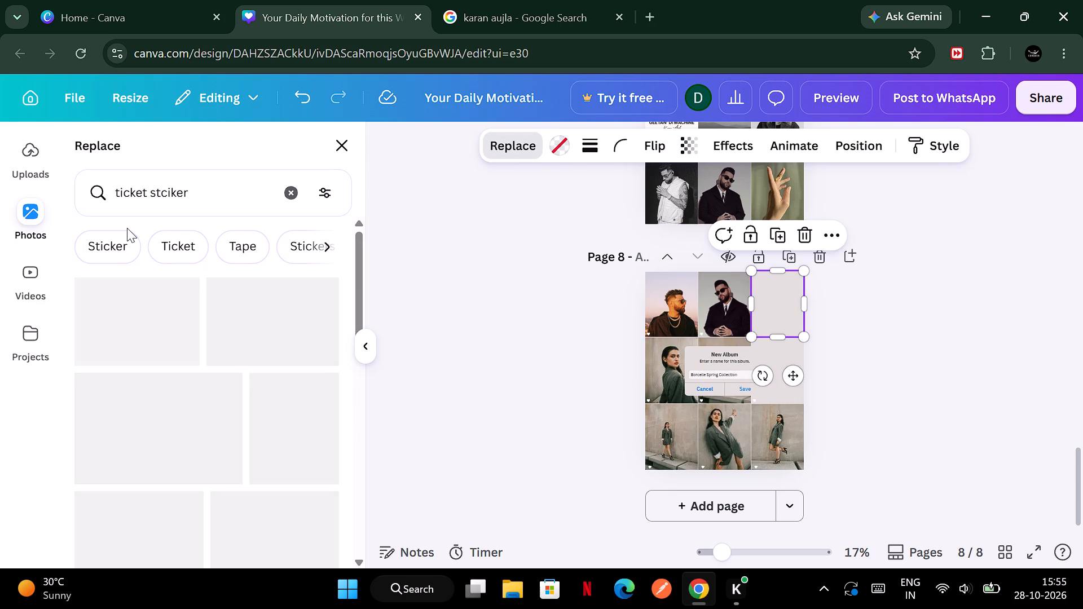
click(6, 156)
scroll(254, 390, down, 1)
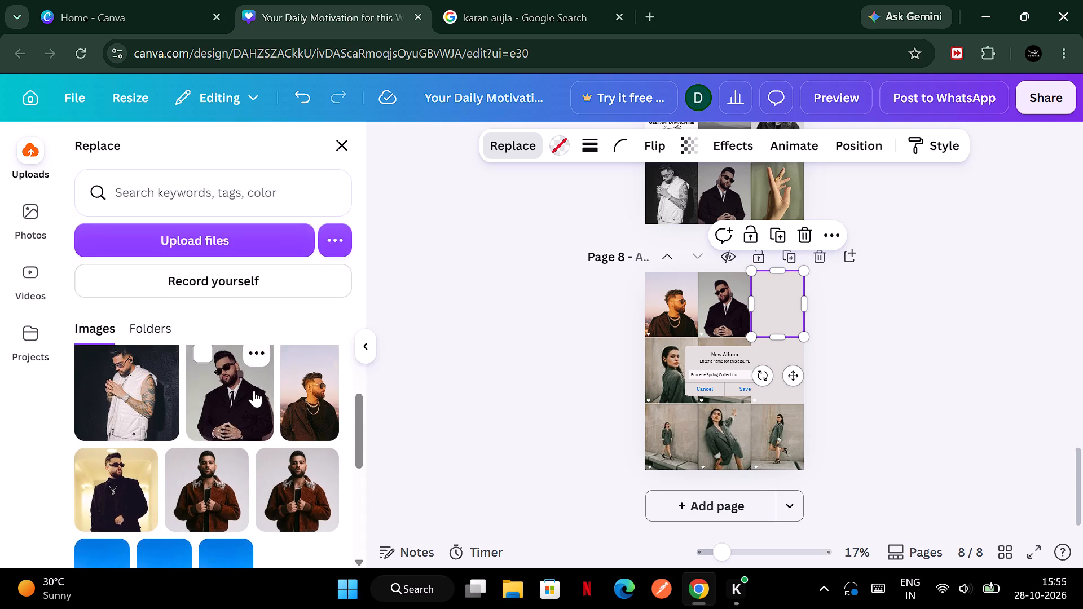
scroll(254, 390, down, 1)
click(208, 403)
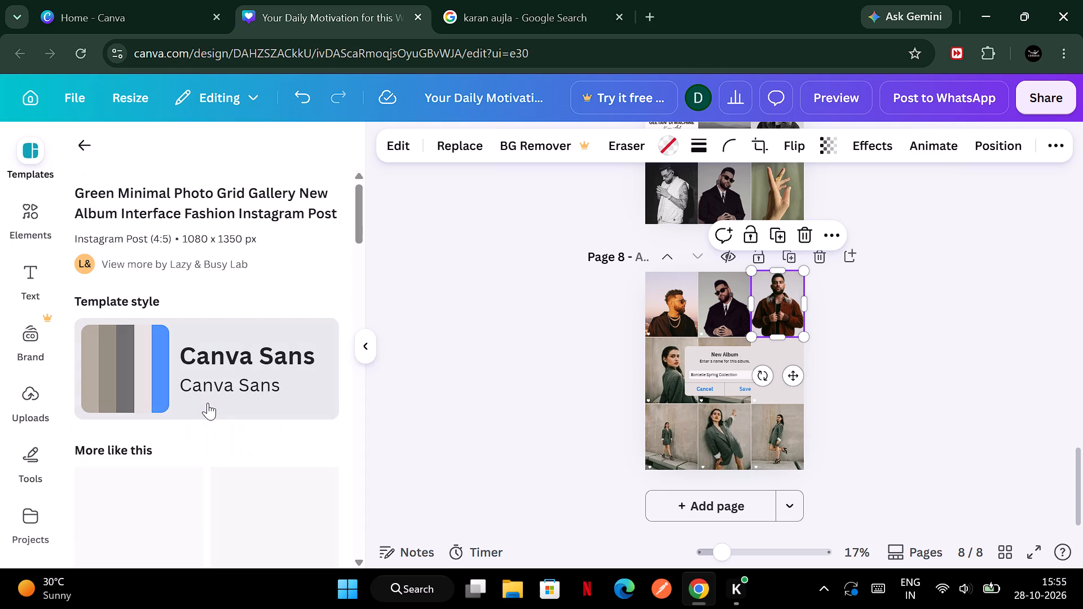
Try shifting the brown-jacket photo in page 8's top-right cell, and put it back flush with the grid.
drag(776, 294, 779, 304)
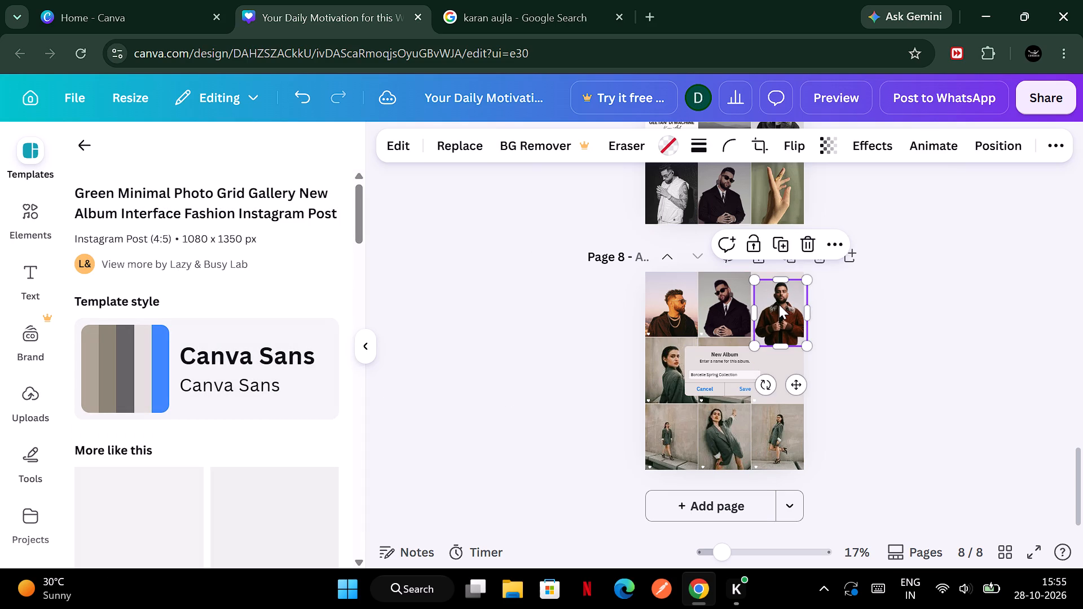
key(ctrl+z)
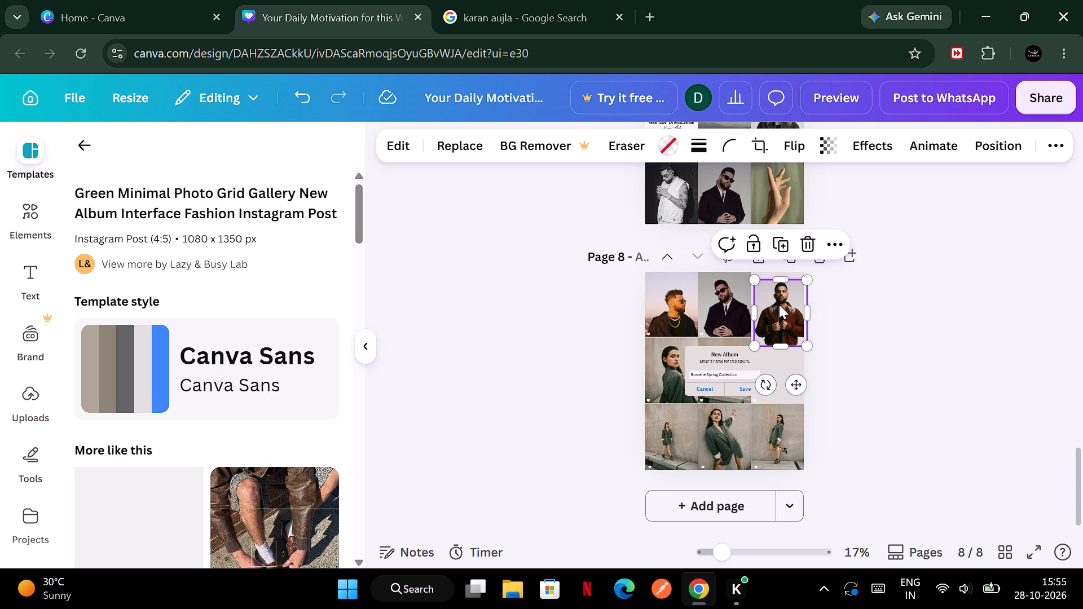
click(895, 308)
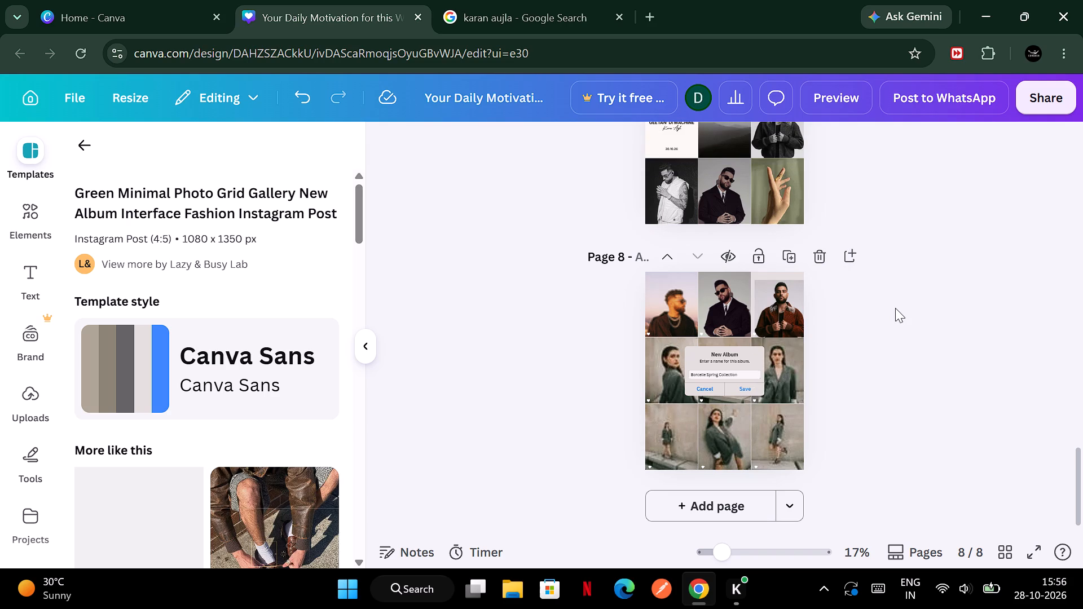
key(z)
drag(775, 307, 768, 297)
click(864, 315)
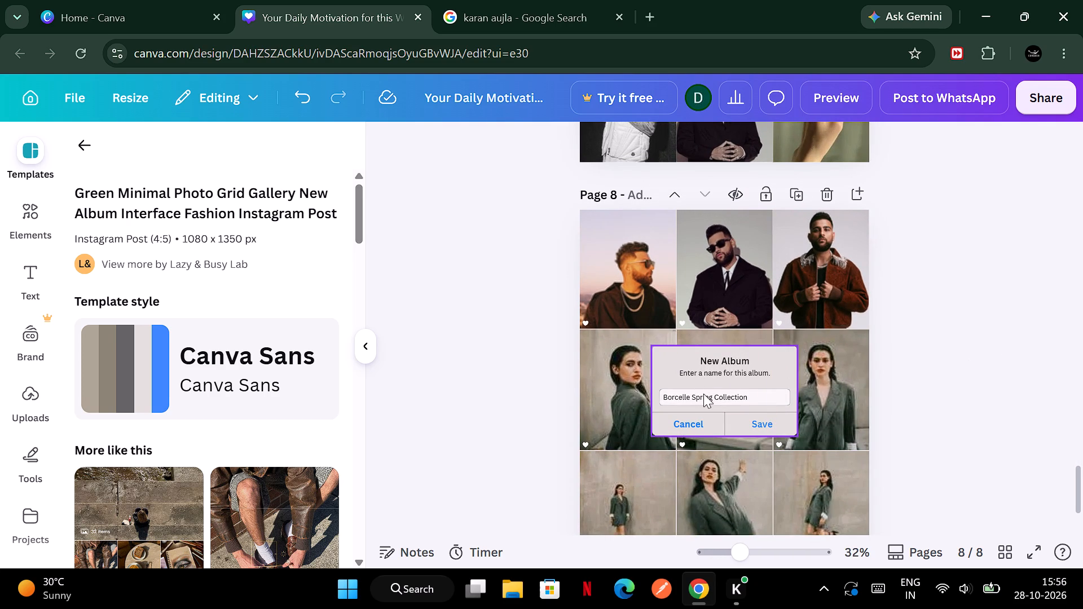
Copy the Wikipedia photo of Karan Aujla in a black suit and white shirt from Google image results for page 8's middle-left cell.
double_click(738, 353)
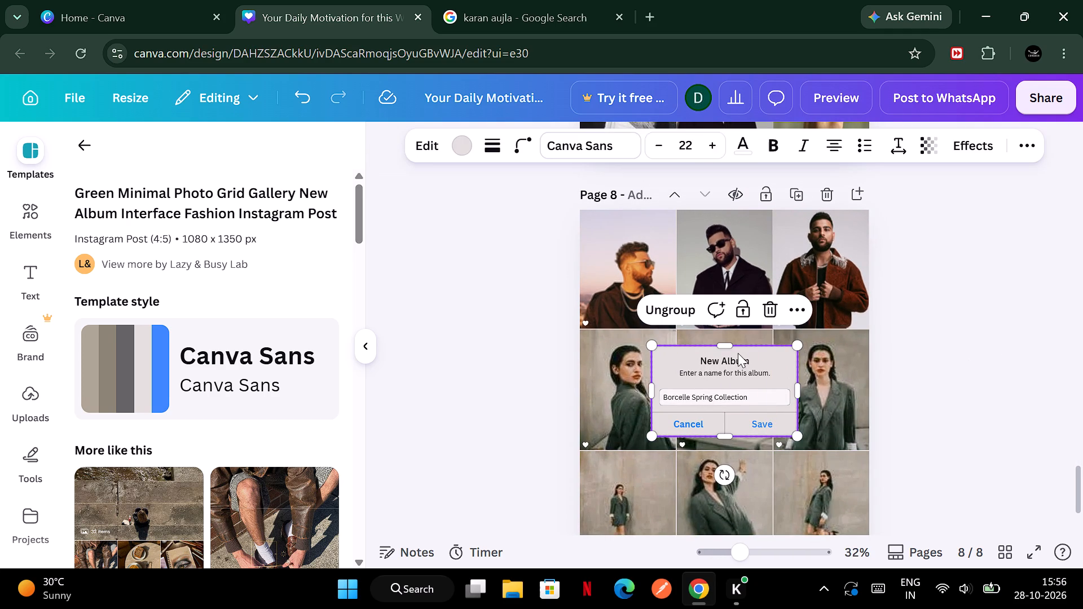
click(598, 376)
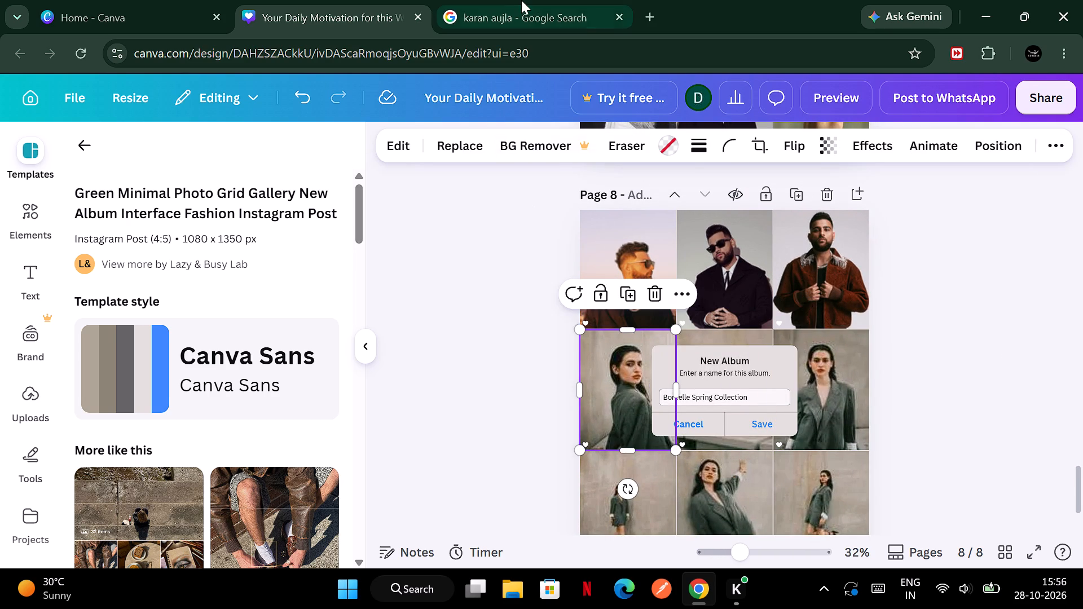
click(531, 0)
scroll(527, 307, down, 3)
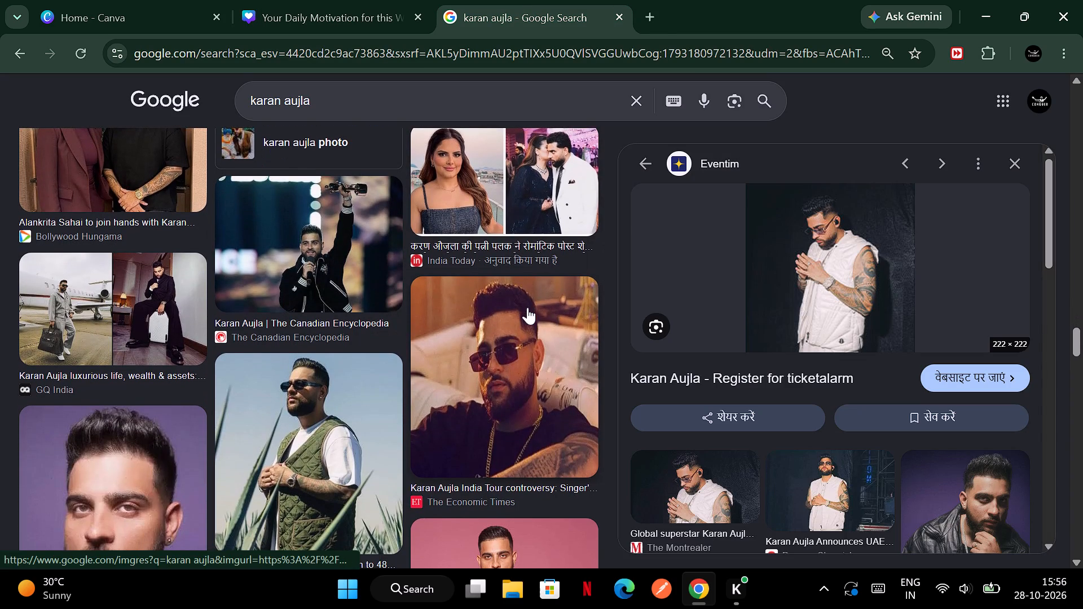
scroll(166, 375, down, 2)
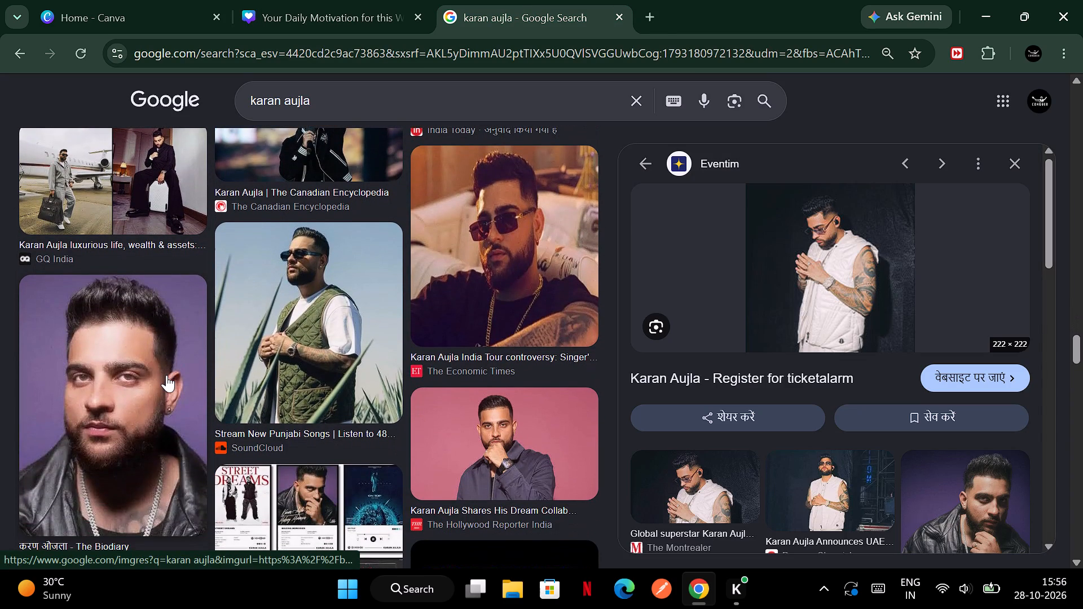
scroll(166, 375, down, 7)
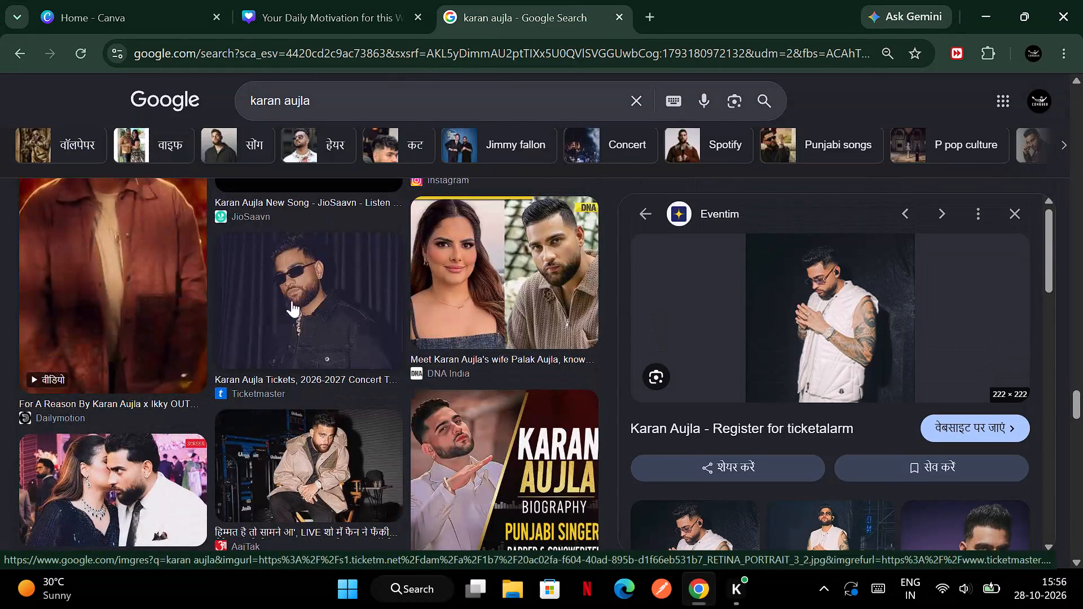
scroll(292, 301, down, 7)
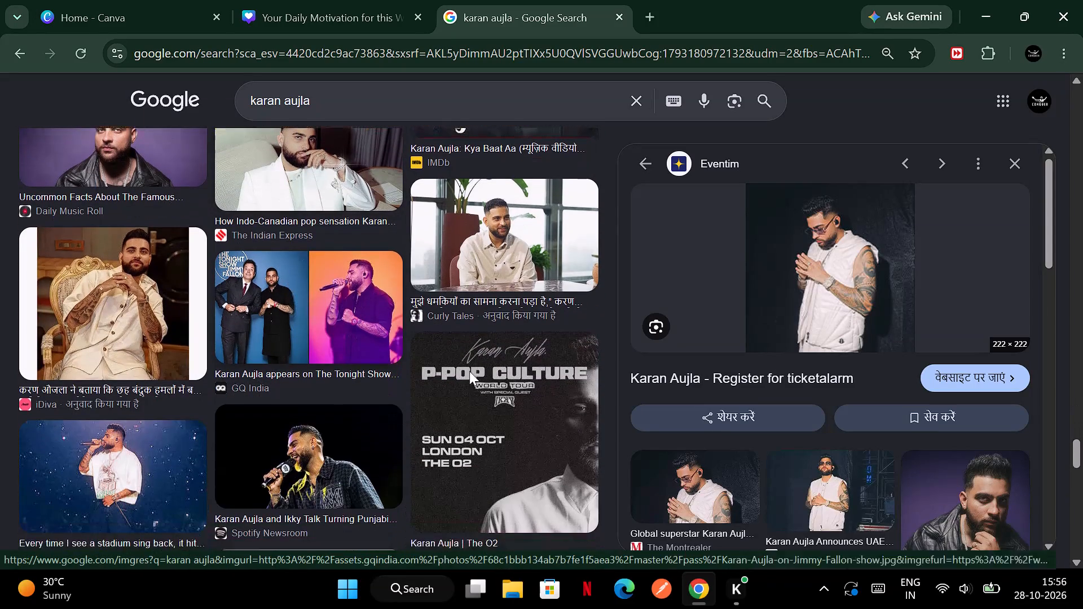
scroll(670, 446, down, 3)
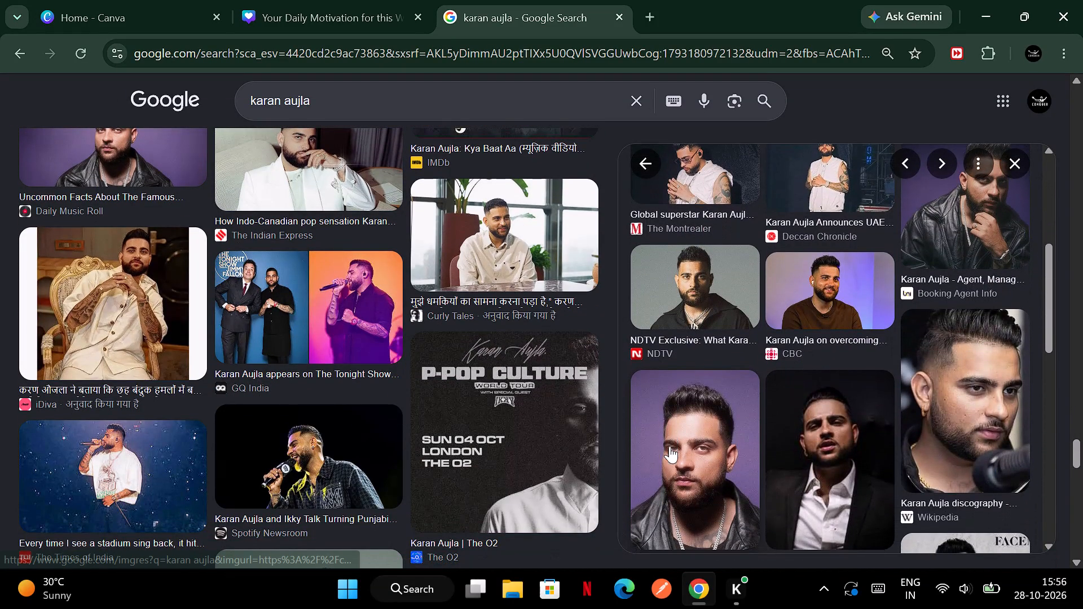
click(816, 437)
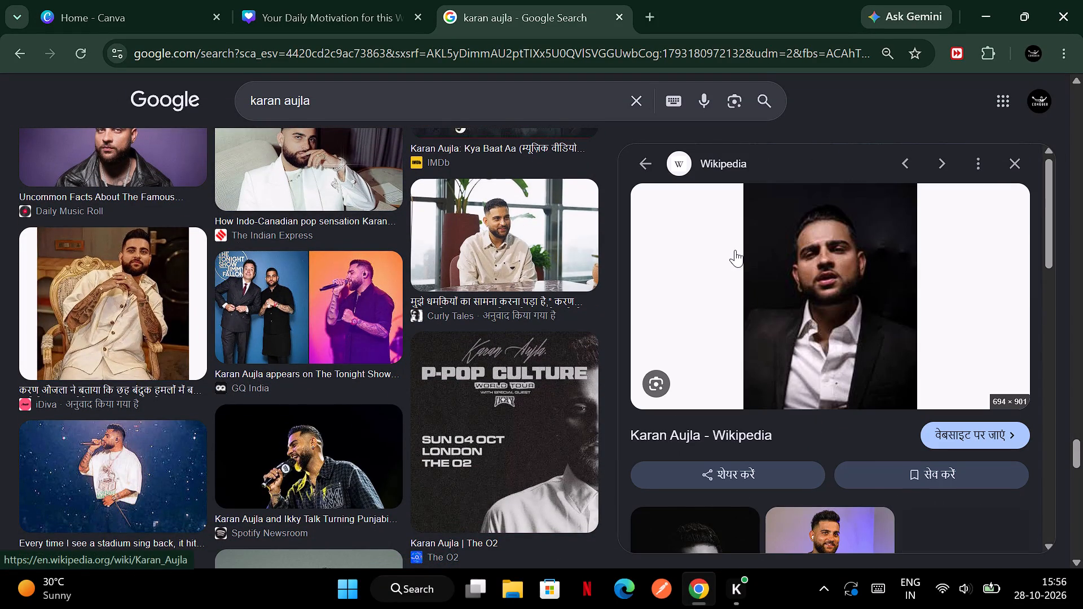
right_click(806, 264)
click(884, 455)
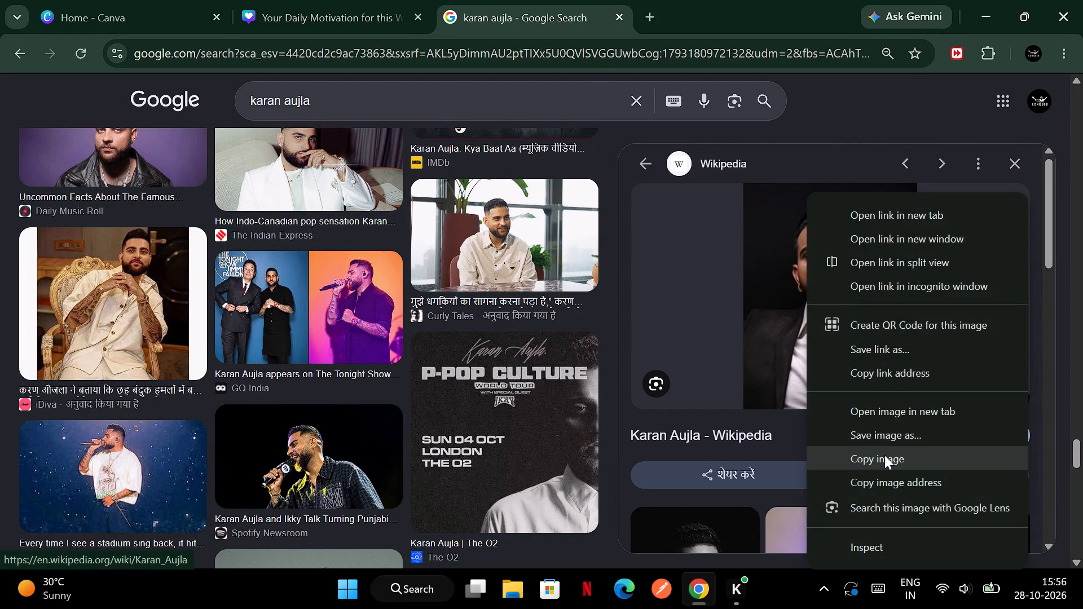
click(394, 0)
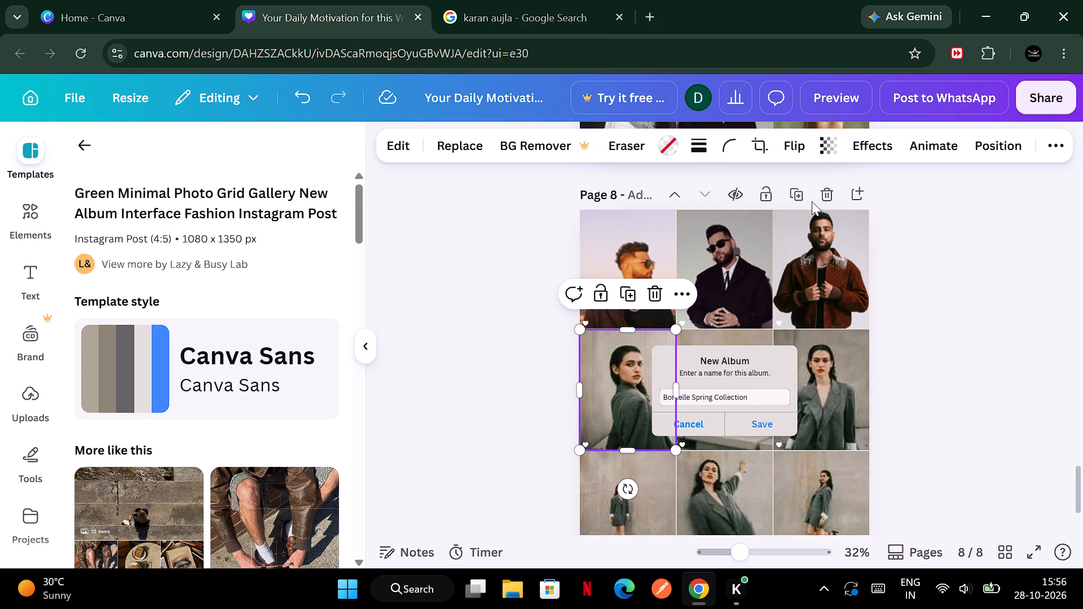
Paste the copied black-suit photo of Karan Aujla and fit it into page 8's middle-left collage cell.
key(ctrl+v)
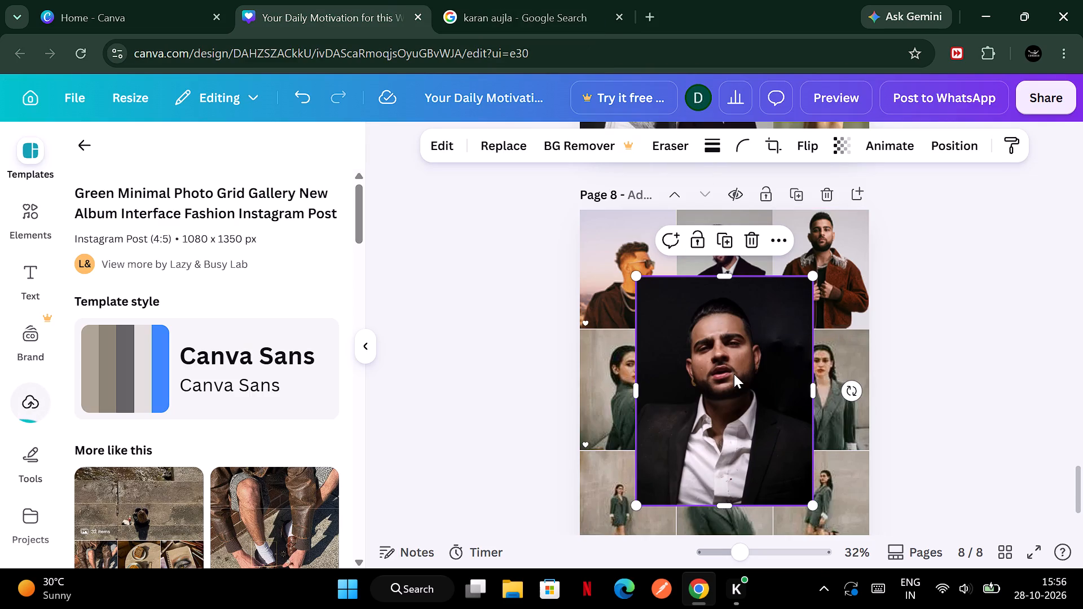
drag(734, 374, 639, 373)
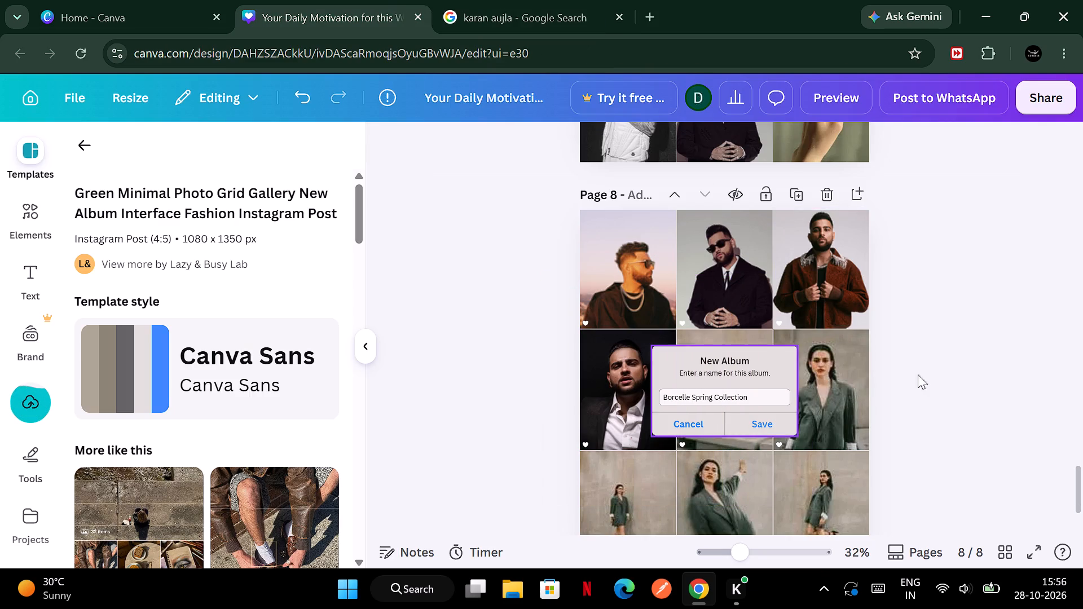
click(939, 375)
Switch to the Google image results and open the full page of images related to the Wikipedia photo of Karan Aujla.
click(543, 0)
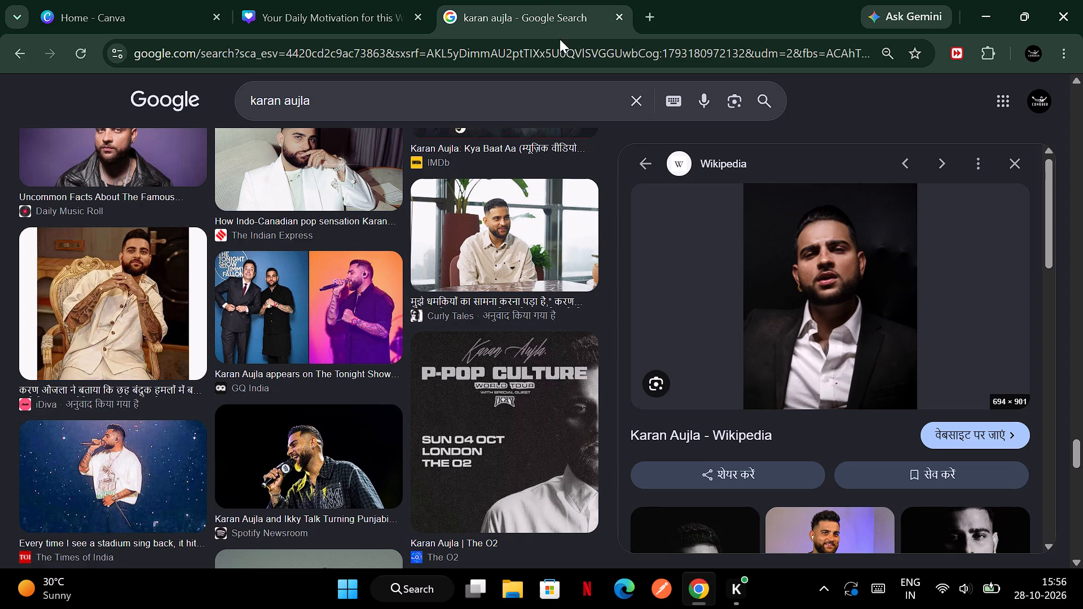
scroll(725, 355, down, 6)
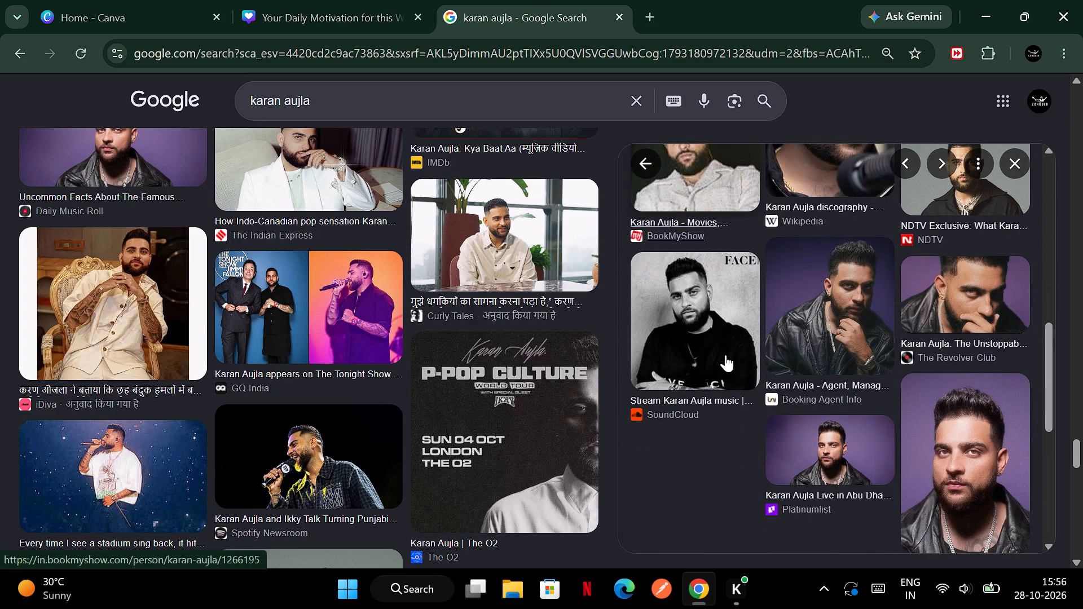
scroll(725, 355, down, 1)
click(795, 519)
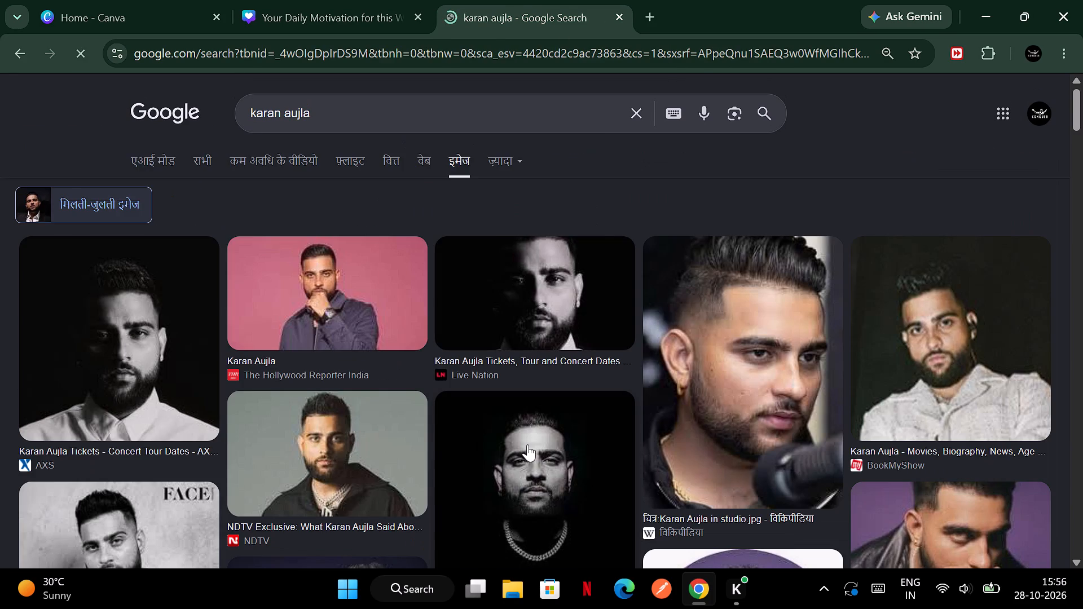
Find and copy the Instagram image "Chittiyan Karan Aujla Song", showing him in a brown shirt with a raised finger.
scroll(527, 444, down, 8)
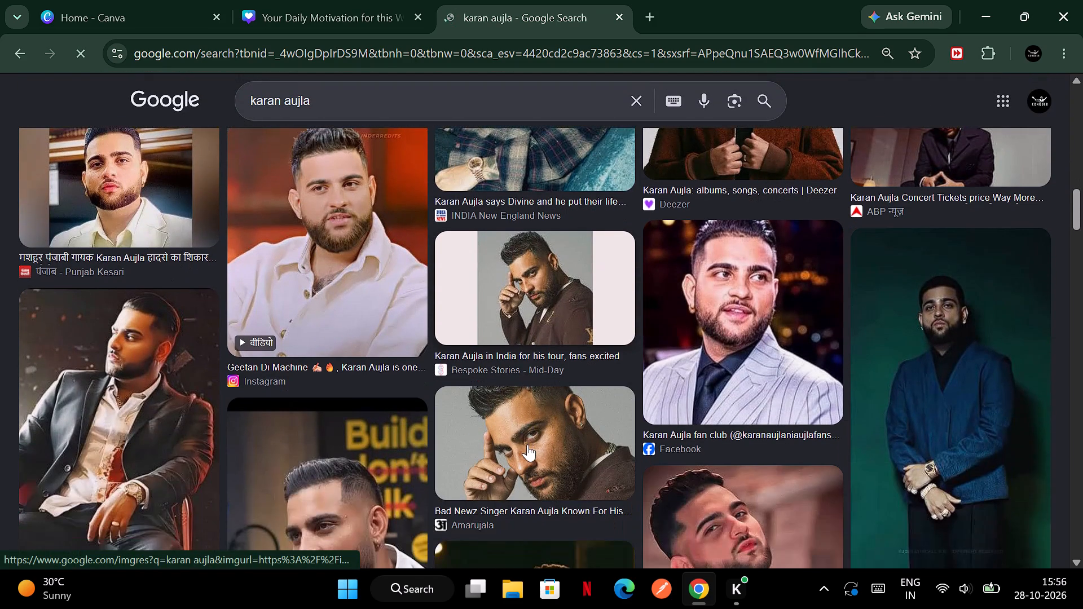
scroll(527, 444, down, 3)
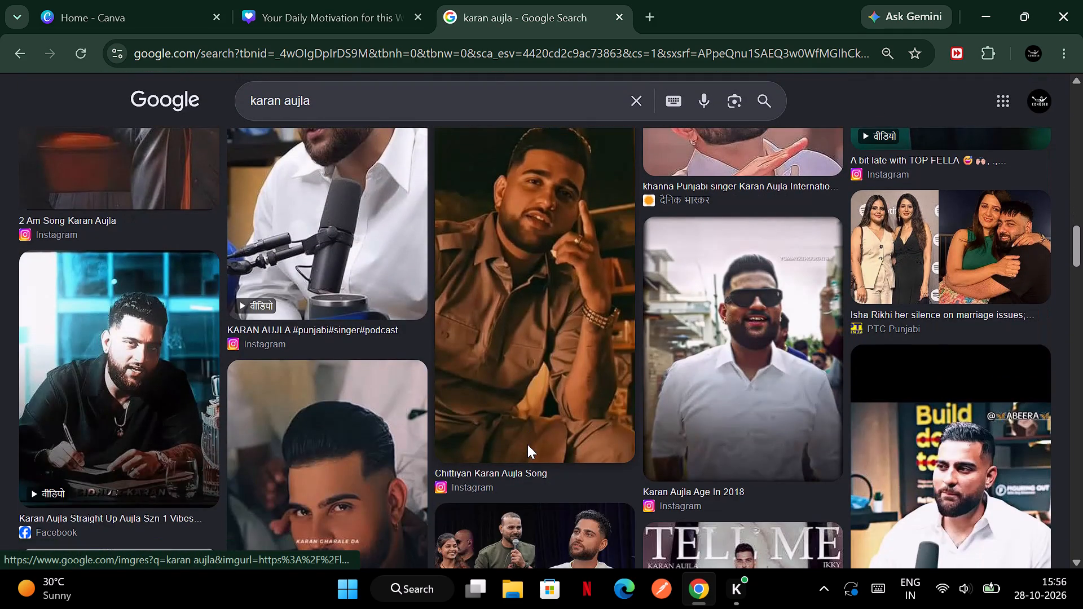
scroll(527, 444, down, 1)
click(519, 266)
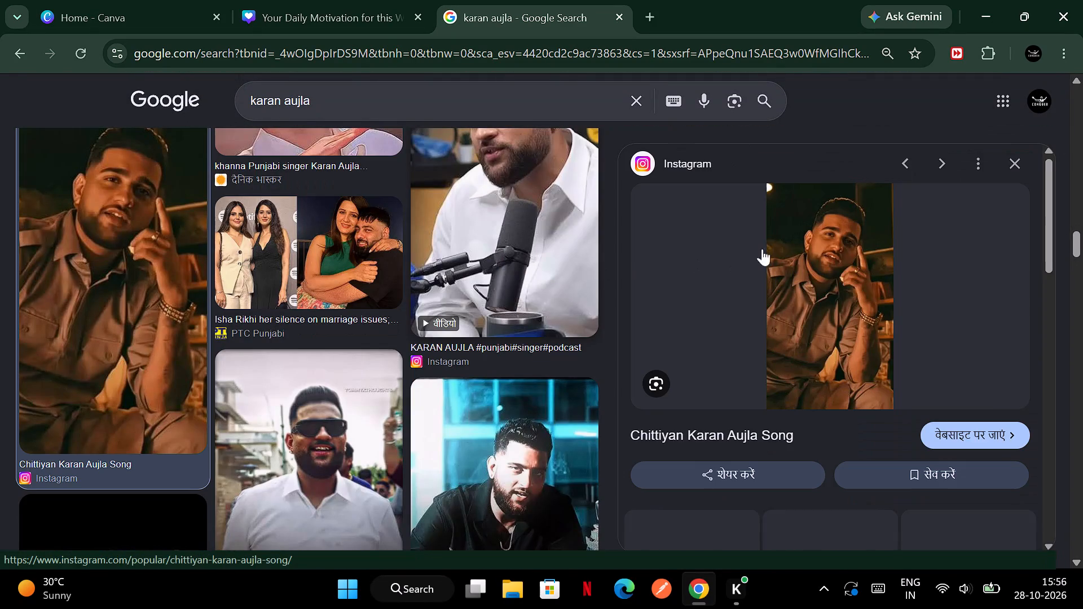
right_click(833, 235)
click(908, 464)
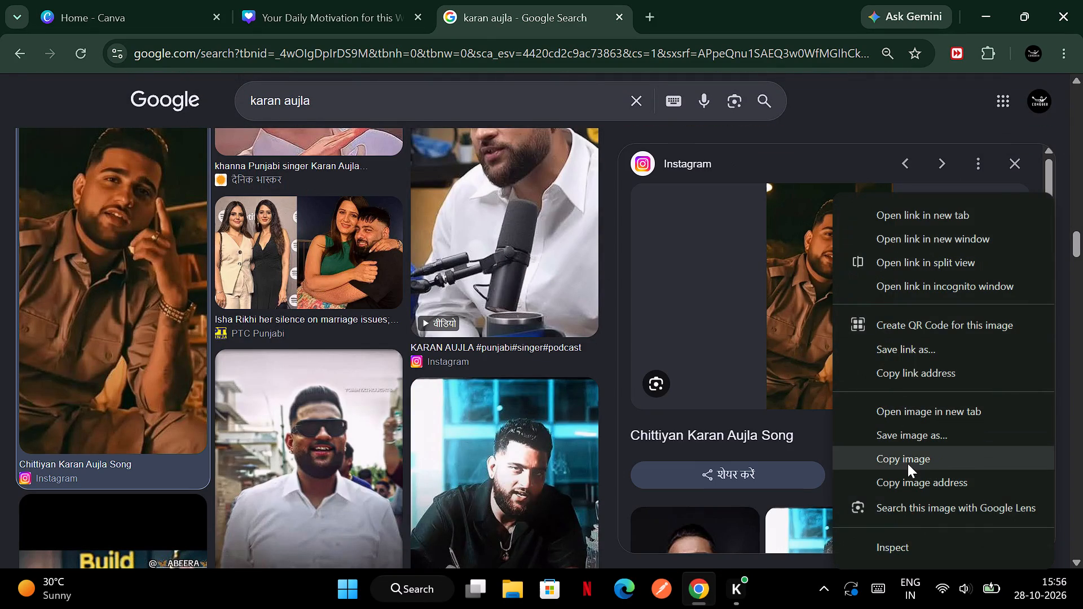
Back in the Canva design, paste the brown-shirt photo and fit it into page 8's middle-right collage cell.
click(410, 0)
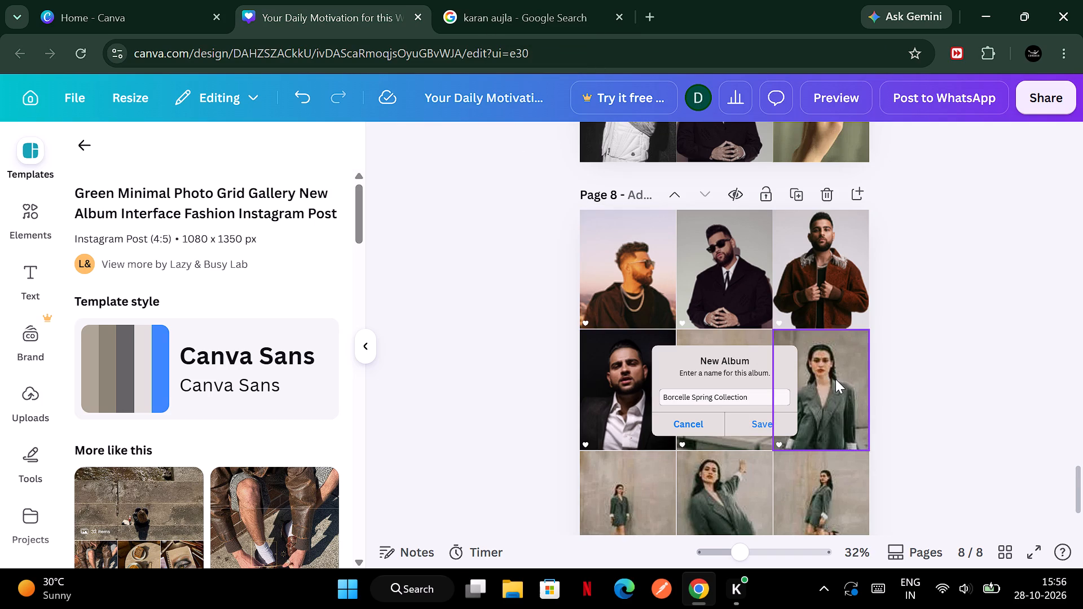
click(835, 379)
key(ctrl+v)
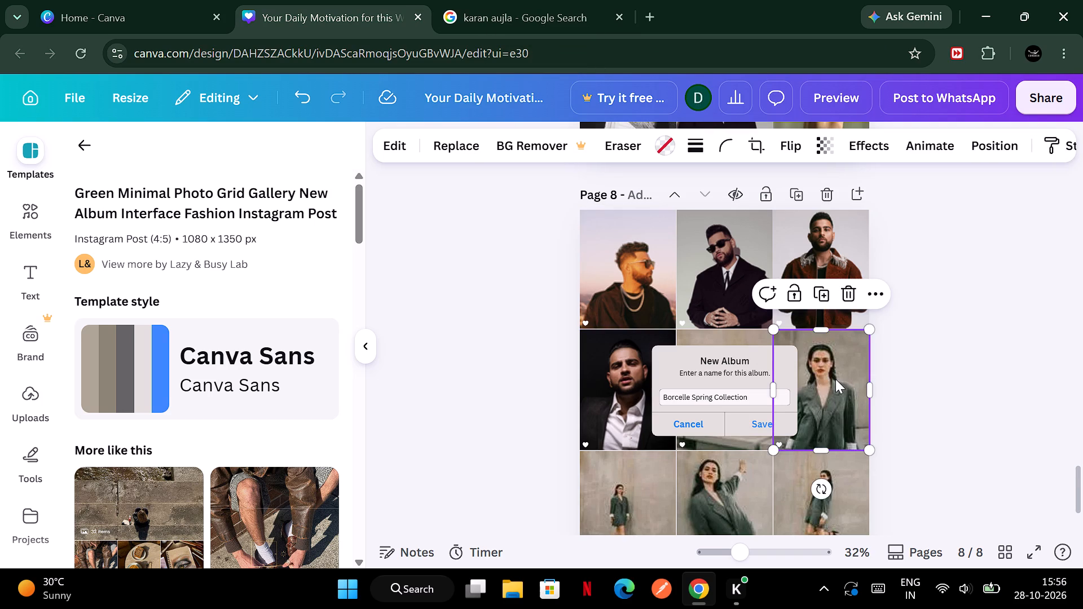
drag(733, 364, 815, 367)
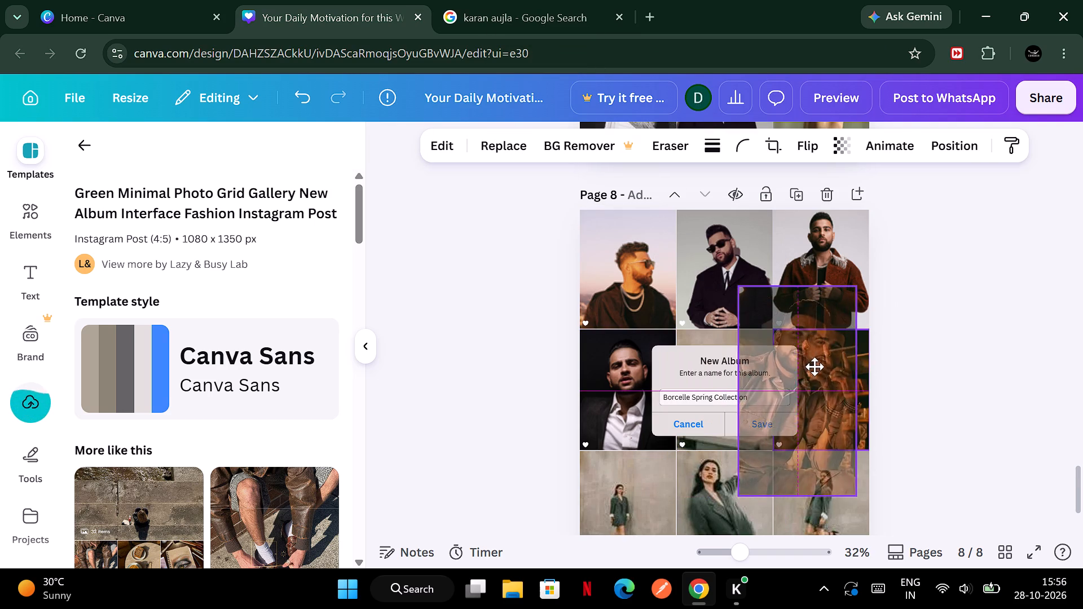
drag(815, 367, 815, 367)
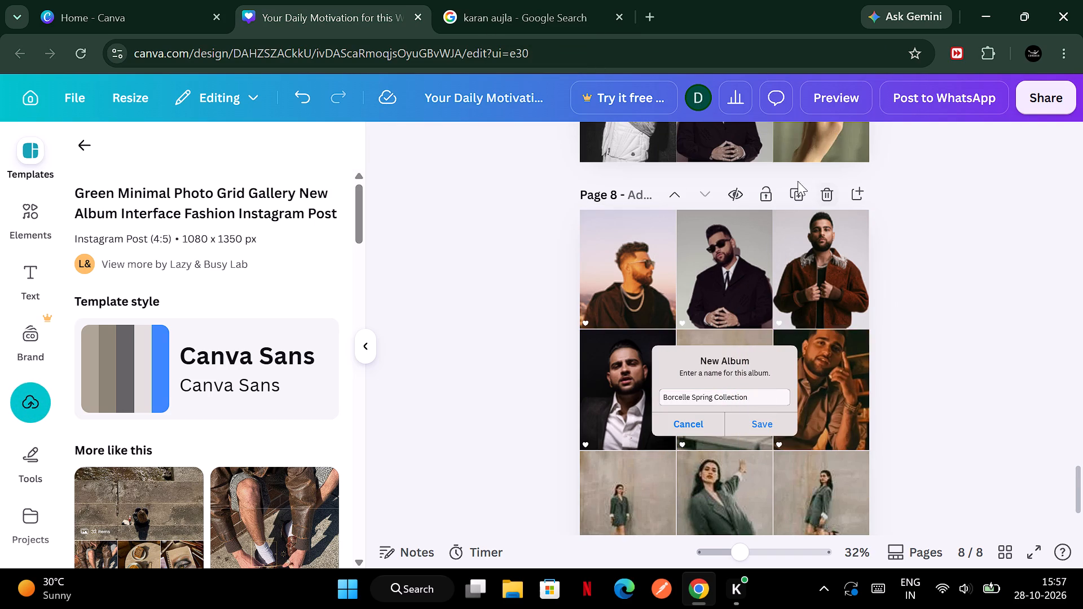
click(823, 337)
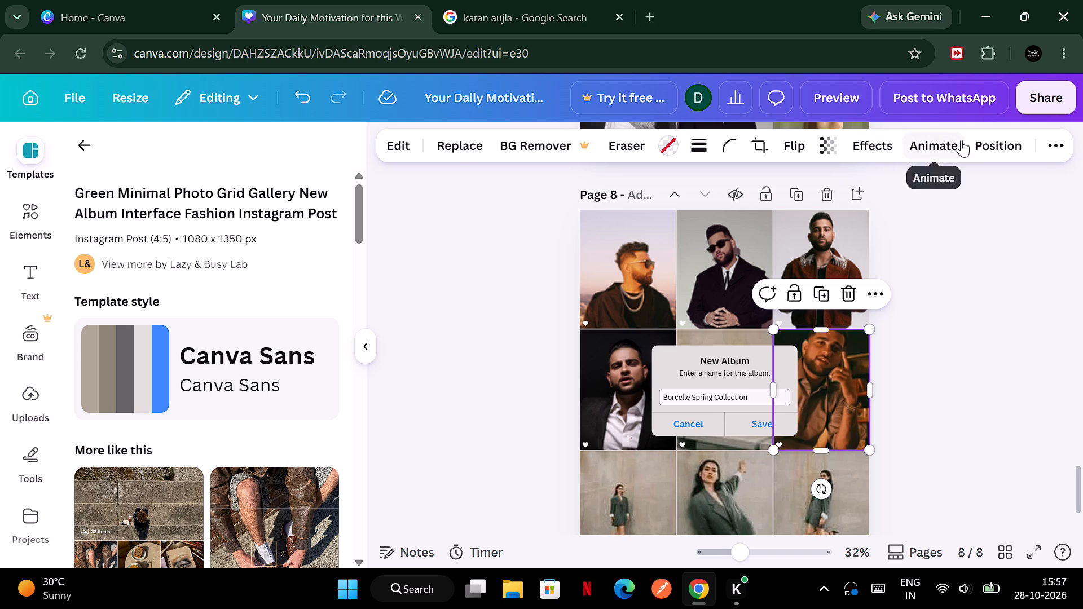
Reposition the crop of the brown-shirt photo in page 8's middle-right cell so the image's top edge meets the cell's top.
click(760, 150)
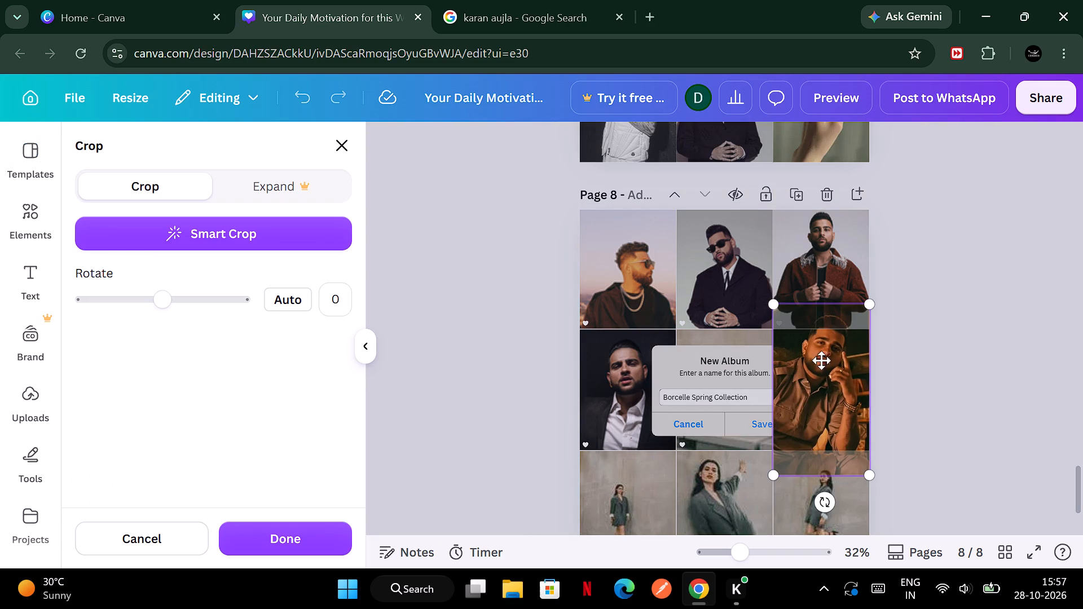
drag(827, 370, 833, 501)
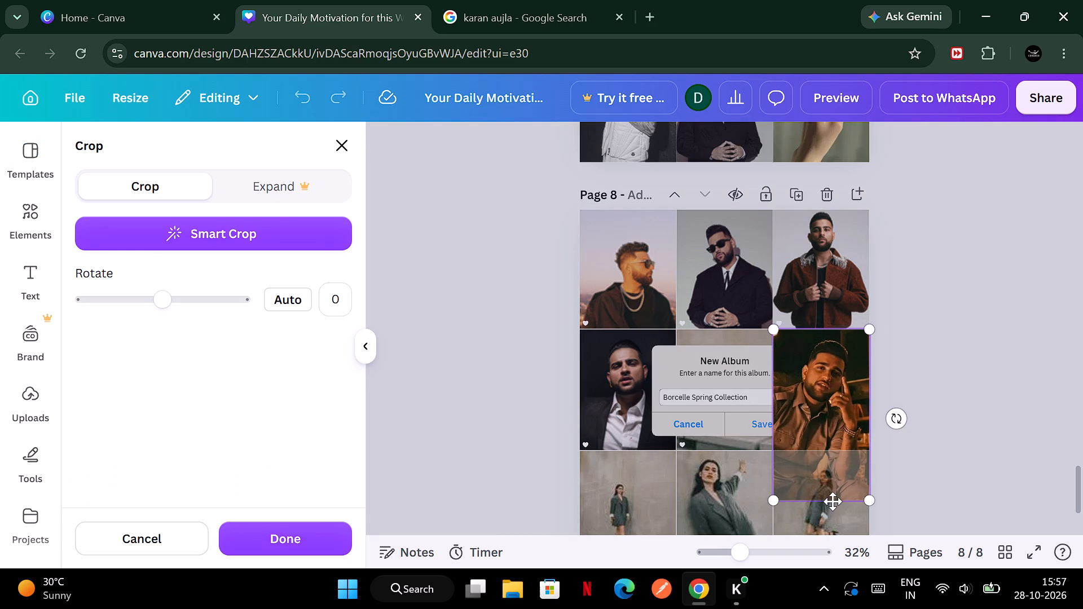
click(988, 439)
click(988, 439)
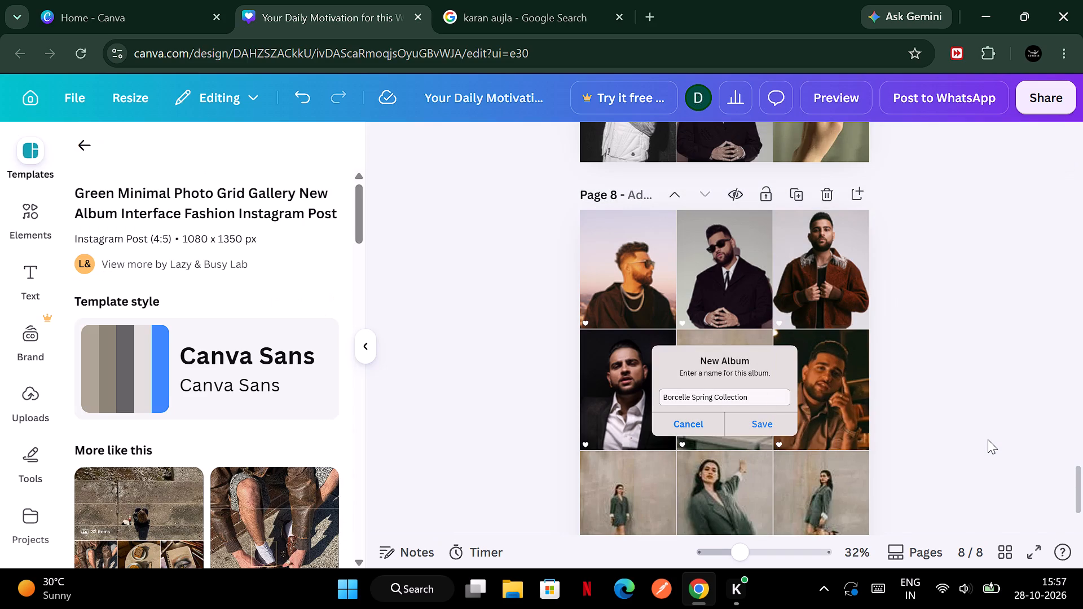
Nudge the brown-jacket photo in page 8's top-right cell down slightly, flush with the page's top edge.
scroll(988, 439, down, 1)
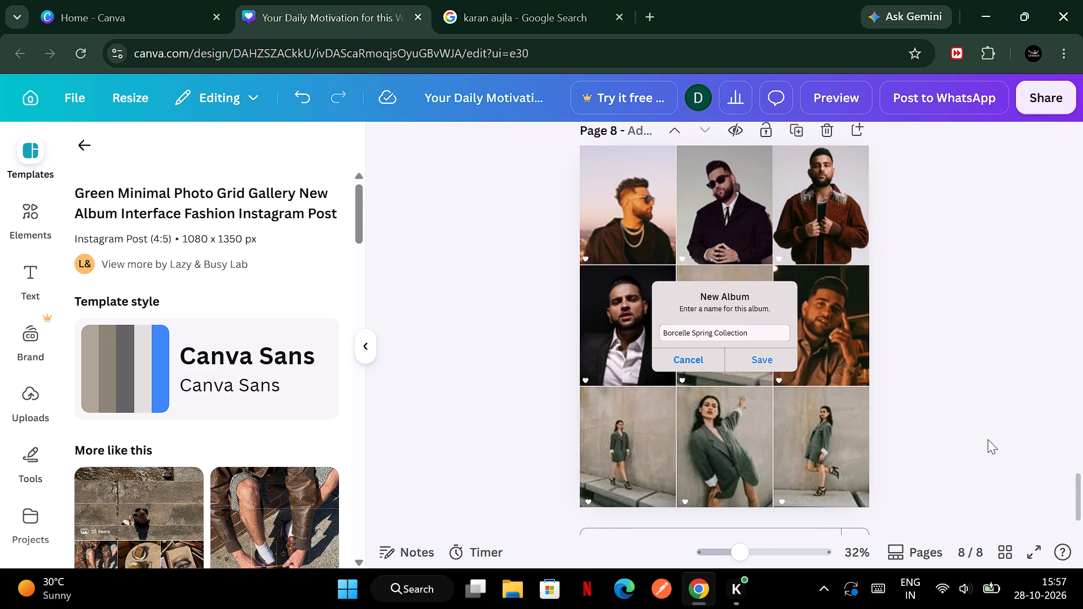
scroll(988, 439, up, 1)
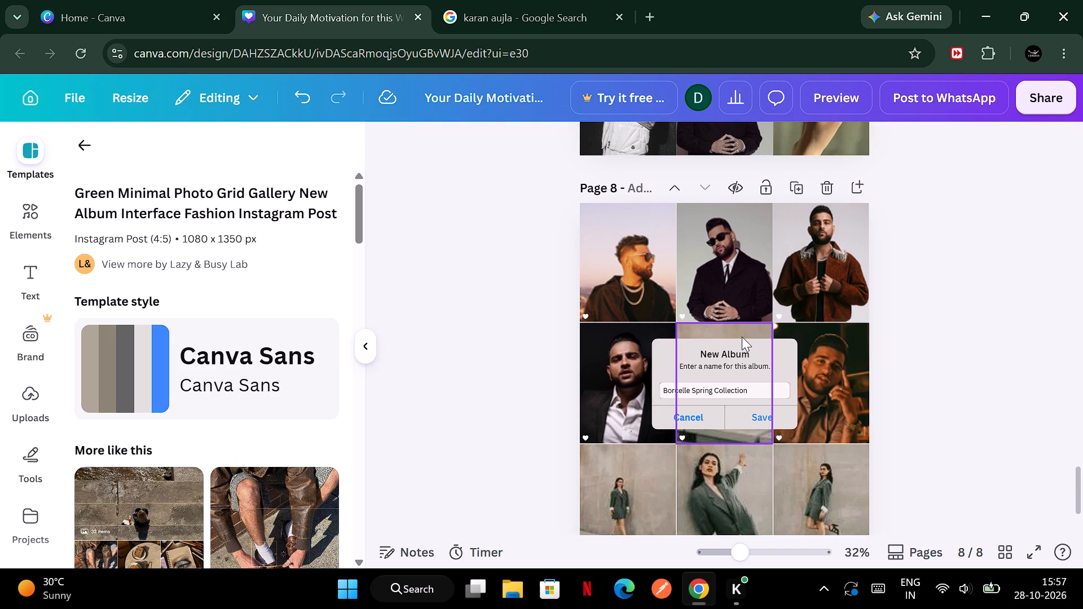
click(830, 255)
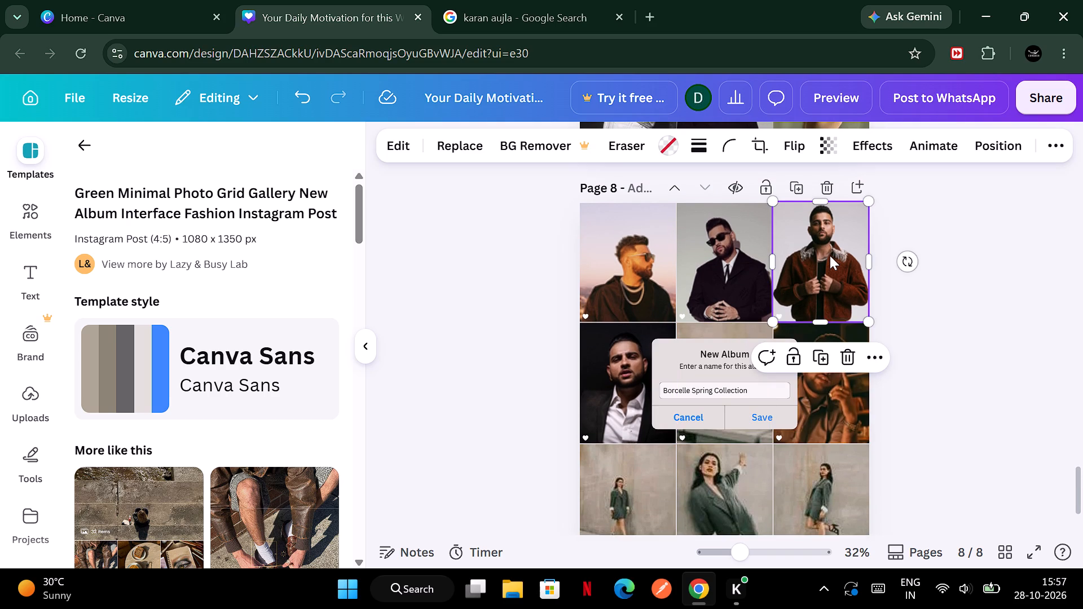
click(830, 255)
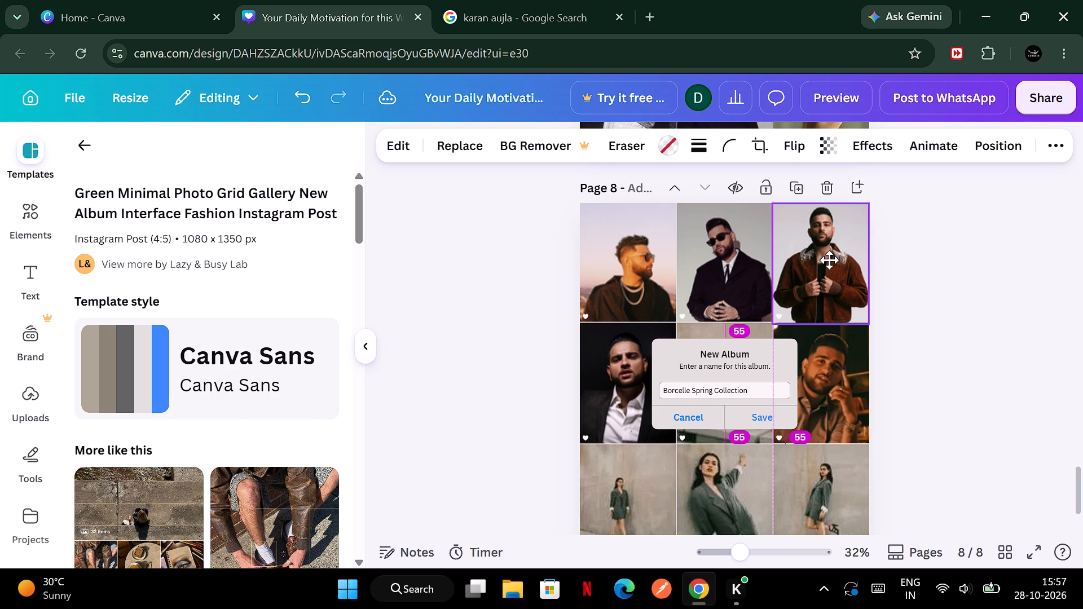
click(829, 260)
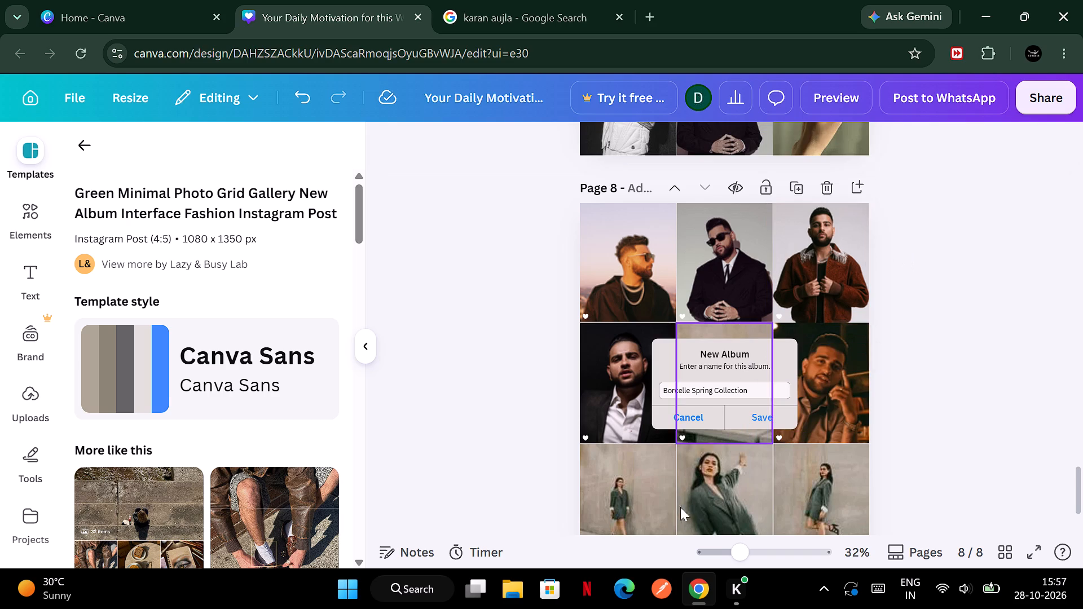
Replace the model photo in page 8's bottom-middle cell with the uploaded brown-jacket photo of Karan Aujla.
click(655, 481)
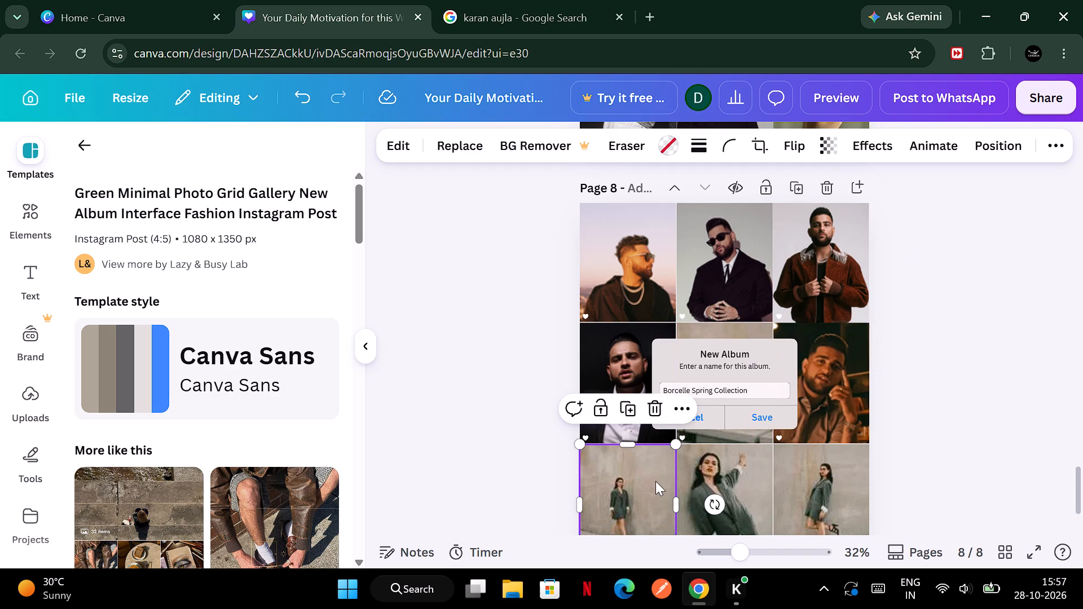
click(724, 467)
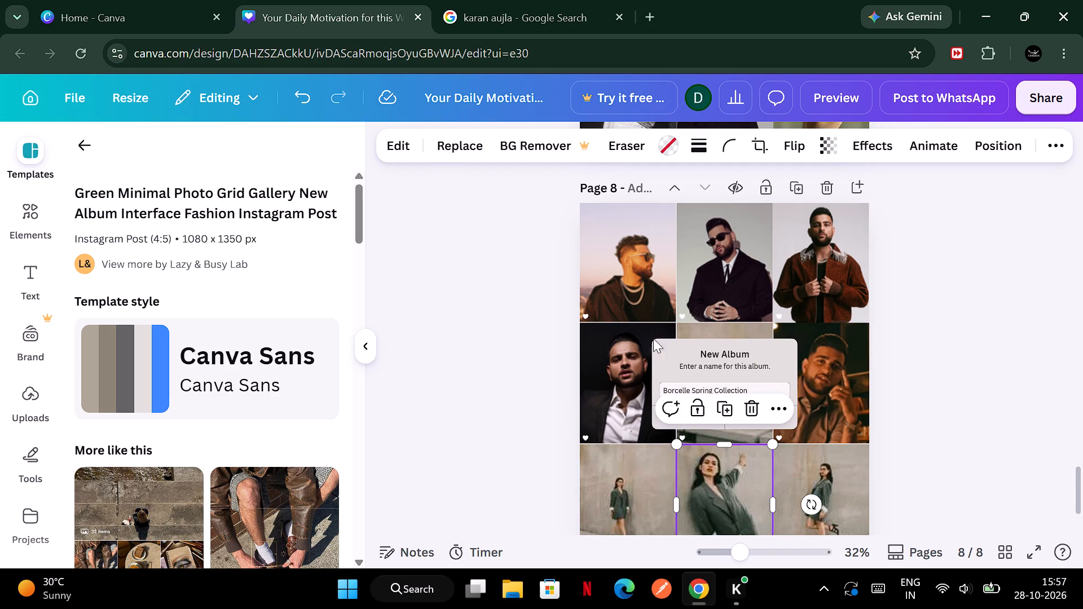
click(454, 148)
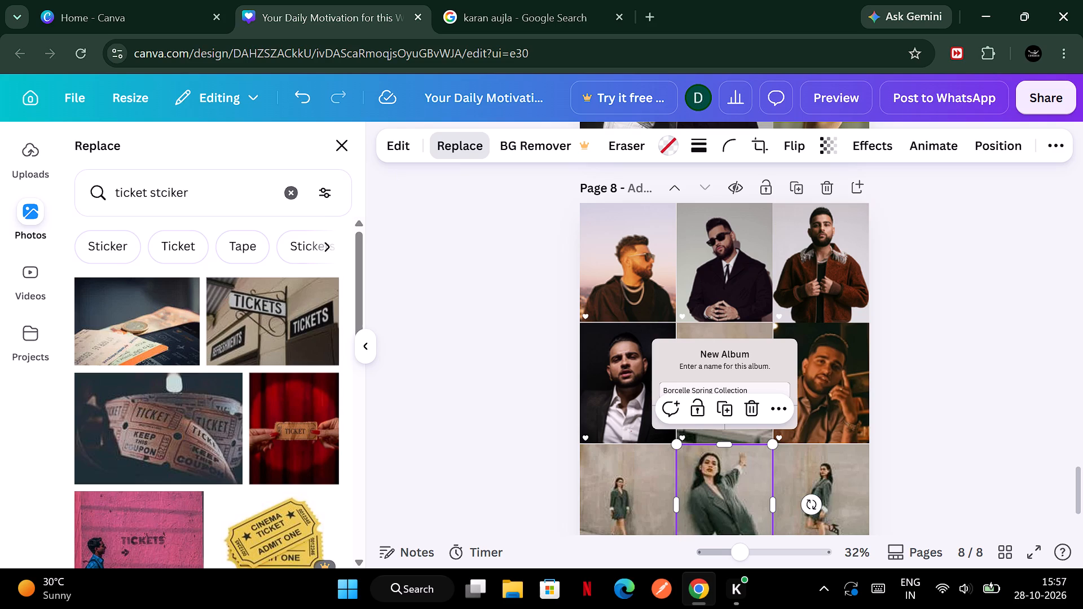
click(33, 167)
scroll(267, 423, down, 2)
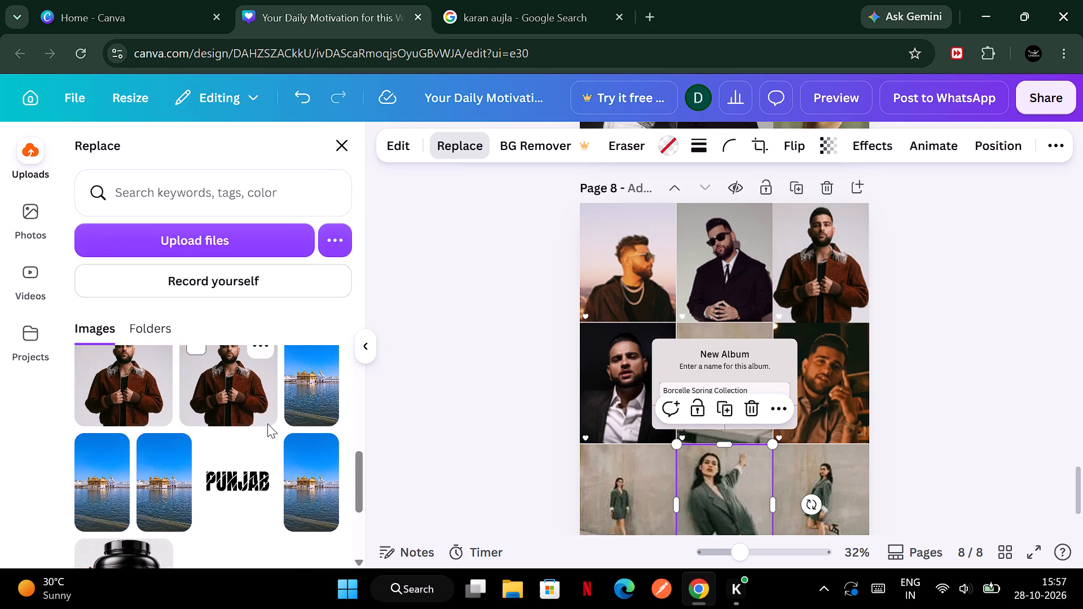
click(236, 396)
click(946, 449)
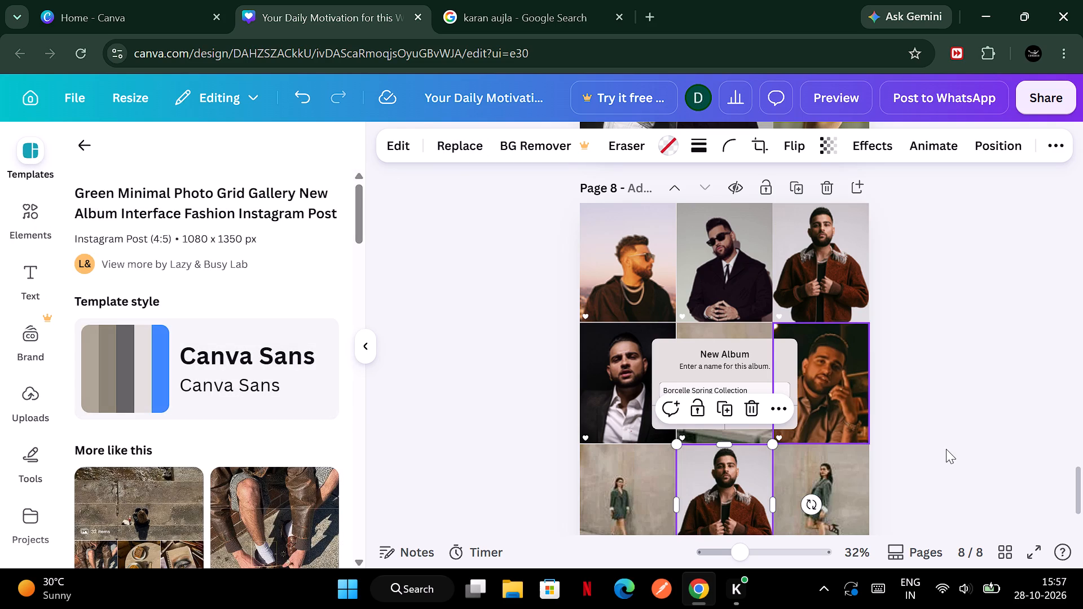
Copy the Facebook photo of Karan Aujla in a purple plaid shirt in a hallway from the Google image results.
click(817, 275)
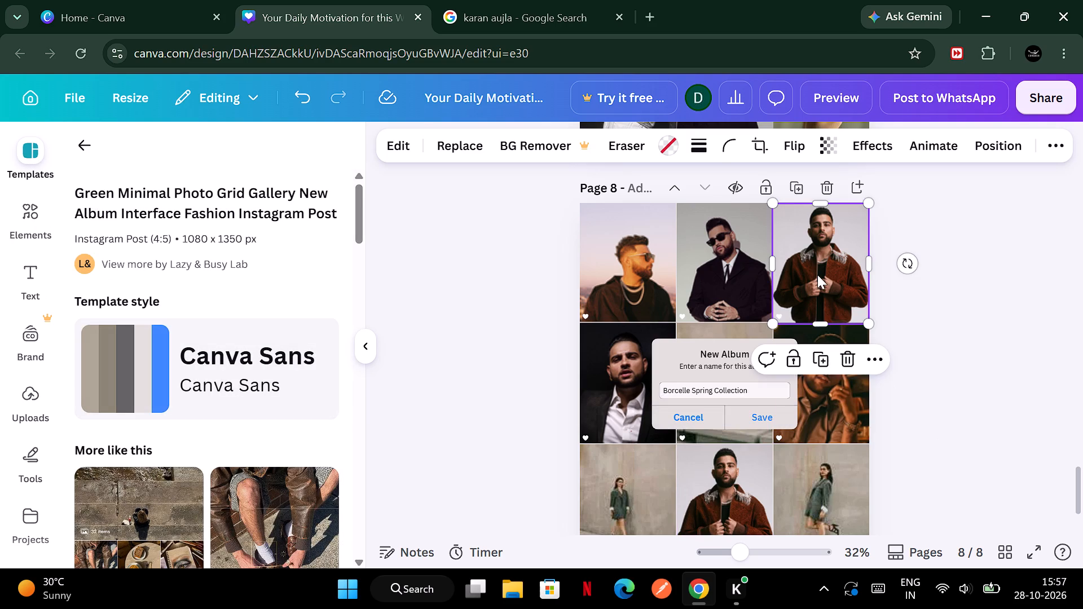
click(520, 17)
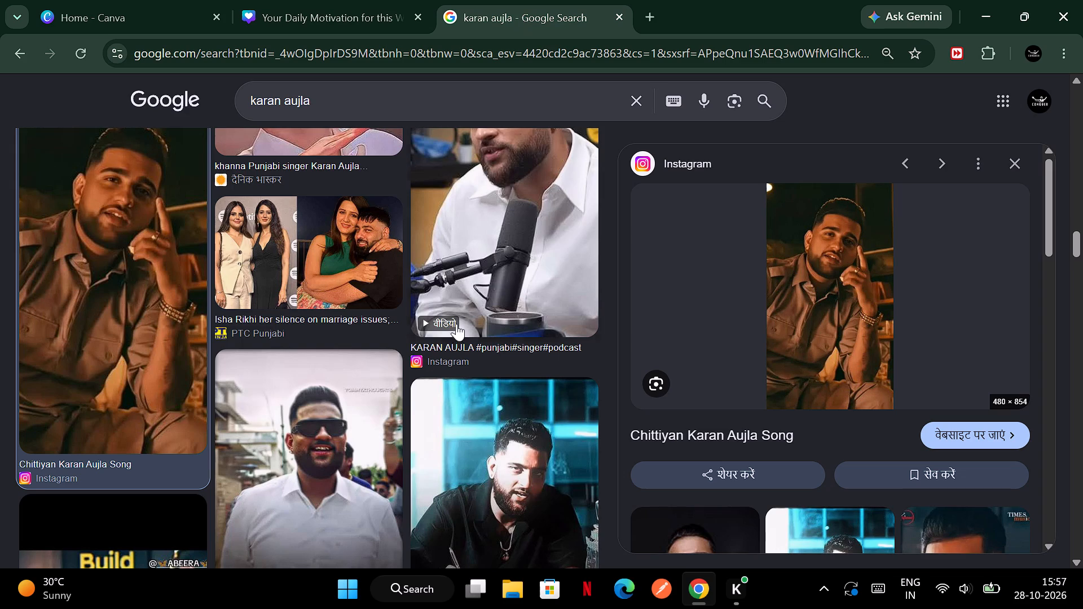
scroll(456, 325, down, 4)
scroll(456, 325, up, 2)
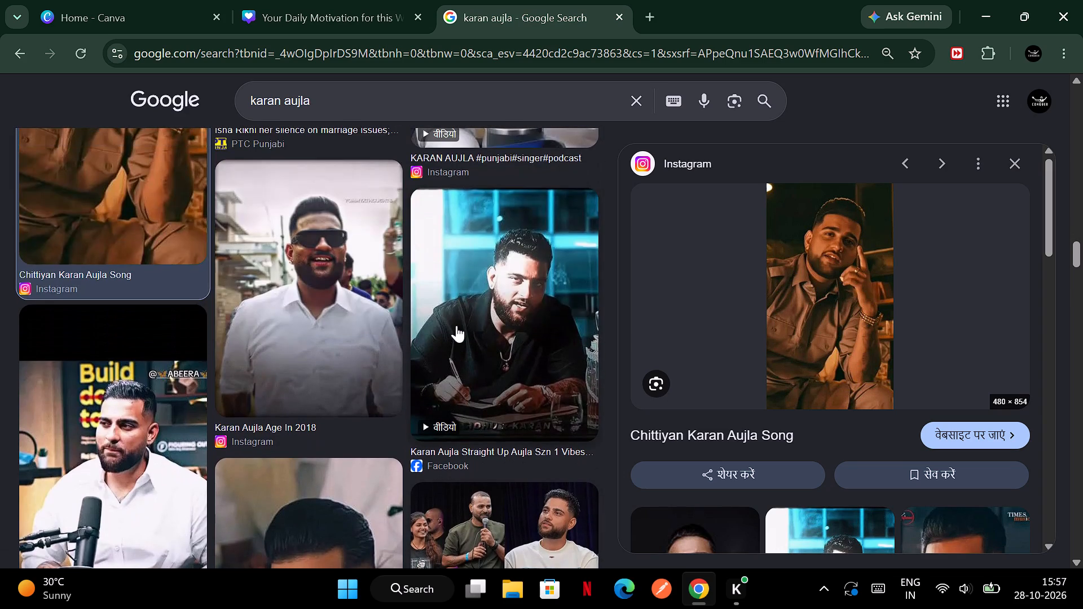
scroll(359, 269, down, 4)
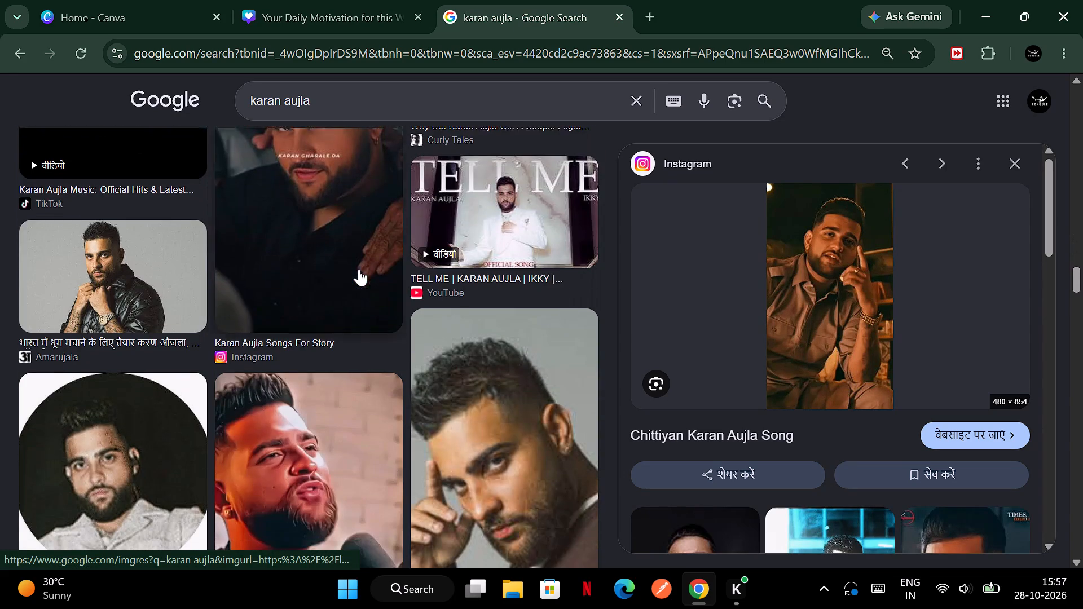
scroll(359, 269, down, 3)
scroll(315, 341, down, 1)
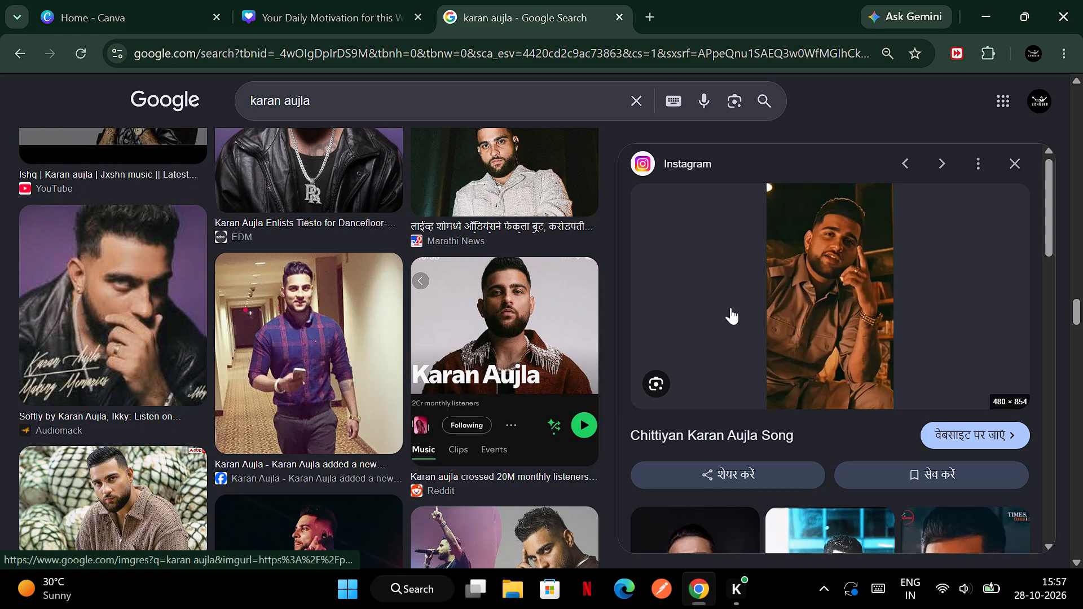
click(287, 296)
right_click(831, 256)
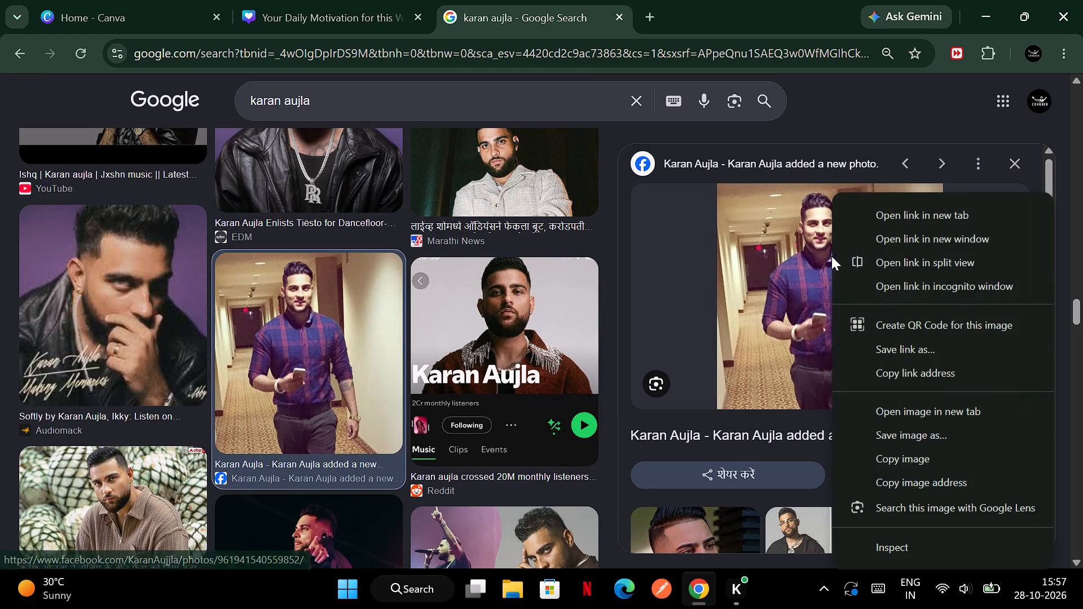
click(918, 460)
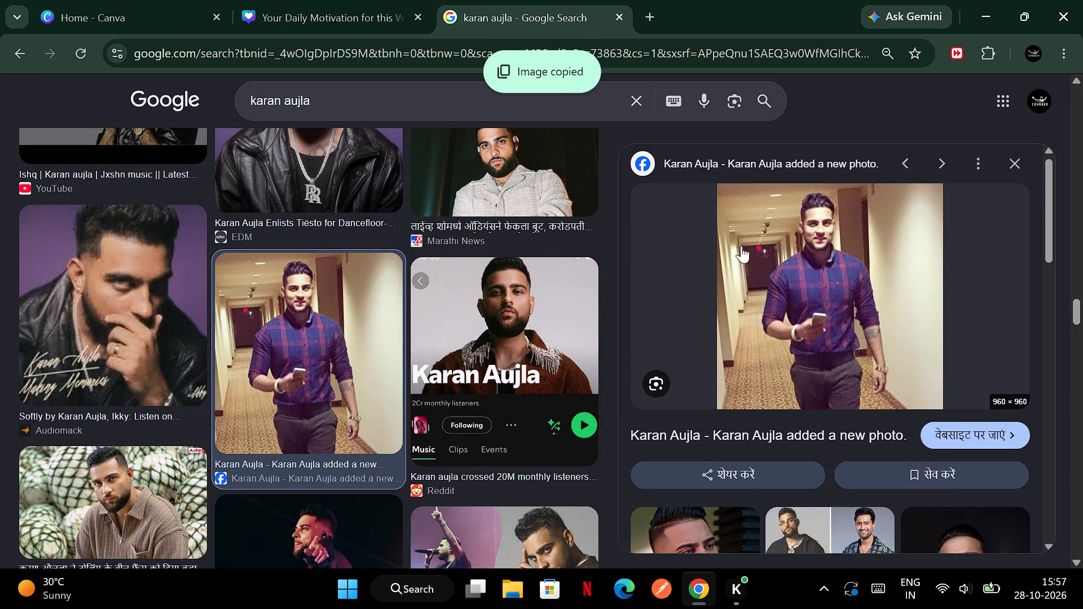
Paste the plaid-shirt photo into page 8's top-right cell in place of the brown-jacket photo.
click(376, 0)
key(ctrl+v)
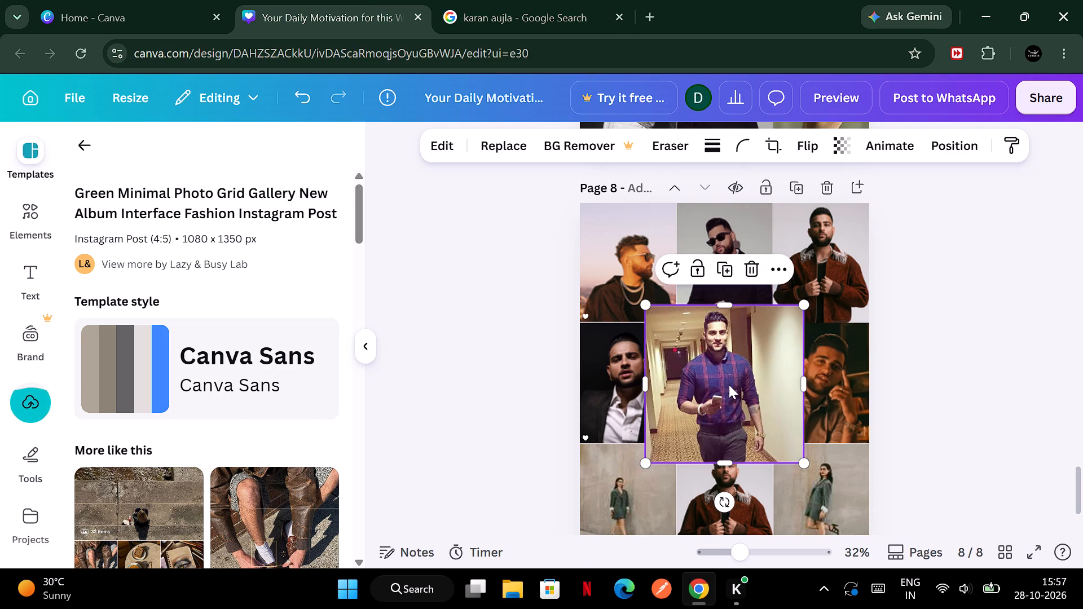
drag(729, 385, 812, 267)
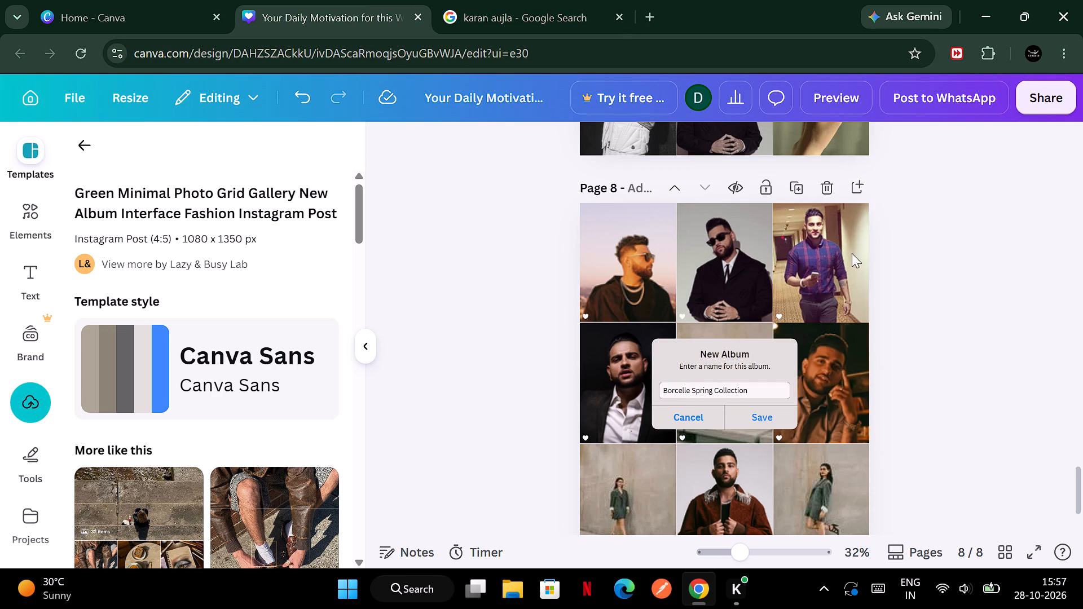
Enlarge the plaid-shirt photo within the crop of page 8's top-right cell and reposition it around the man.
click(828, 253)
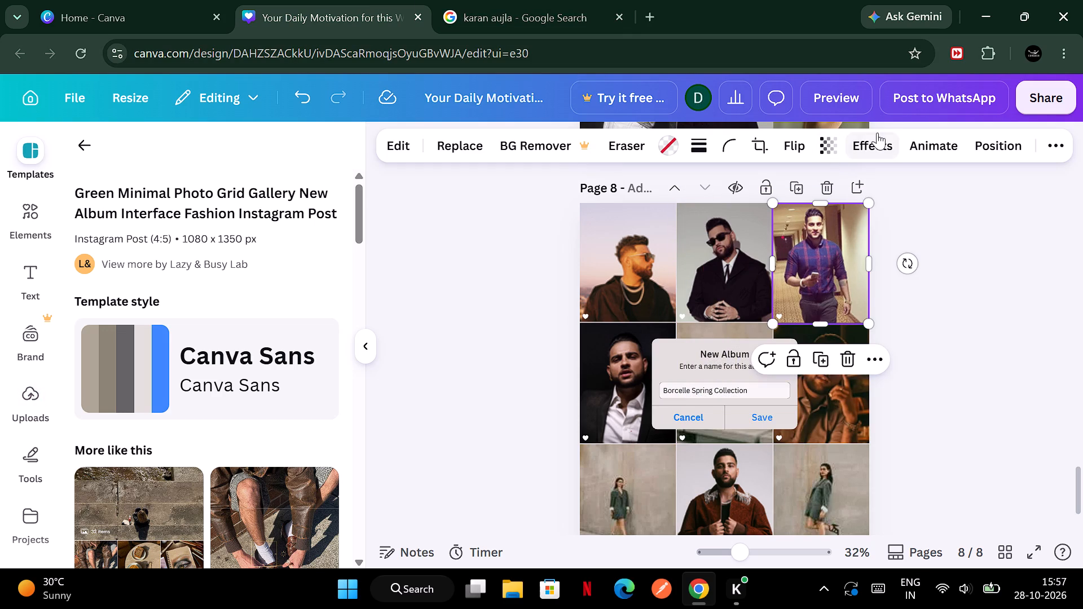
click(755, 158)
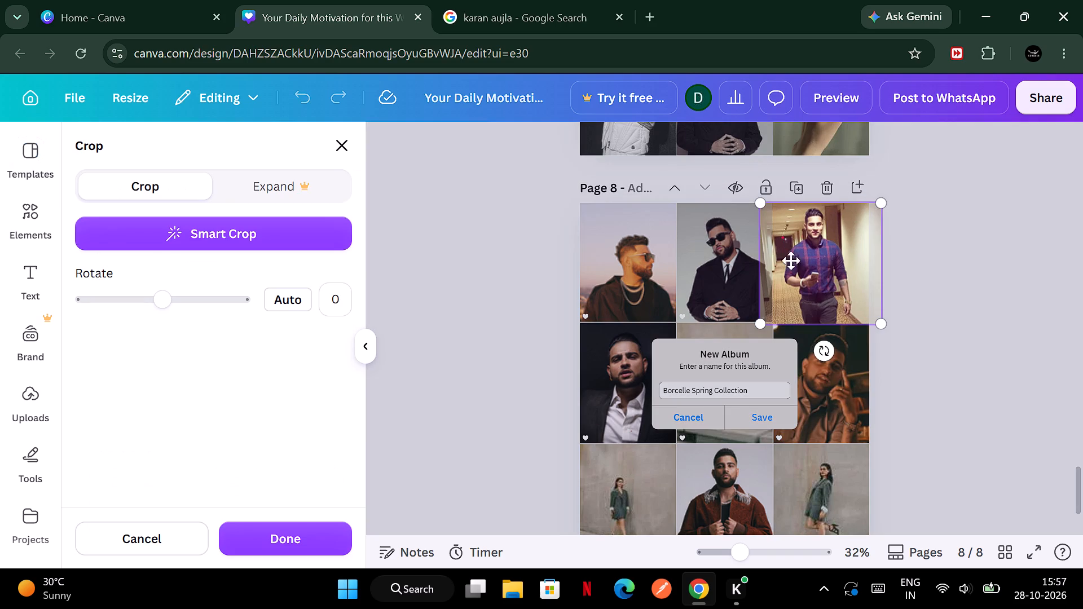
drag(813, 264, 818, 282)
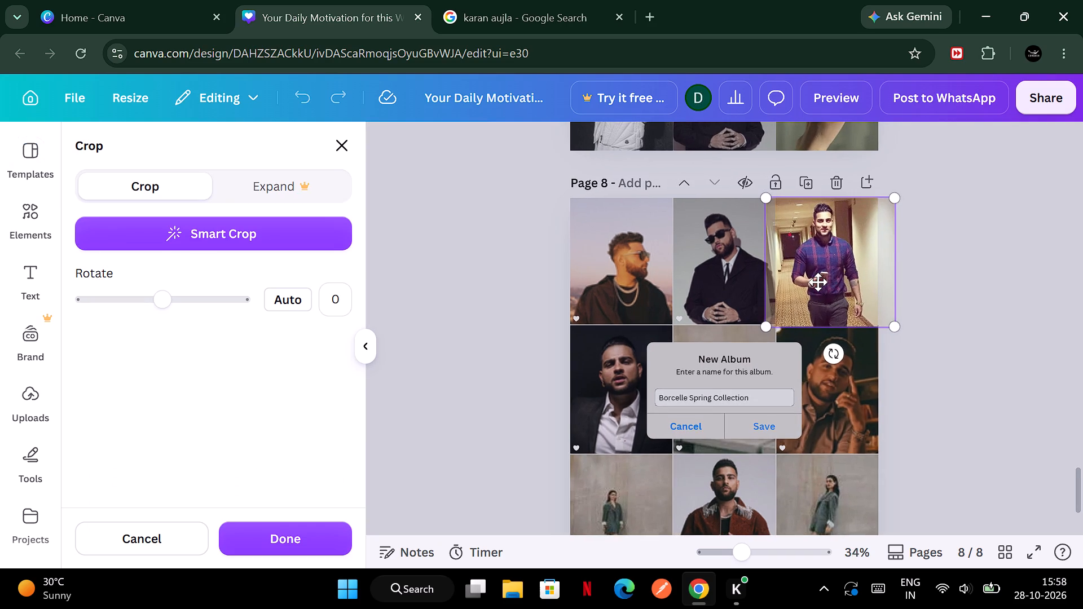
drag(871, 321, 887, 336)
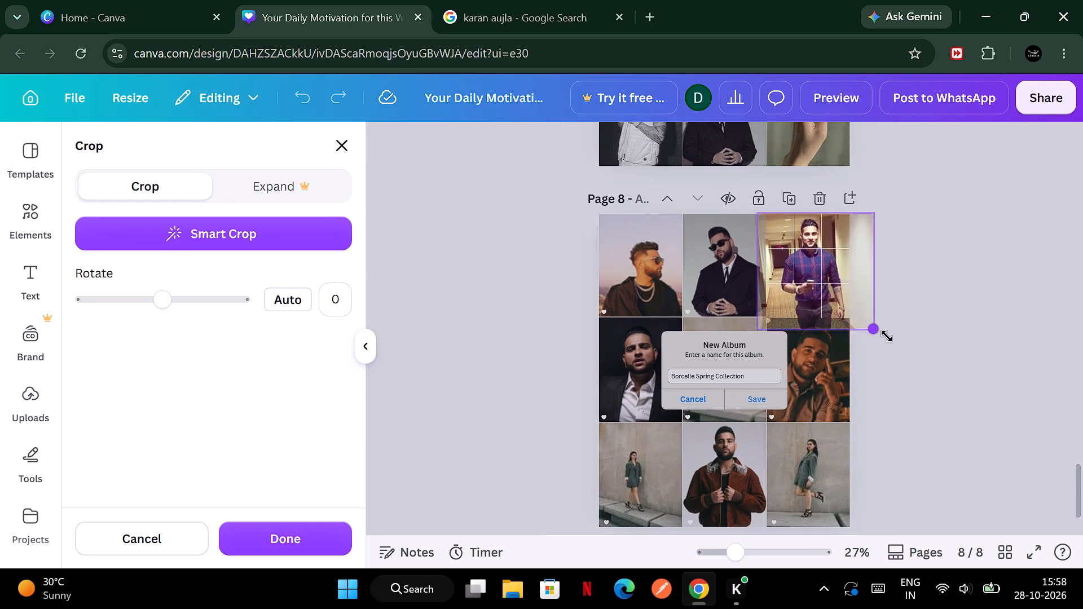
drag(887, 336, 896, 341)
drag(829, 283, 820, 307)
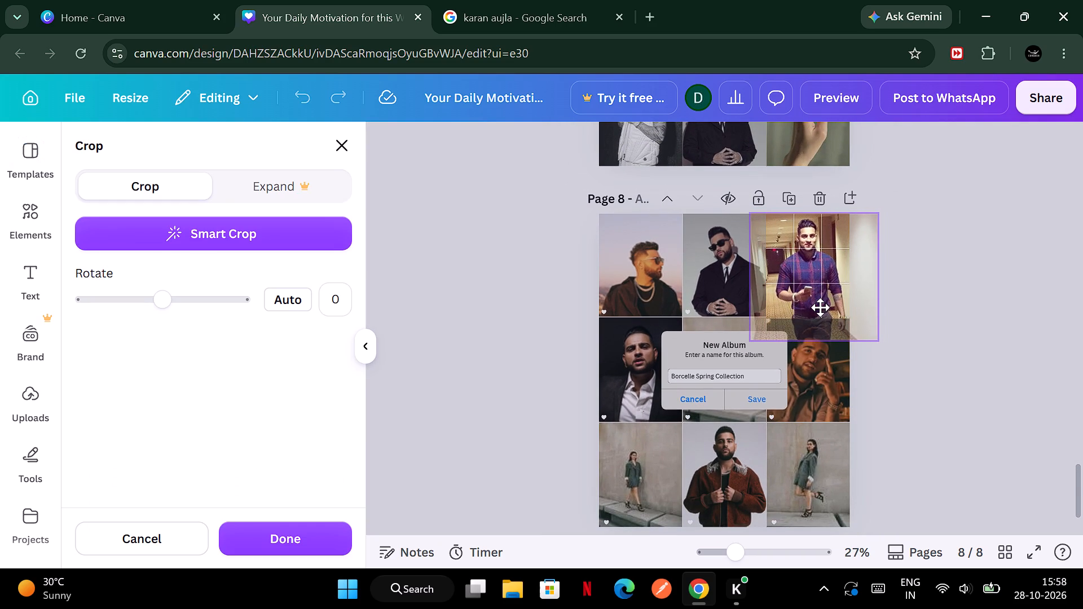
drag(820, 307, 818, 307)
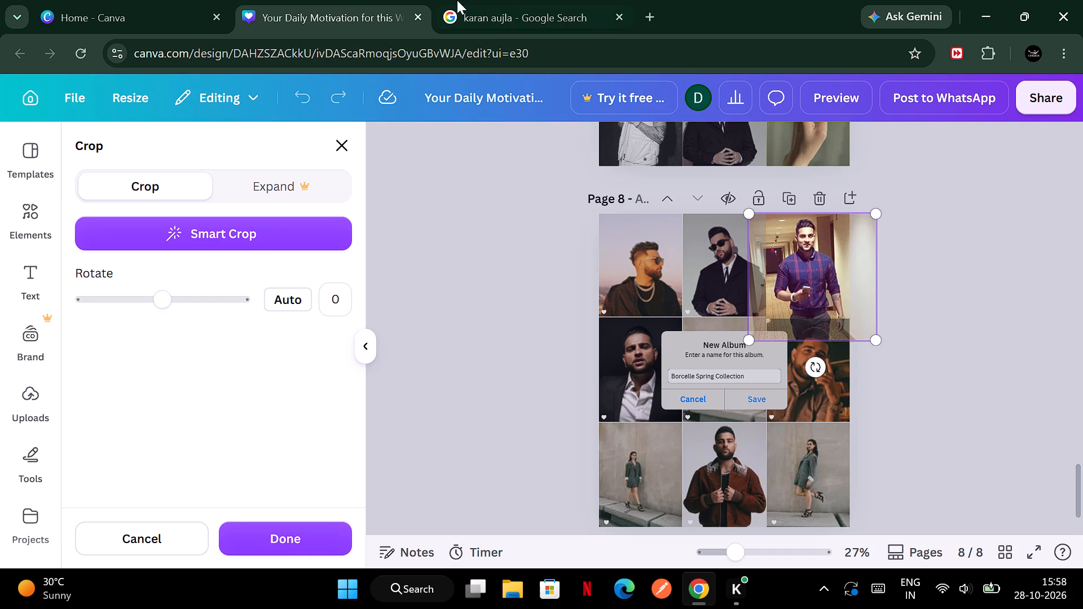
Browse further down the Google image results for "karan aujla" for another photo for the collage.
click(457, 0)
scroll(393, 303, down, 14)
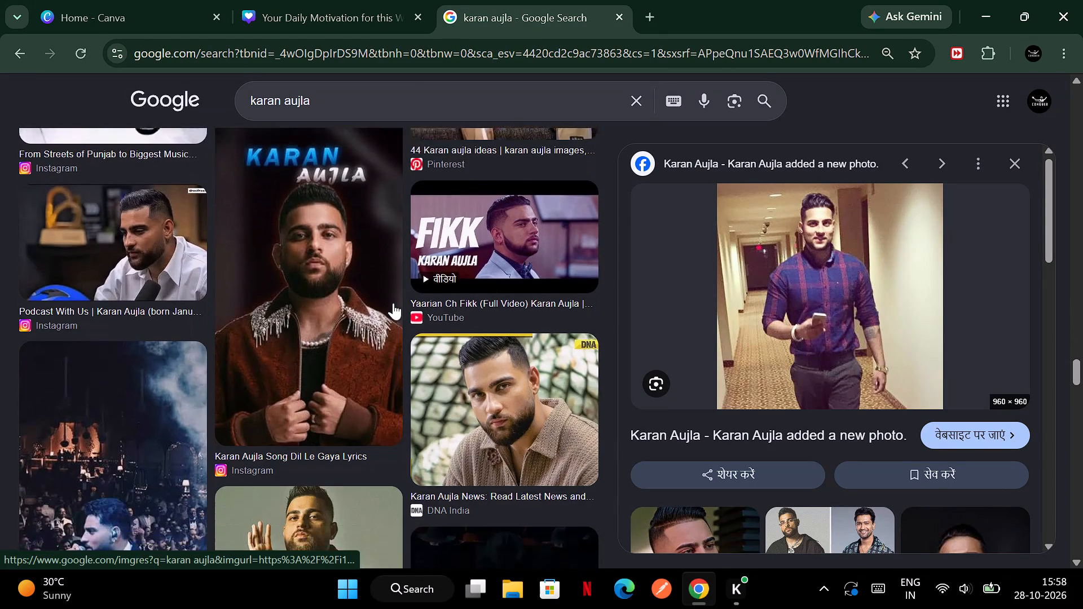
scroll(393, 303, down, 8)
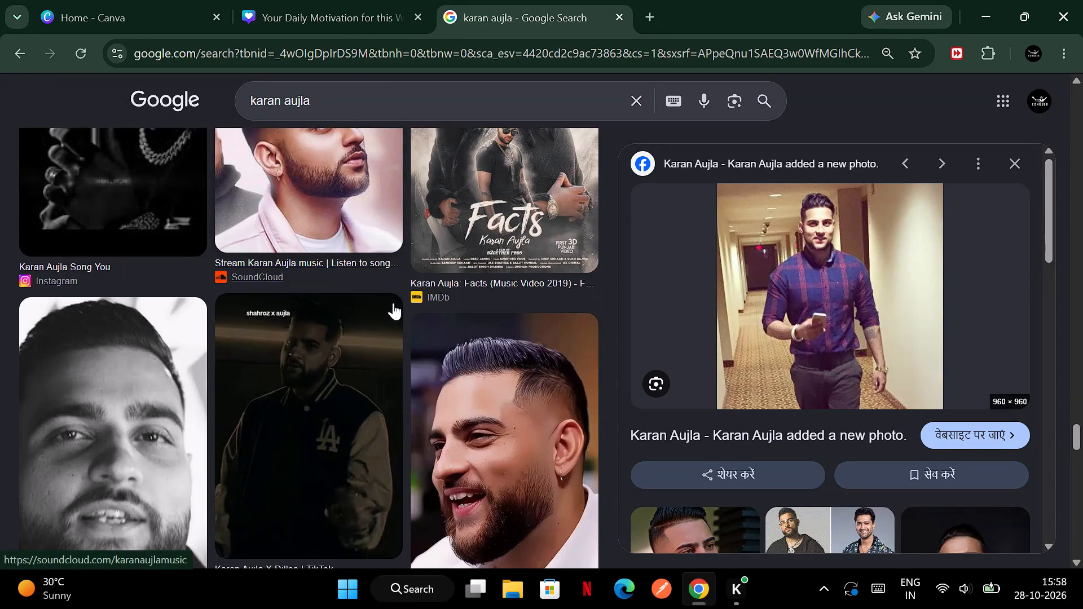
scroll(393, 303, down, 4)
Search Google Images for "karan aujla hd" and copy the Pinterest photo of him in a cream jacket holding a microphone.
click(465, 96)
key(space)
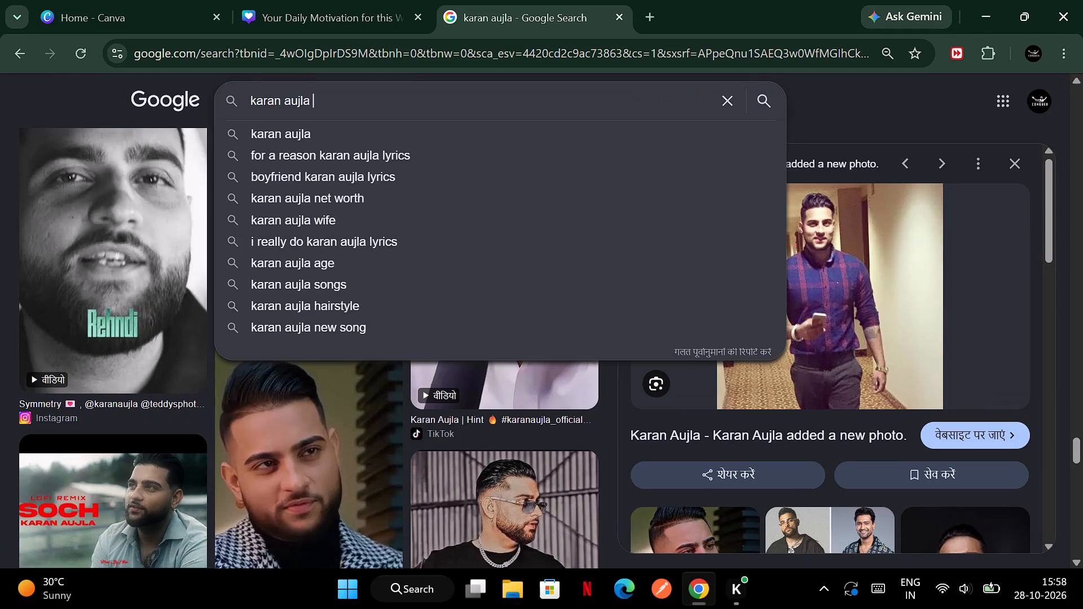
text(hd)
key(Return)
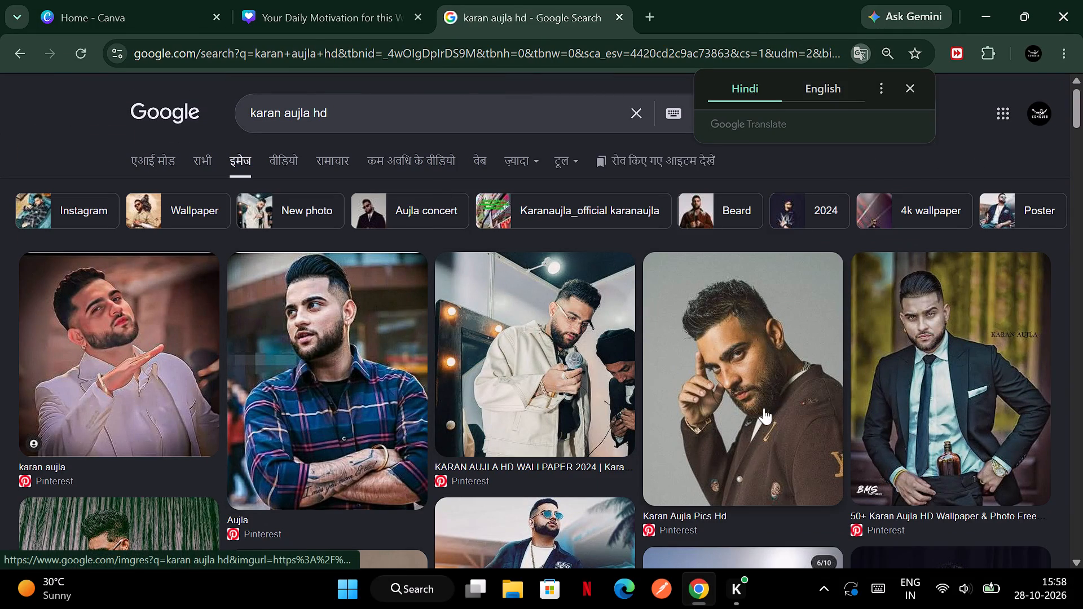
click(544, 377)
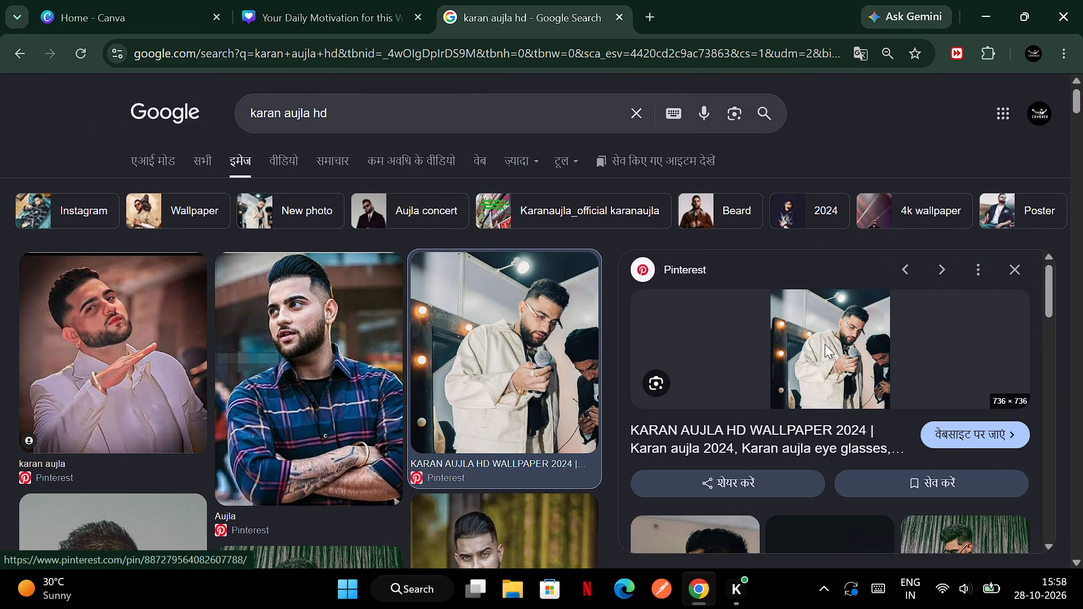
right_click(825, 344)
click(879, 451)
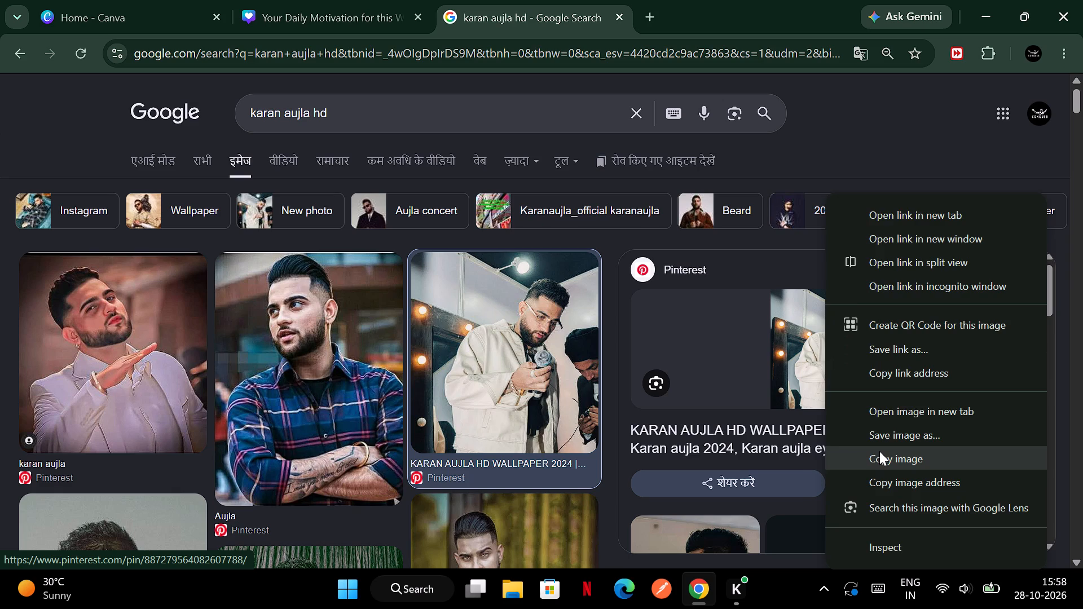
Paste the cream-jacket photo into page 8's top-right cell in place of the plaid-shirt photo.
click(427, 0)
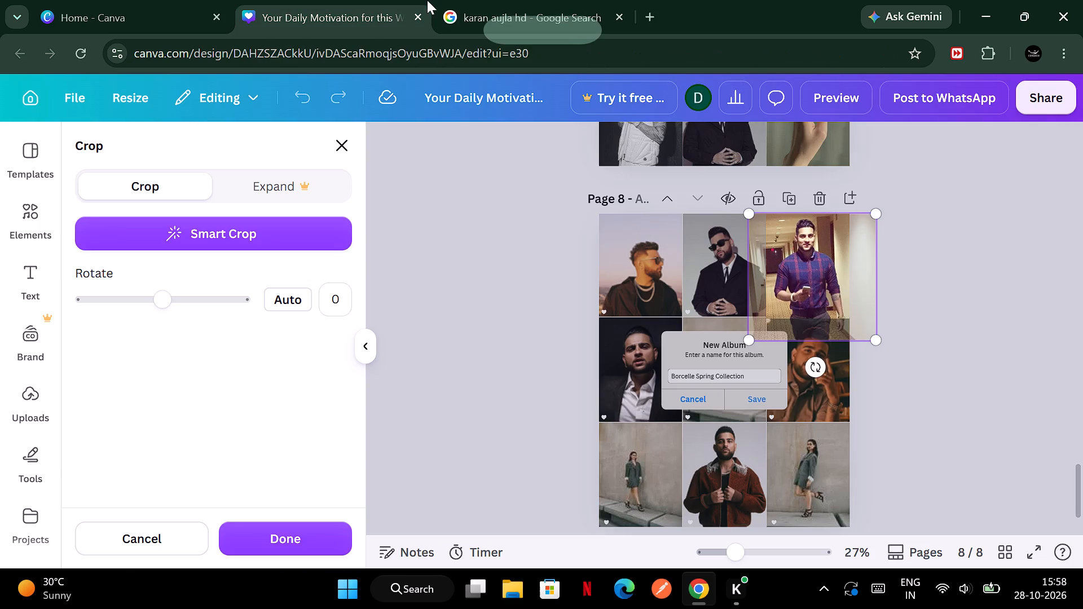
key(ctrl+v)
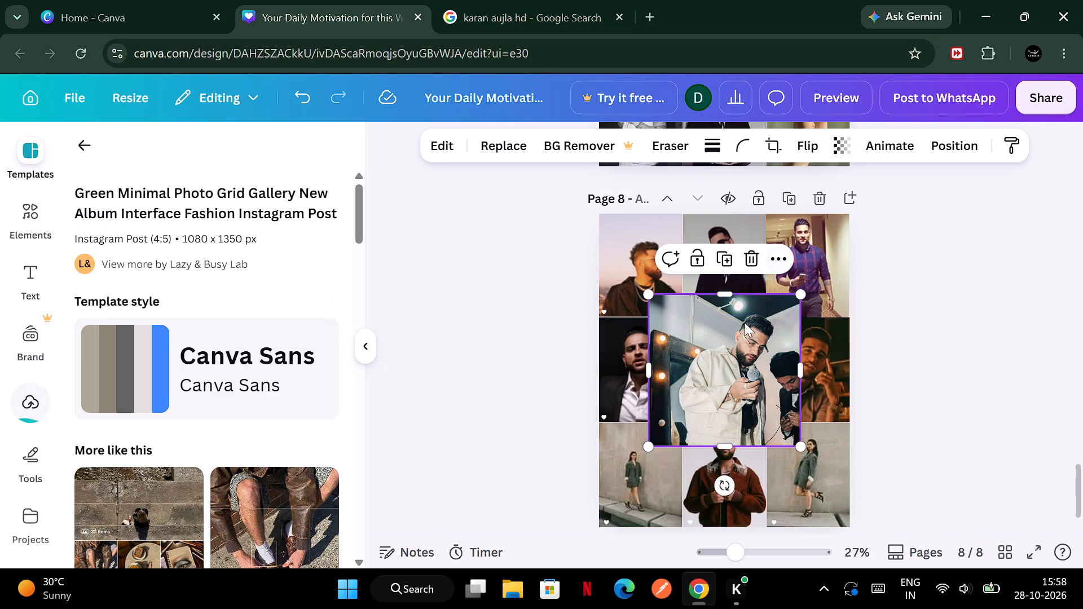
drag(729, 373, 803, 264)
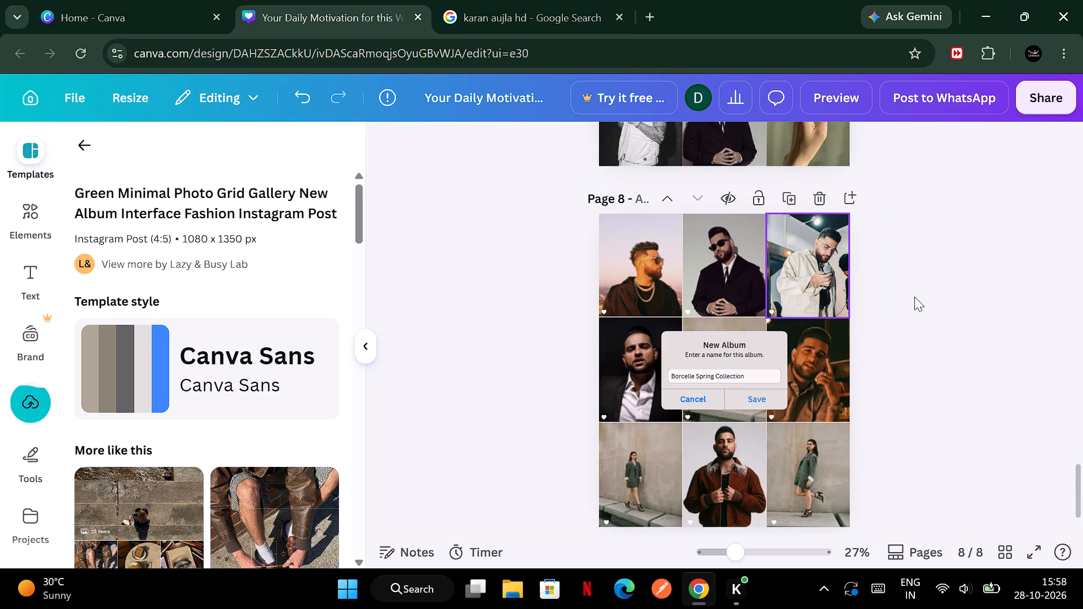
click(919, 298)
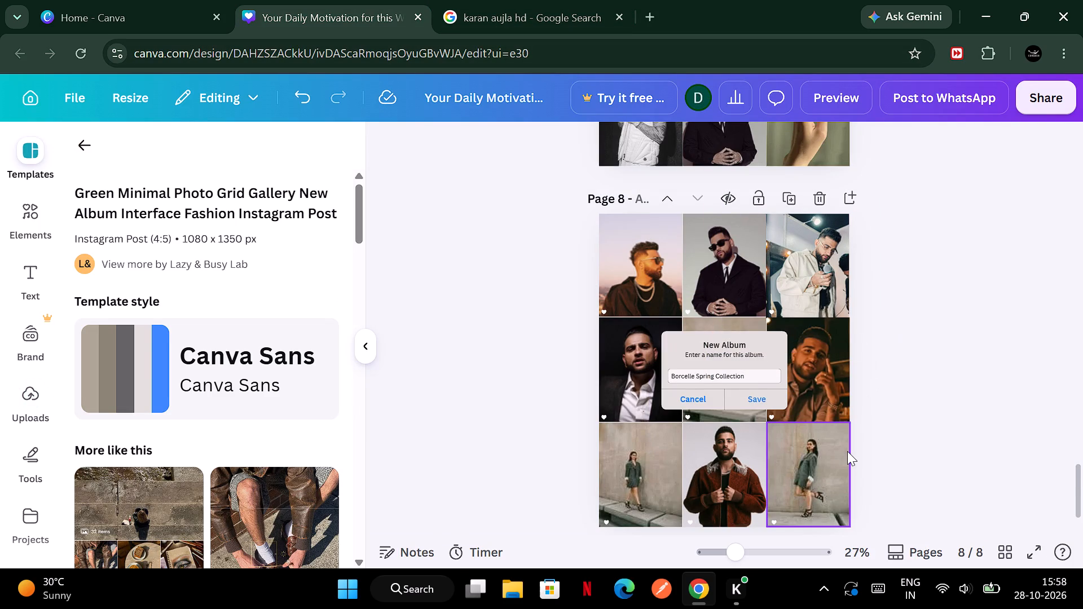
Align the cream-jacket photo in page 8's top-right cell with the grid, leaving an even gap of 3 to its neighbours.
scroll(847, 451, down, 1)
click(905, 382)
scroll(905, 382, up, 1)
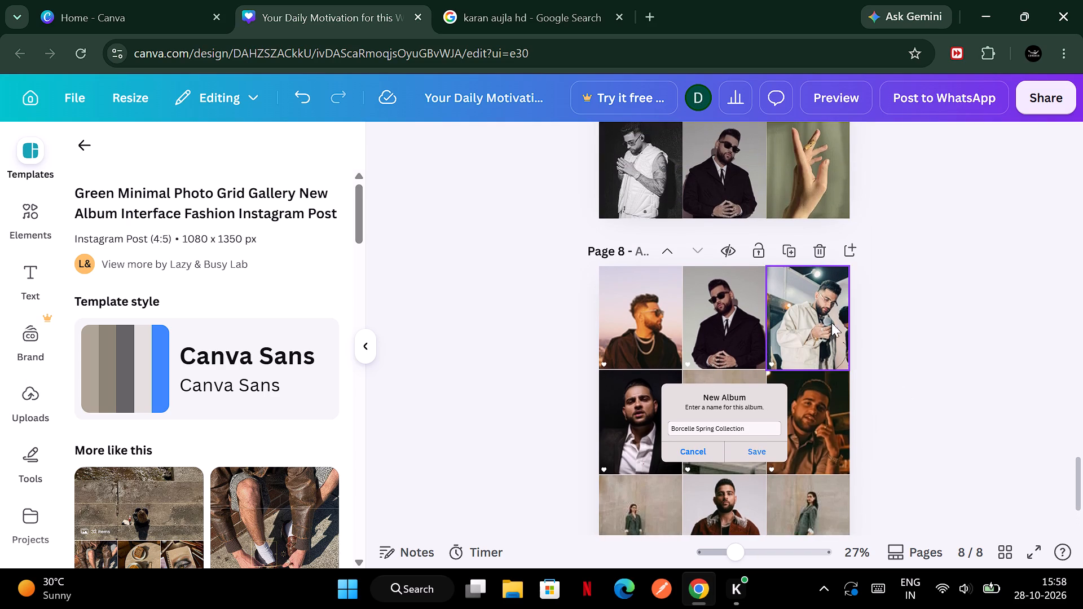
click(808, 310)
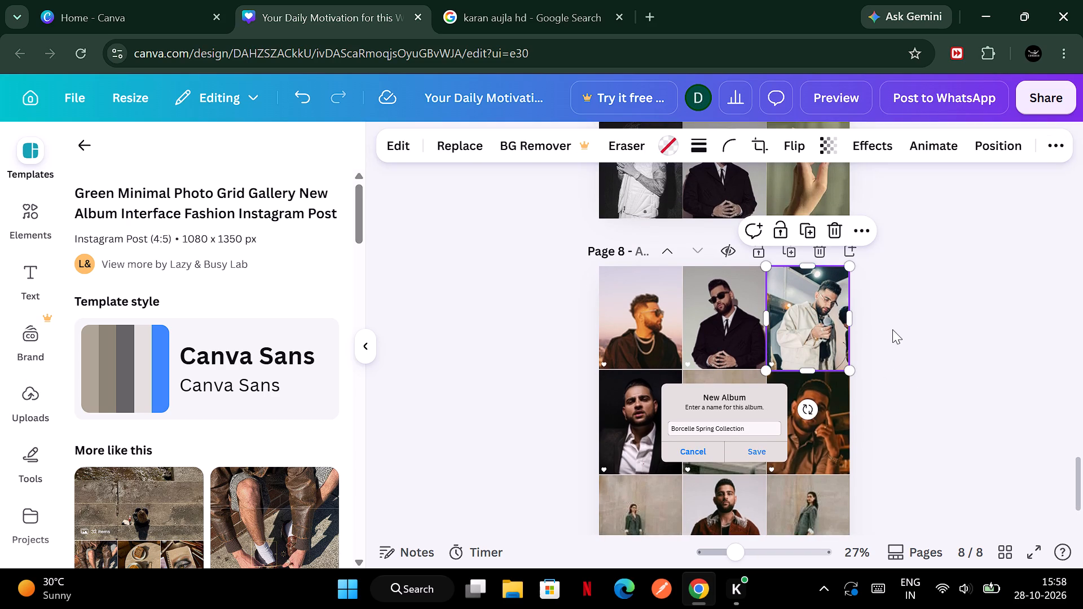
click(892, 329)
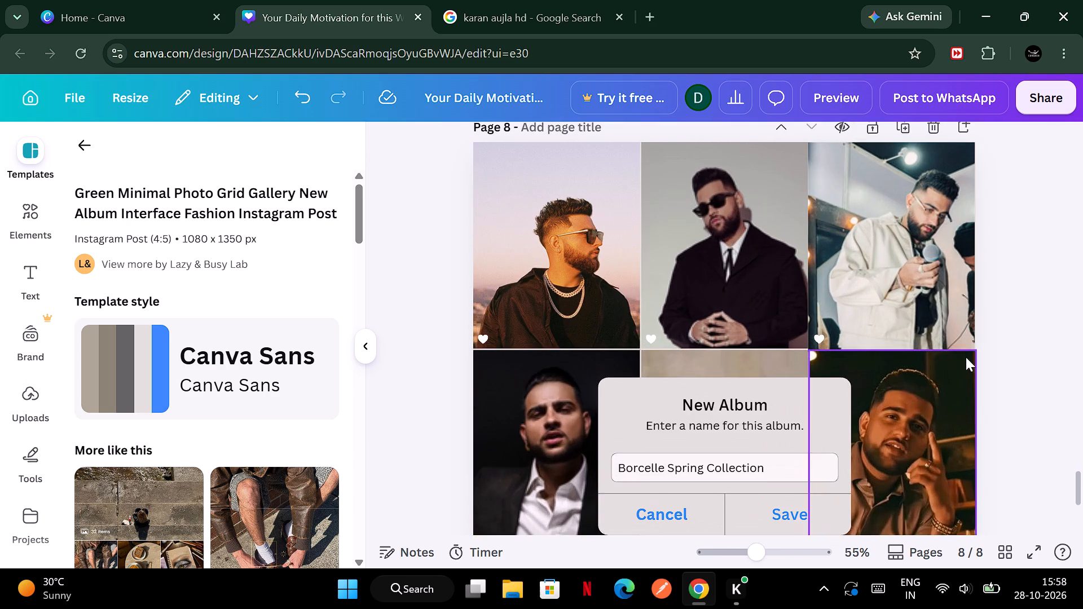
click(1039, 346)
click(1039, 346)
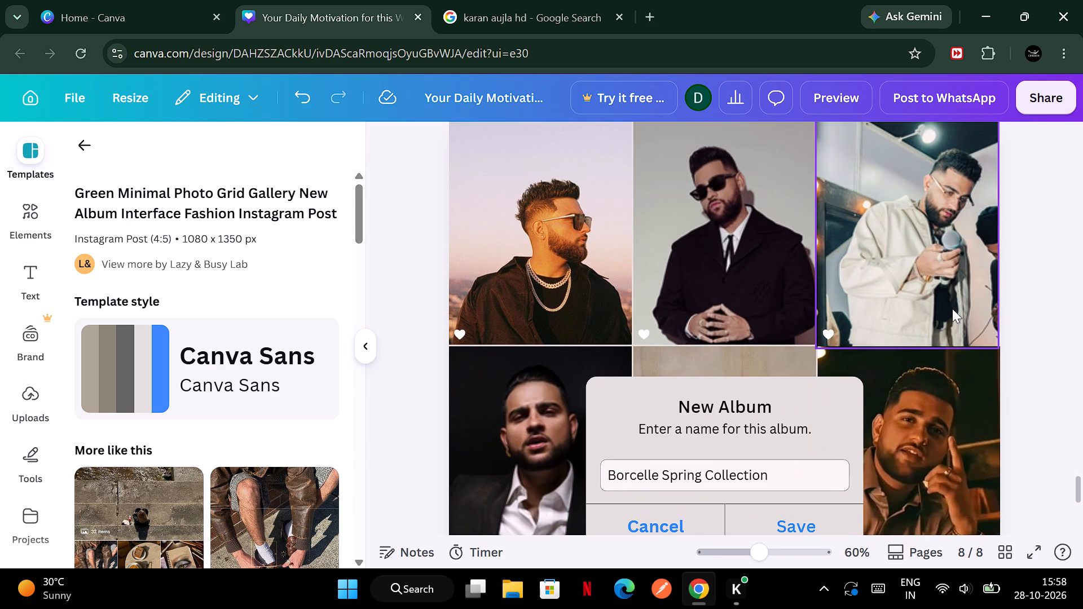
click(952, 308)
drag(952, 308, 952, 303)
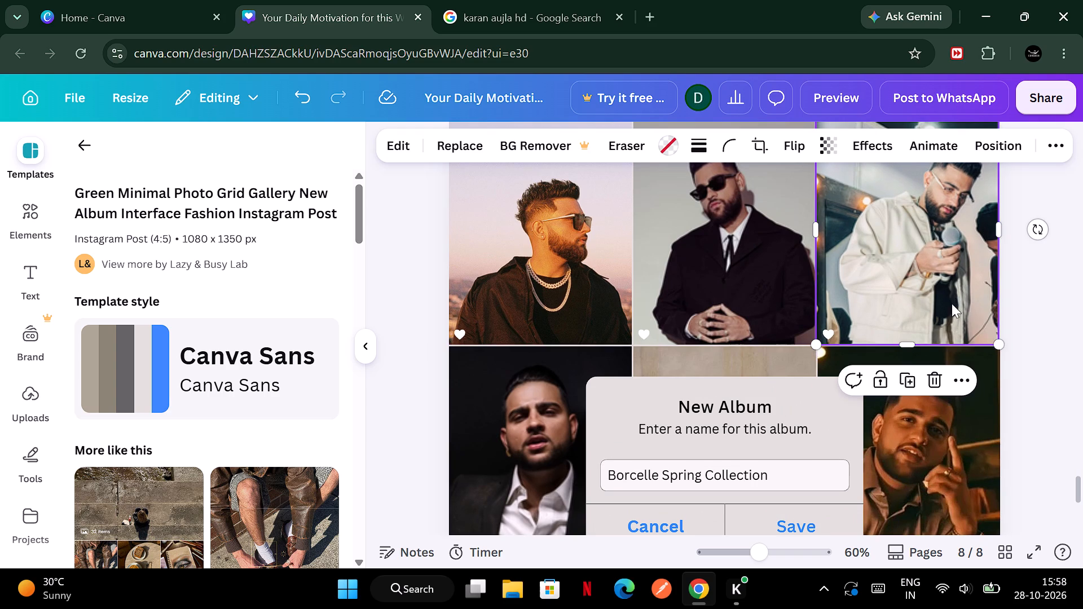
click(1038, 317)
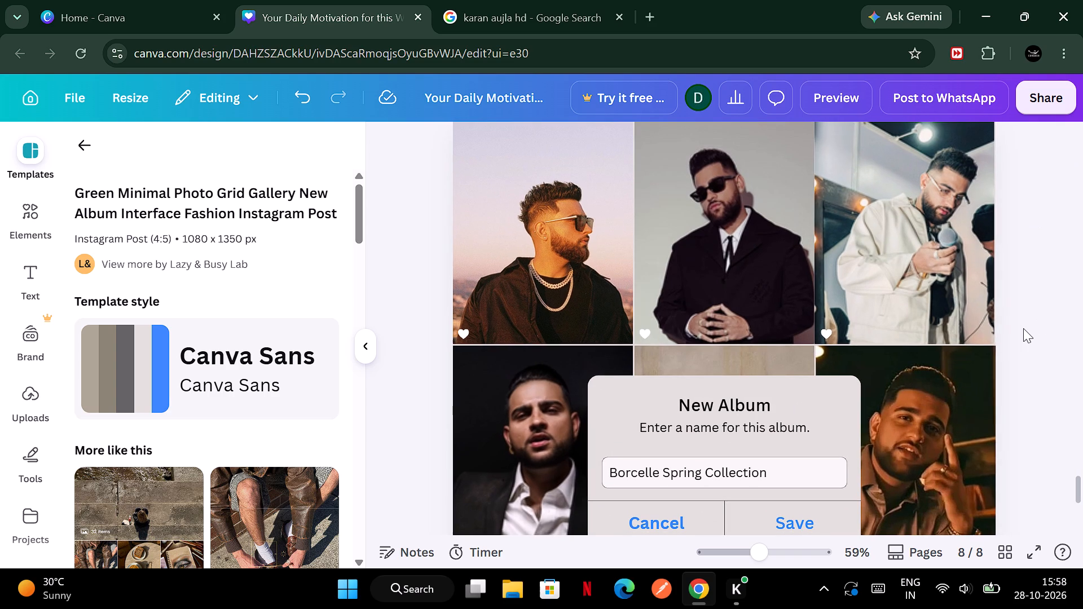
click(915, 267)
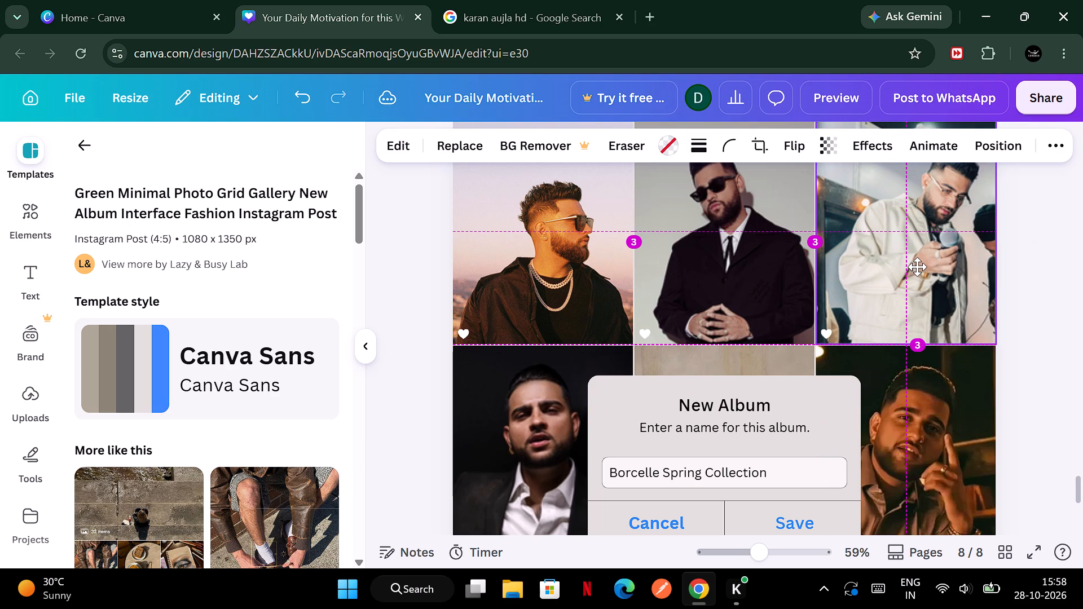
click(1010, 292)
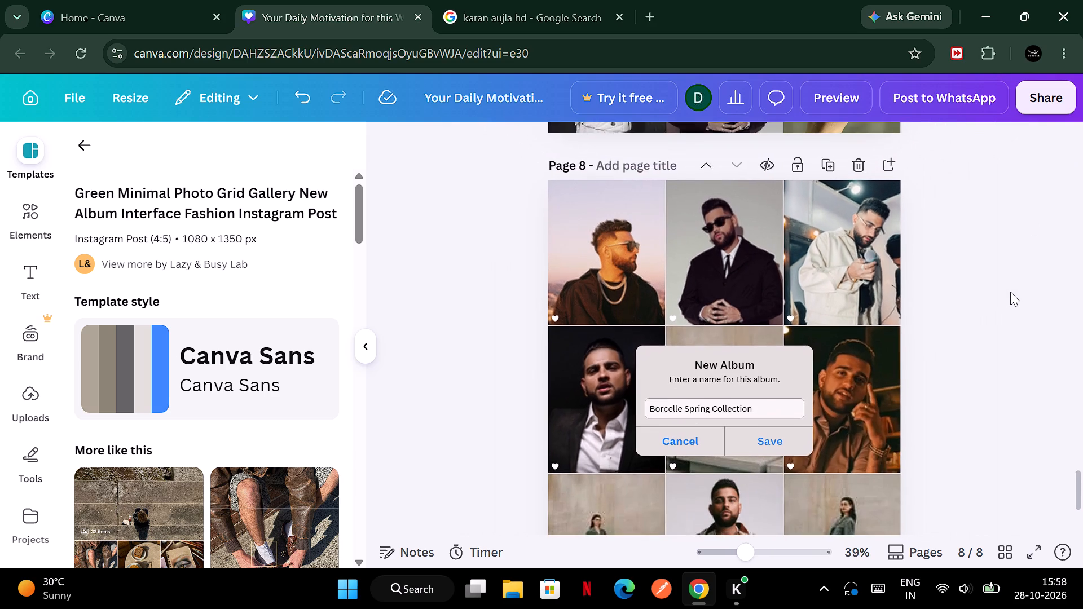
Copy the image of Karan Aujla in white beside a white Mercedes from the Google image results.
scroll(1010, 292, down, 1)
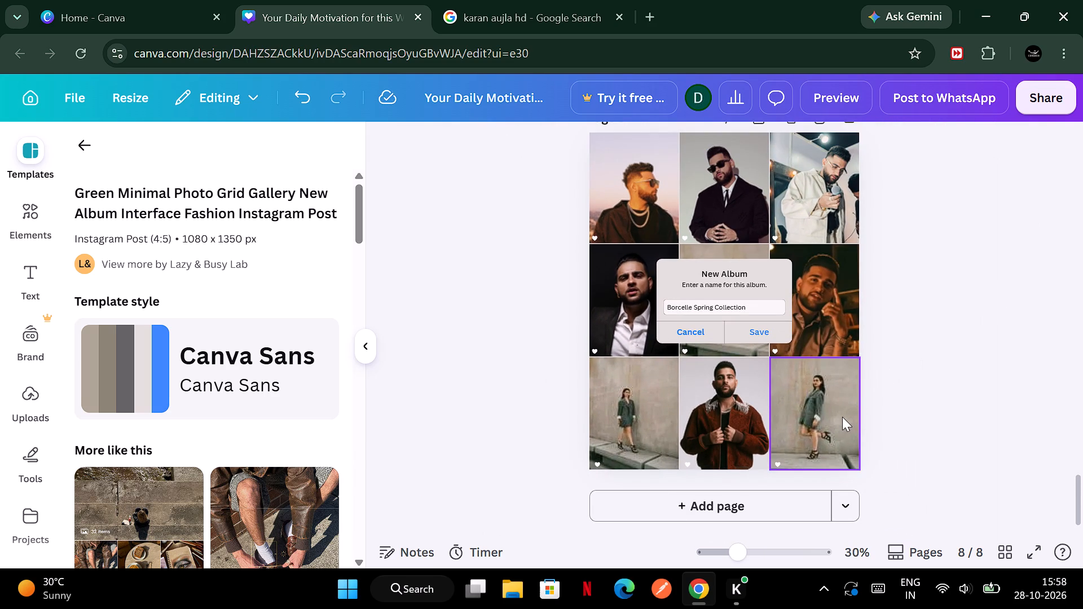
click(579, 0)
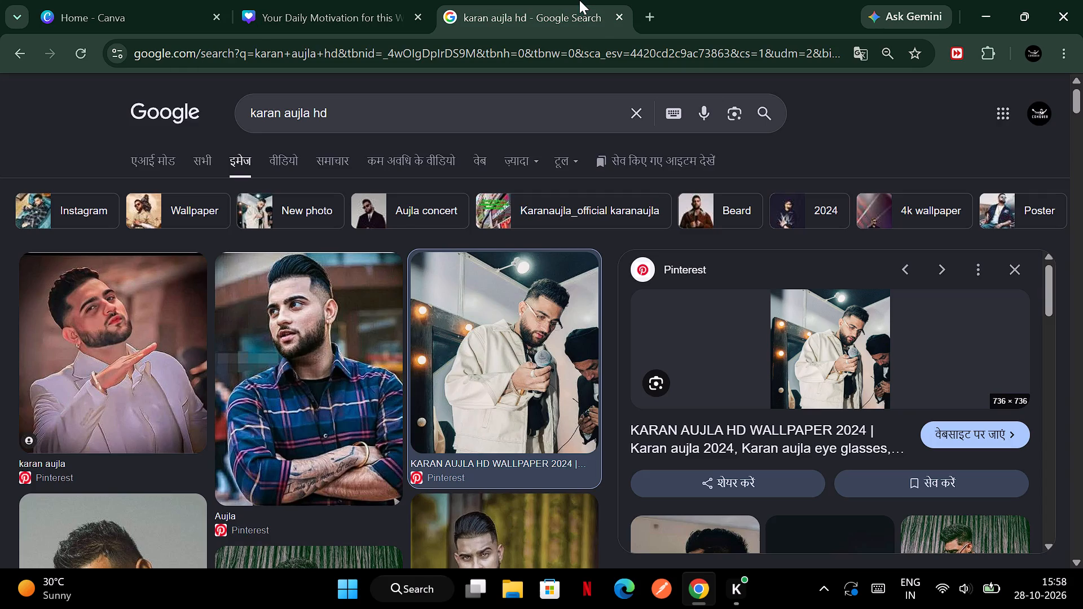
scroll(575, 228, down, 6)
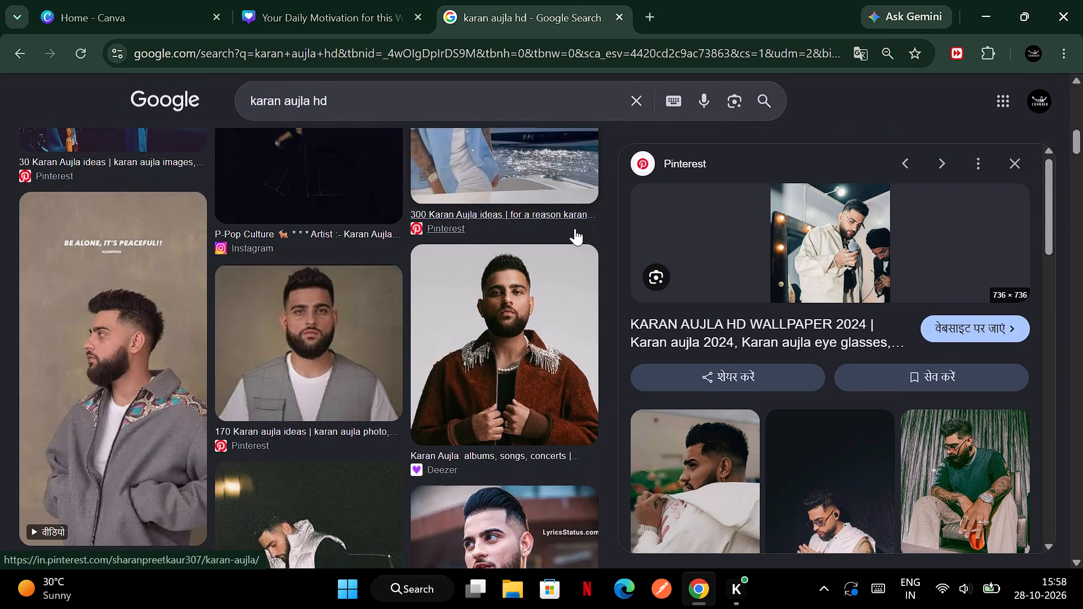
scroll(575, 228, down, 1)
scroll(241, 352, down, 4)
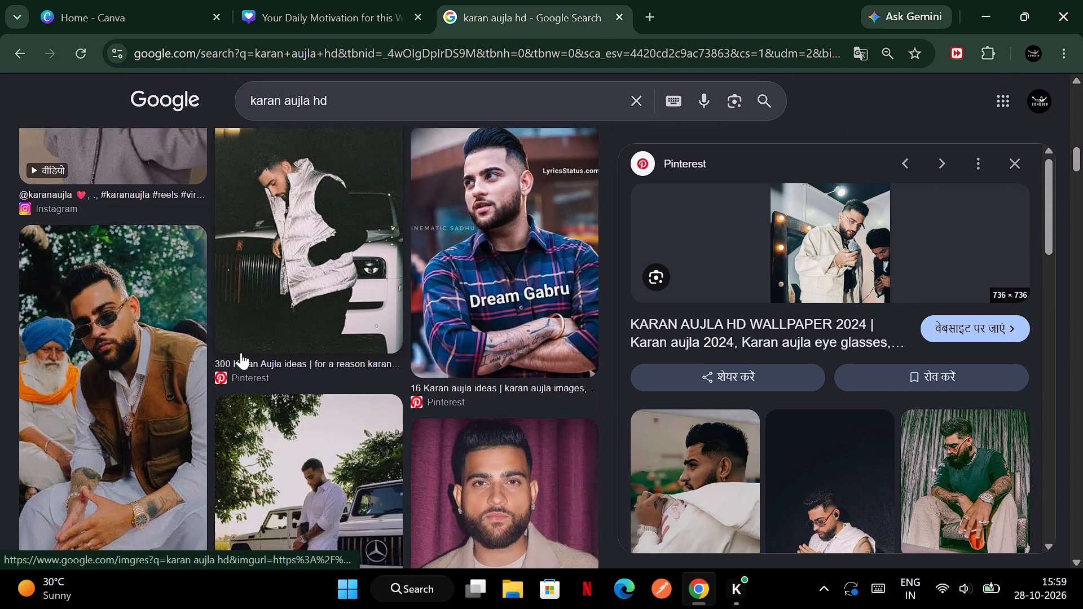
scroll(241, 352, down, 2)
click(324, 348)
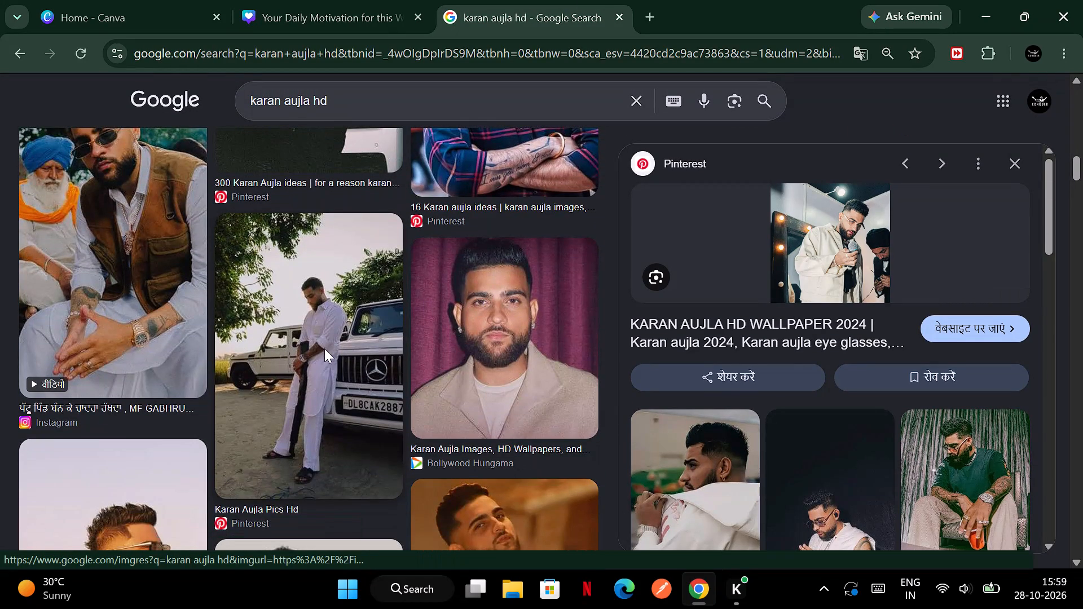
right_click(799, 231)
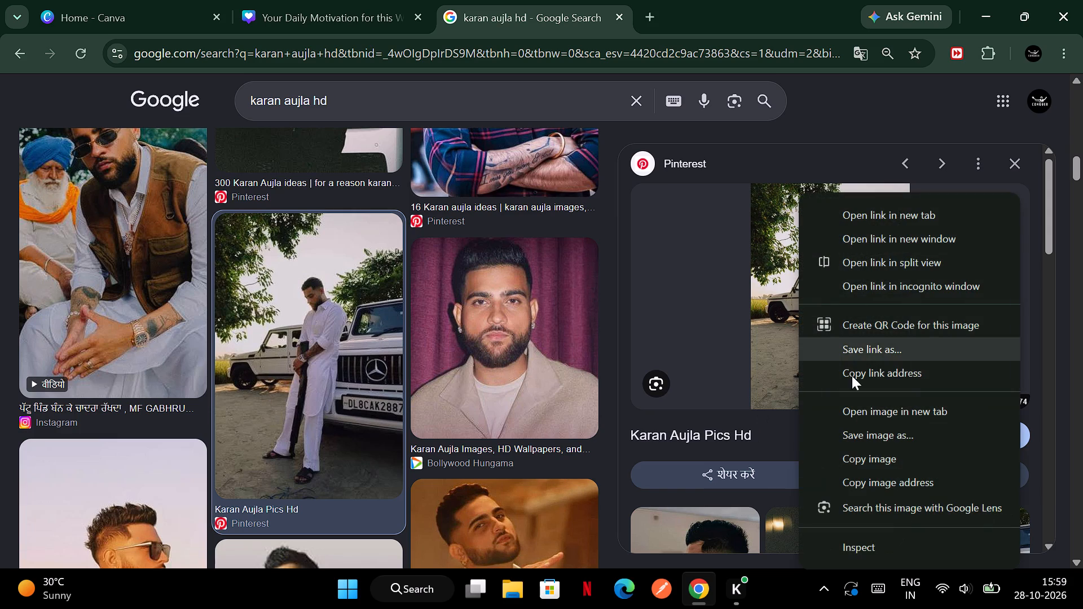
click(868, 453)
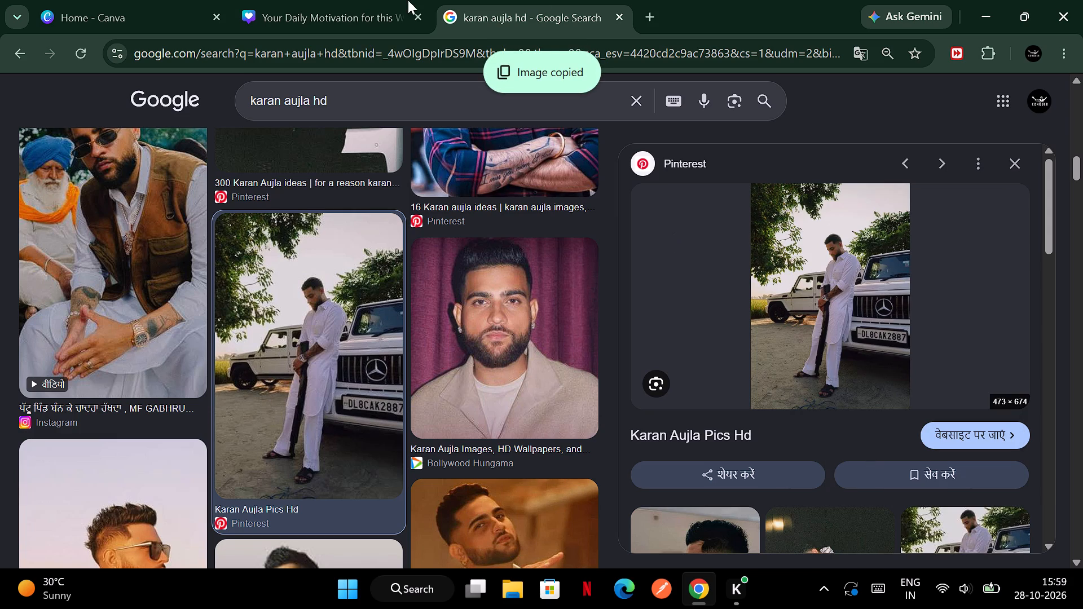
Replace the photo in page 8's bottom-right cell of the Canva design with the copied Mercedes photo.
click(404, 0)
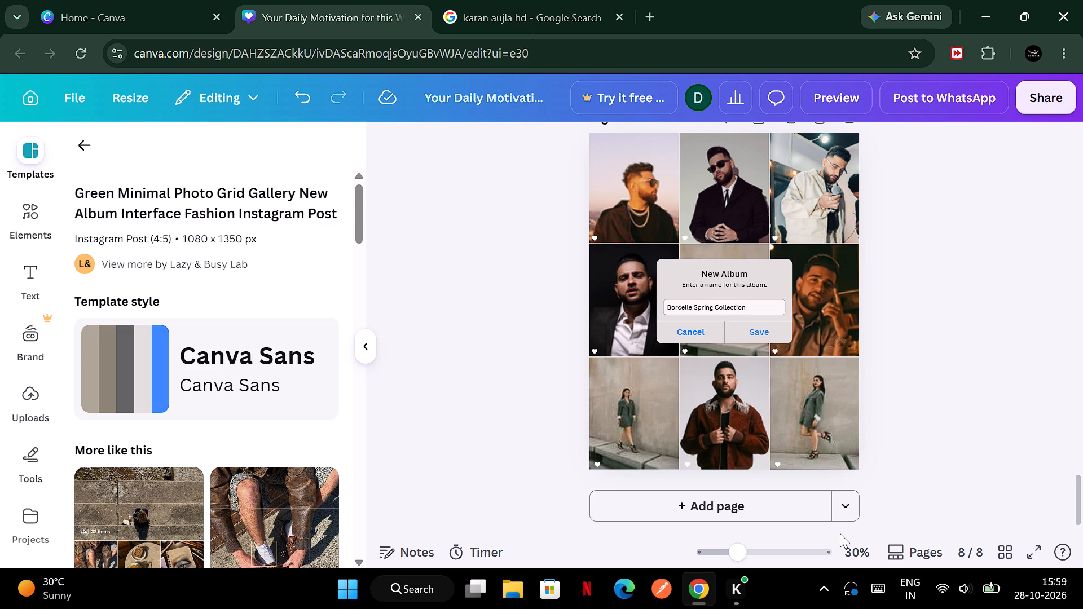
key(ctrl+v)
drag(692, 307, 741, 369)
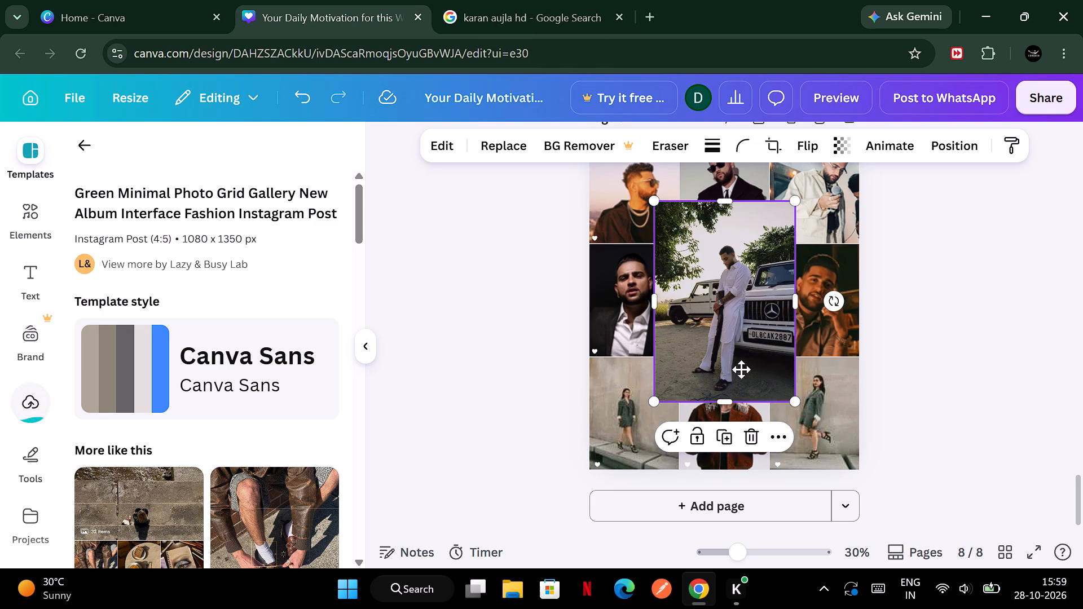
drag(741, 369, 782, 423)
click(907, 420)
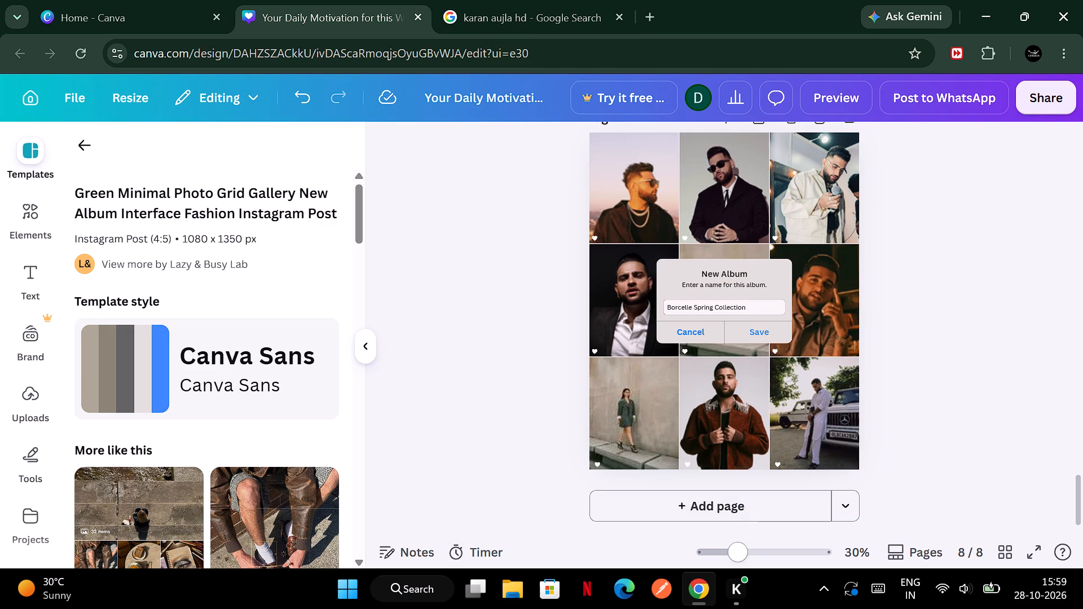
Copy the related Google image of Karan Aujla in a white hooded jacket, the Amazon.in poster result.
click(544, 0)
scroll(842, 352, down, 4)
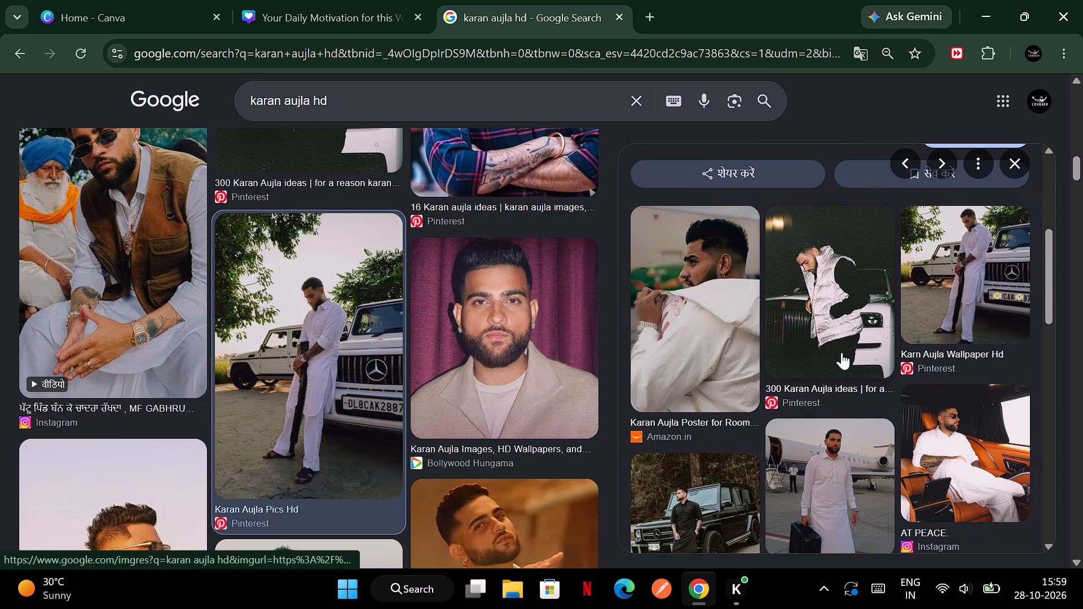
click(675, 267)
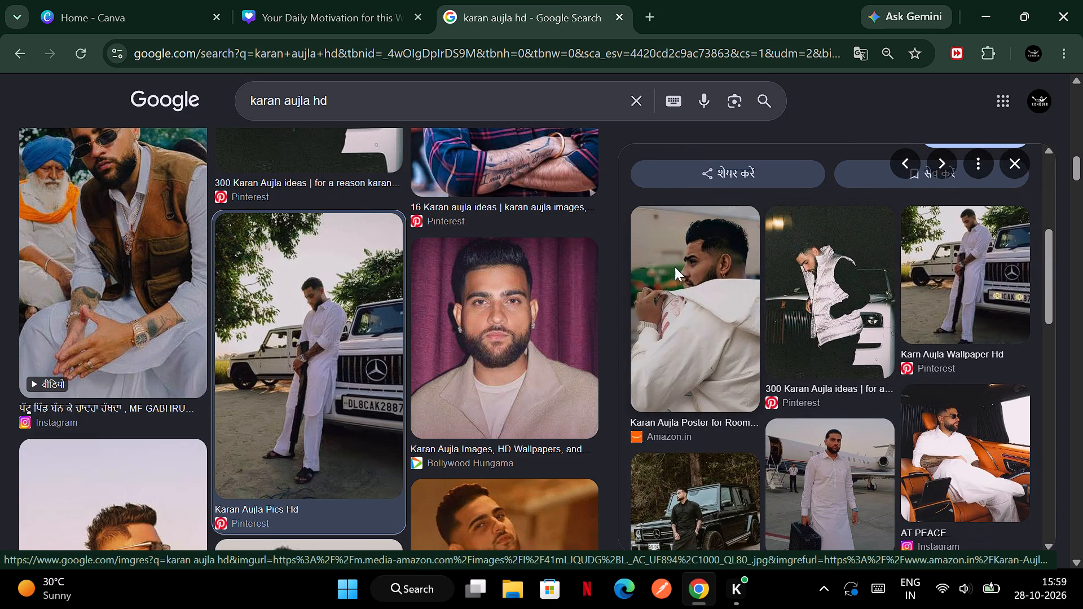
right_click(807, 283)
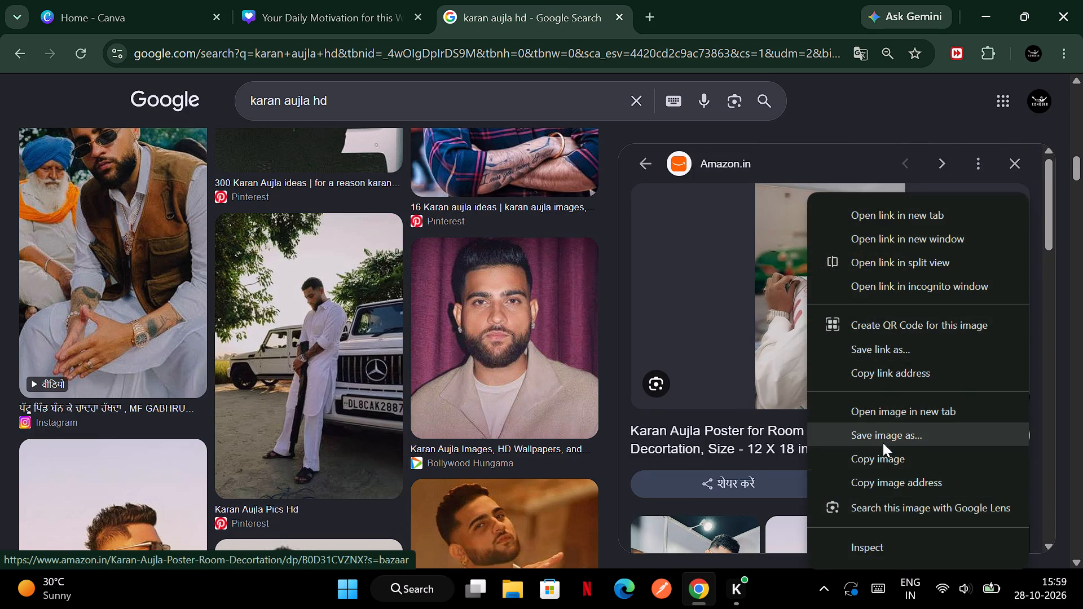
click(885, 457)
Replace the photo in page 8's bottom-left cell of the Canva design with the copied white-jacket photo.
click(388, 1)
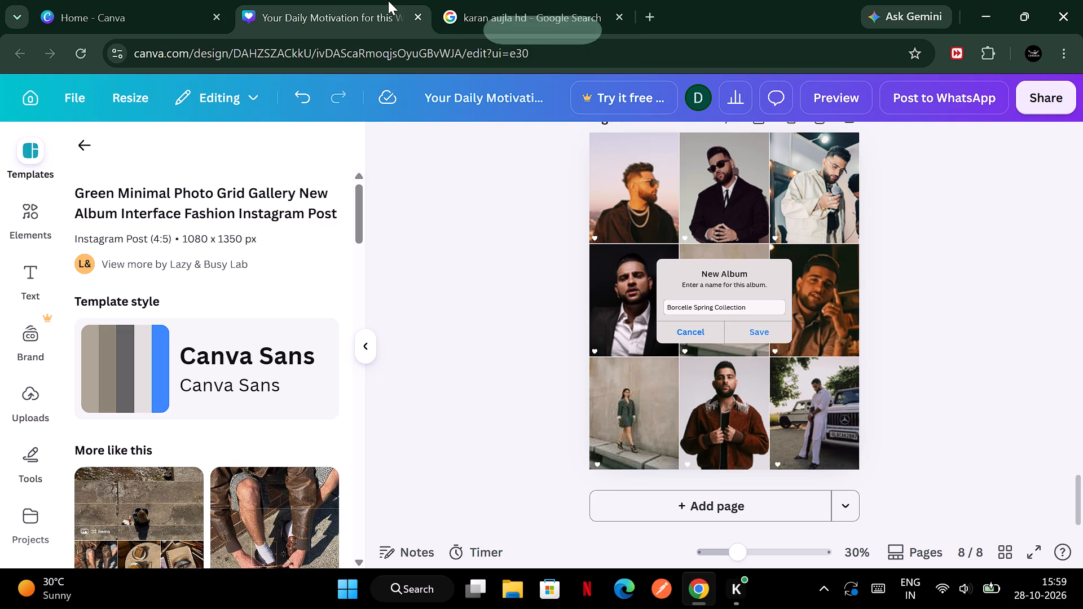
key(ctrl+v)
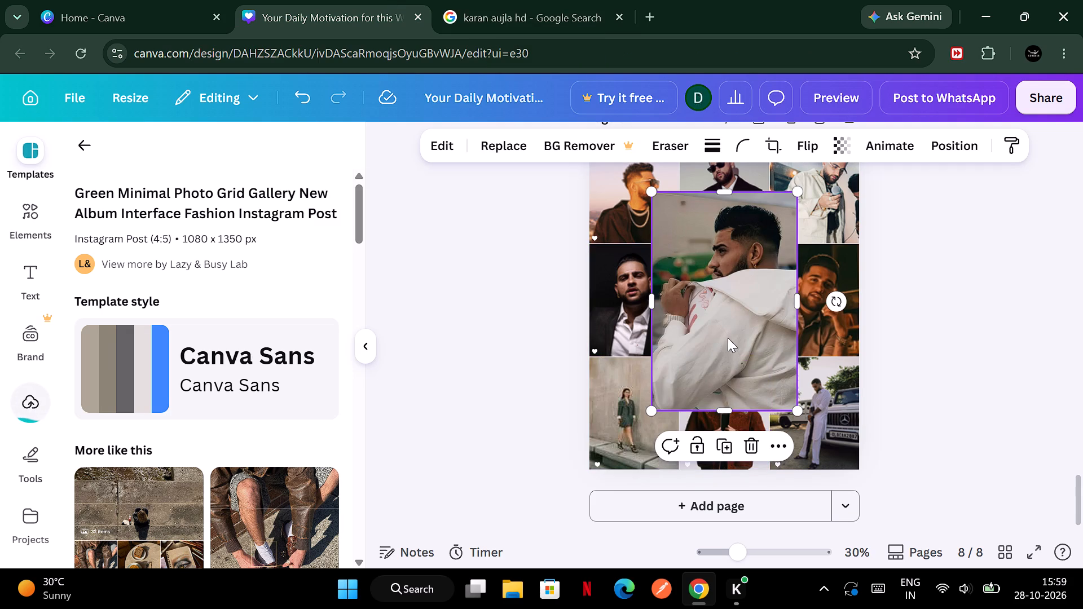
drag(728, 338, 642, 412)
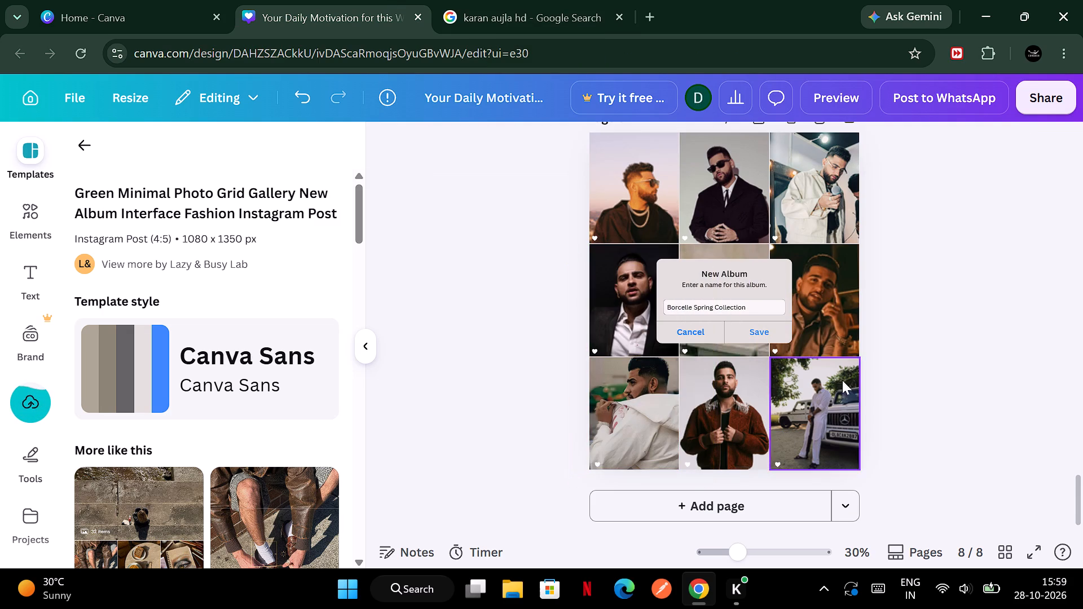
click(955, 376)
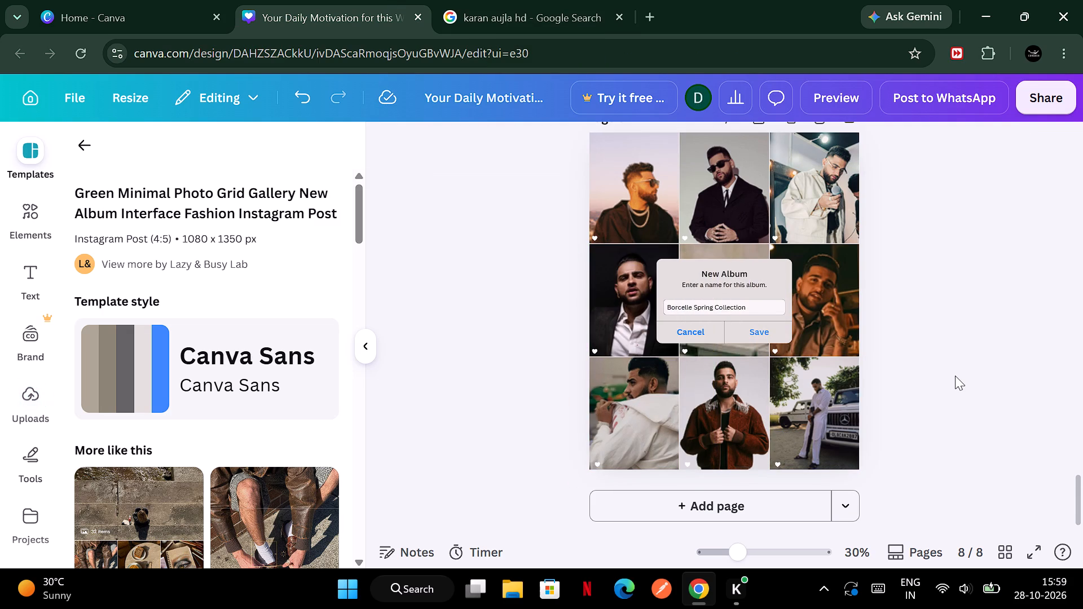
Replace the New Album heading in page 8's central dialog graphic with "SAFAR EP'".
double_click(725, 270)
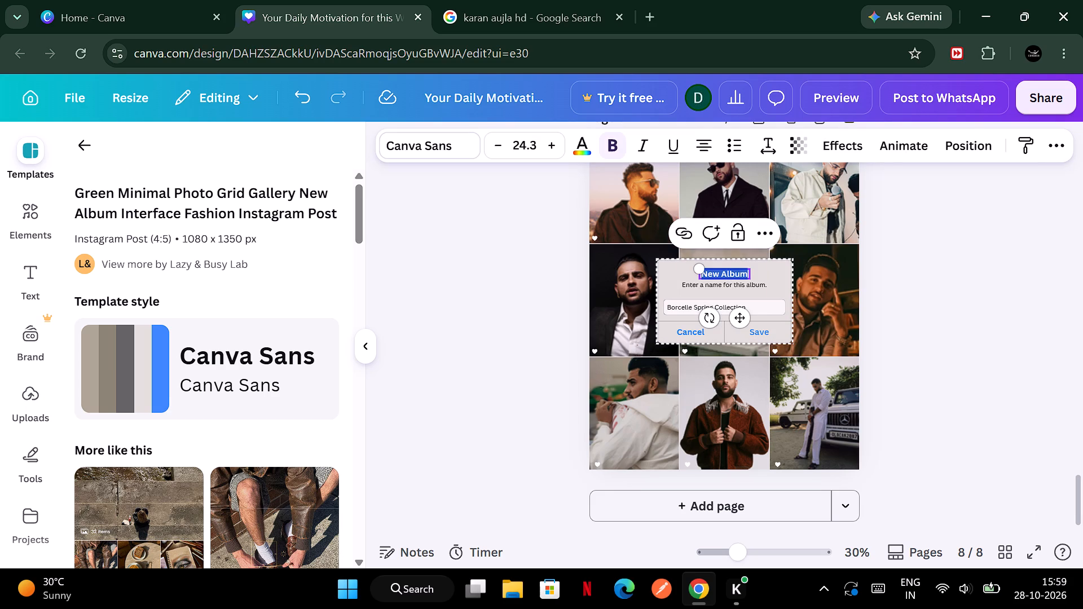
text(Safar)
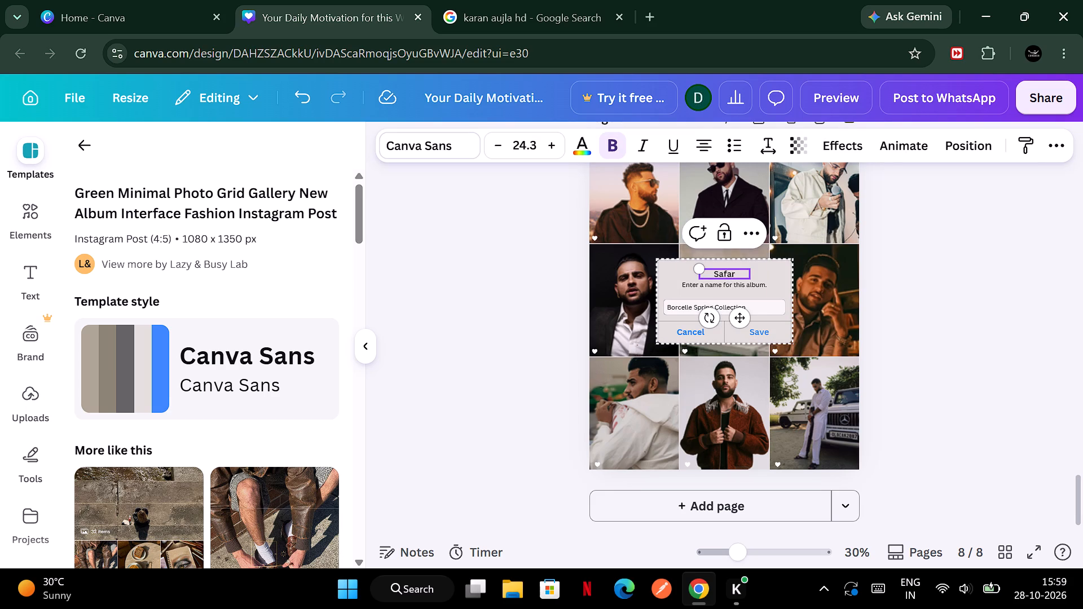
key(BackSpace)
key(BackSpace)
key(BackSpace)
key(BackSpace)
text(AFAR)
key(space)
text(EP)
key(apostrophe)
Replace the line below the SAFAR EP' heading with "Joruney begins here".
click(716, 287)
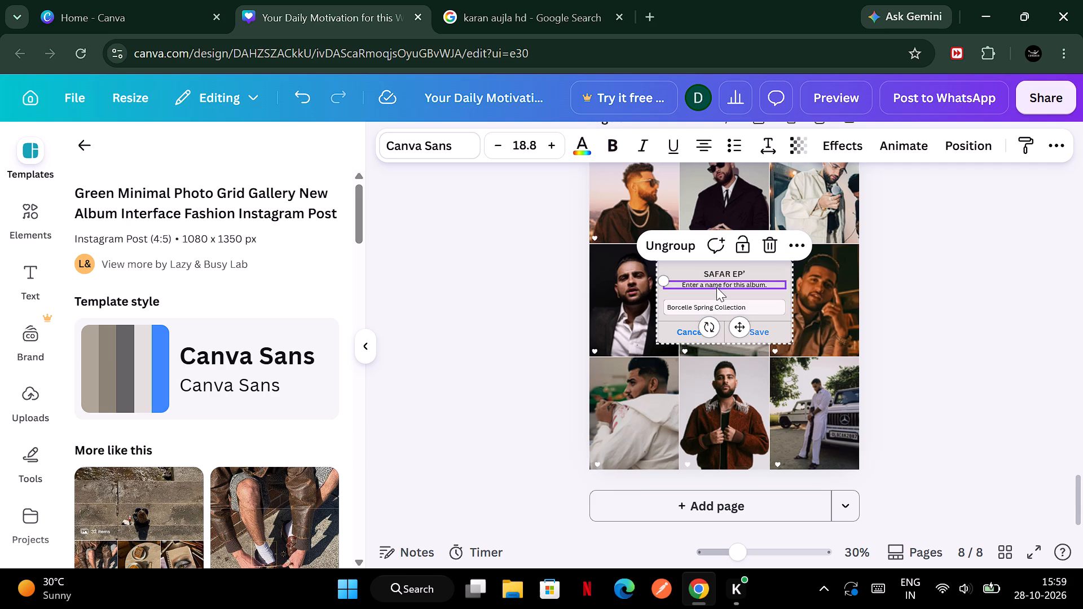
double_click(716, 287)
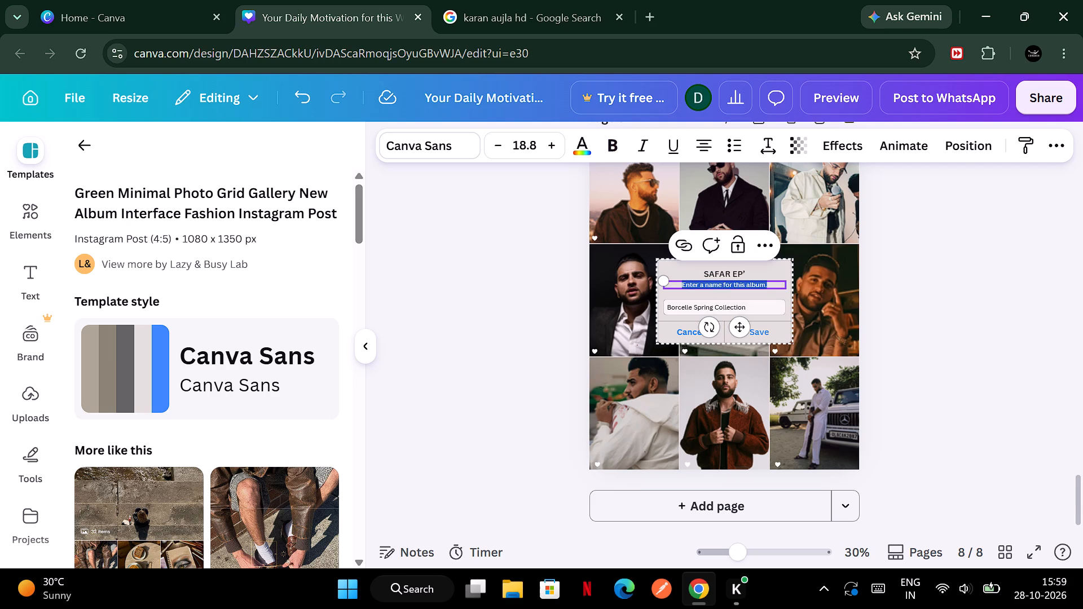
text(Joruney)
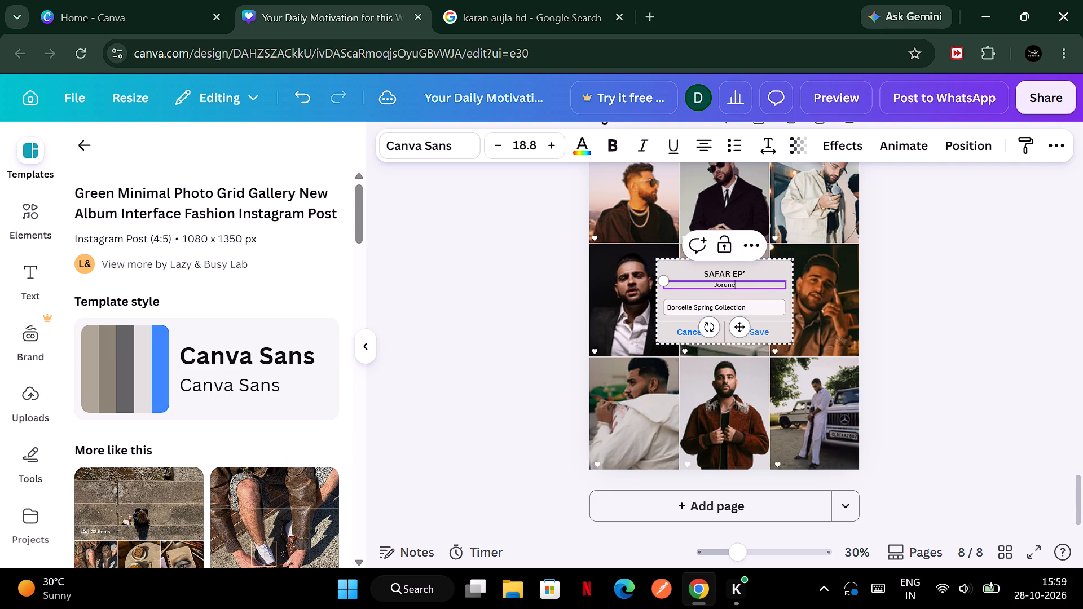
key(space)
text(begins)
key(space)
text(here)
Replace the Borcelle Spring Collection text in page 8's dialog graphic with "Geetan' Di Machine".
click(728, 308)
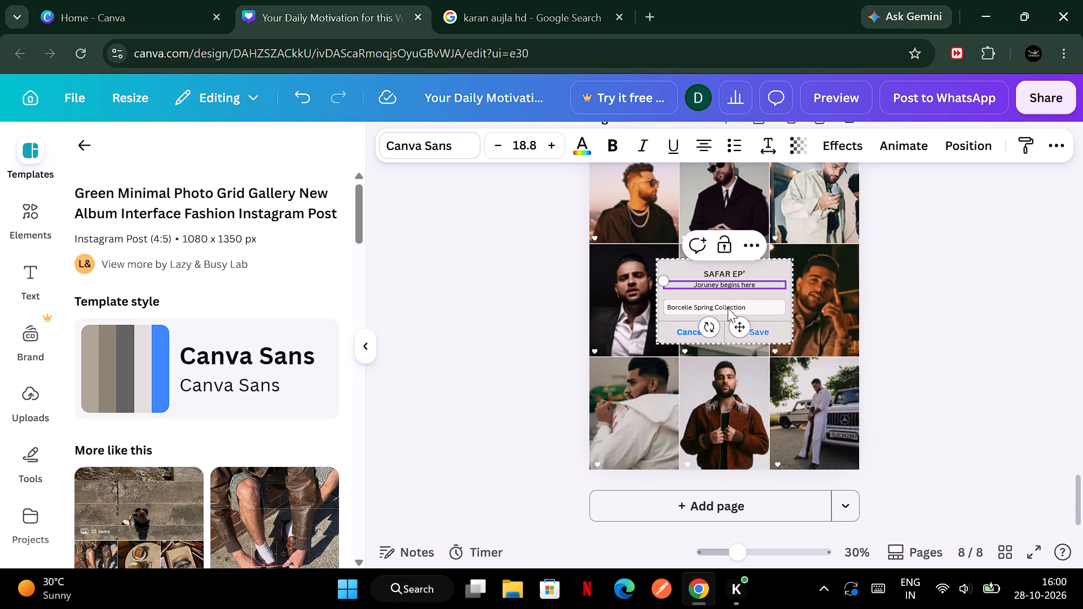
click(728, 308)
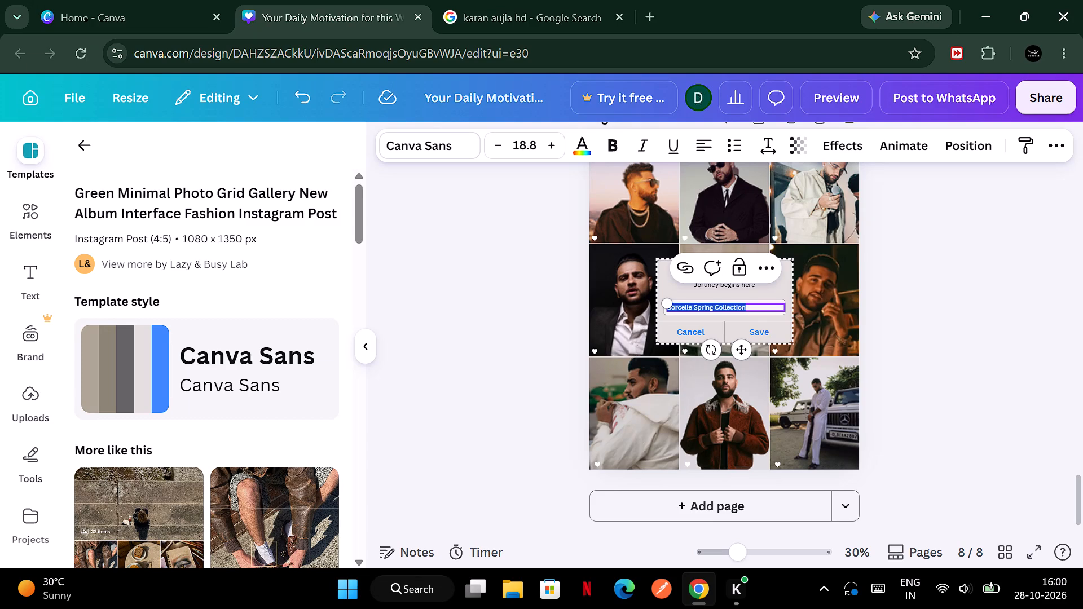
text(Geetan' Di)
key(space)
text(Machine)
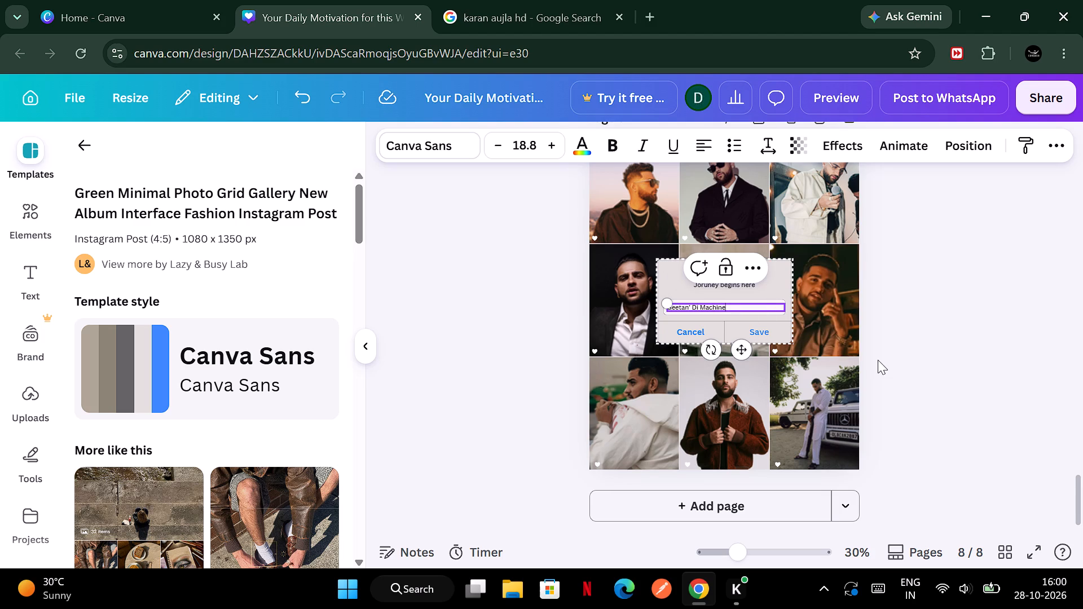
click(878, 360)
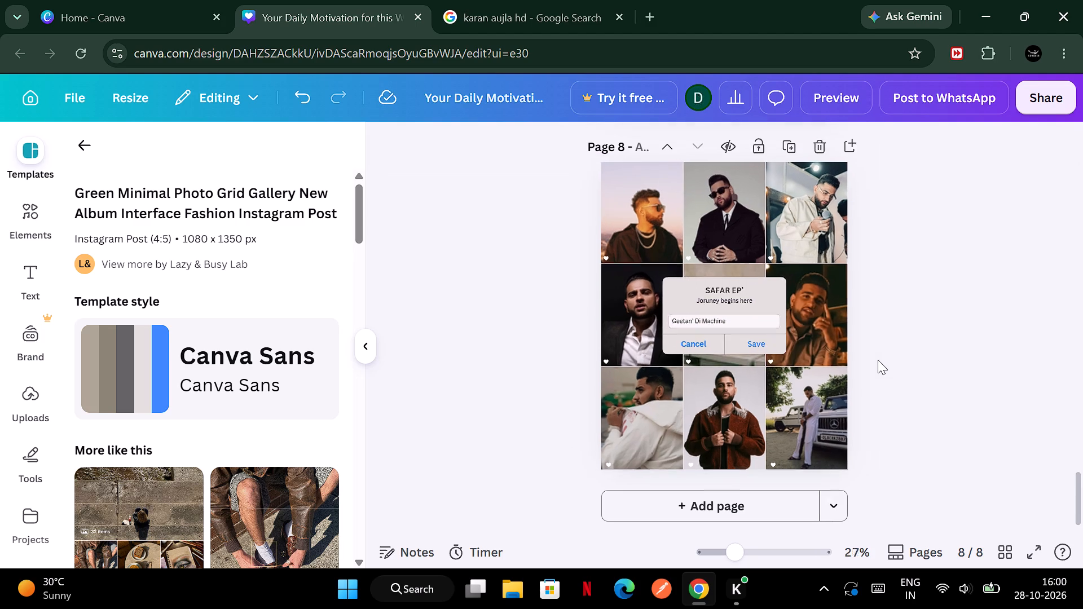
Correct the misspelled first word of the line below the SAFAR EP' heading so it reads "Journey begins here".
click(858, 328)
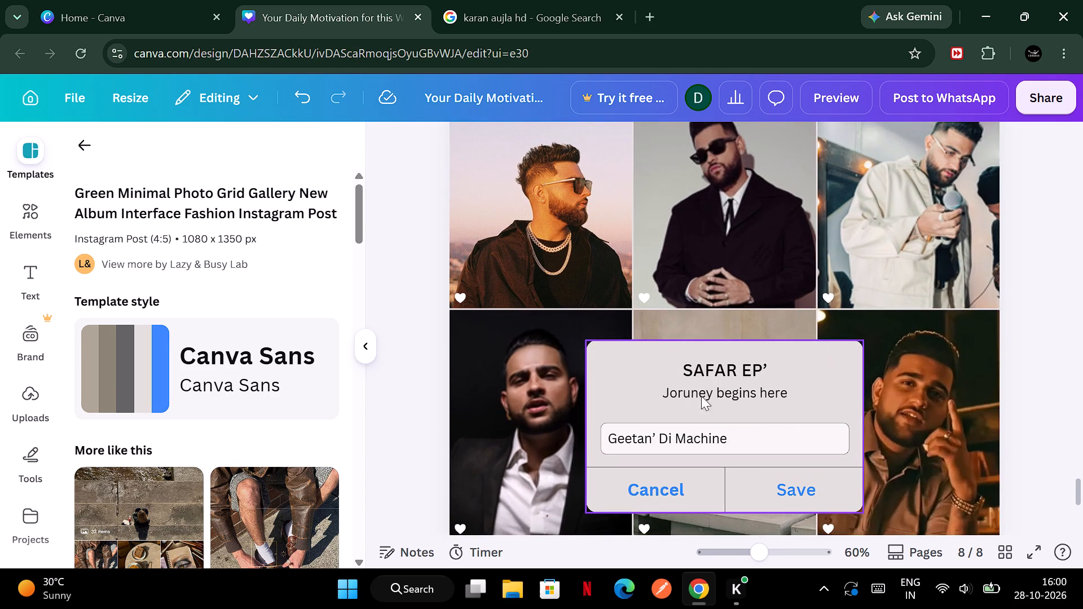
double_click(679, 397)
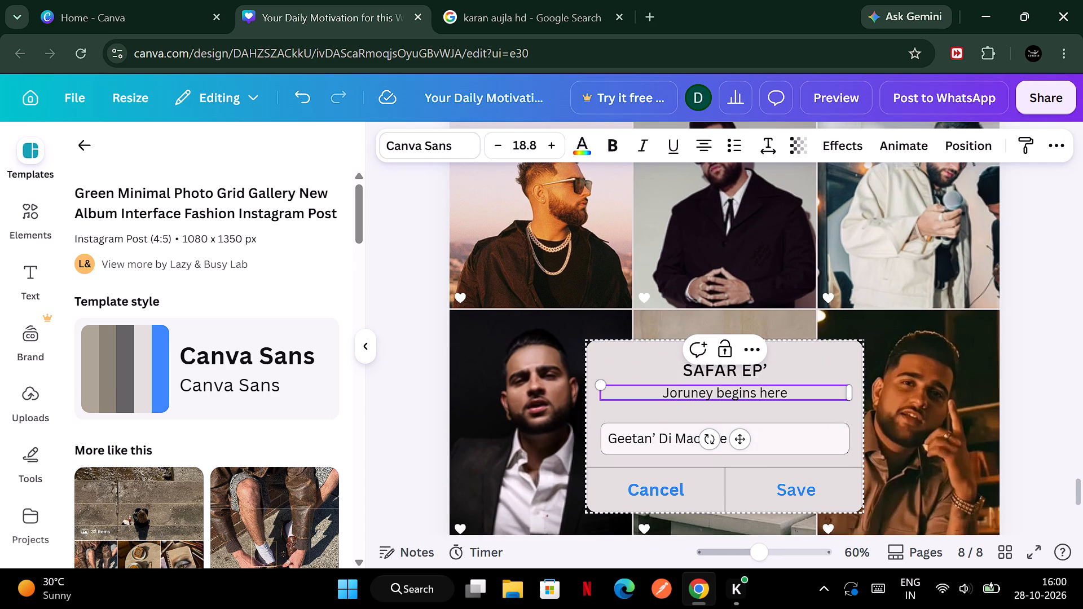
key(Right)
key(BackSpace)
key(Right)
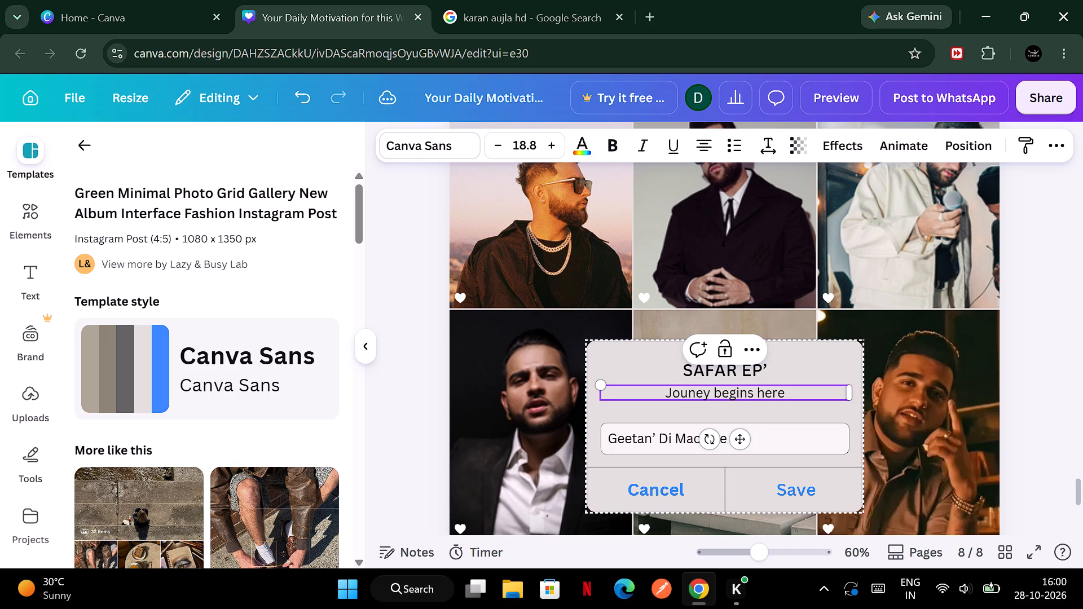
key(r)
click(1041, 354)
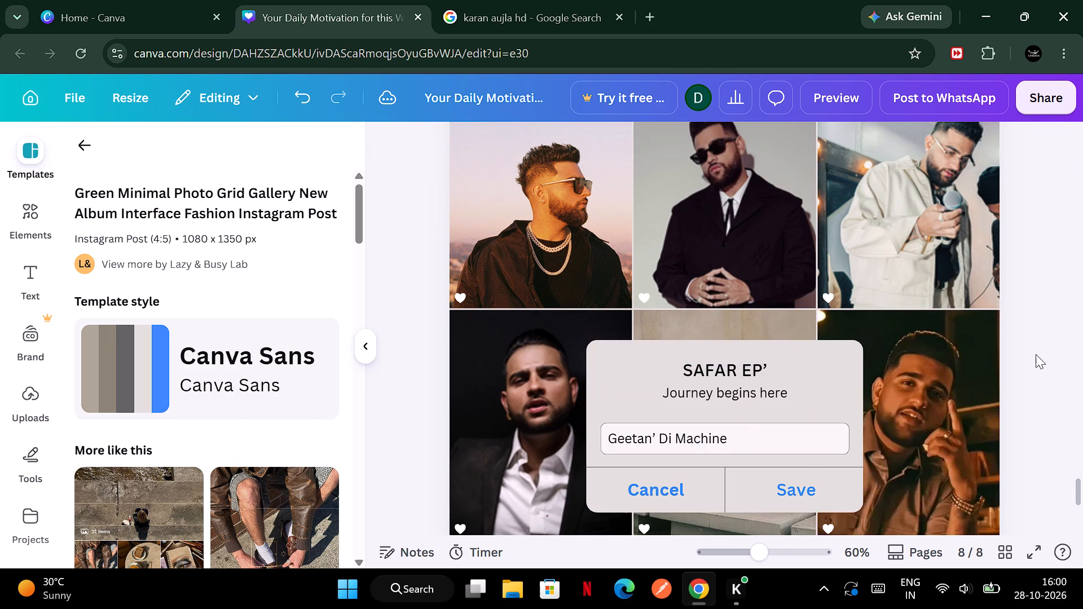
scroll(960, 354, up, 2)
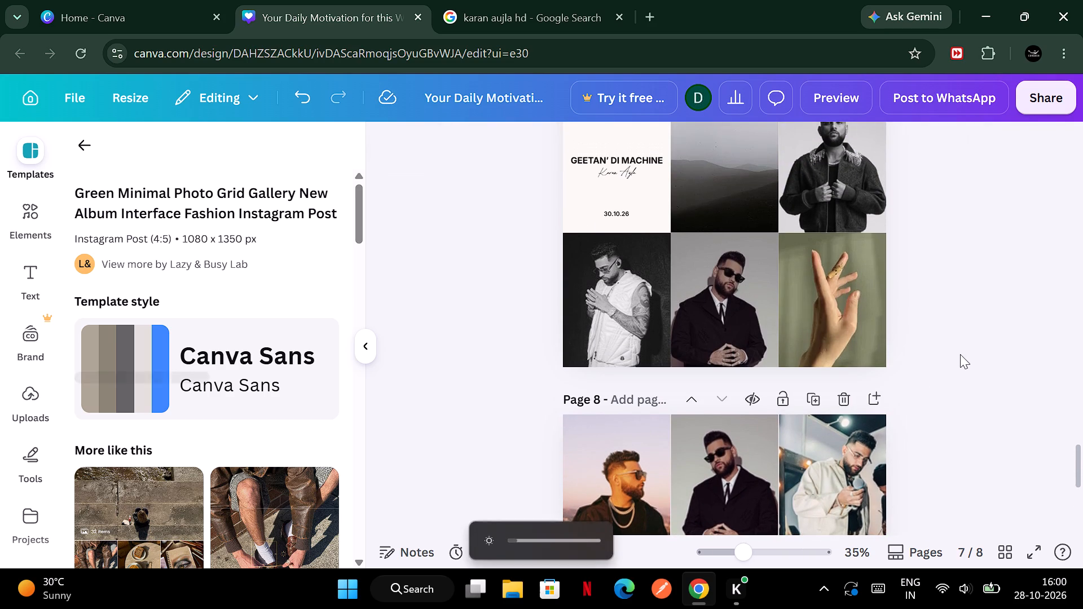
Review all eight pages of the Karan Aujla concert design, checking the edited text and photos from page 1 to page 8.
scroll(960, 354, up, 3)
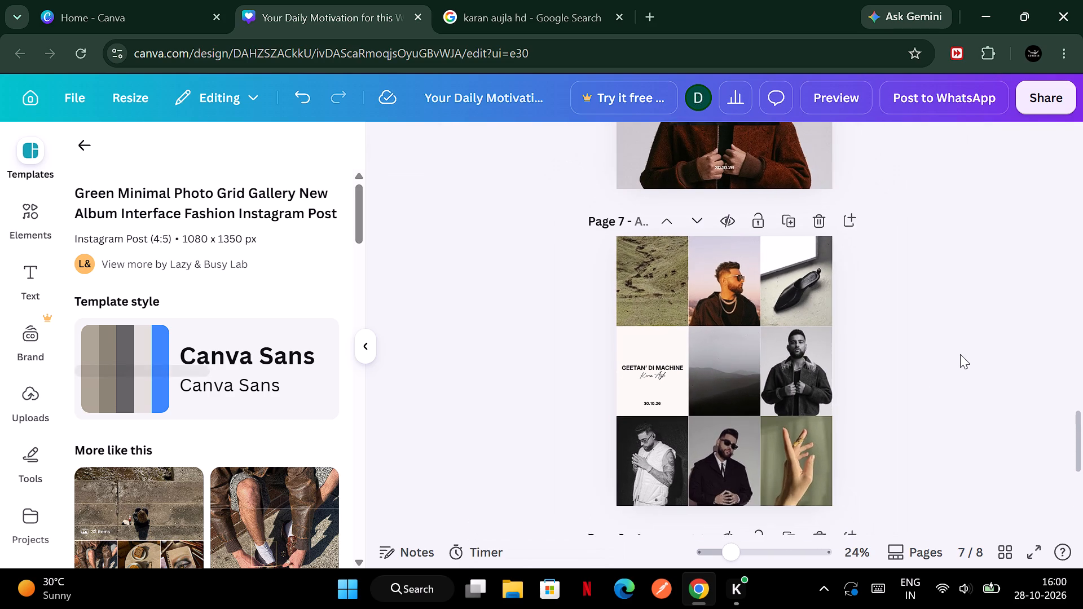
scroll(960, 354, up, 4)
scroll(960, 354, down, 3)
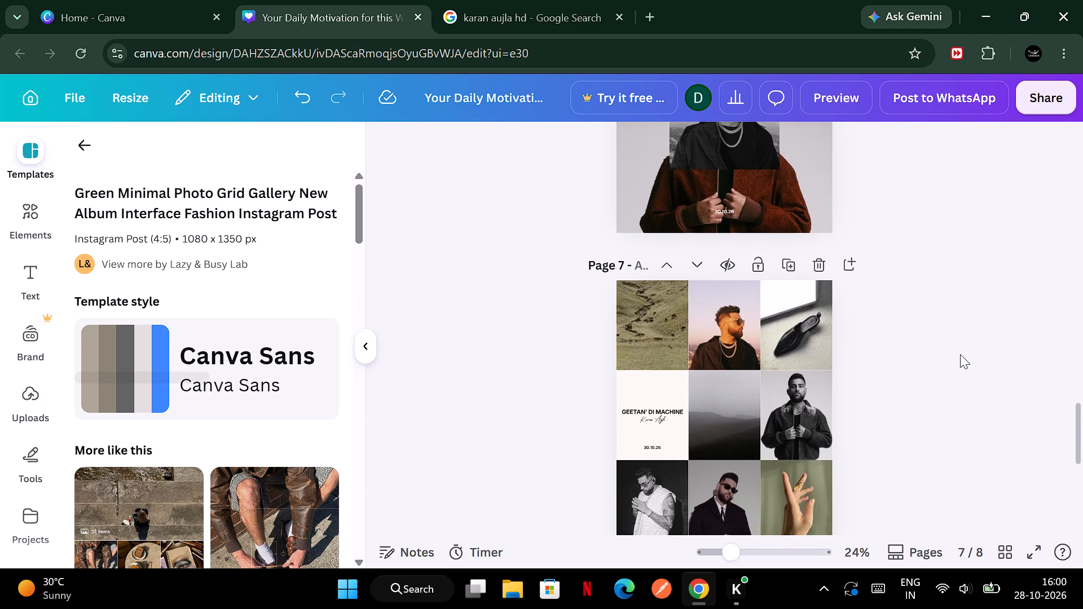
scroll(960, 354, down, 1)
scroll(960, 354, up, 5)
scroll(960, 354, down, 3)
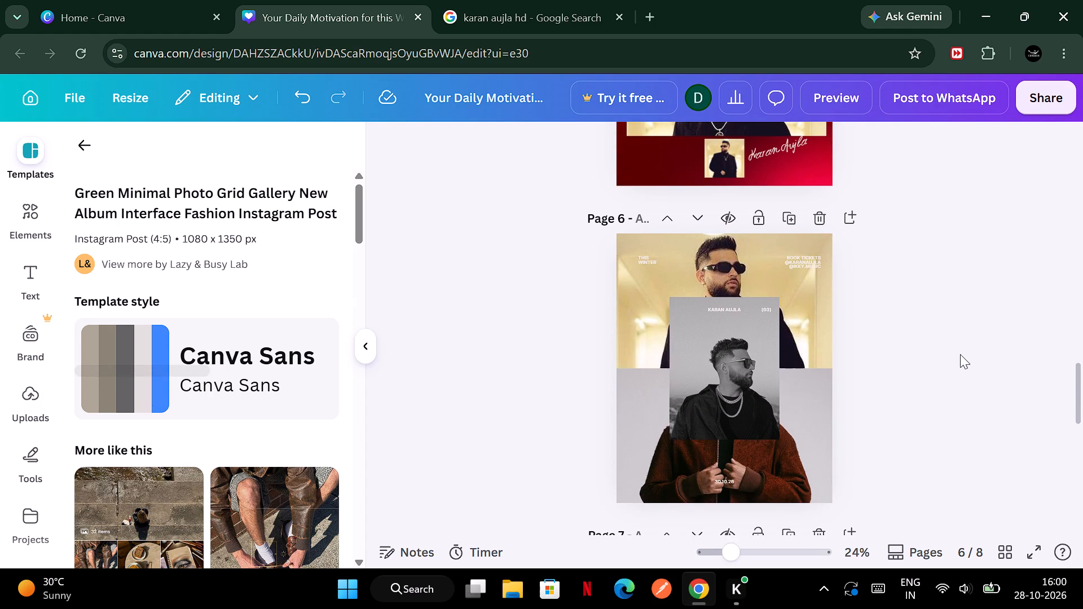
scroll(960, 354, up, 5)
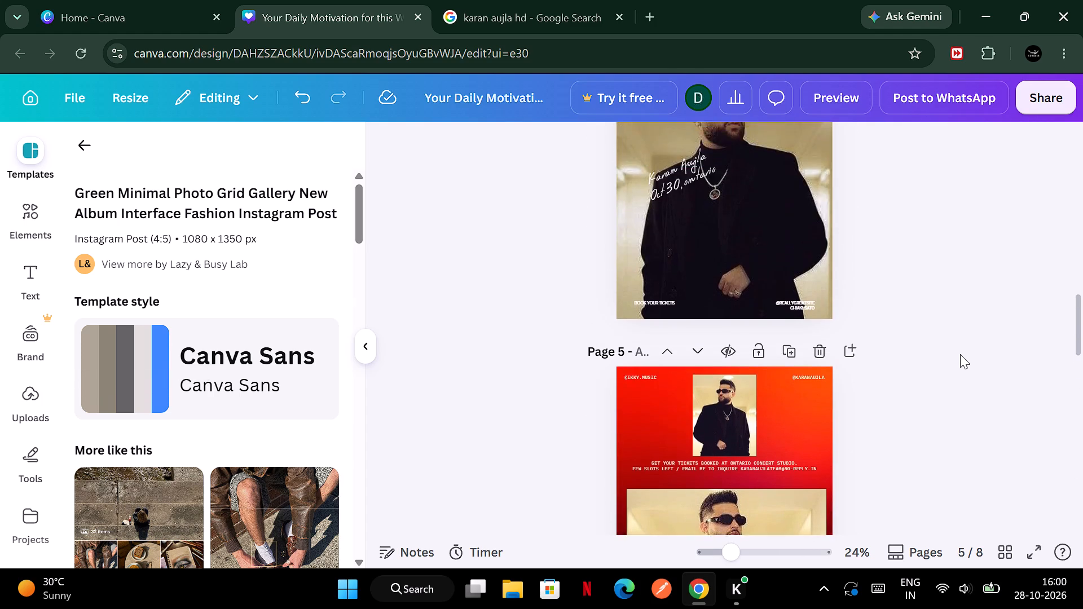
scroll(960, 354, up, 3)
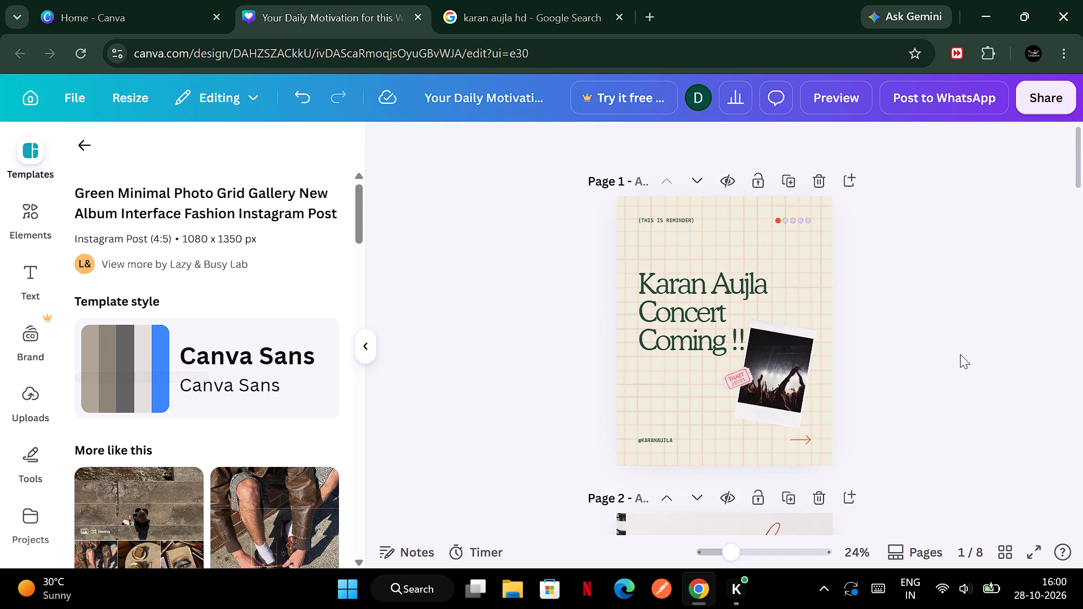
scroll(960, 354, down, 4)
scroll(772, 411, down, 2)
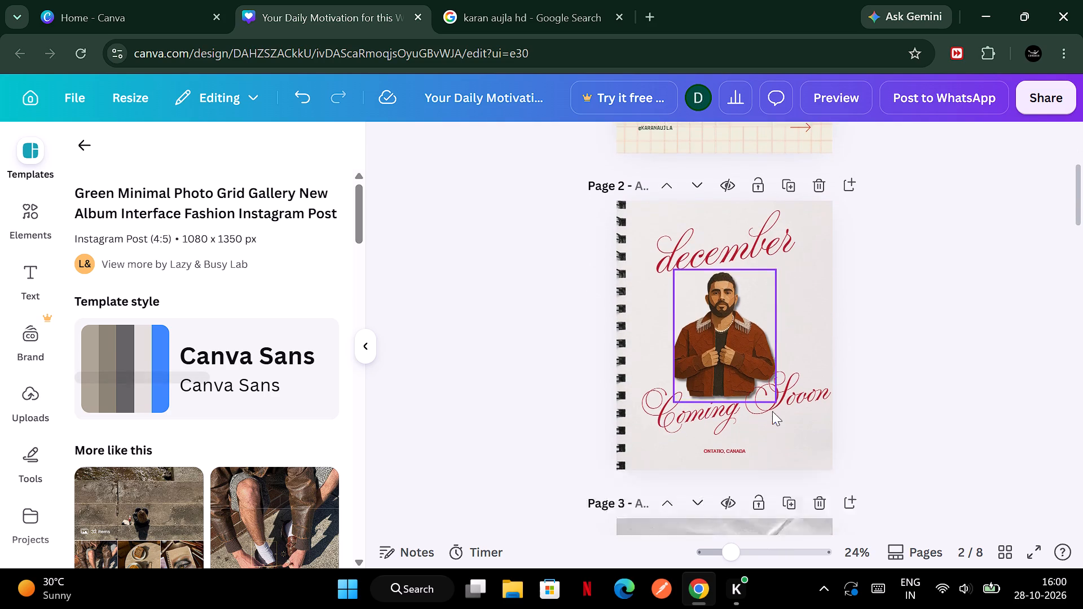
scroll(772, 411, down, 8)
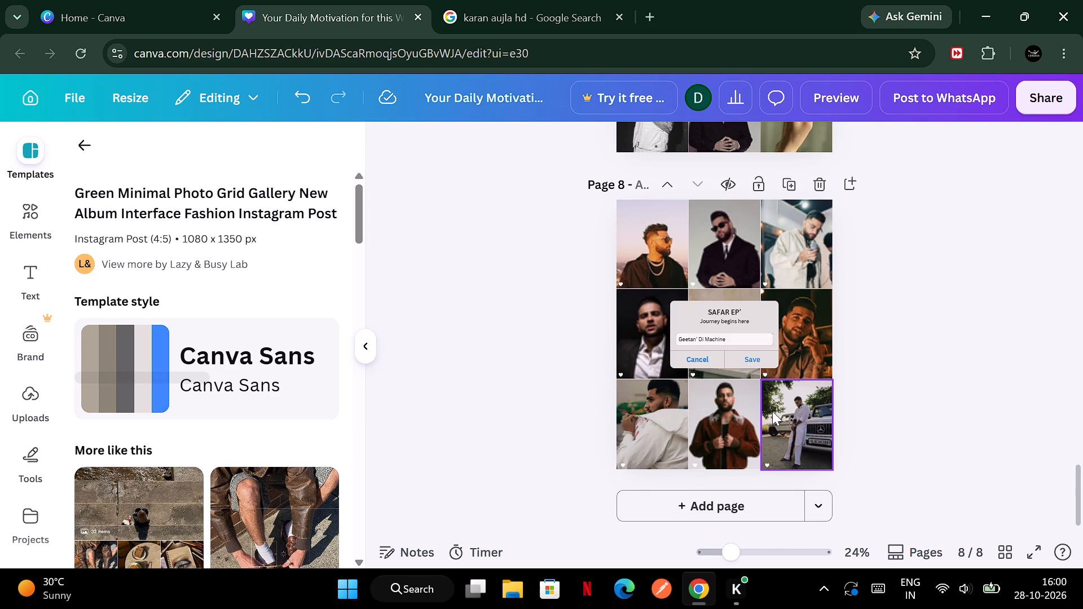
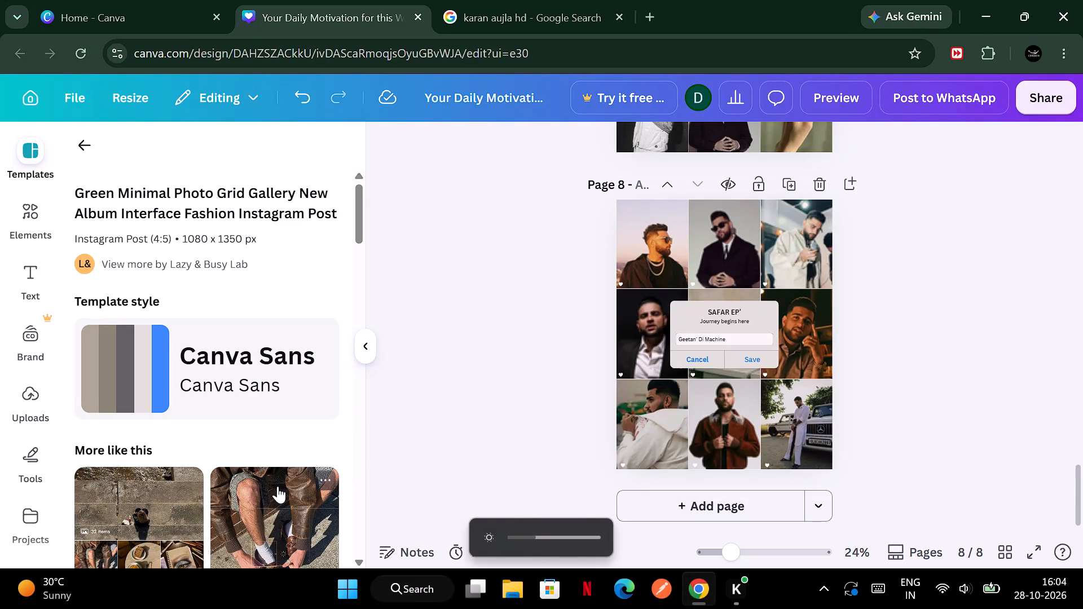
Browse the templates similar to the photo grid gallery design for a layout to use on another page.
scroll(278, 486, down, 6)
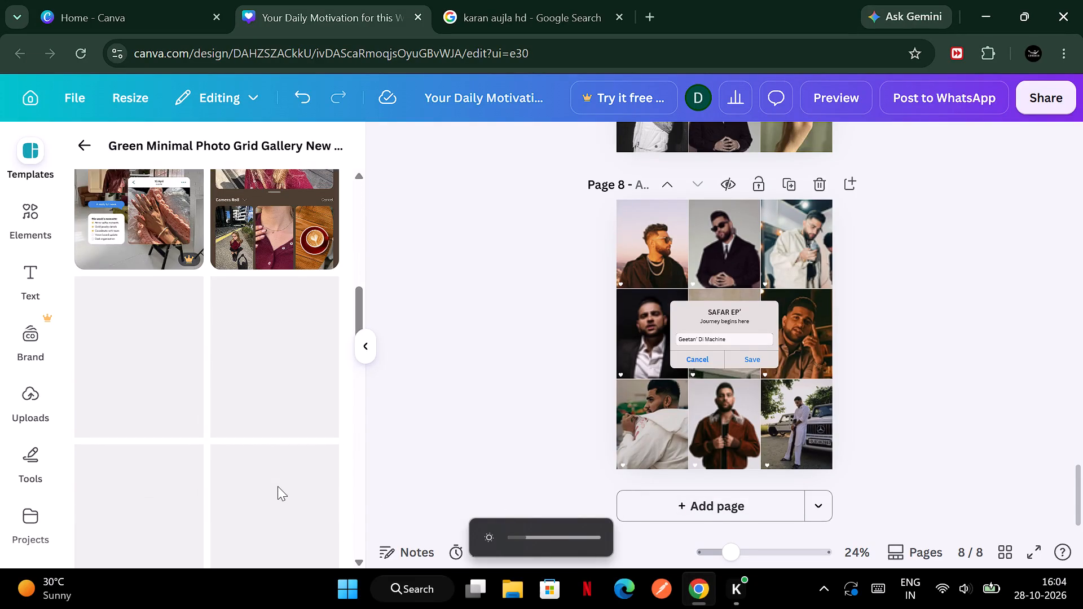
scroll(278, 486, down, 1)
scroll(278, 486, up, 3)
scroll(278, 486, down, 2)
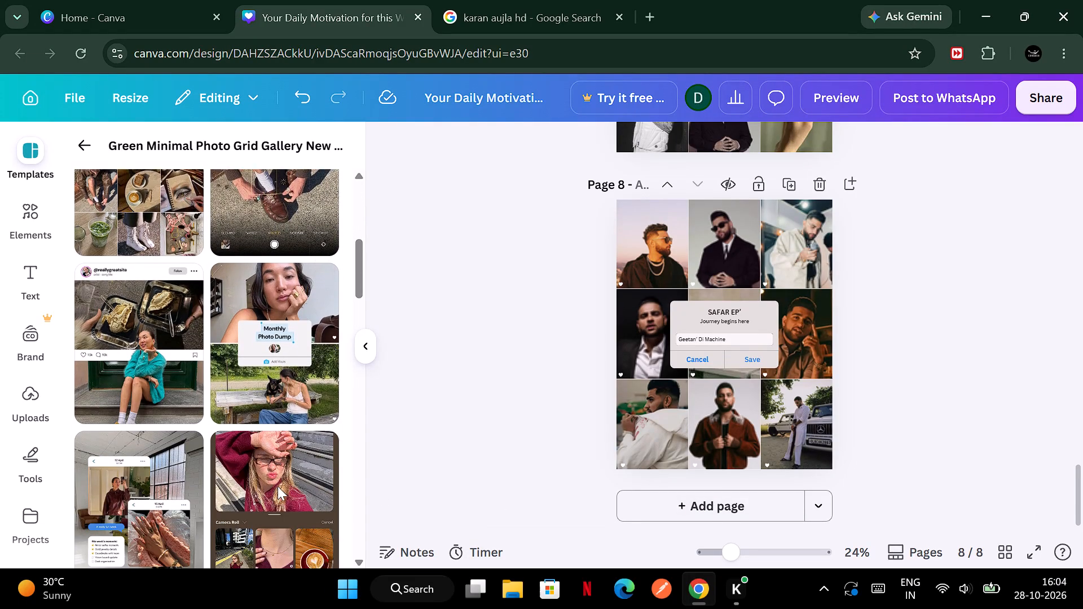
scroll(278, 486, down, 2)
scroll(274, 316, down, 1)
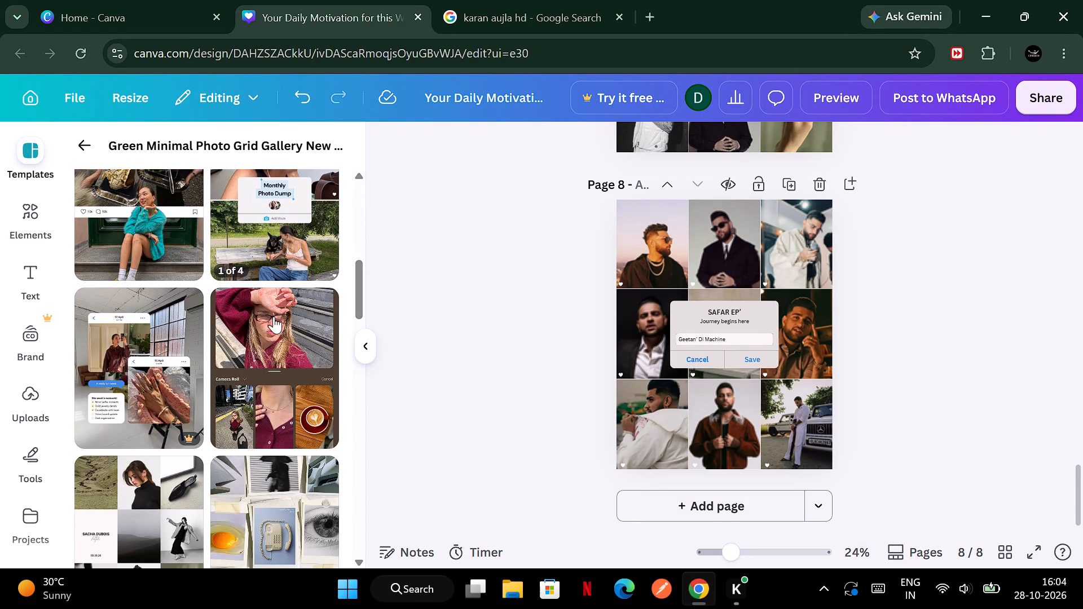
scroll(274, 316, down, 1)
scroll(128, 387, down, 1)
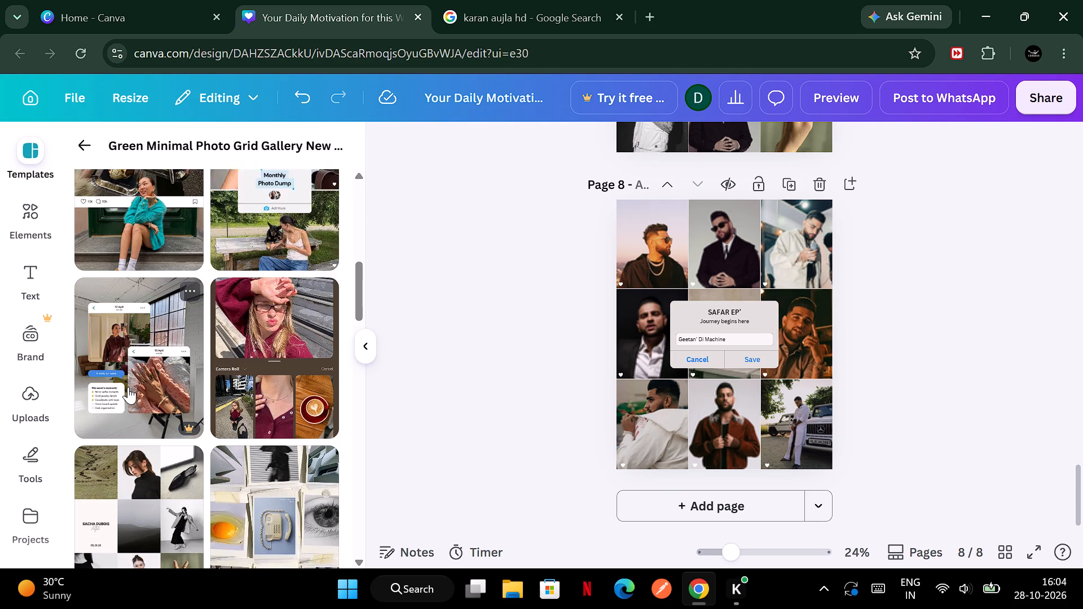
scroll(128, 387, down, 6)
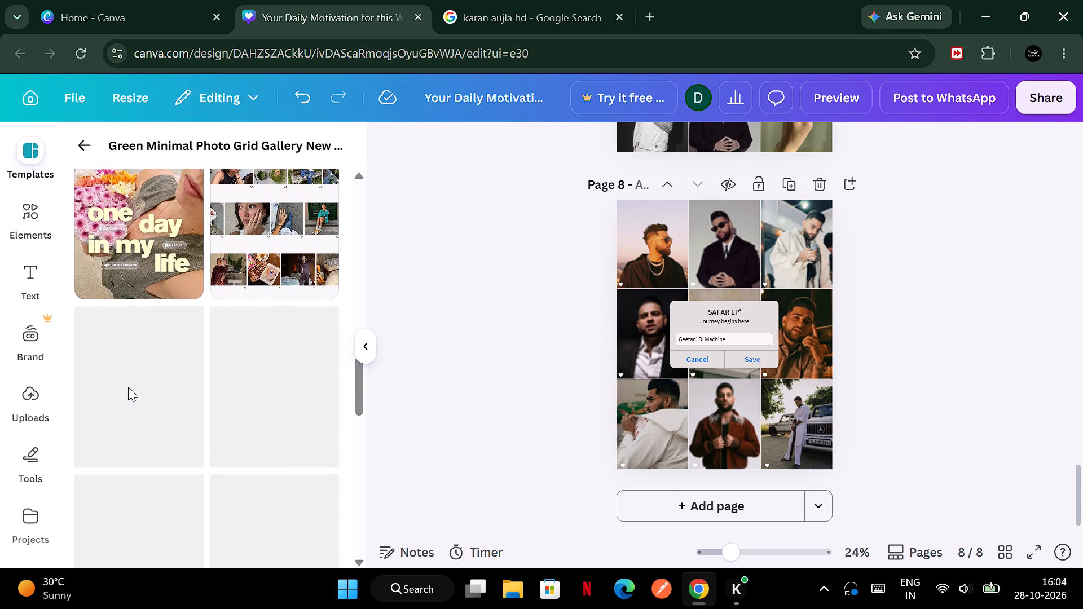
scroll(128, 387, down, 3)
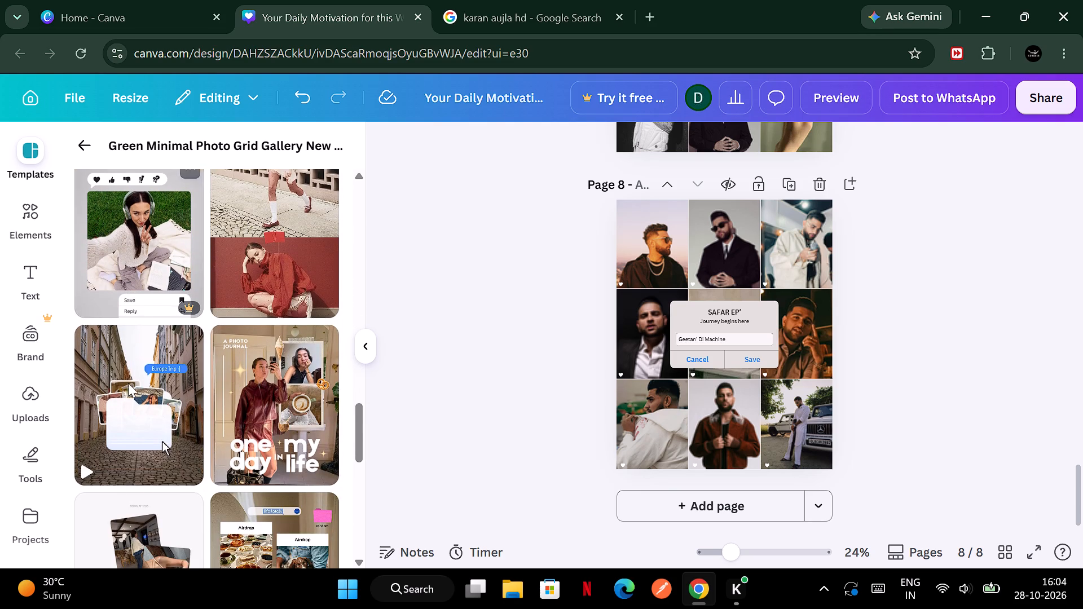
scroll(128, 383, down, 6)
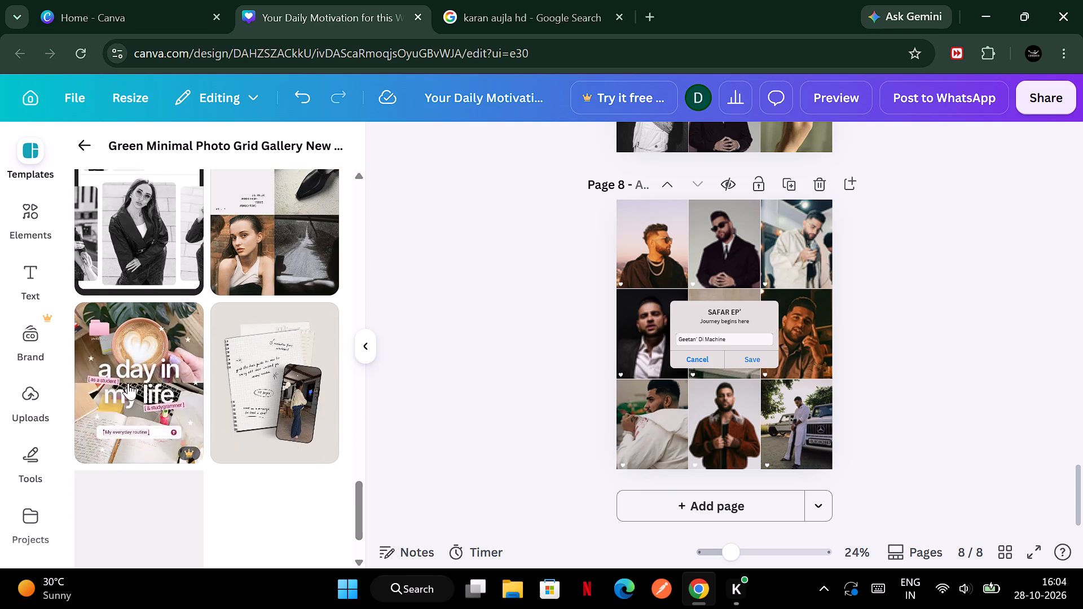
scroll(128, 383, down, 3)
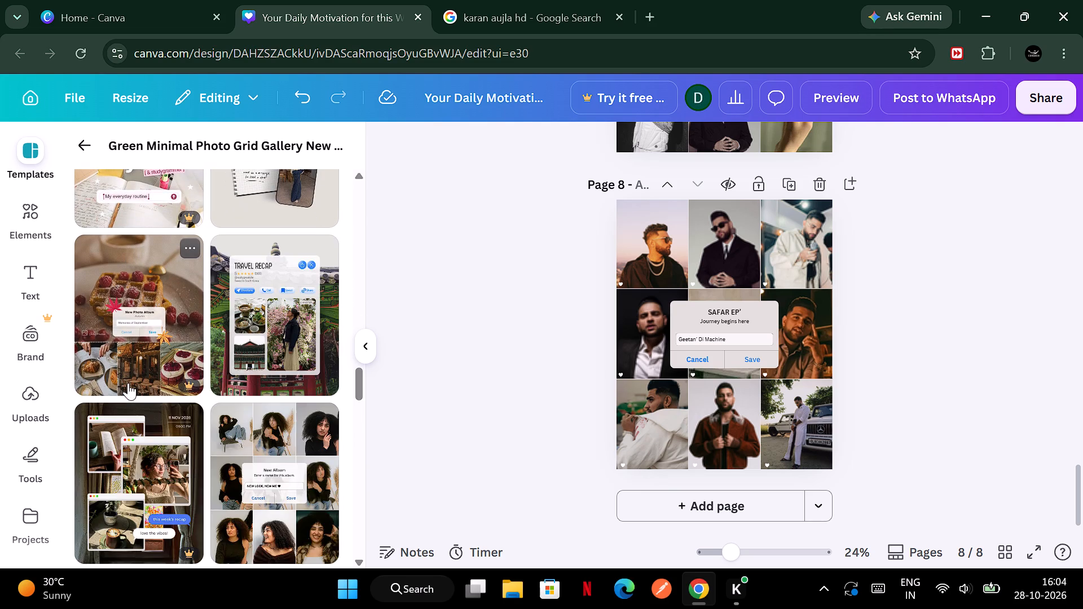
scroll(128, 383, down, 3)
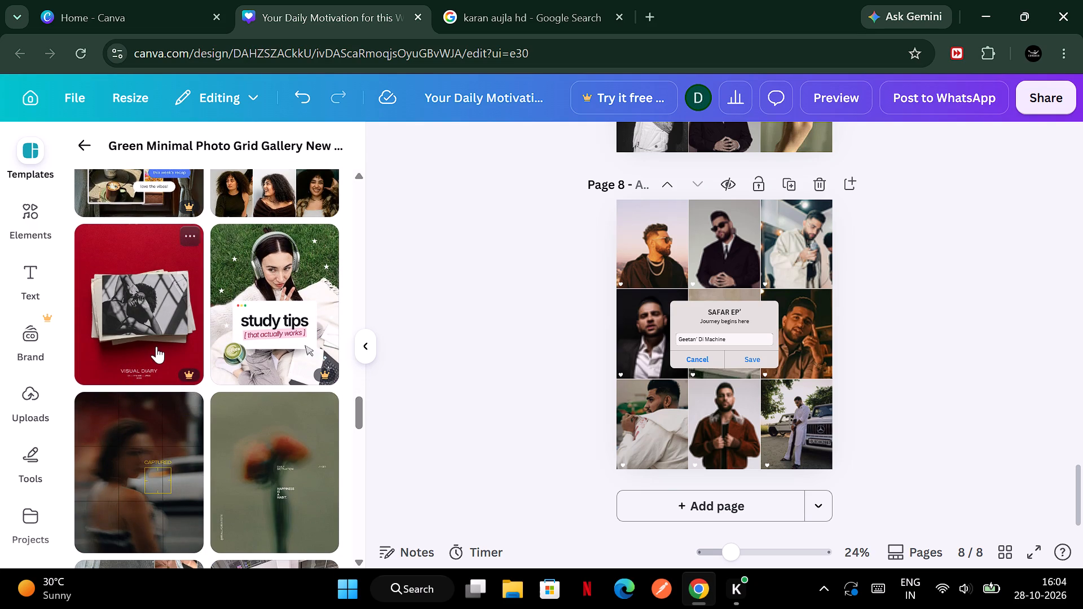
scroll(156, 346, down, 5)
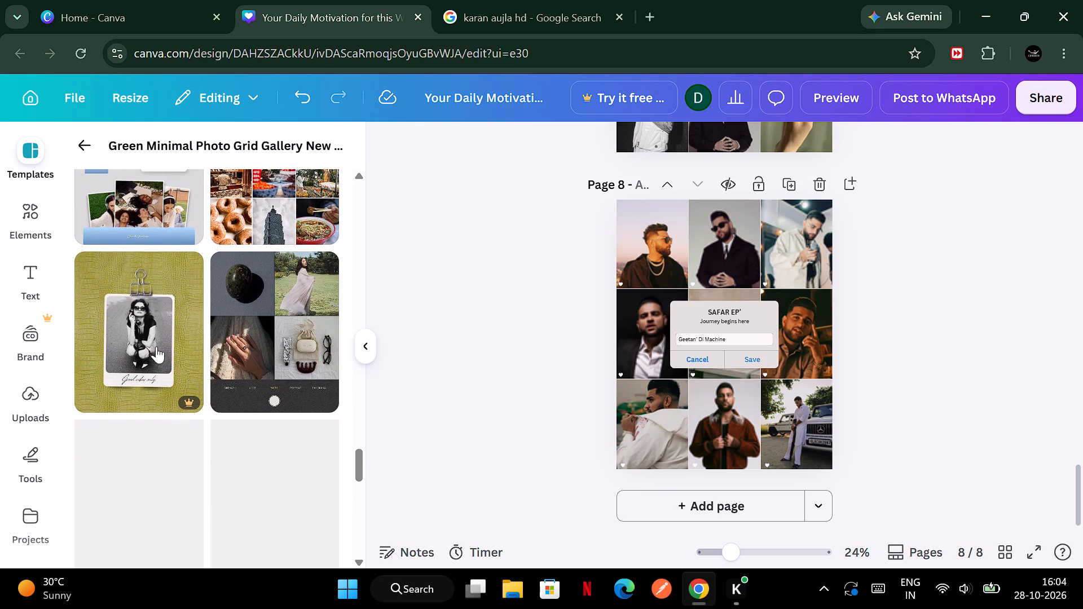
scroll(156, 346, down, 4)
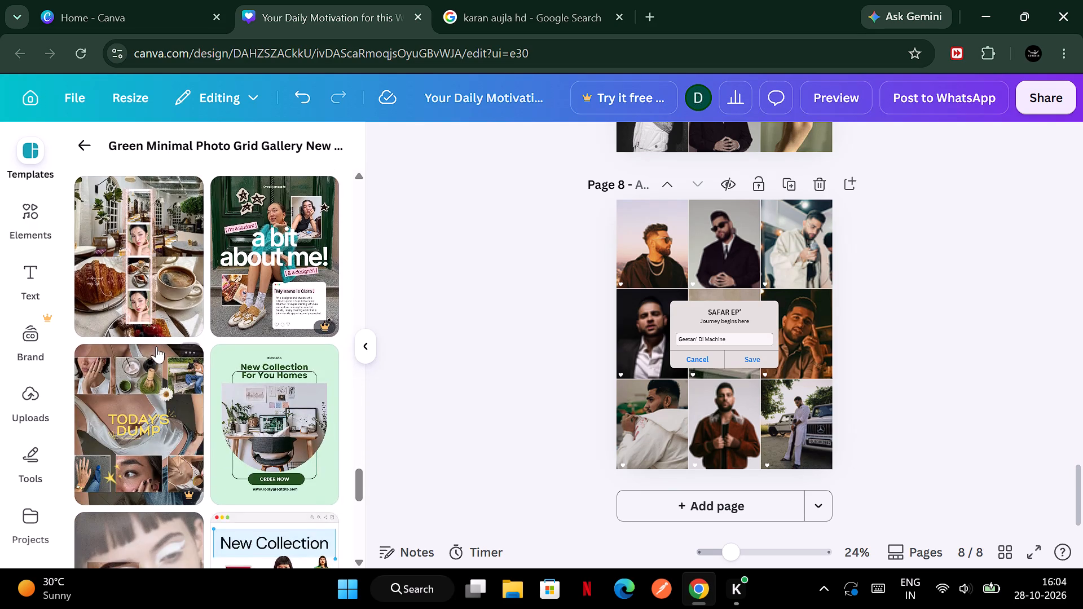
scroll(156, 346, down, 3)
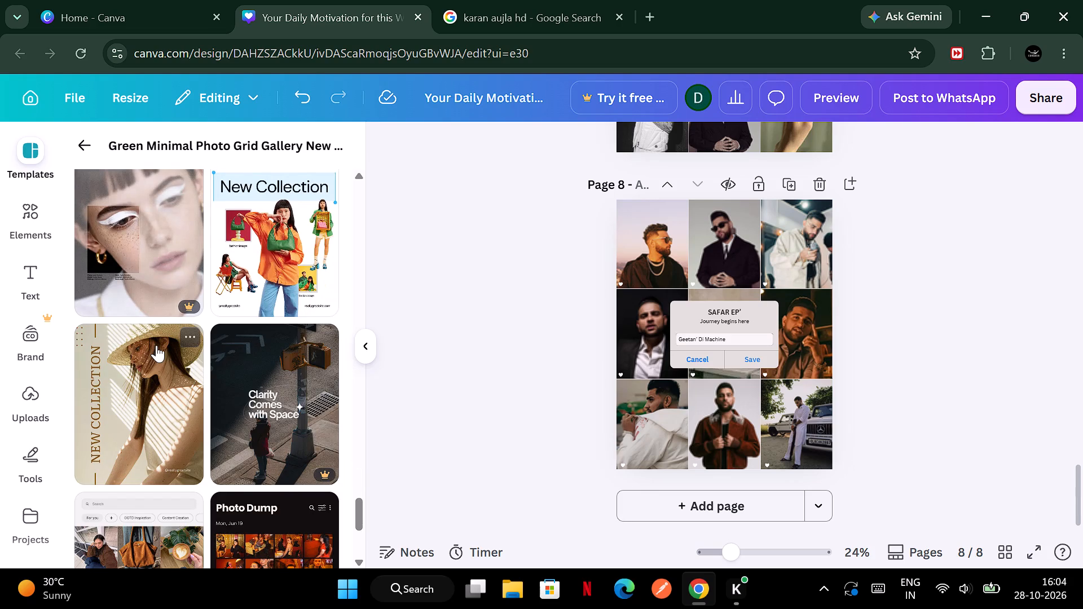
scroll(156, 345, down, 3)
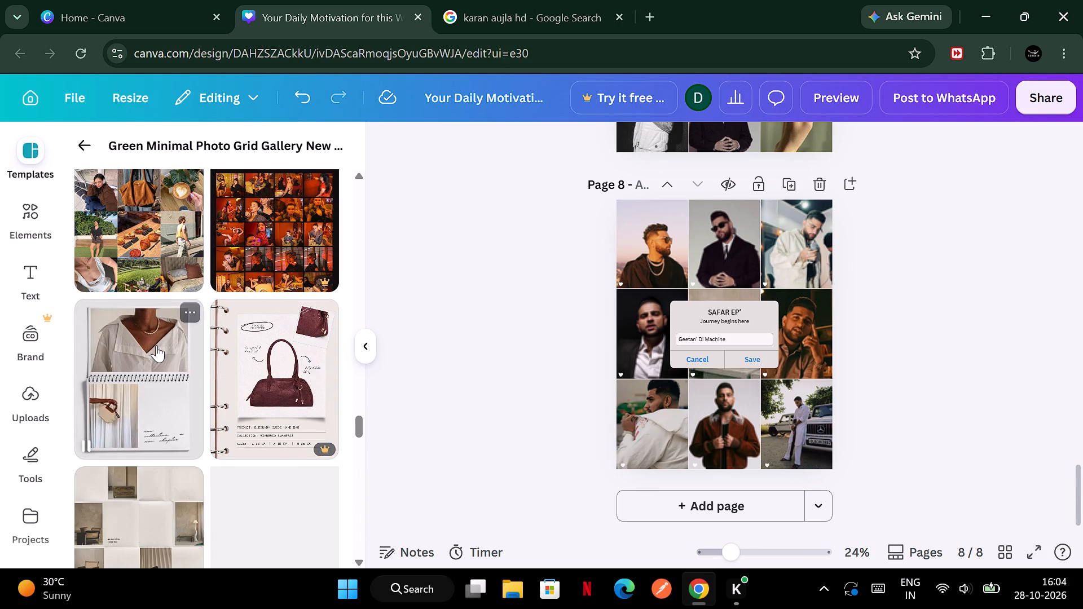
scroll(156, 345, down, 2)
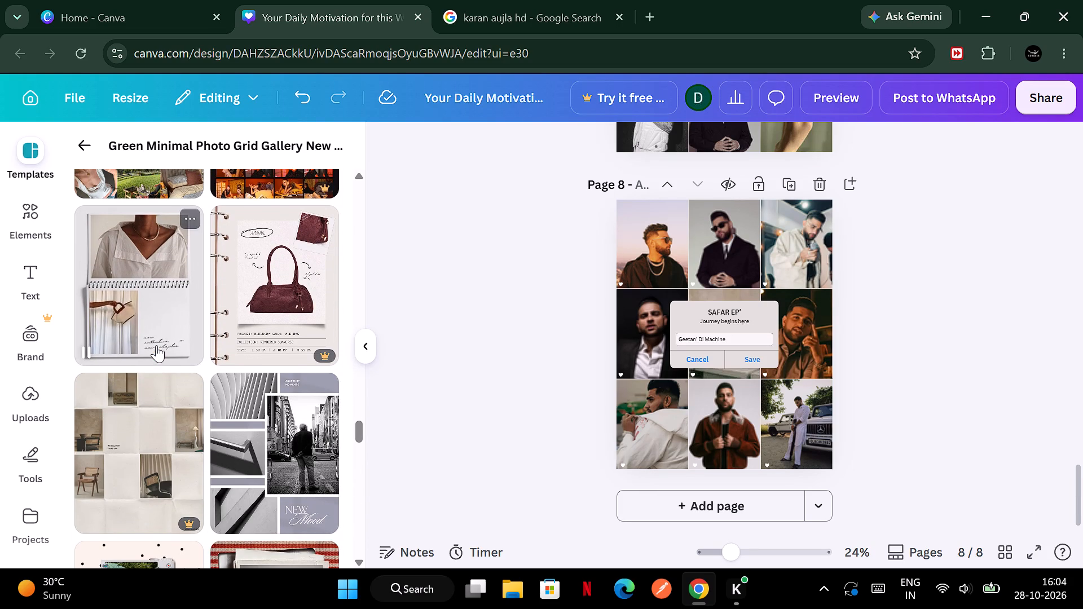
scroll(149, 312, down, 3)
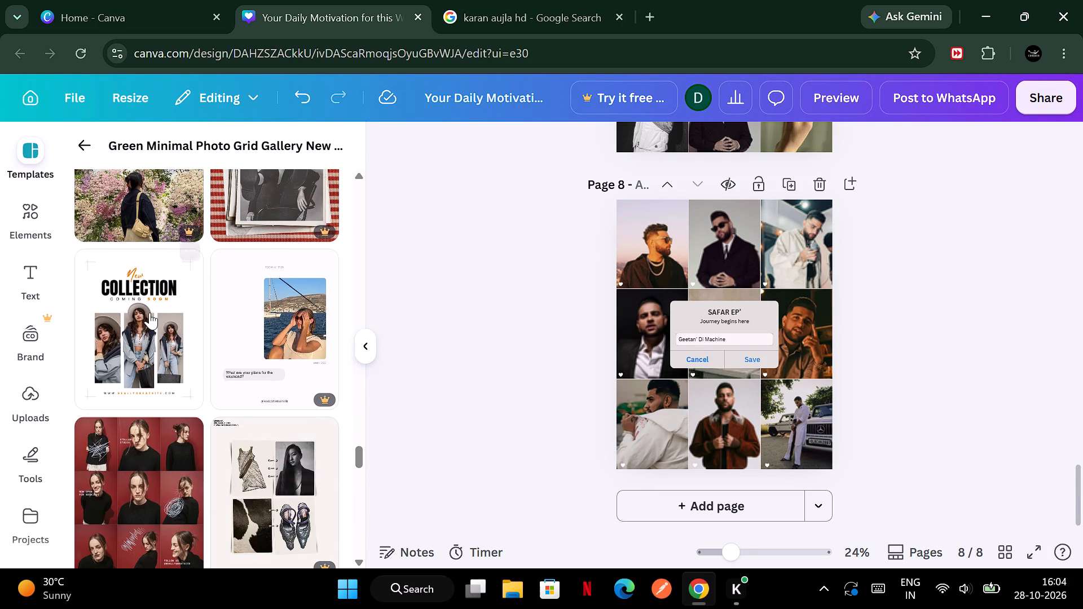
scroll(149, 312, down, 6)
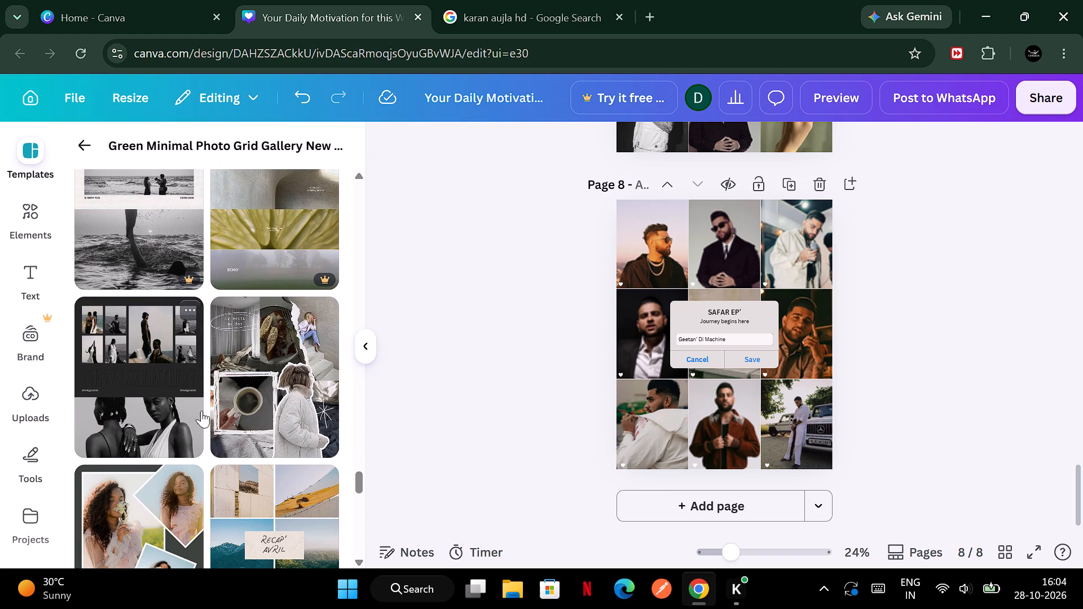
scroll(225, 459, down, 1)
scroll(557, 386, down, 1)
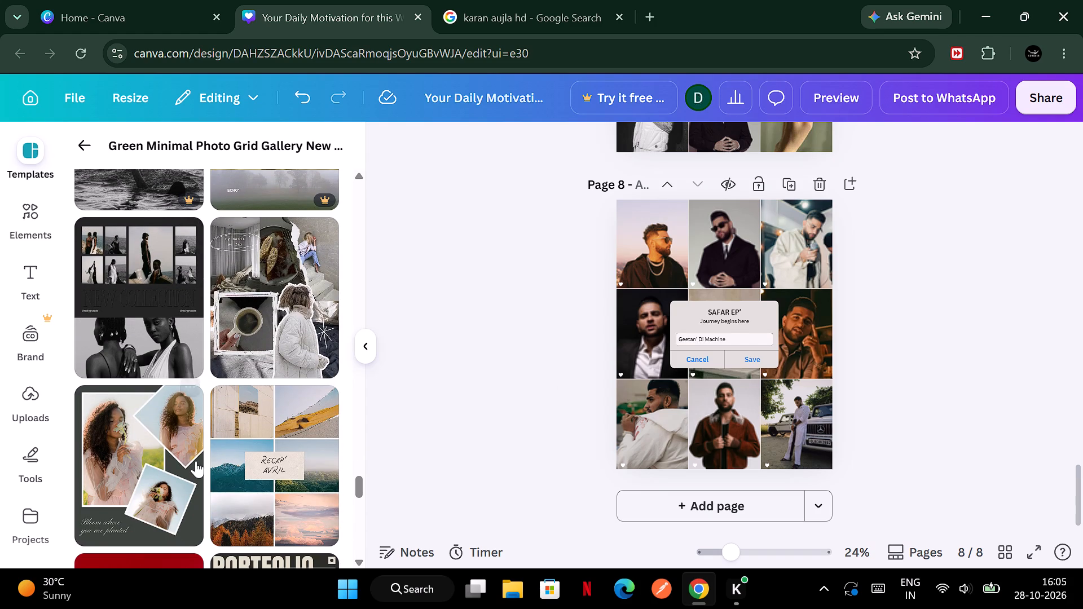
scroll(196, 461, down, 3)
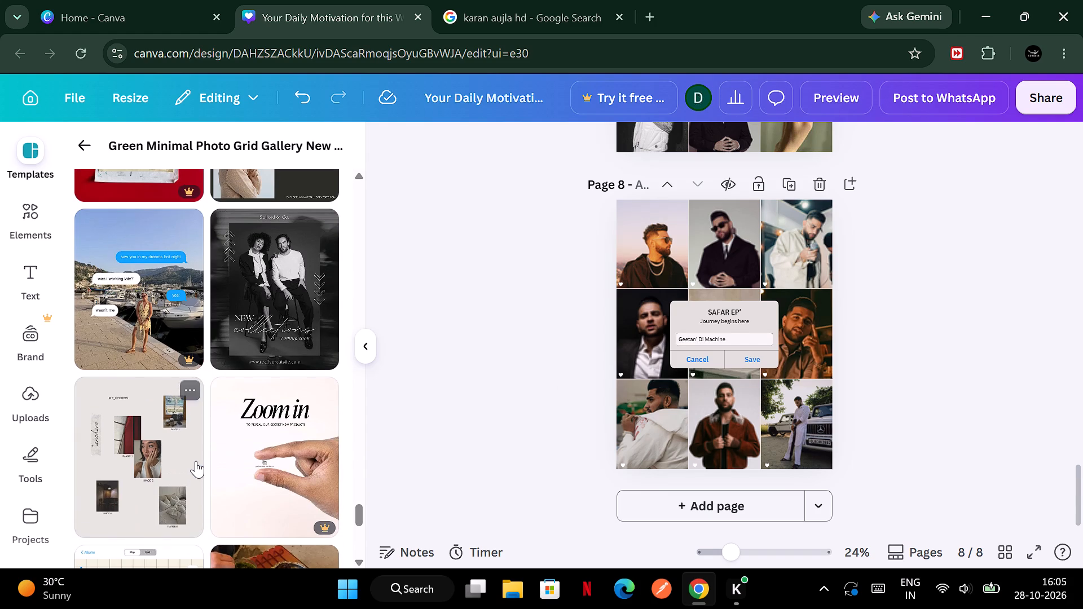
scroll(196, 461, down, 1)
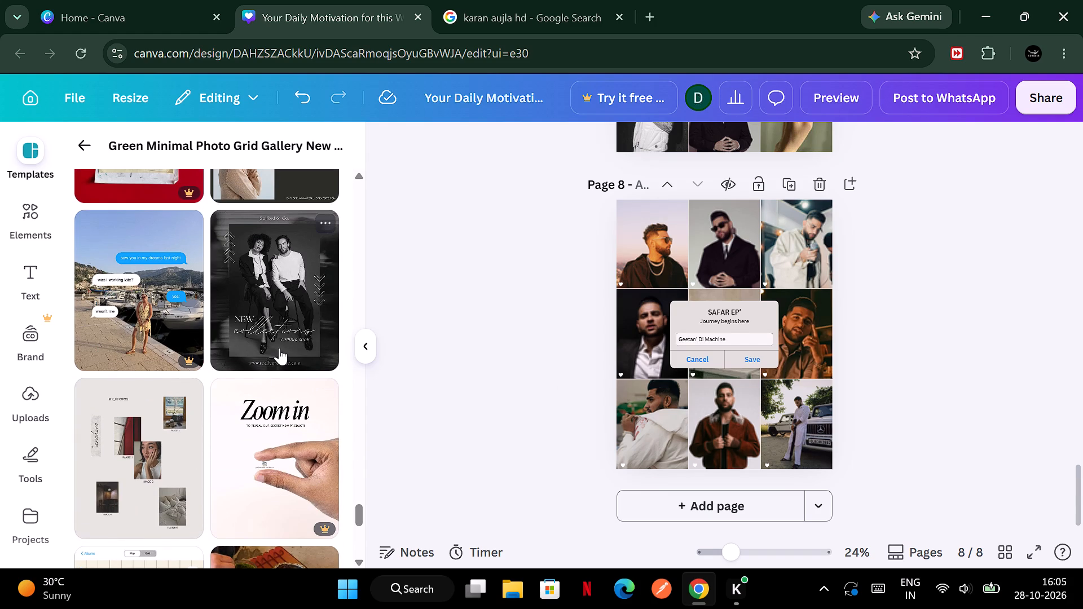
Add the Black Monochrome Simple Minimalist New Collection Instagram Post template as a new page.
click(279, 348)
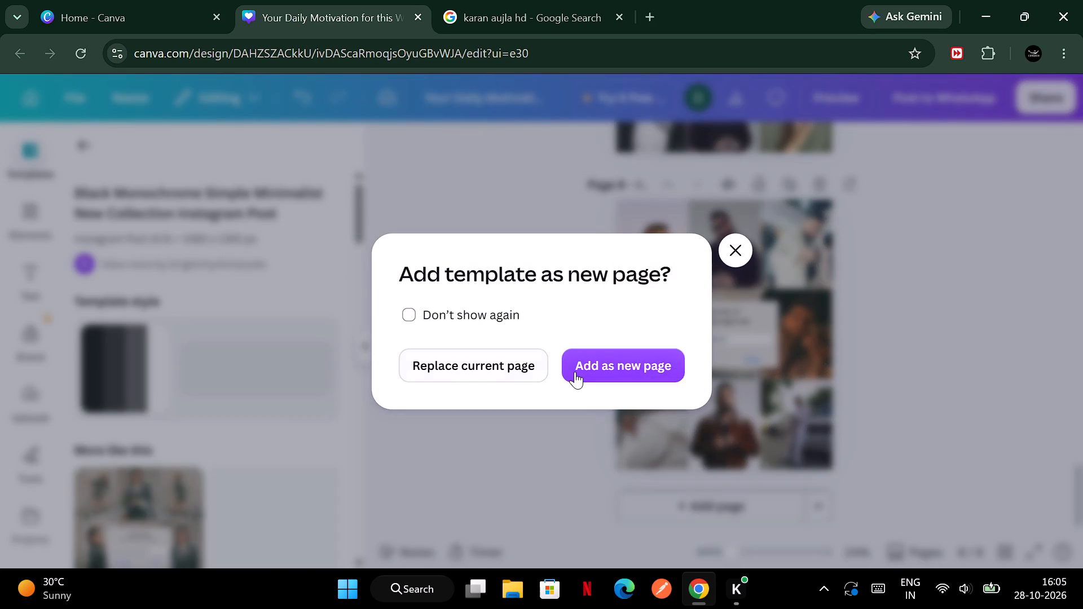
click(575, 372)
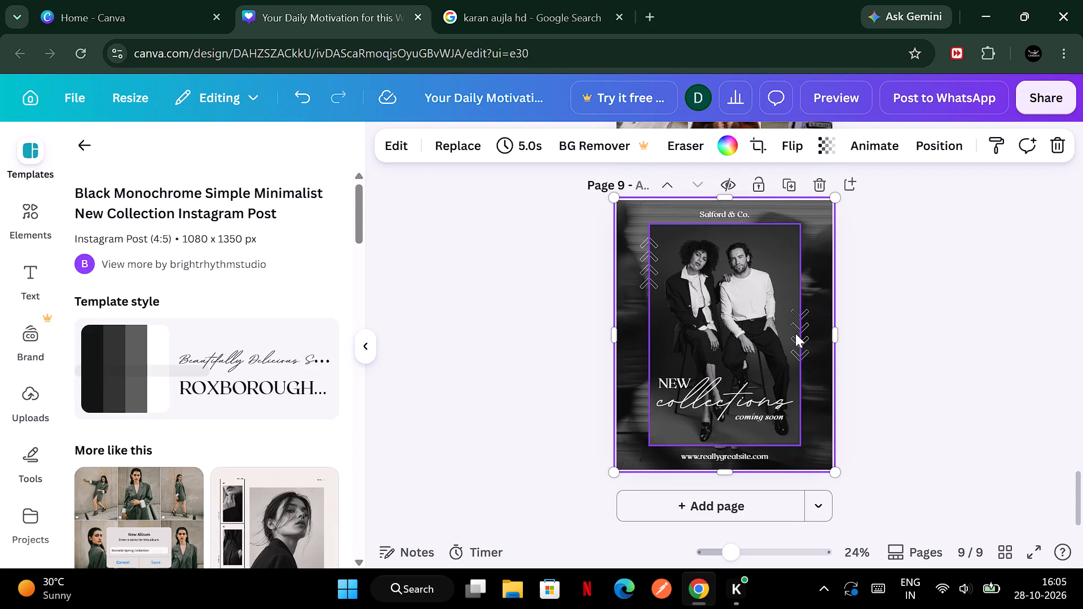
Replace the framed photo of the seated couple on page 9 with the uploaded photo of the man in a white jacket looking aside.
click(755, 325)
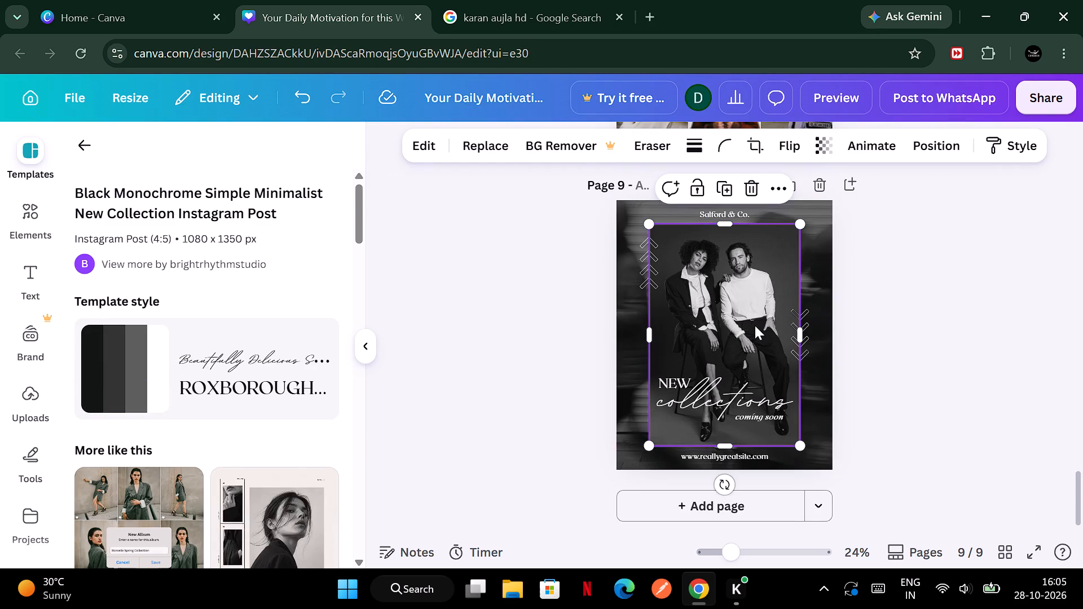
click(507, 151)
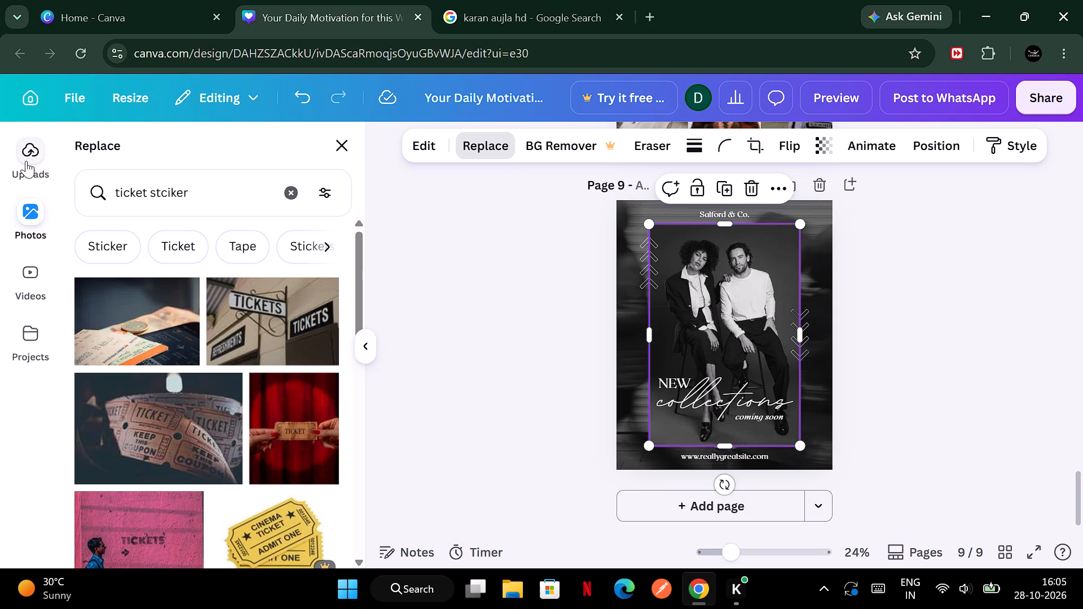
click(26, 161)
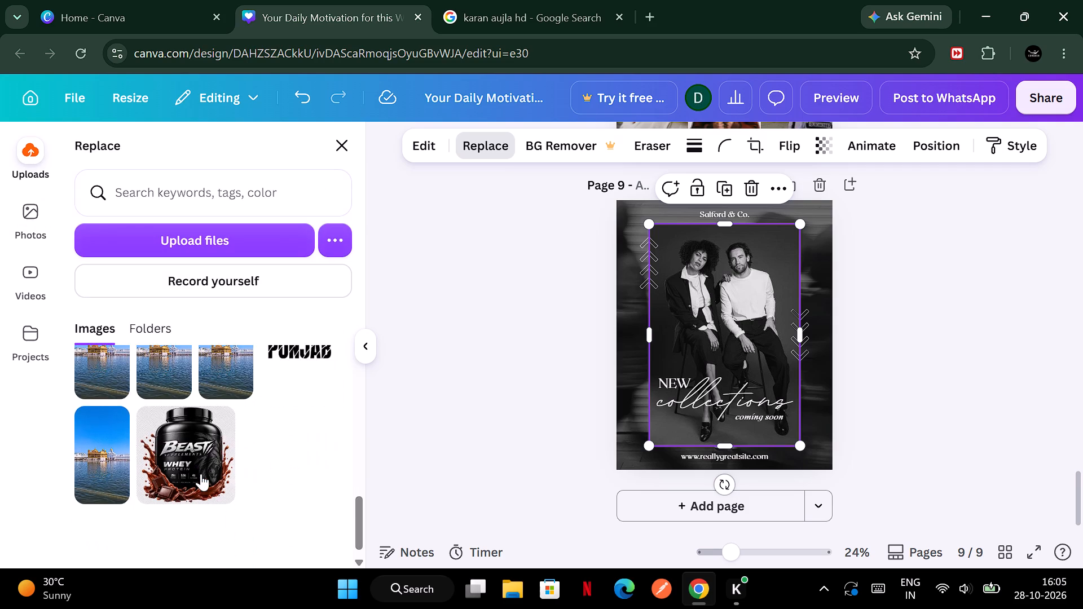
scroll(201, 474, up, 2)
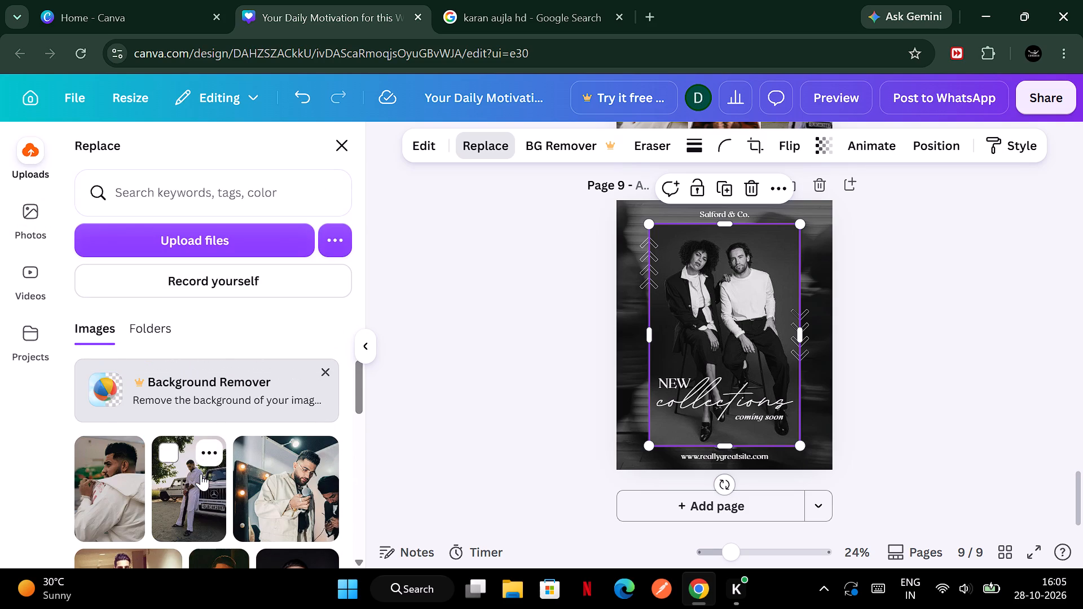
scroll(201, 474, down, 2)
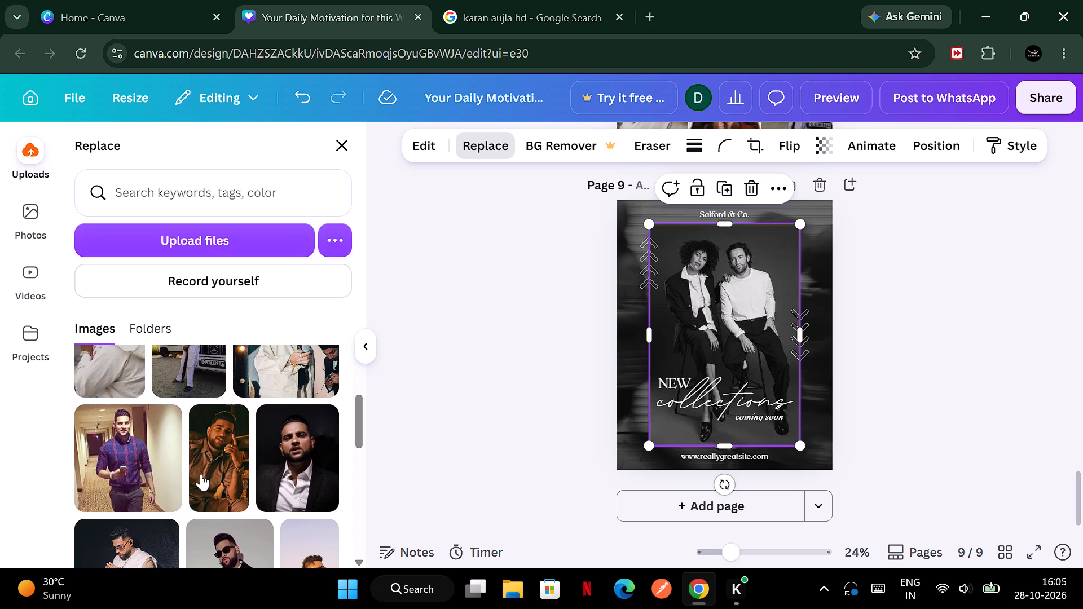
scroll(201, 474, down, 1)
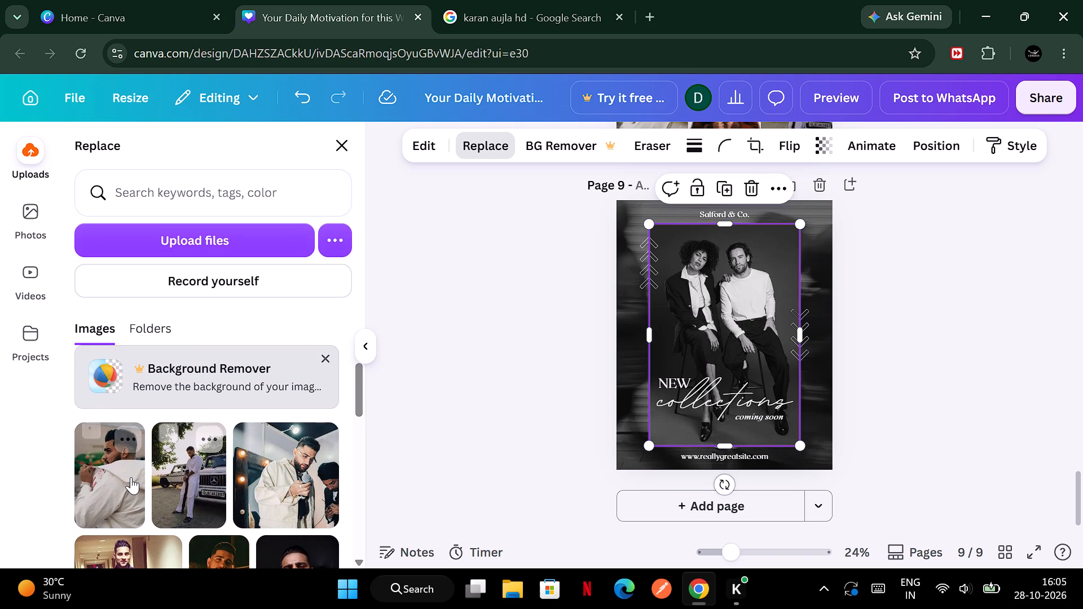
click(131, 477)
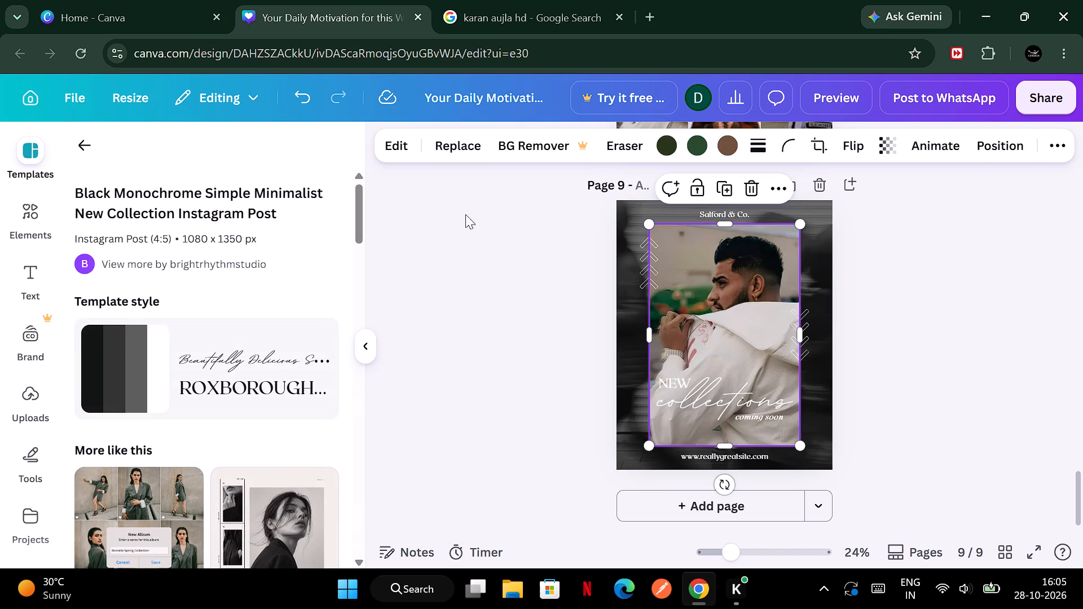
Adjust the framed photo on page 9 by setting its sharpness to about 26.
click(402, 141)
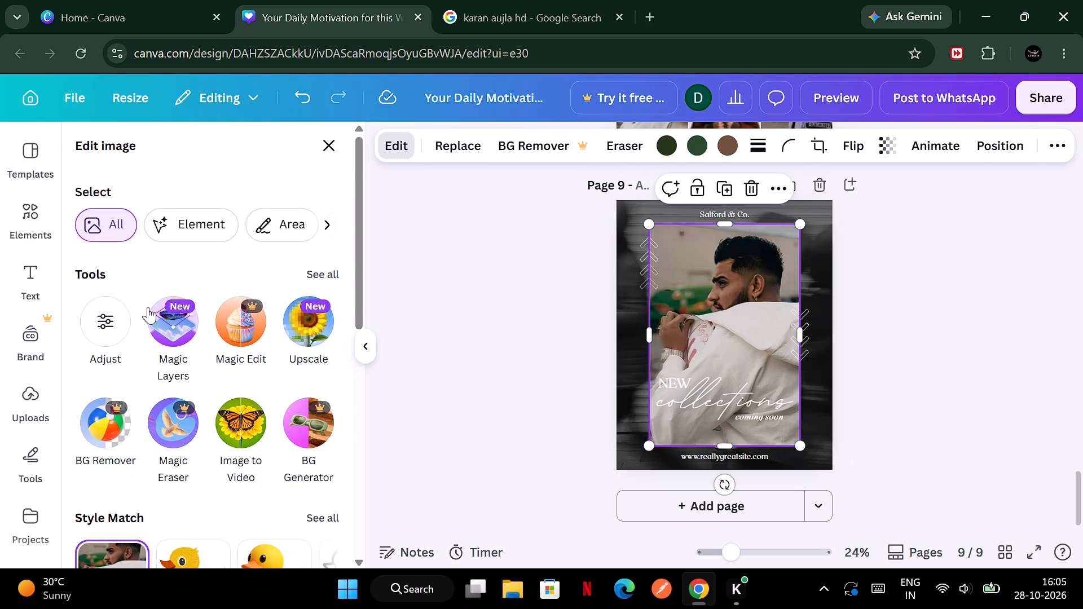
click(99, 319)
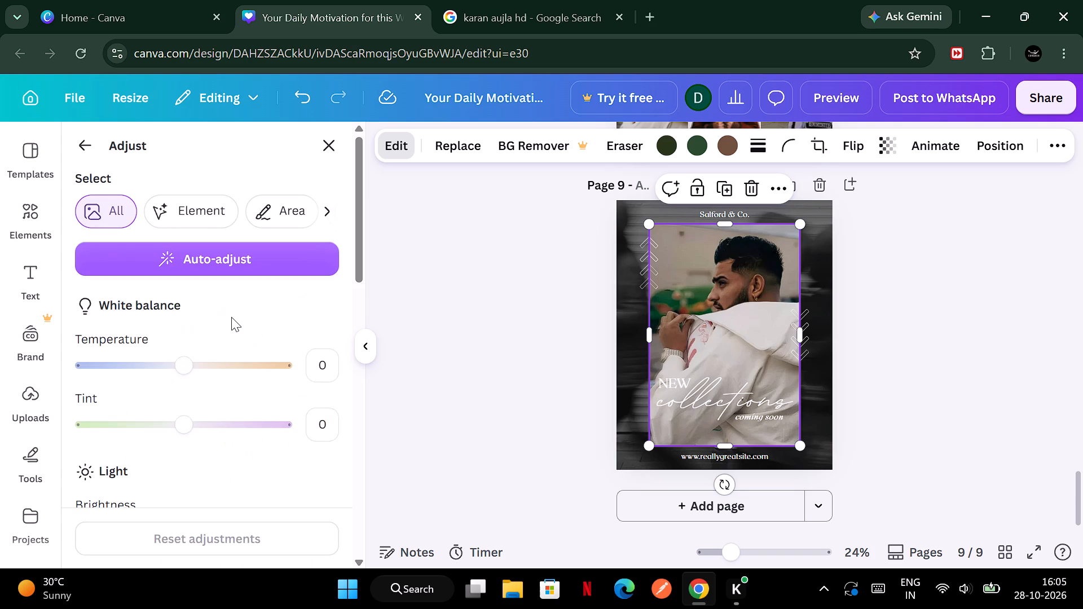
scroll(243, 319, down, 5)
scroll(243, 319, right, 2)
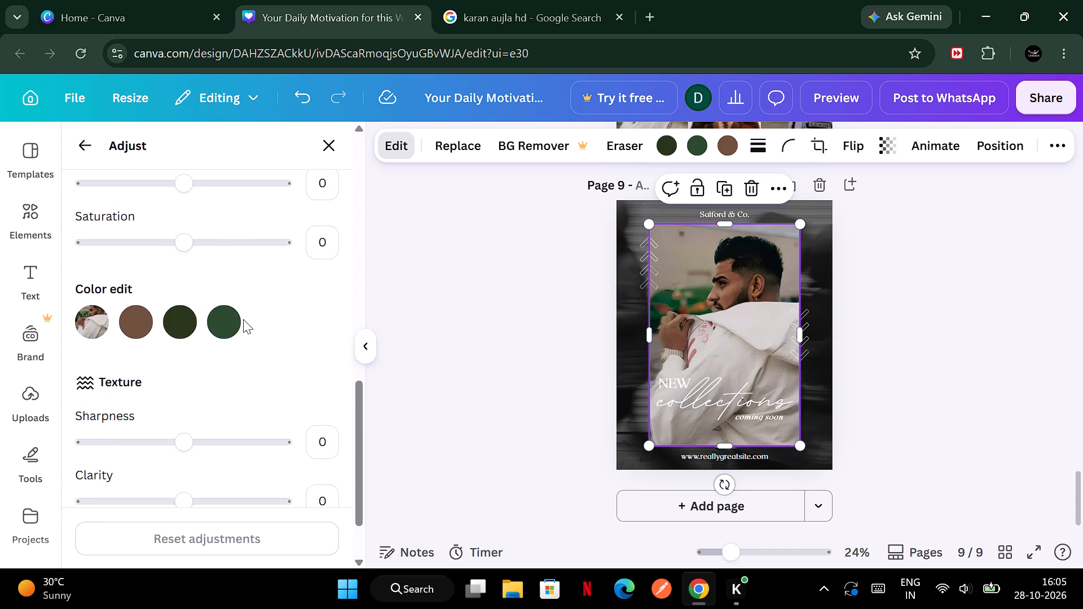
drag(187, 443, 206, 442)
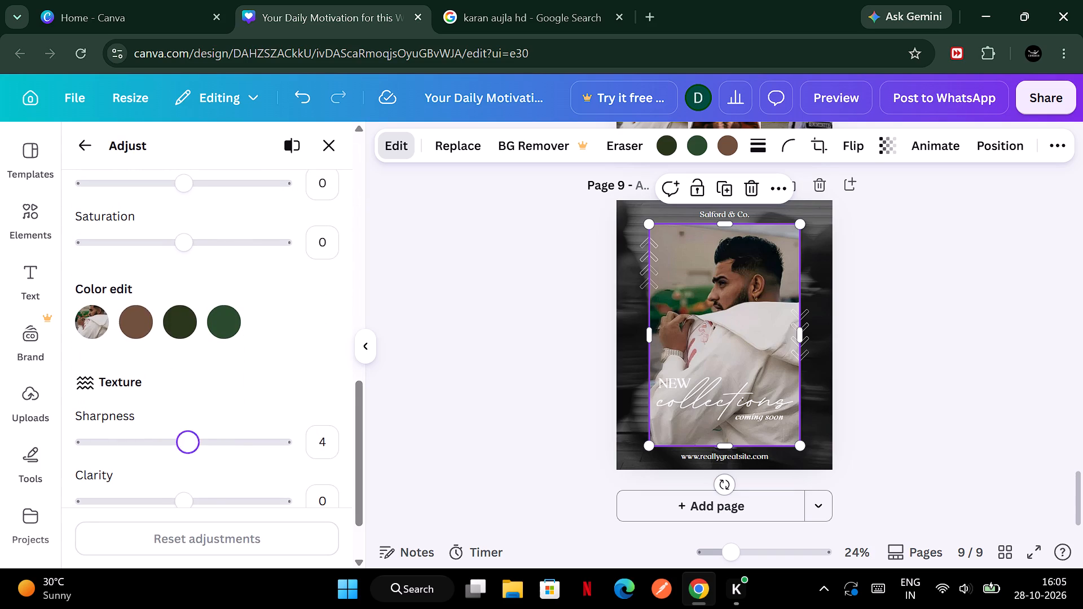
drag(206, 442, 302, 437)
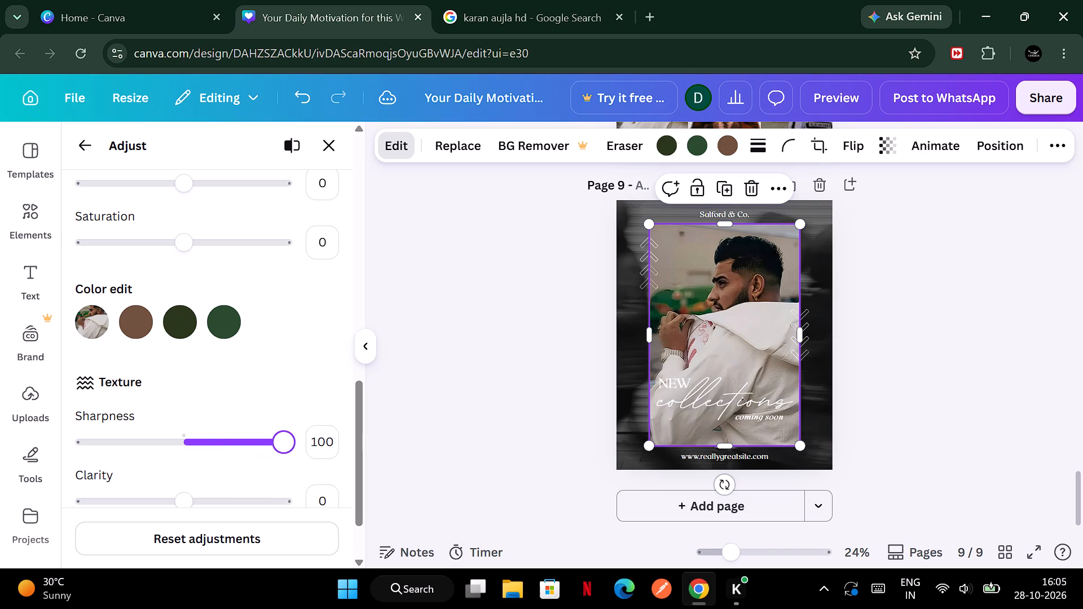
drag(302, 437, 239, 453)
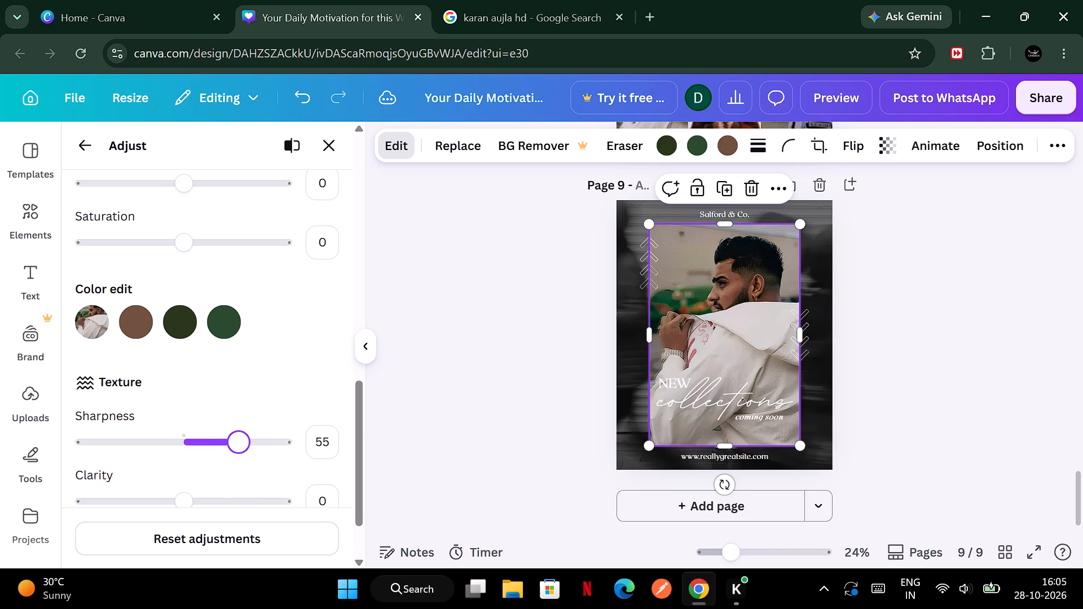
drag(241, 448, 208, 447)
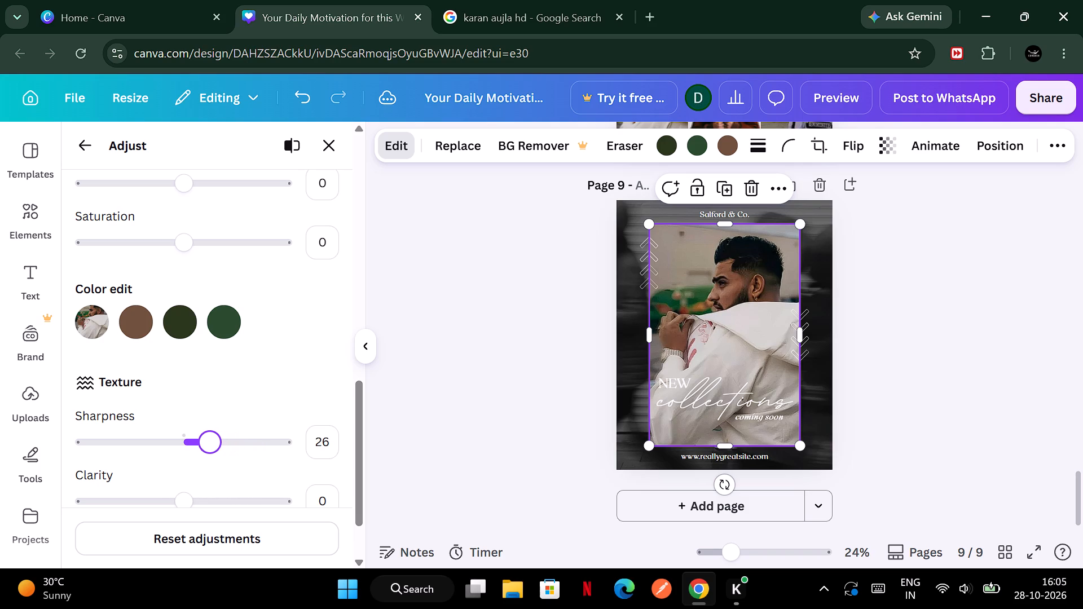
Reduce the sharpness of the framed photo on page 9 to 11.
drag(208, 447, 201, 447)
drag(201, 447, 195, 445)
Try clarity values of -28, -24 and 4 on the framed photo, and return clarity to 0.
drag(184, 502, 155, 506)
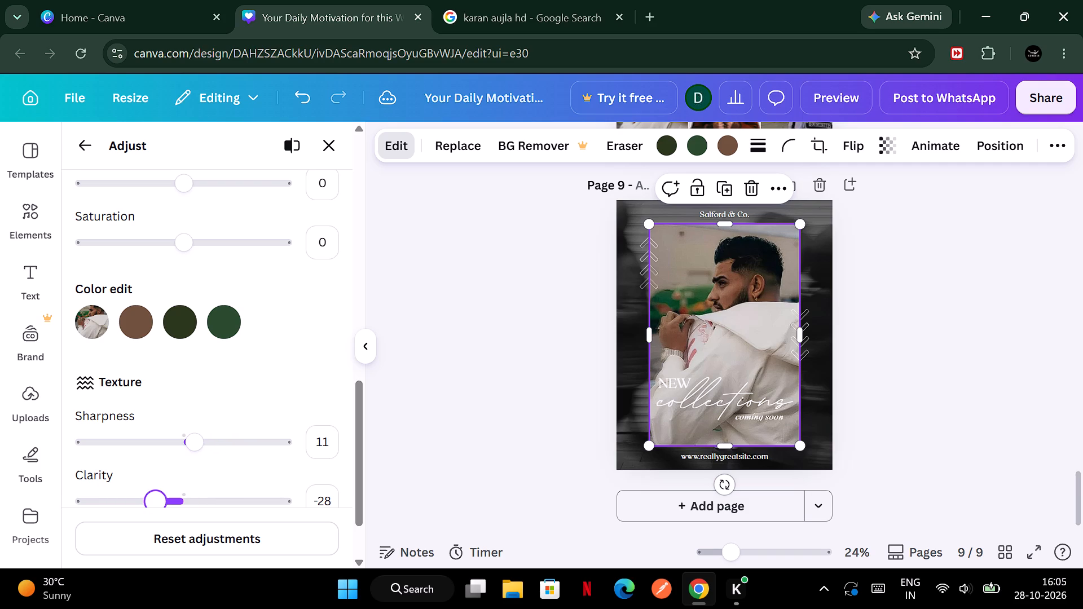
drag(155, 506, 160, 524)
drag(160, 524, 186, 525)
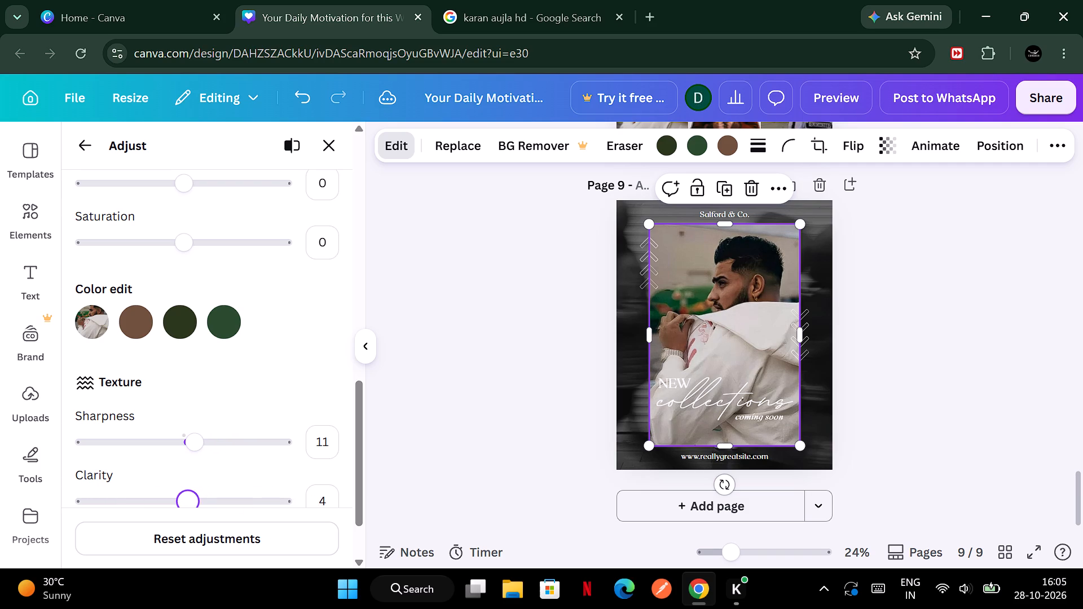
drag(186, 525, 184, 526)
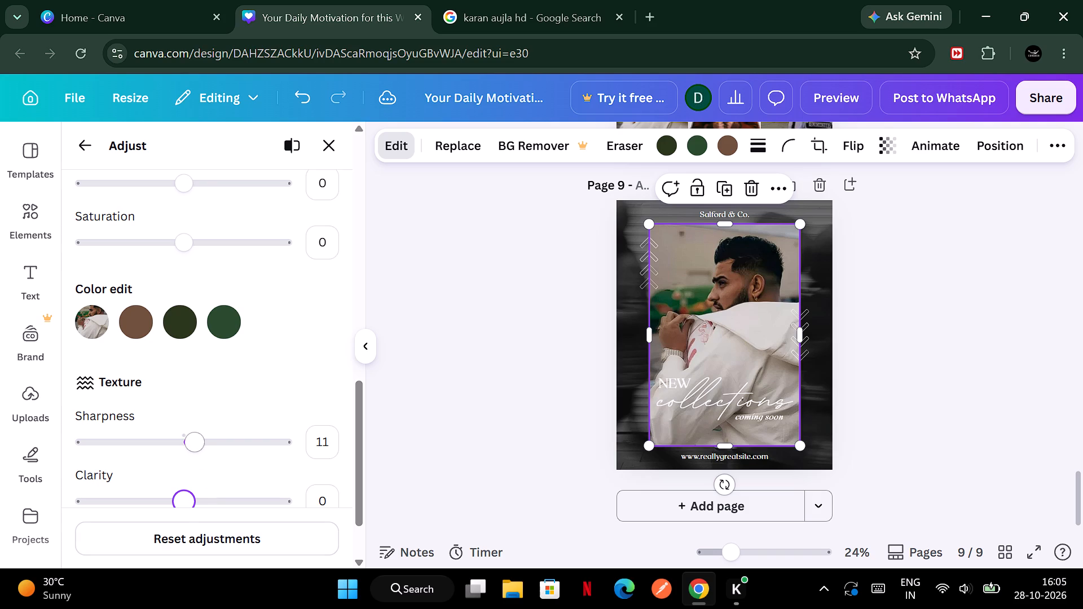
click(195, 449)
Turn the framed photo on page 9 black and white by setting its saturation to -100.
scroll(193, 365, up, 1)
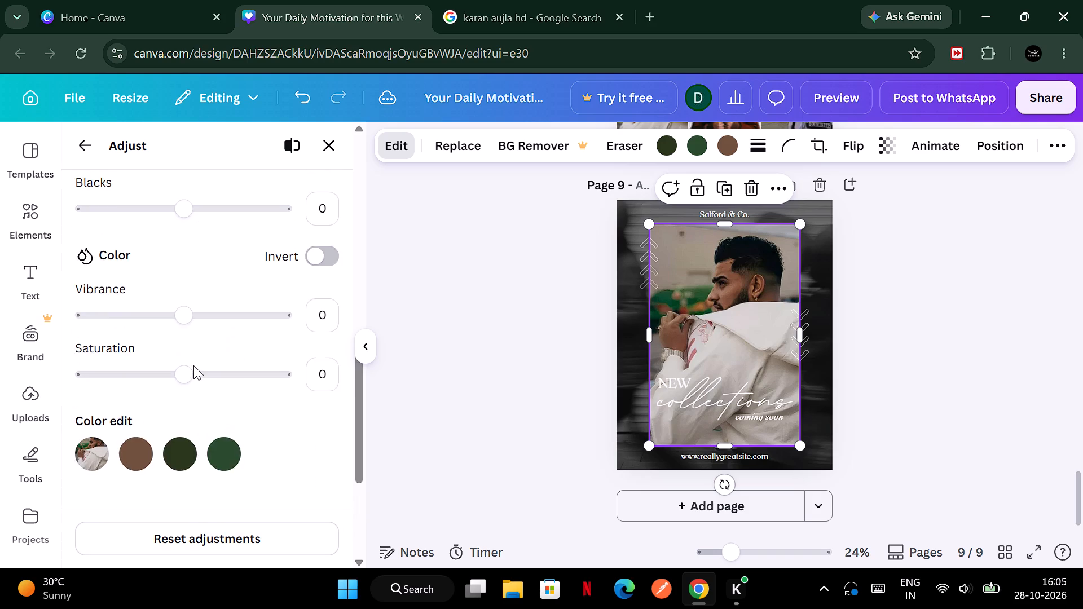
scroll(193, 365, up, 3)
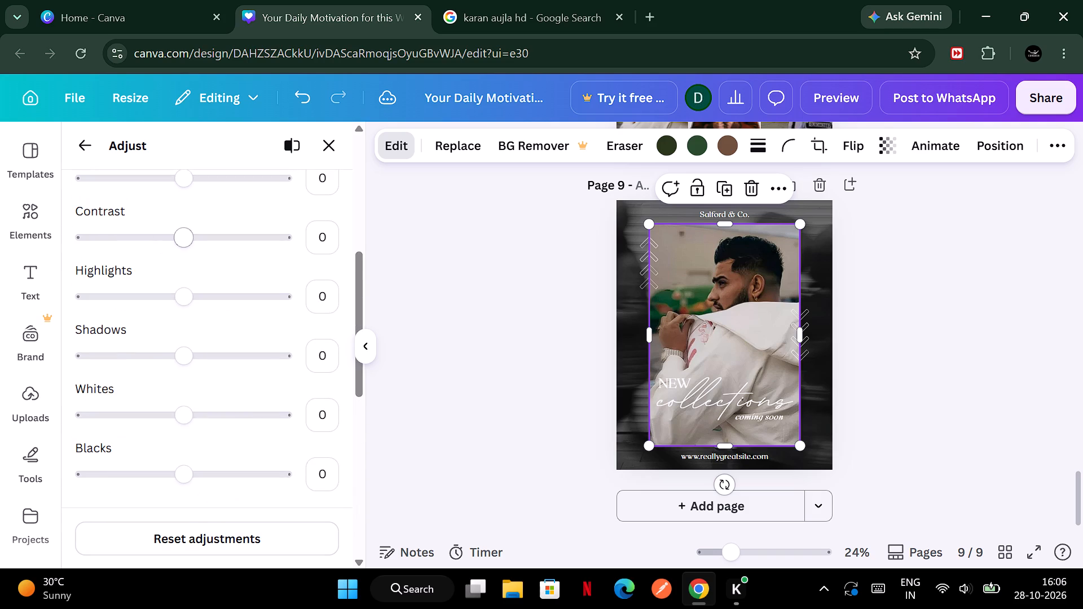
scroll(176, 225, right, 1)
scroll(159, 301, down, 2)
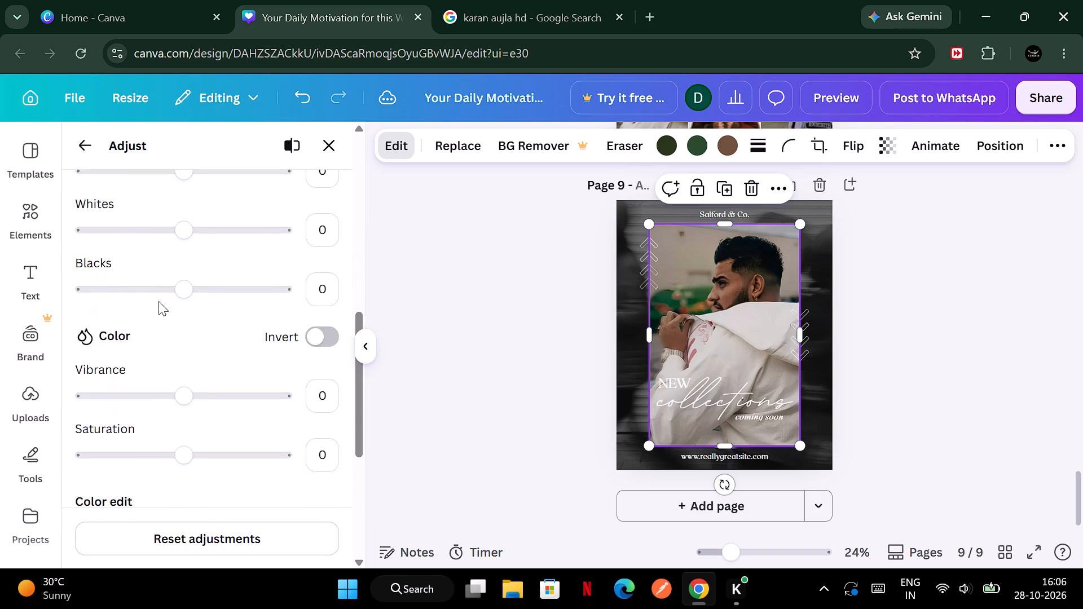
scroll(159, 301, down, 1)
drag(189, 436, 32, 409)
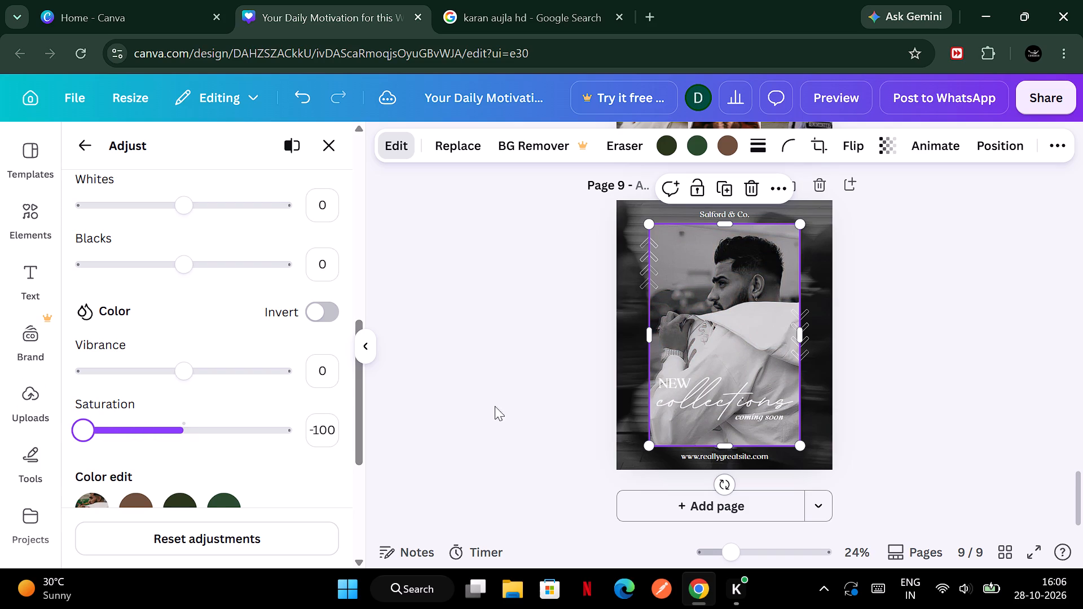
Replace the NEW text on page 9 with Karan and widen its text box so the word fits on one line.
click(679, 394)
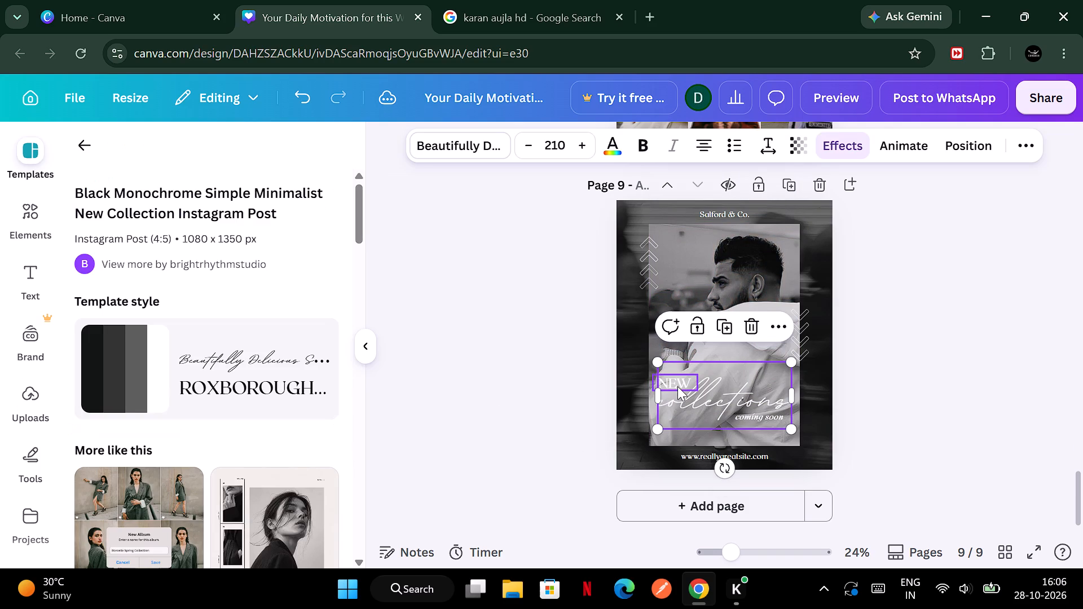
click(677, 386)
text(Ka)
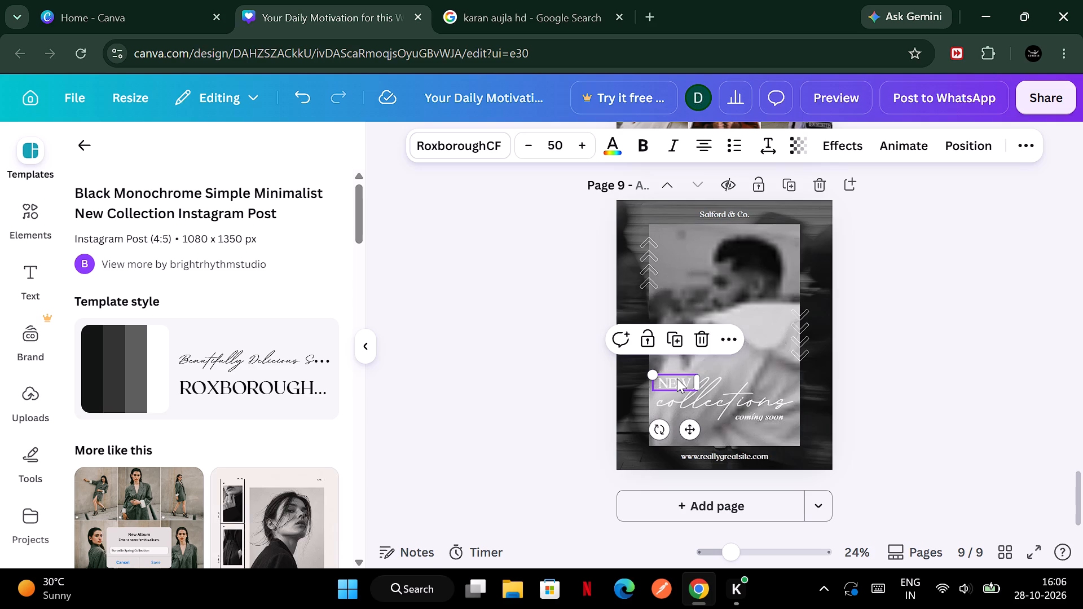
double_click(677, 378)
text(Karan)
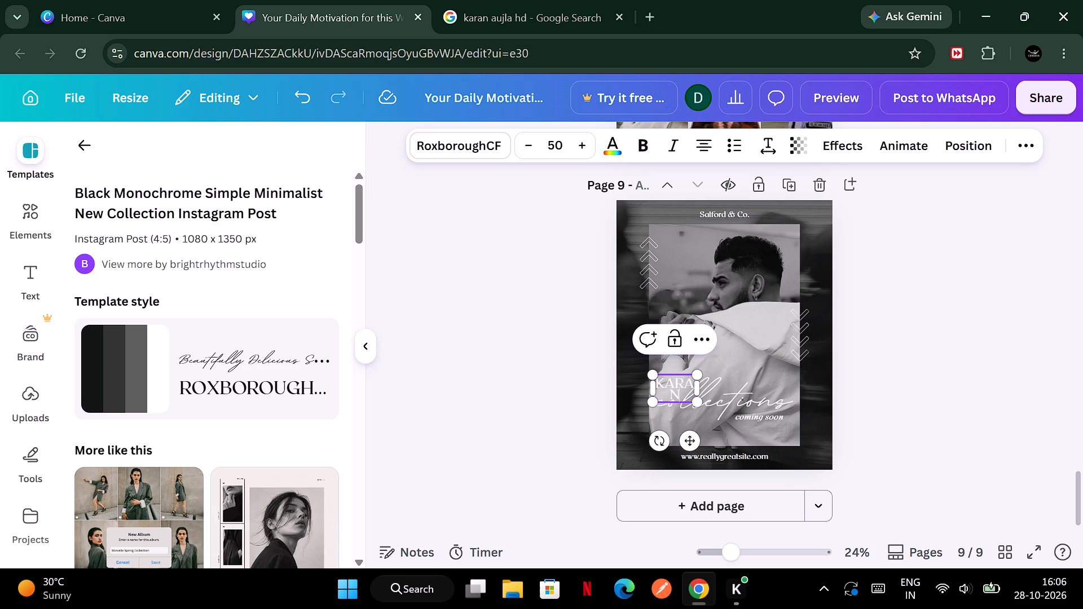
click(692, 391)
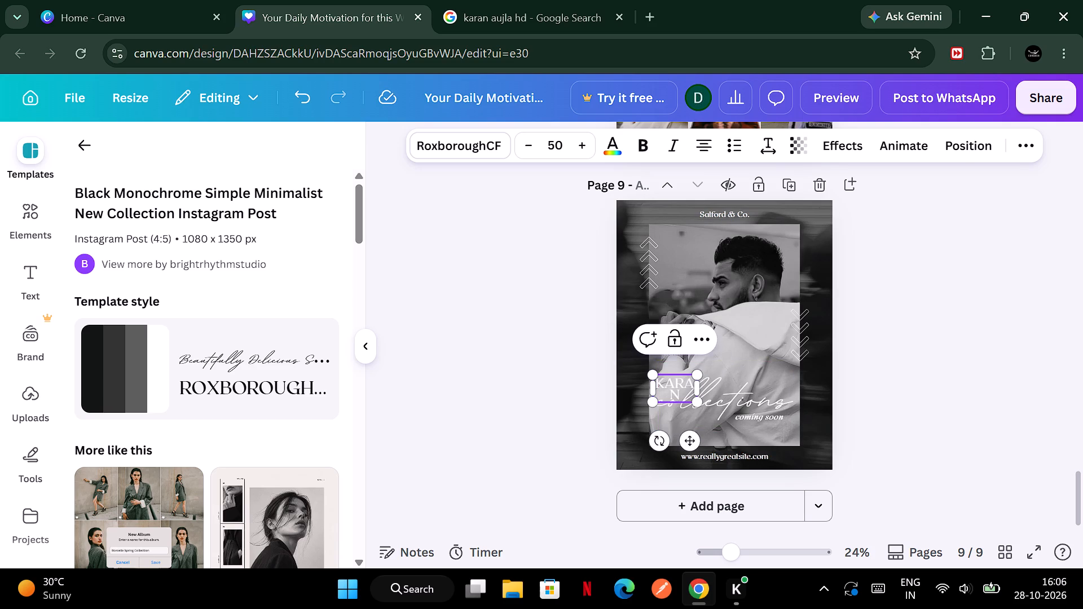
click(697, 385)
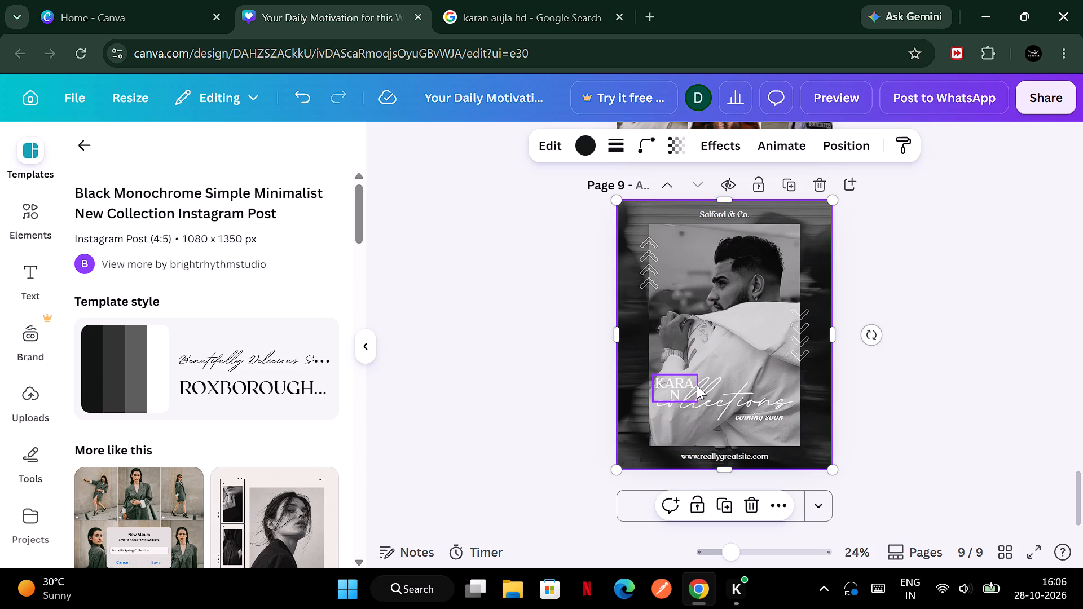
click(691, 383)
drag(699, 388, 709, 382)
Replace the script word "collections" on page 9 with Aujla.
click(743, 414)
click(714, 400)
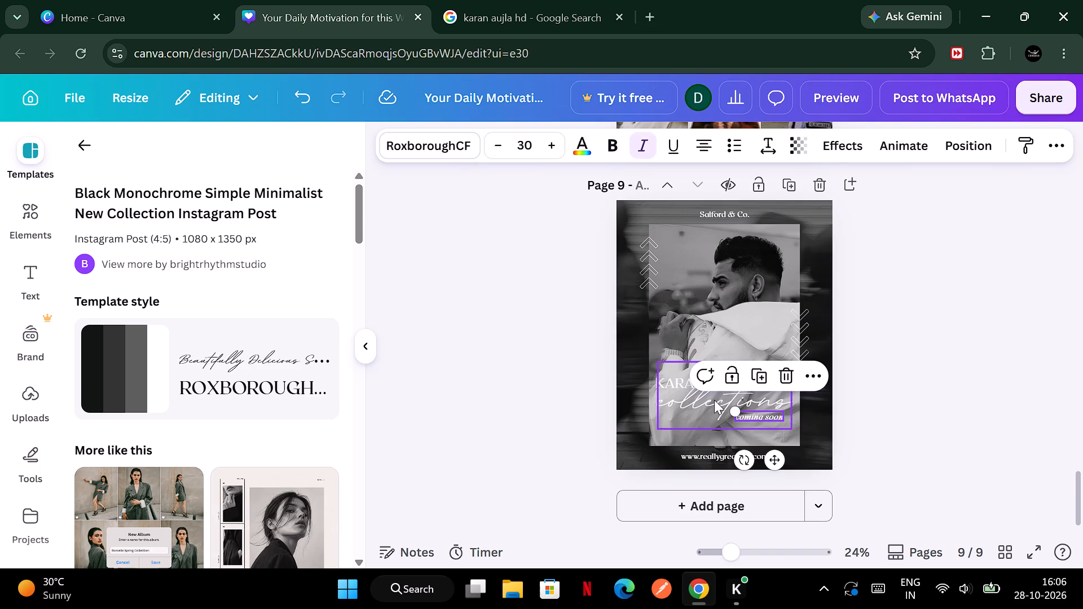
double_click(714, 400)
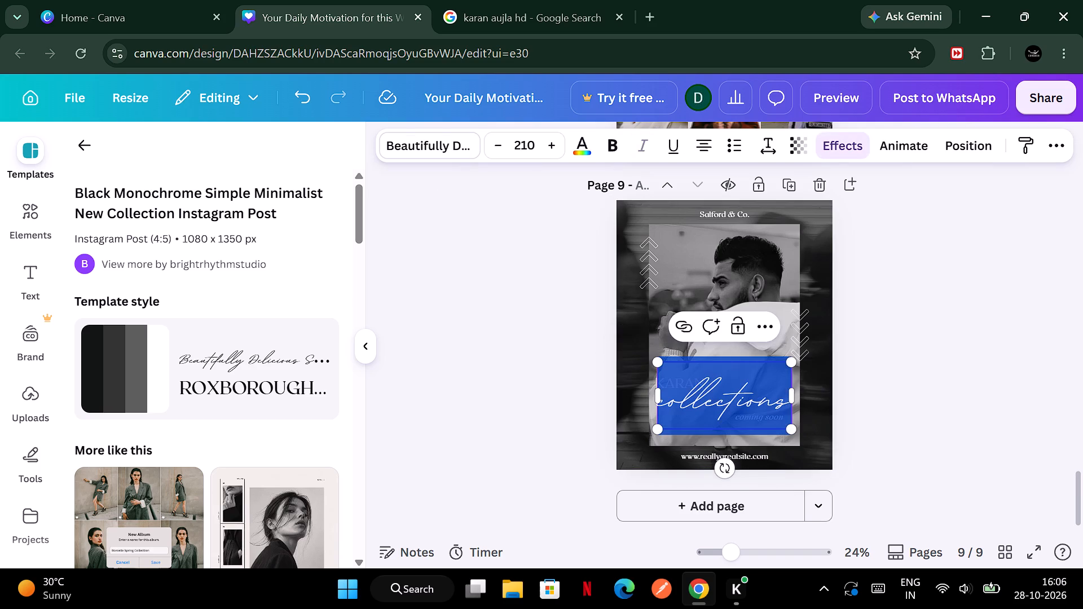
text(Aujal)
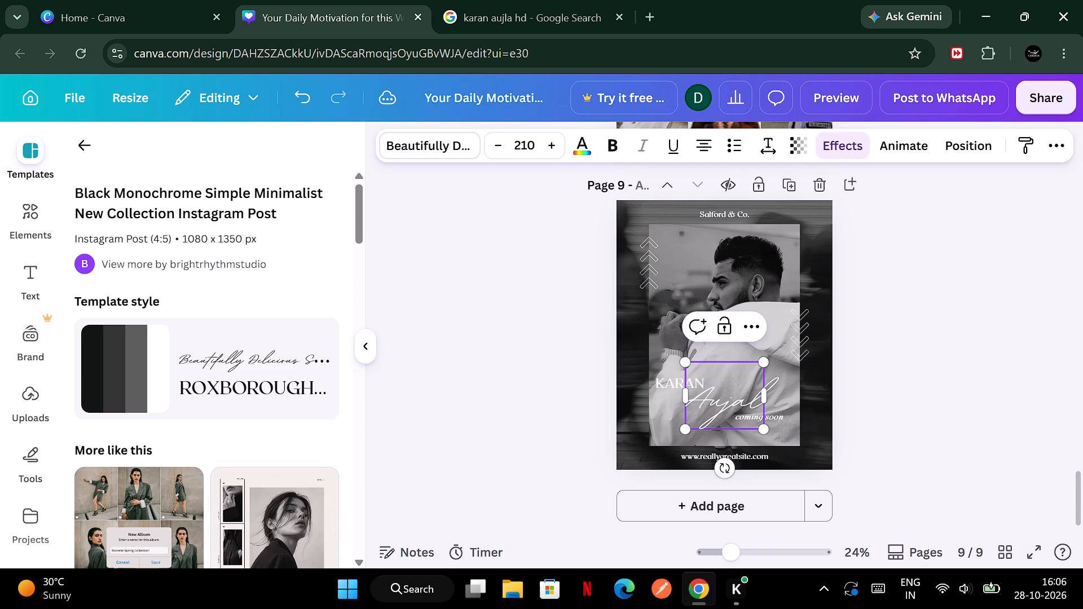
key(BackSpace)
key(BackSpace)
text(la)
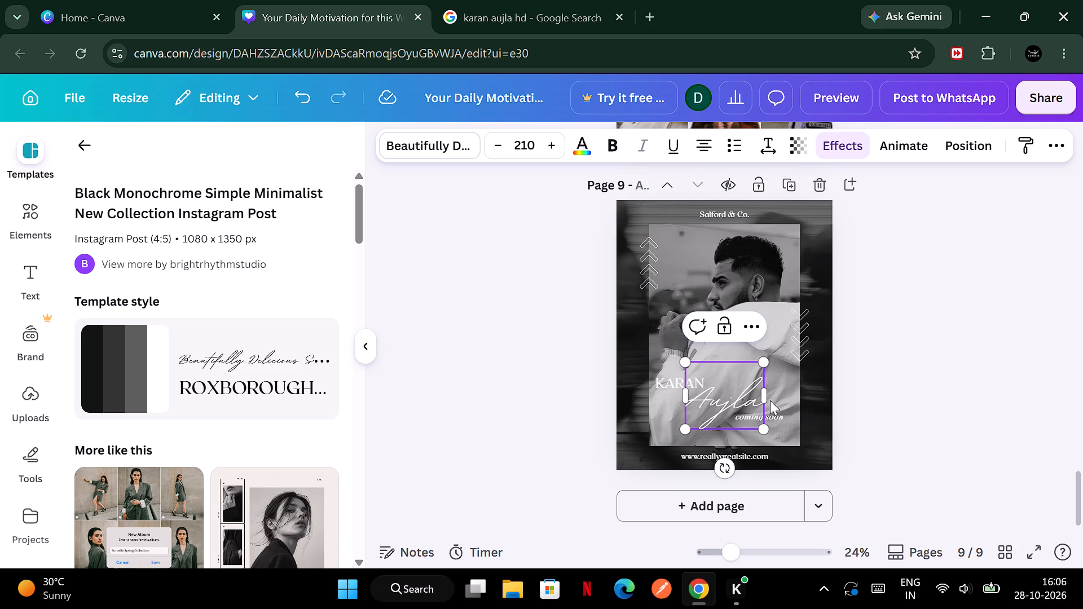
click(886, 401)
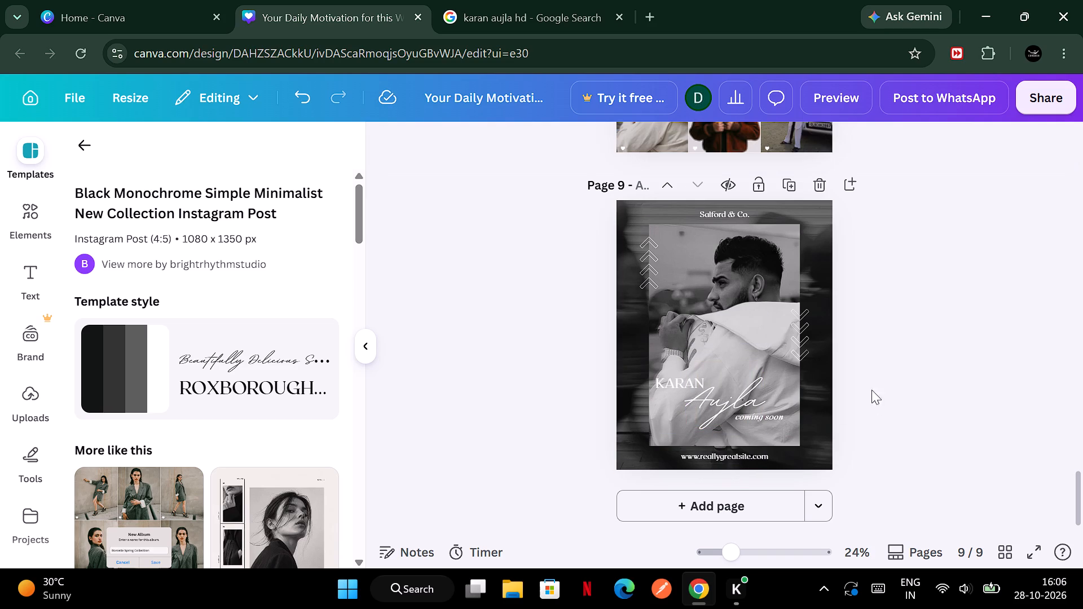
Replace the Salford & Co. heading above the photo on page 9 with Ontario/Canadna.
double_click(728, 210)
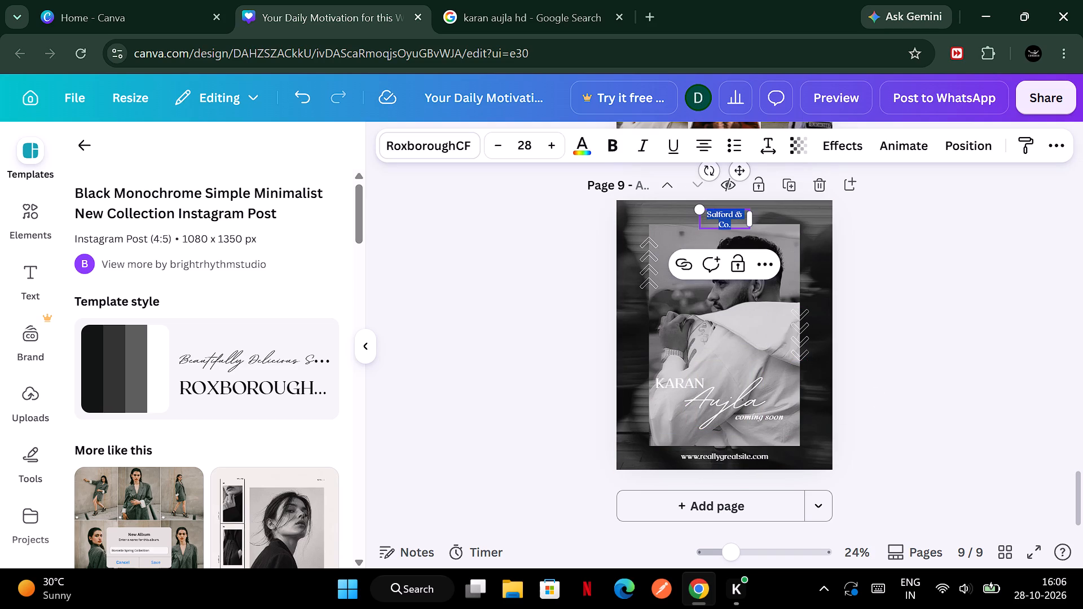
text(Ontario)
key(comma)
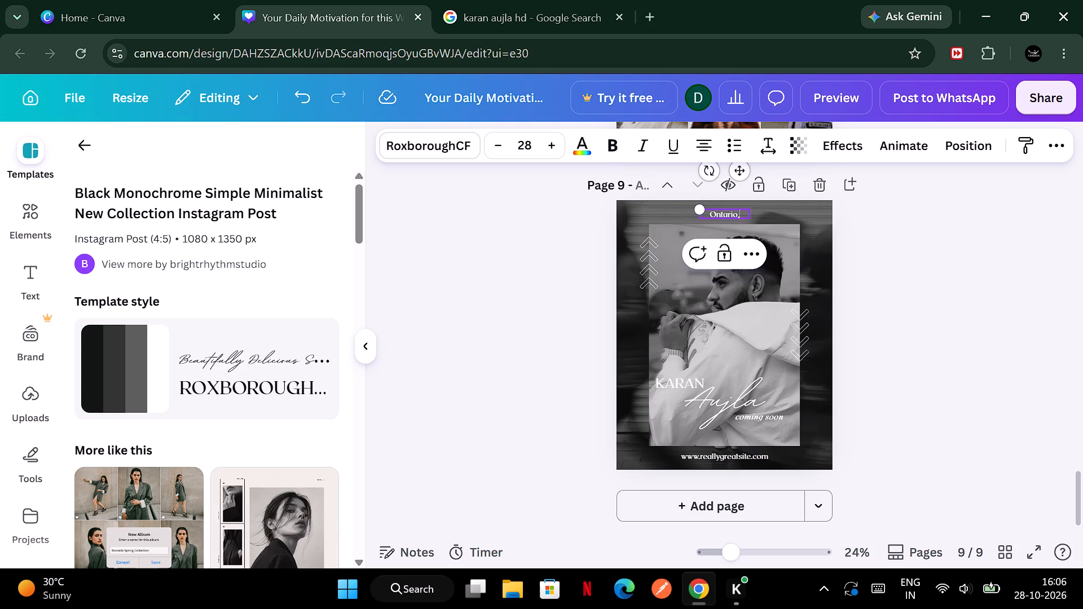
key(BackSpace)
key(slash)
text(Ca)
text(nadna)
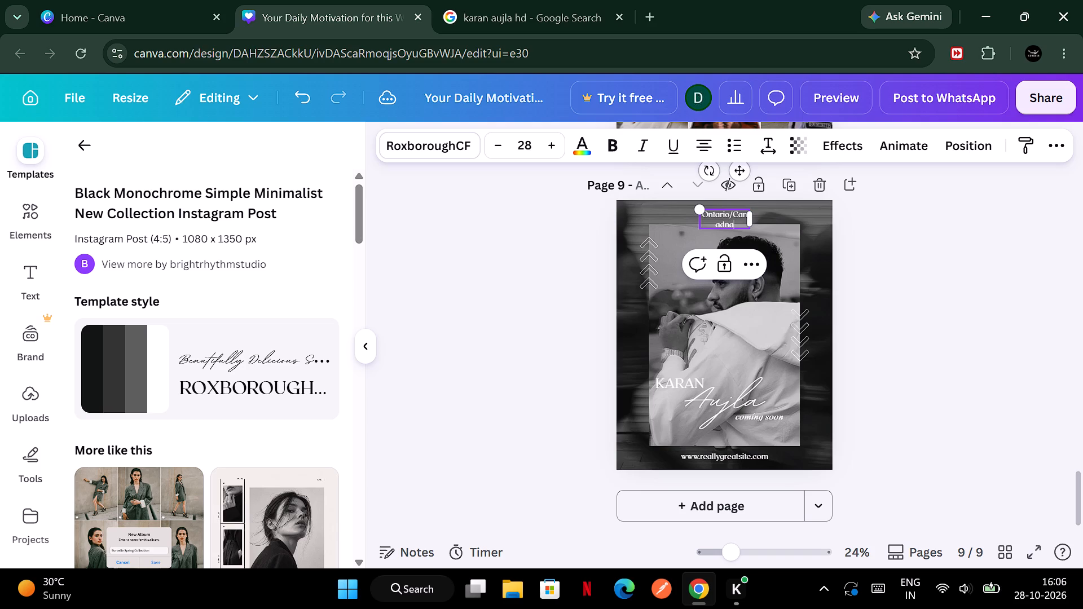
Widen the location heading's text box to fit one line and recentre it above the photo.
drag(751, 218, 769, 213)
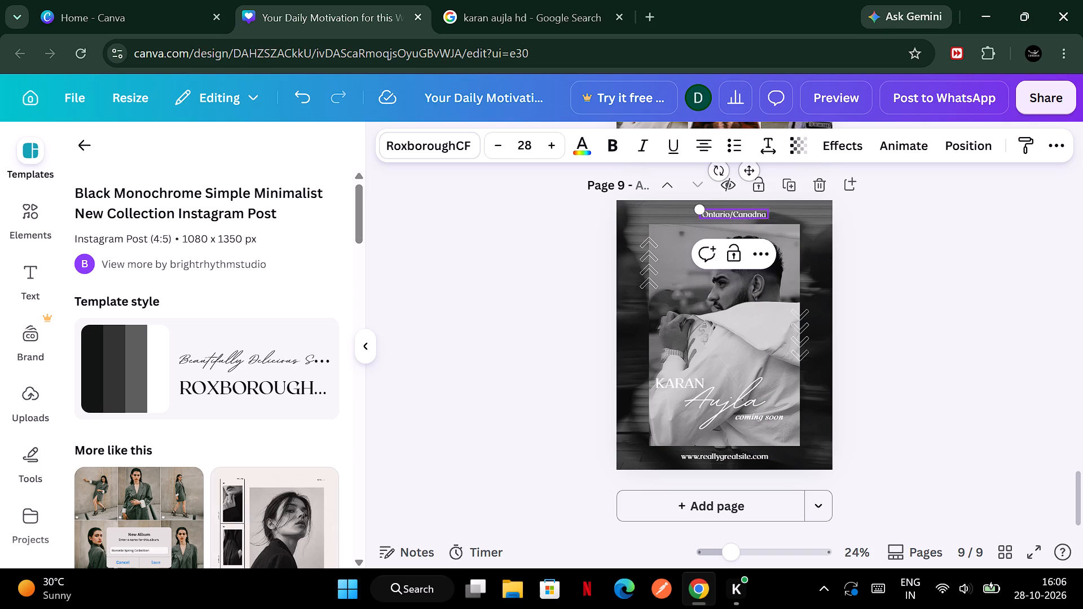
drag(739, 214, 717, 214)
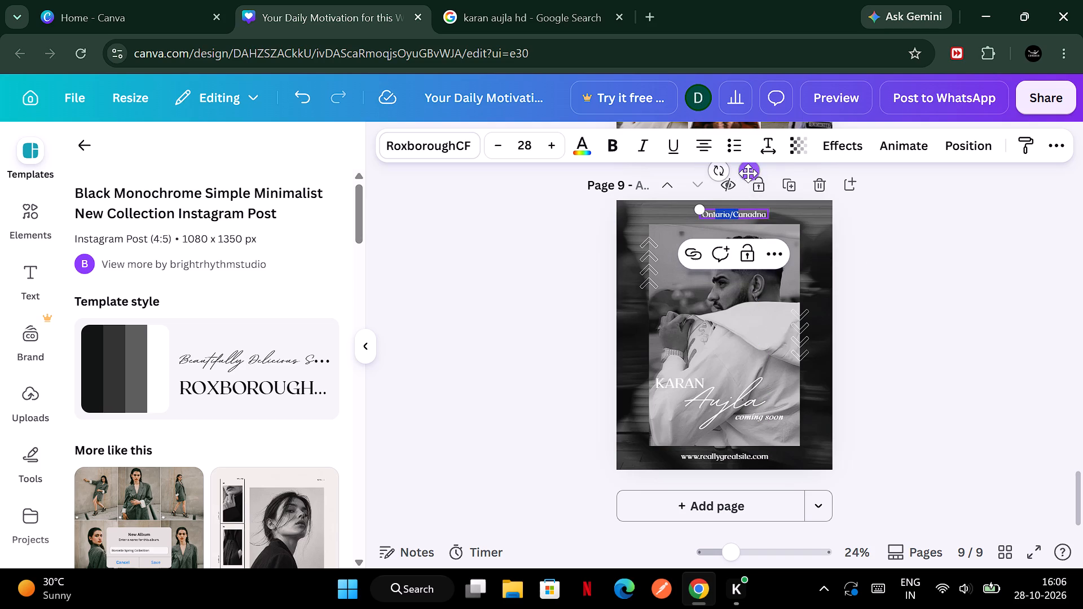
drag(748, 173, 738, 174)
click(873, 251)
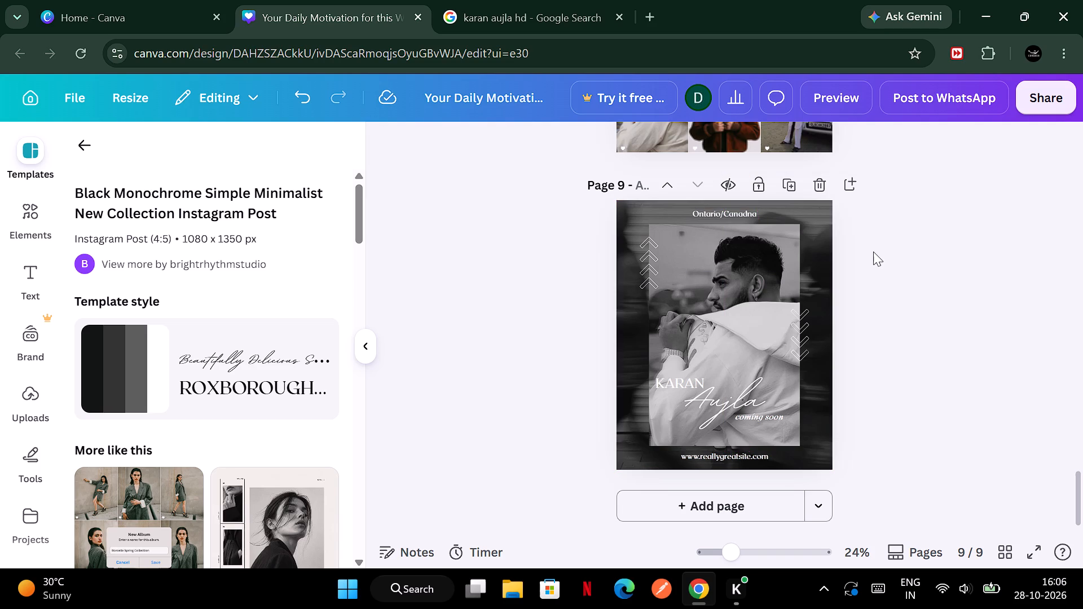
Correct the spelling of the location heading on page 9 to Ontario/Canada.
double_click(741, 211)
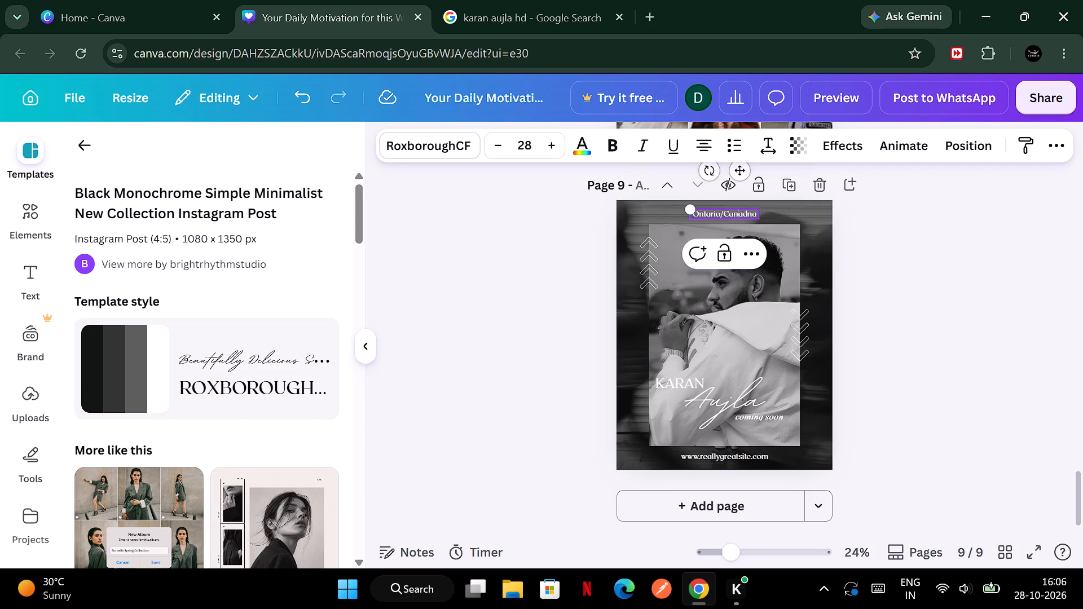
key(Right)
key(Right)
key(Right)
key(backslash)
key(BackSpace)
key(BackSpace)
click(882, 370)
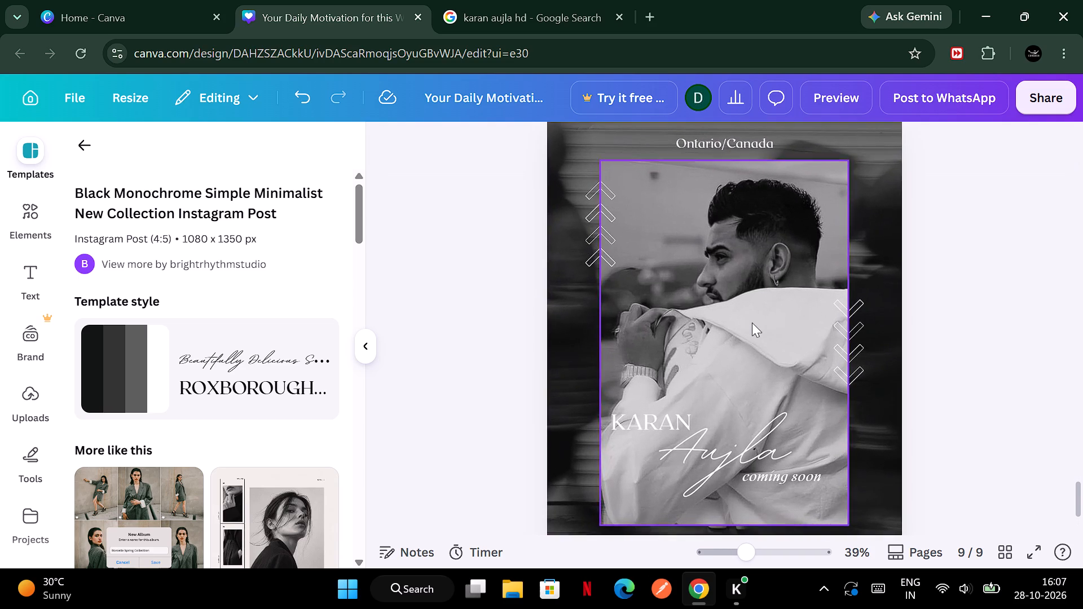
double_click(754, 490)
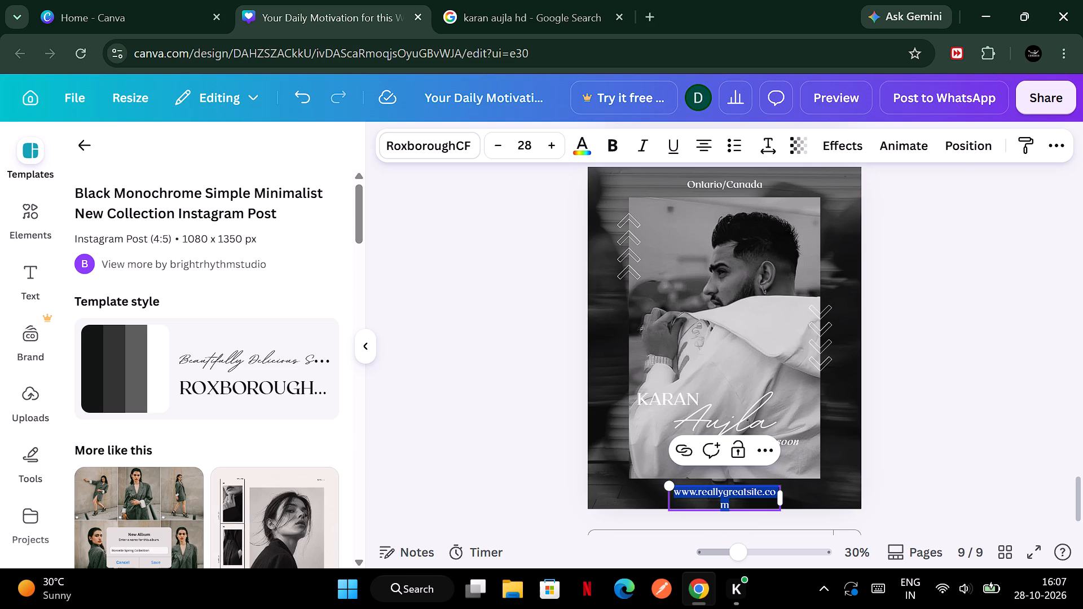
key(shift+at)
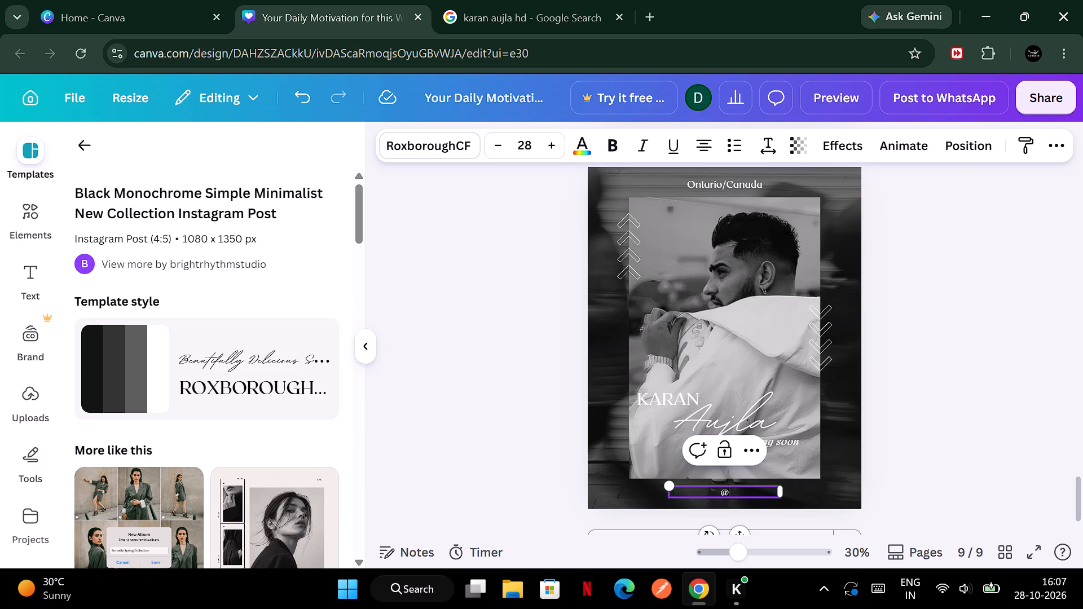
text(karan)
text(au)
key(BackSpace)
key(BackSpace)
key(BackSpace)
key(BackSpace)
text(anaujla)
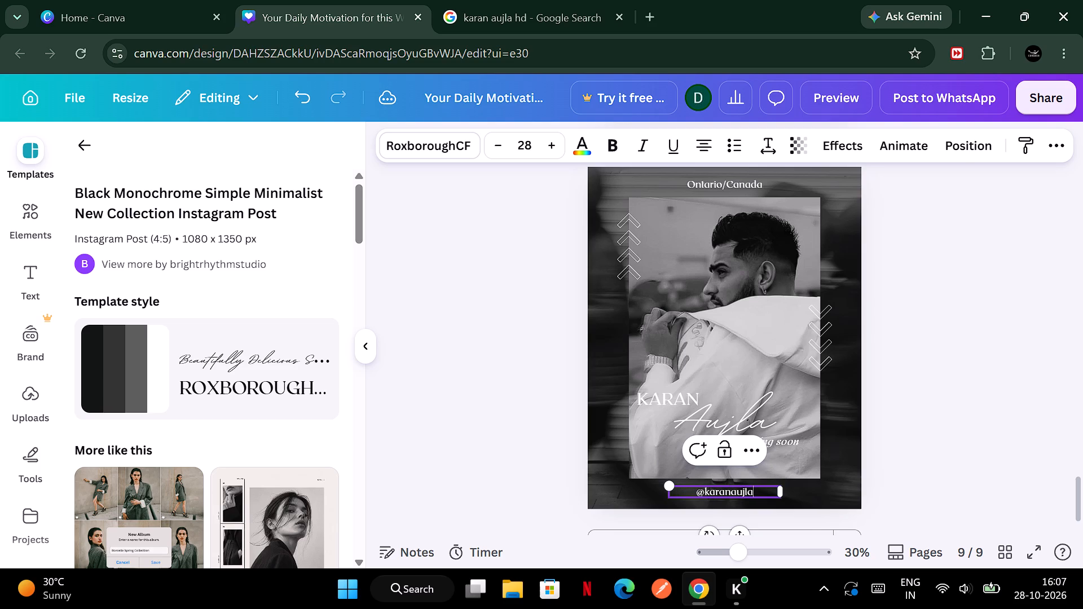
key(Return)
text(www)
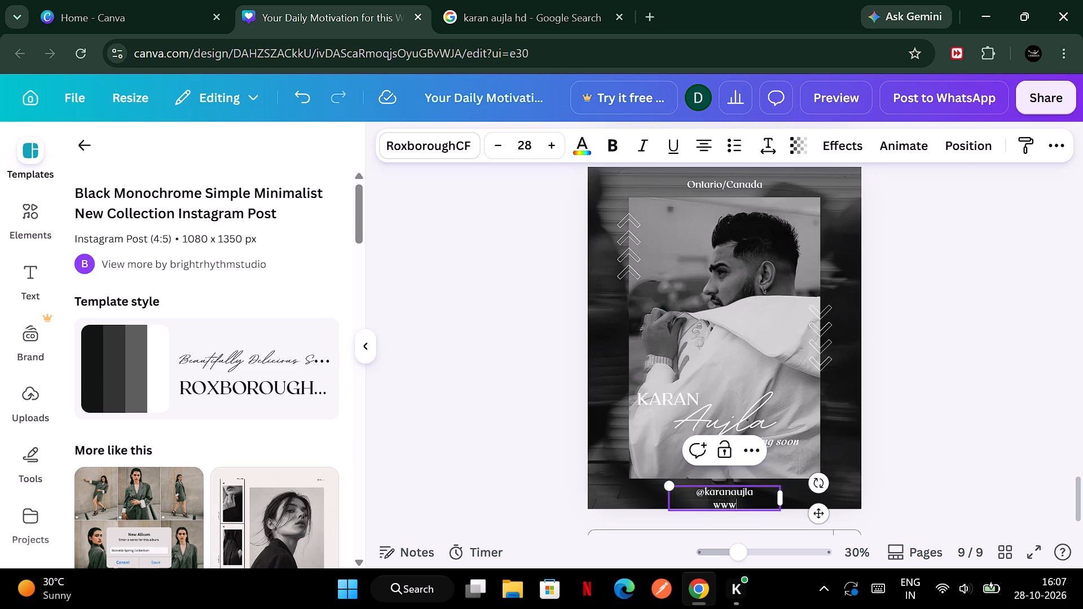
text(.bi)
key(BackSpace)
text(ook m)
key(BackSpace)
key(BackSpace)
text(mytikc)
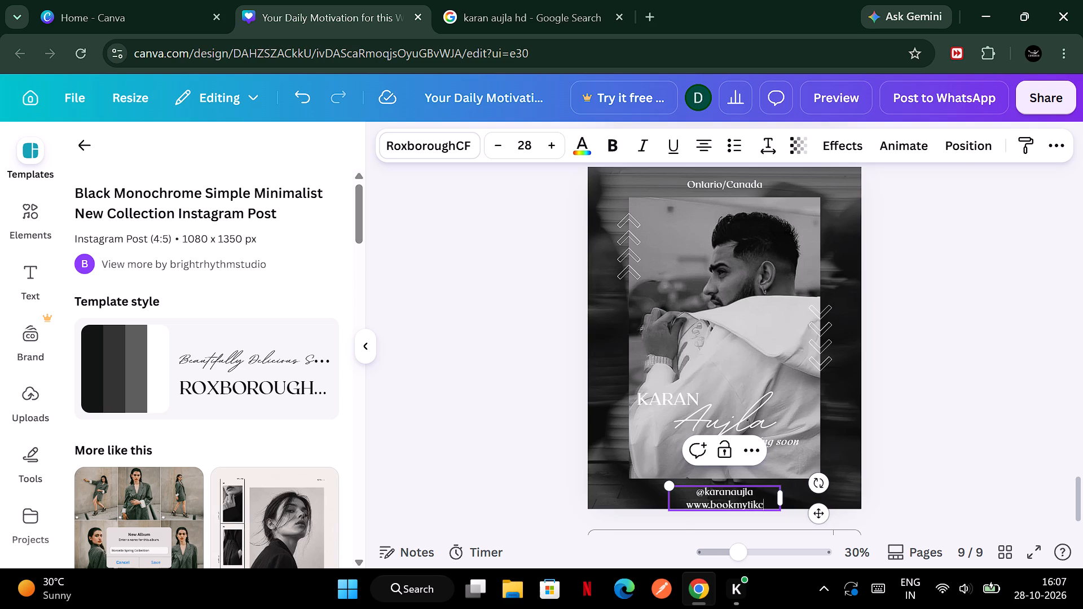
key(BackSpace)
key(BackSpace)
key(c)
text(ket)
text(.com)
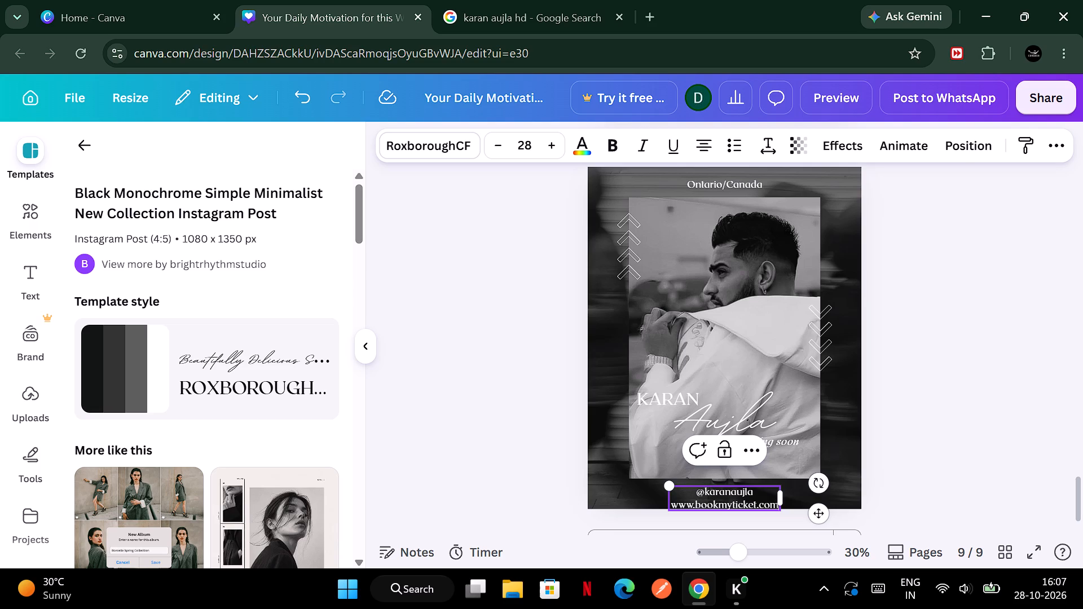
key(Left)
key(Left)
key(Left)
key(Left)
key(s)
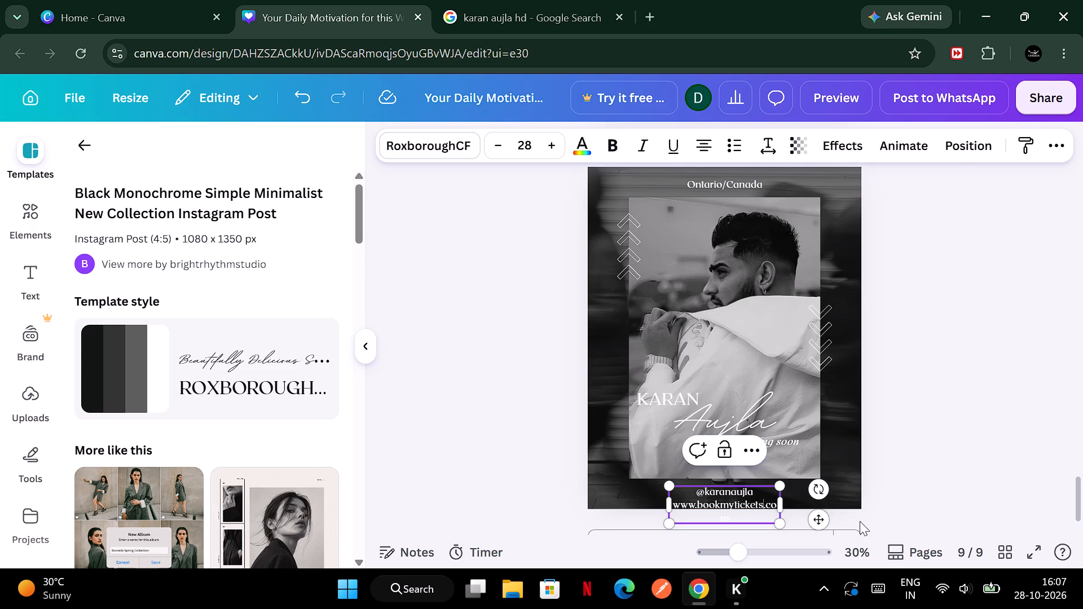
Reduce the font size of the website line below the handle to 24.
triple_click(491, 138)
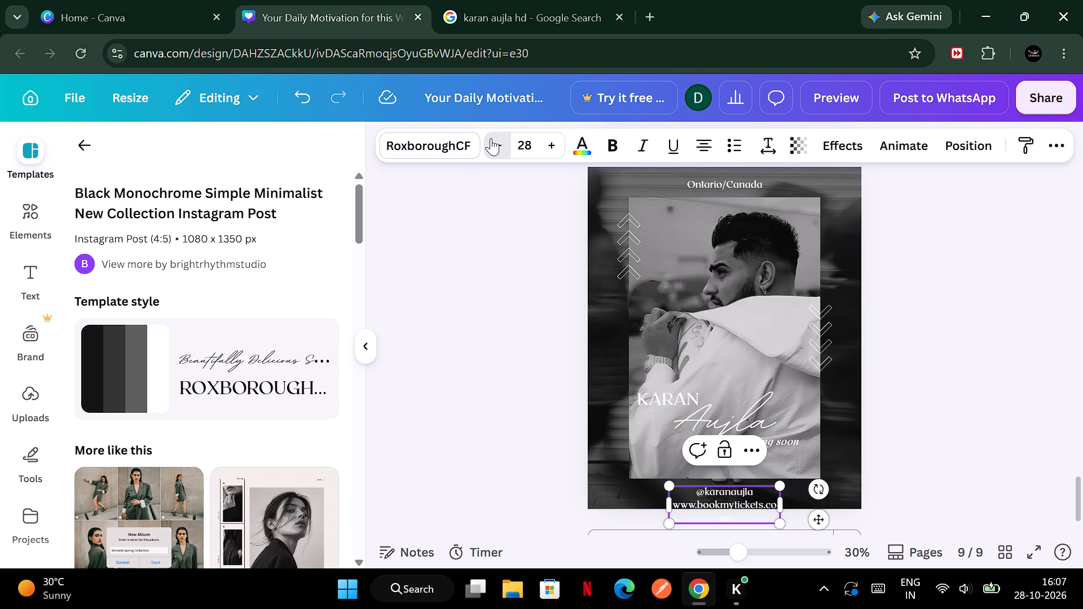
click(491, 138)
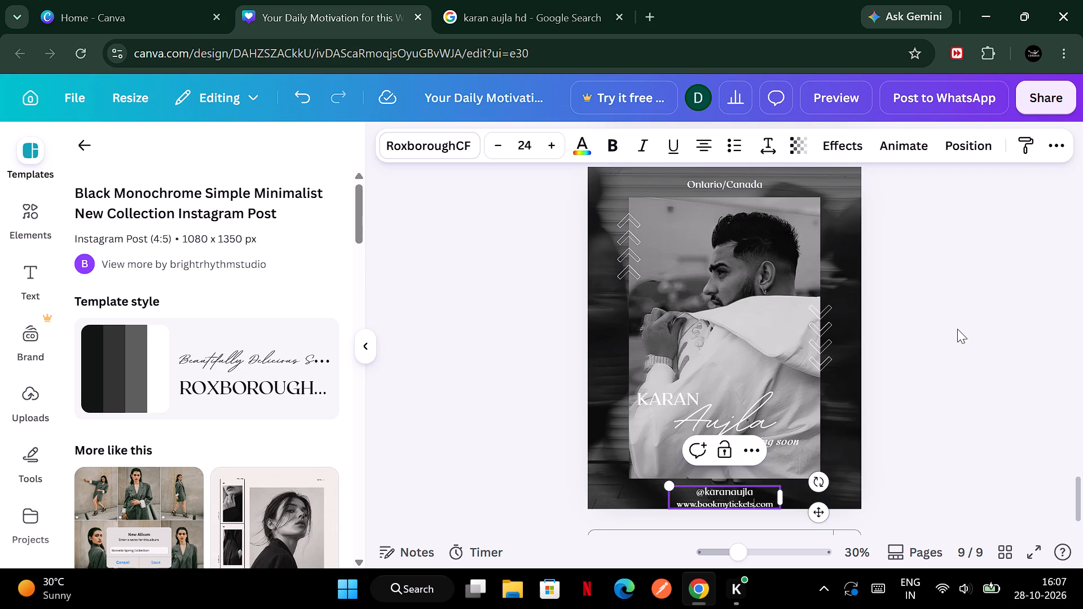
click(957, 329)
Nudge the handle and website text block slightly upward, closer to the photo's lower edge on page 9.
click(758, 496)
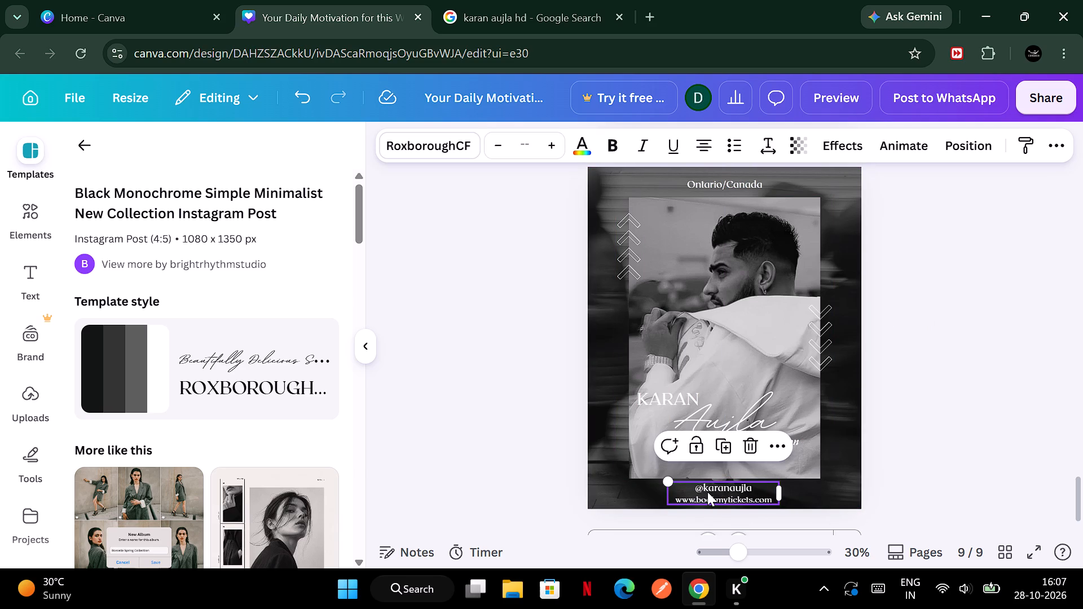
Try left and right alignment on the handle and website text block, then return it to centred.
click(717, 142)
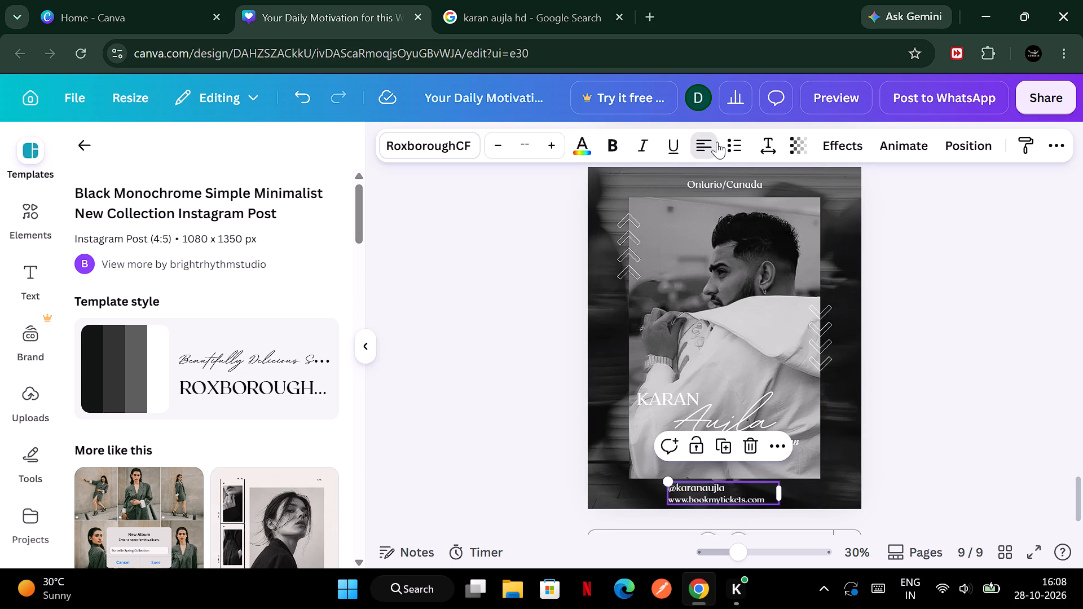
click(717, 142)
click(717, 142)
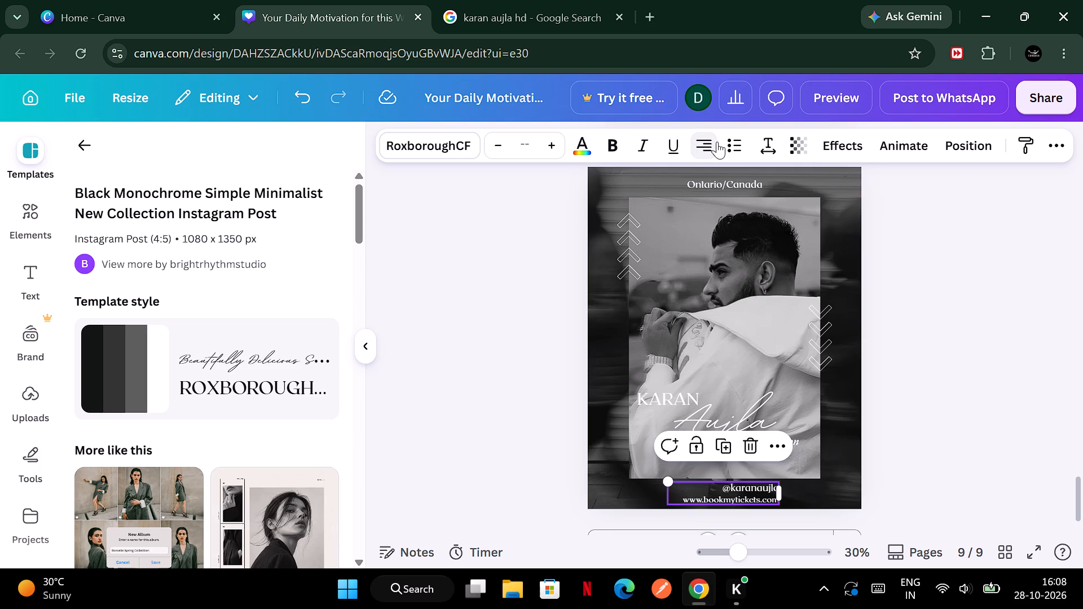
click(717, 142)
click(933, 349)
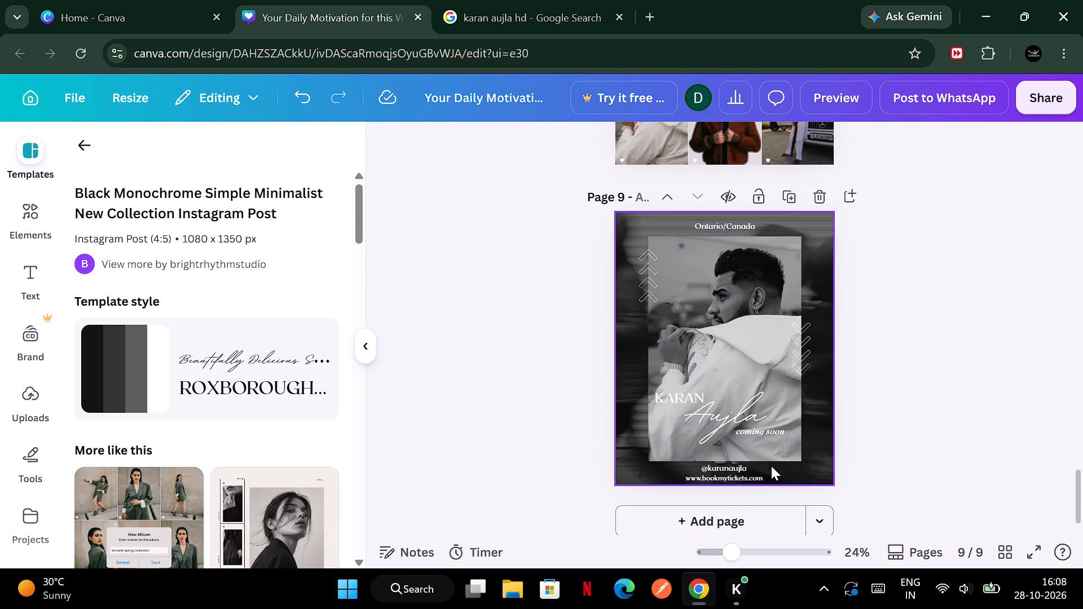
Replace the concert crowd picture in the polaroid on page 1 with the uploaded colour photo of the artist in the white jacket.
scroll(730, 464, up, 1)
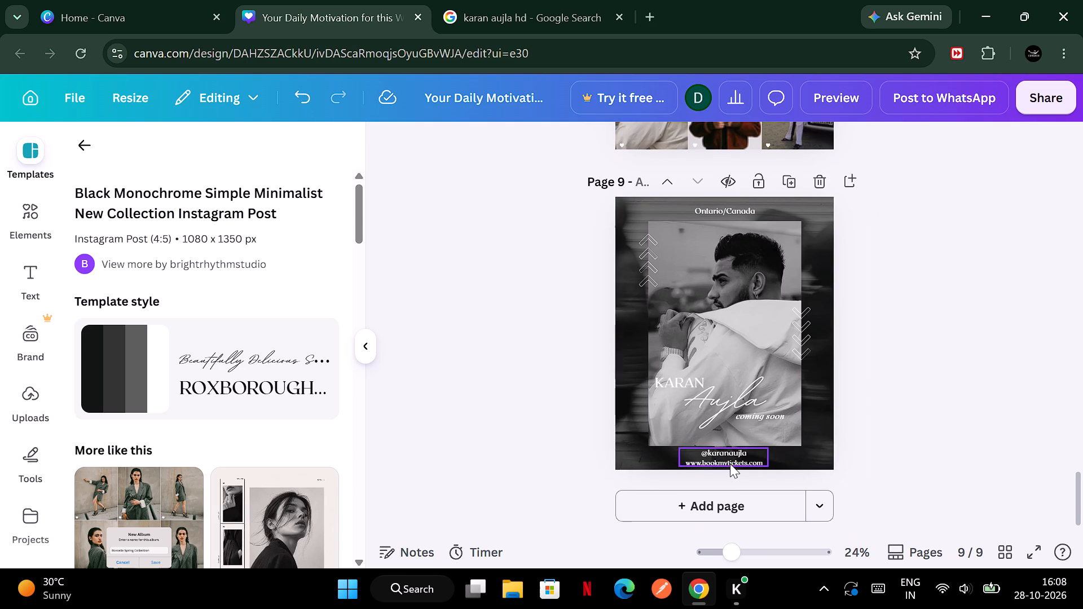
scroll(730, 464, up, 7)
click(744, 332)
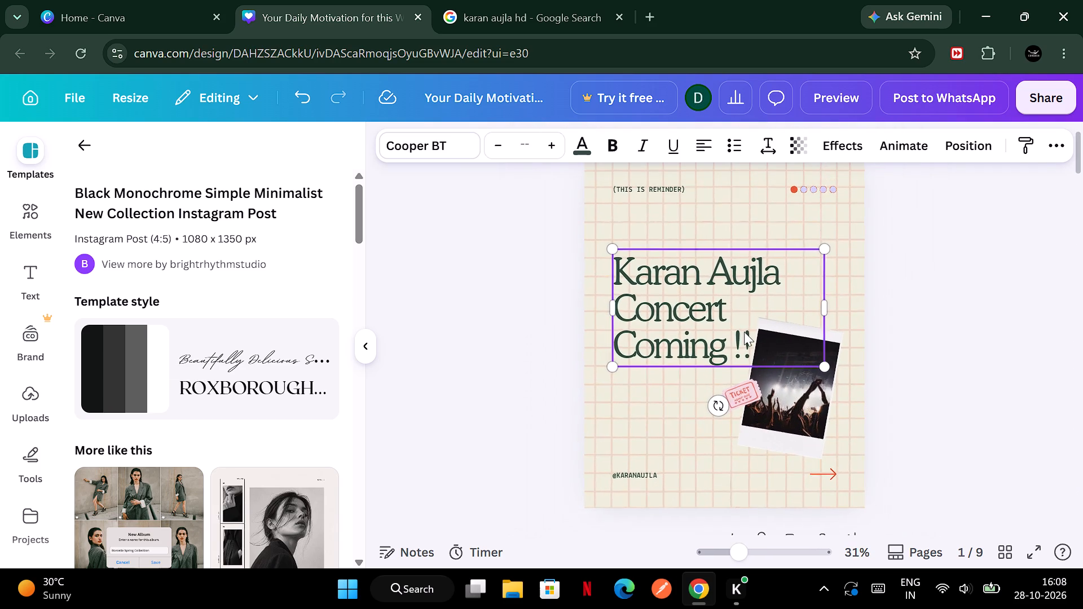
click(724, 307)
click(784, 411)
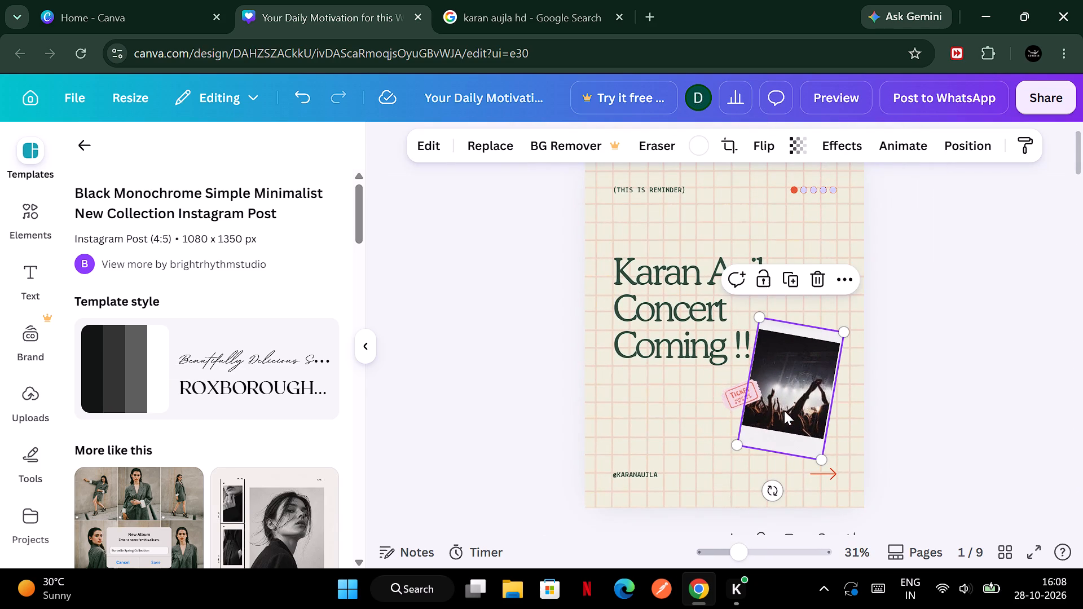
click(511, 132)
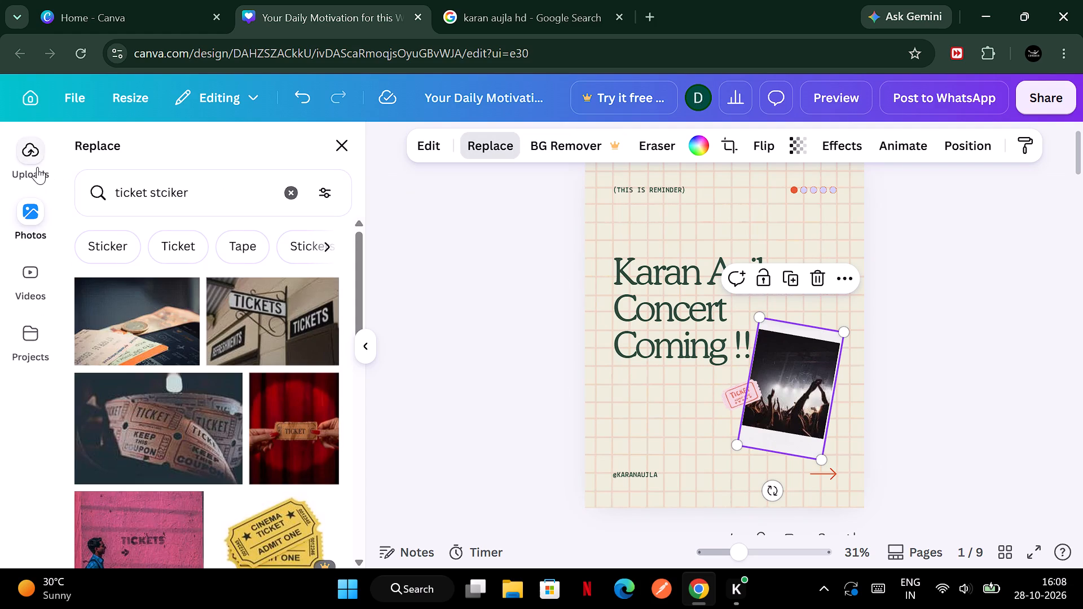
click(37, 167)
scroll(173, 433, down, 1)
click(121, 417)
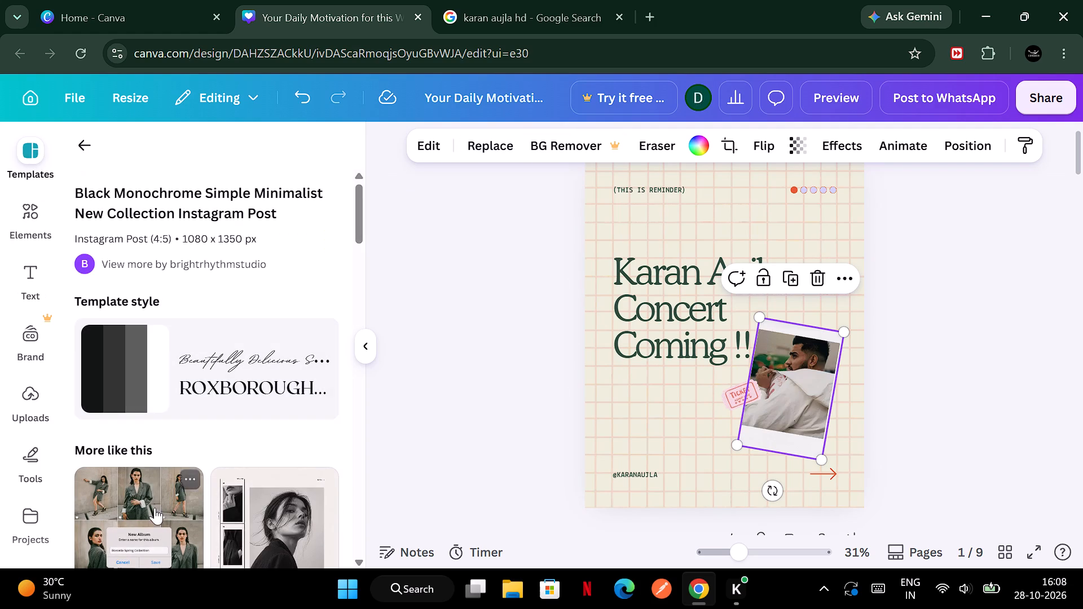
click(915, 454)
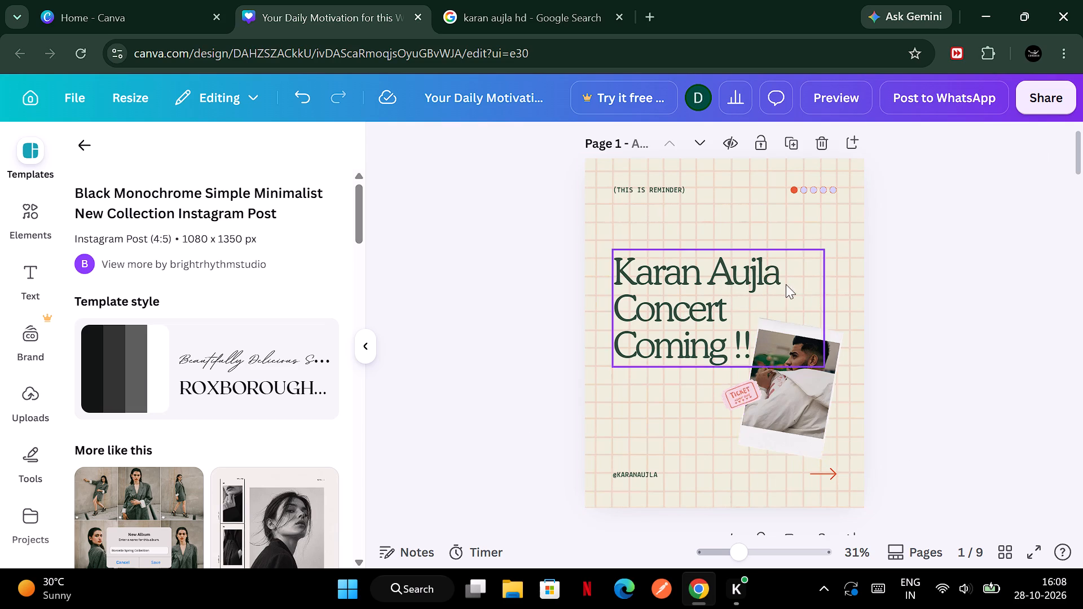
Apply the Flicker add-on effect to the upward chevrons beside the photo on page 9.
scroll(771, 391, down, 16)
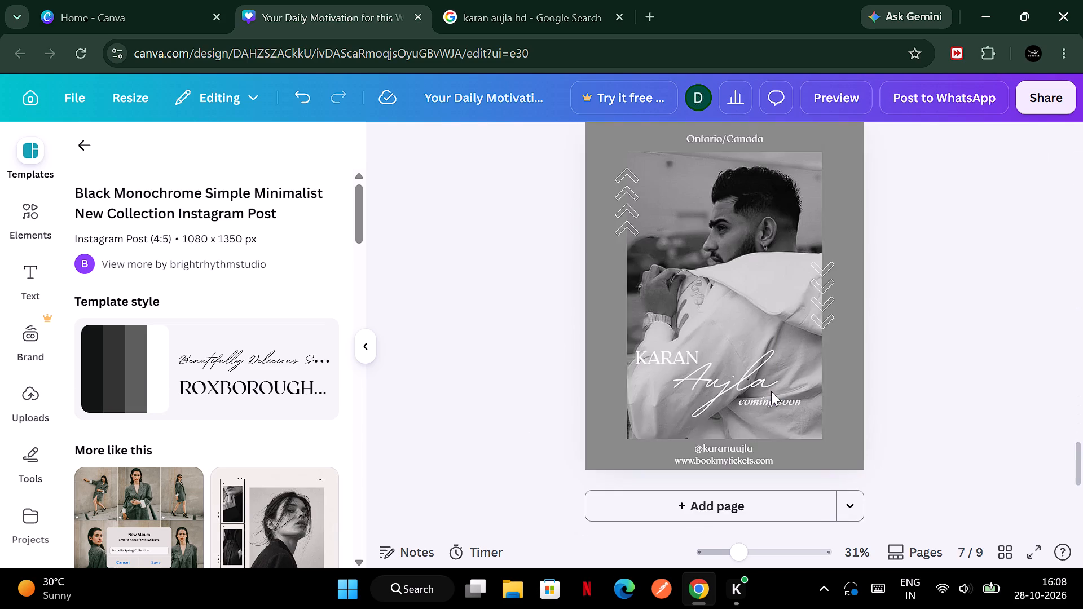
click(730, 383)
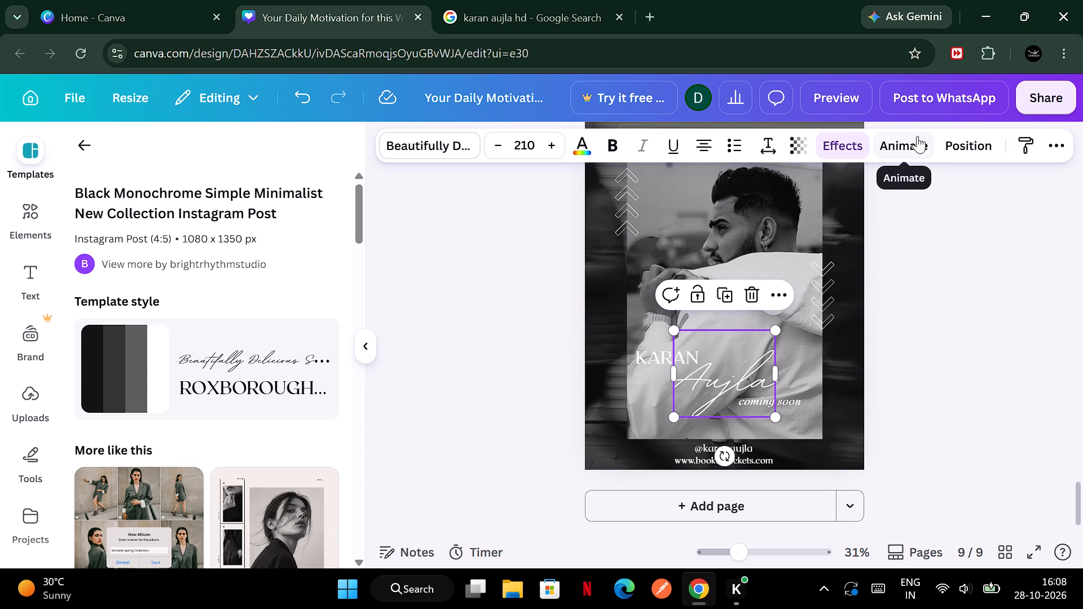
click(710, 188)
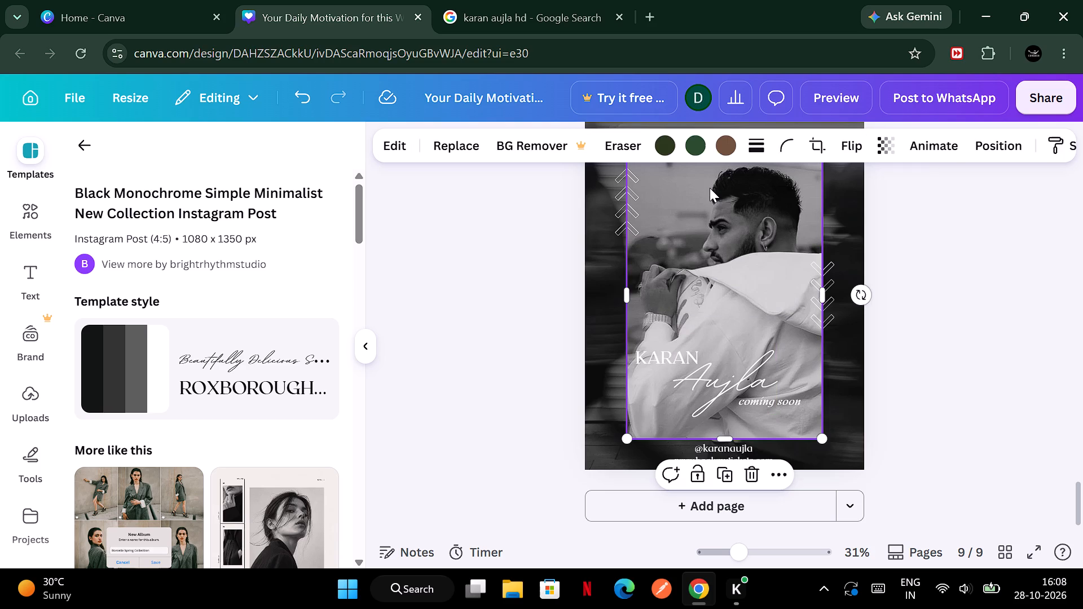
click(614, 200)
click(618, 200)
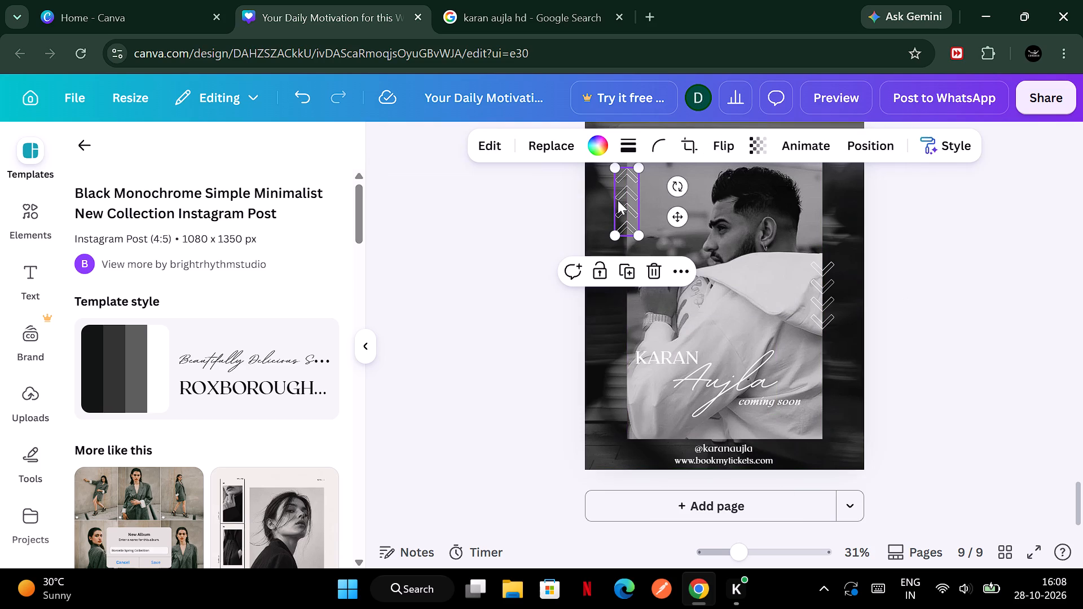
click(799, 147)
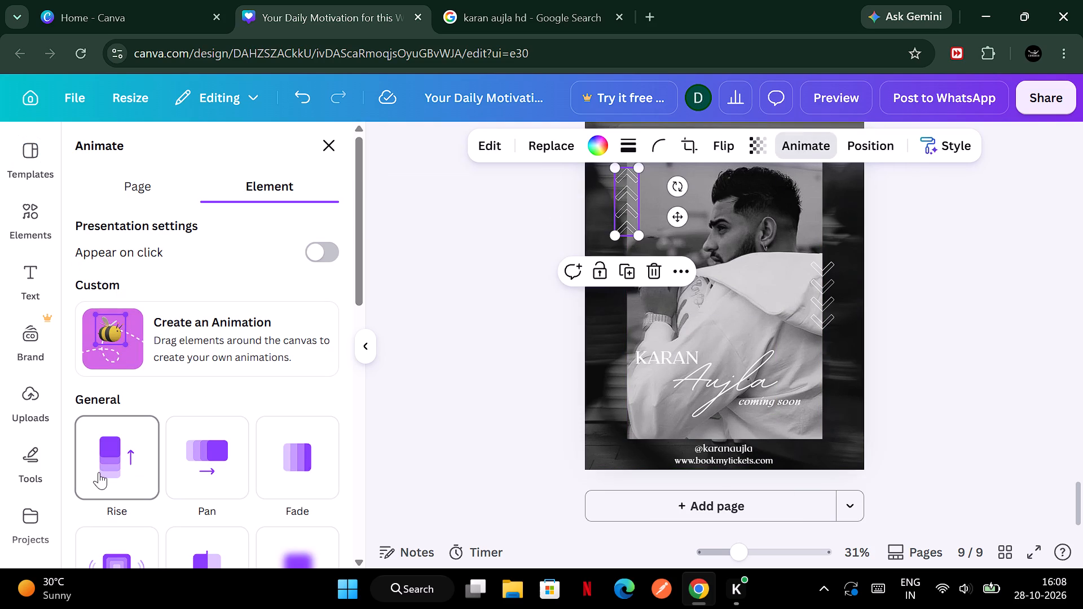
scroll(99, 472, down, 4)
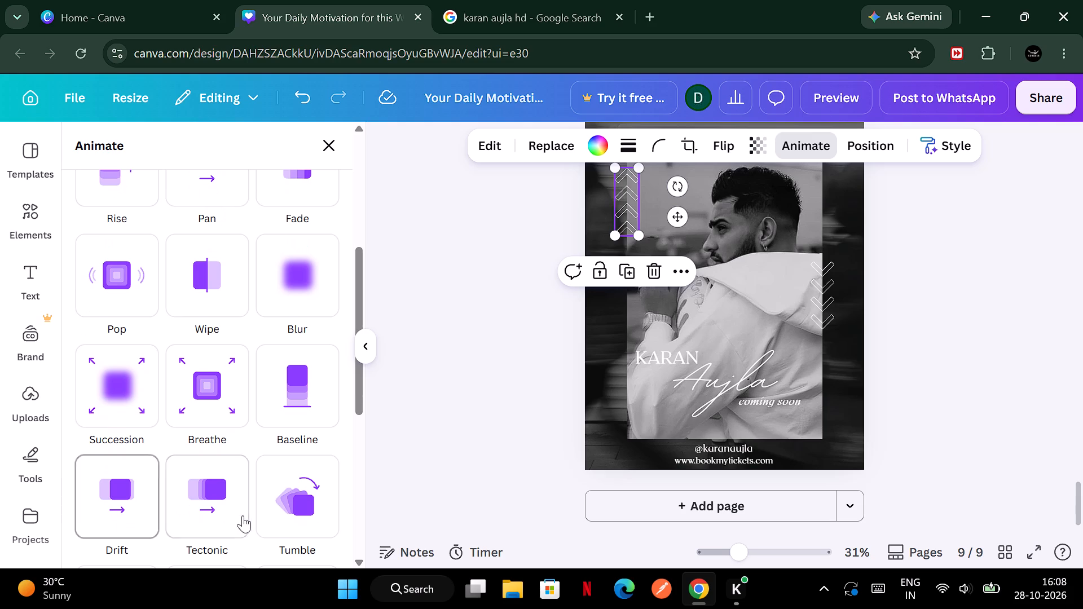
scroll(213, 405, down, 2)
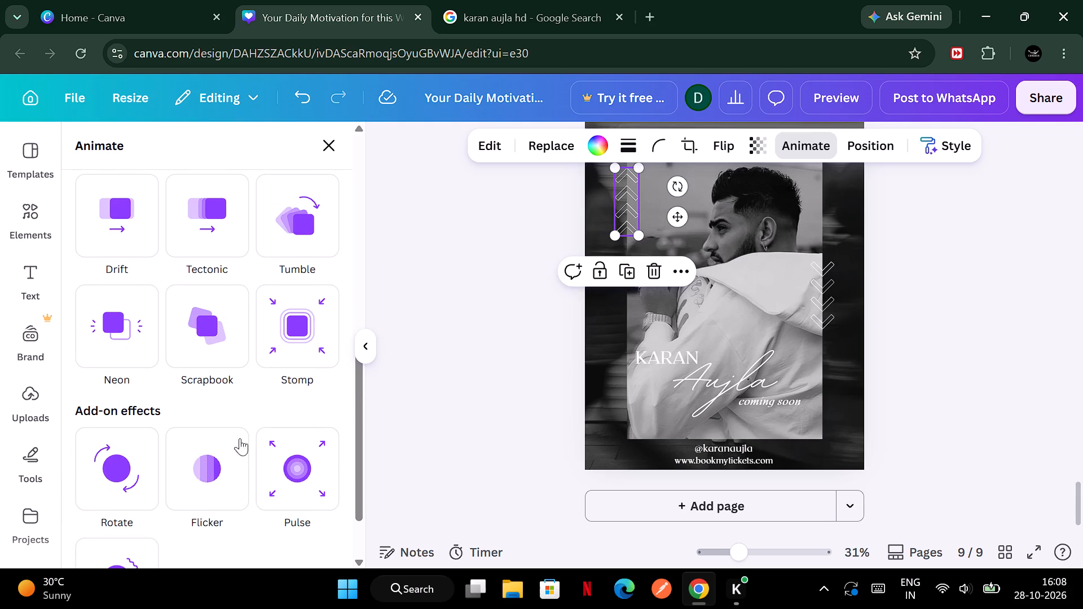
click(191, 478)
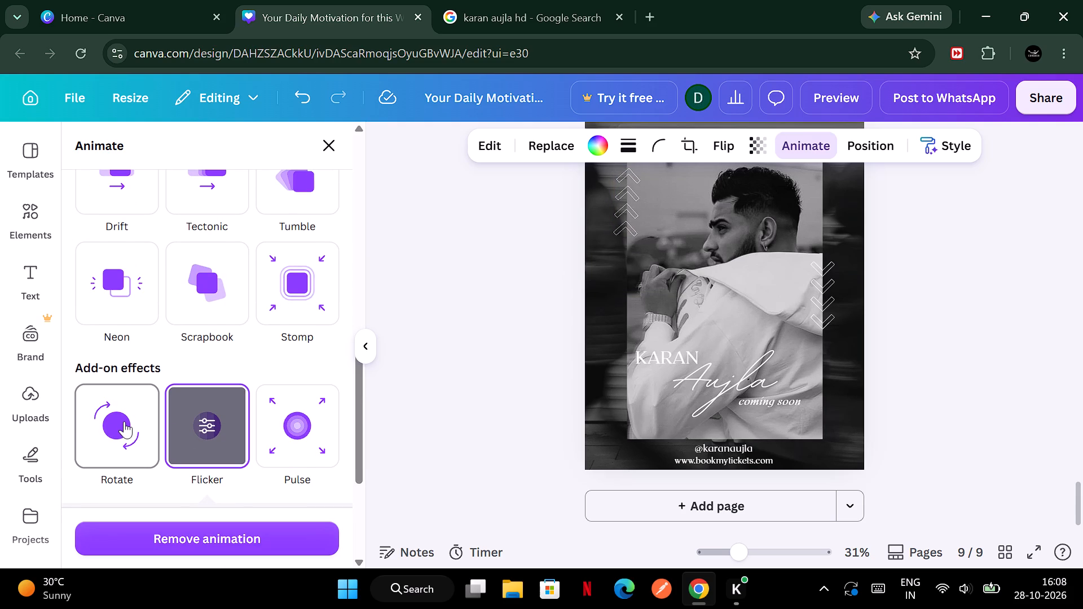
Add the Rise animation to the upward chevrons on page 9.
scroll(124, 421, up, 1)
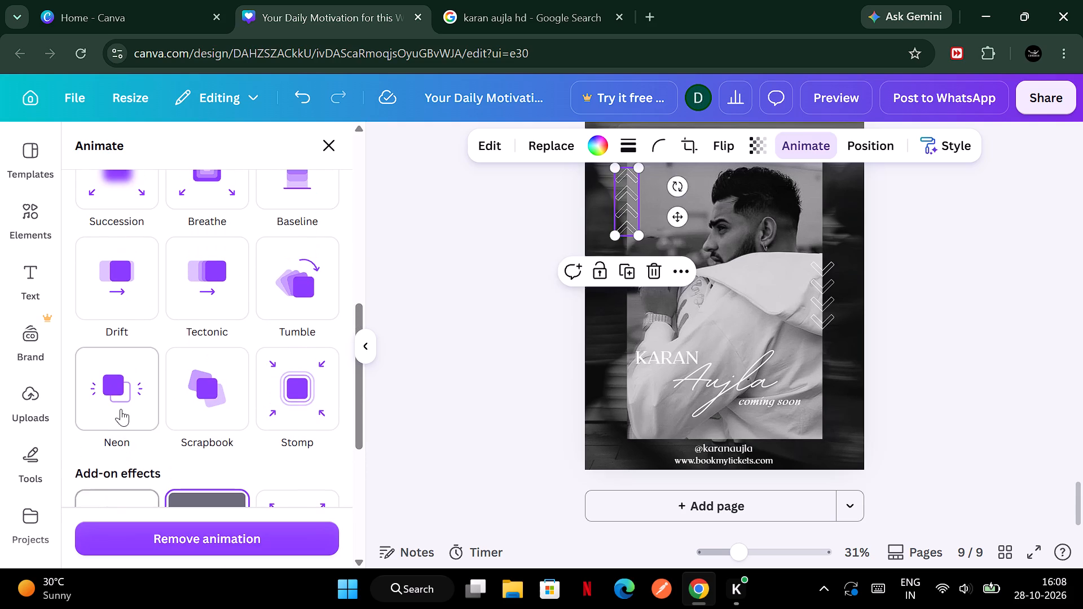
scroll(120, 405, up, 1)
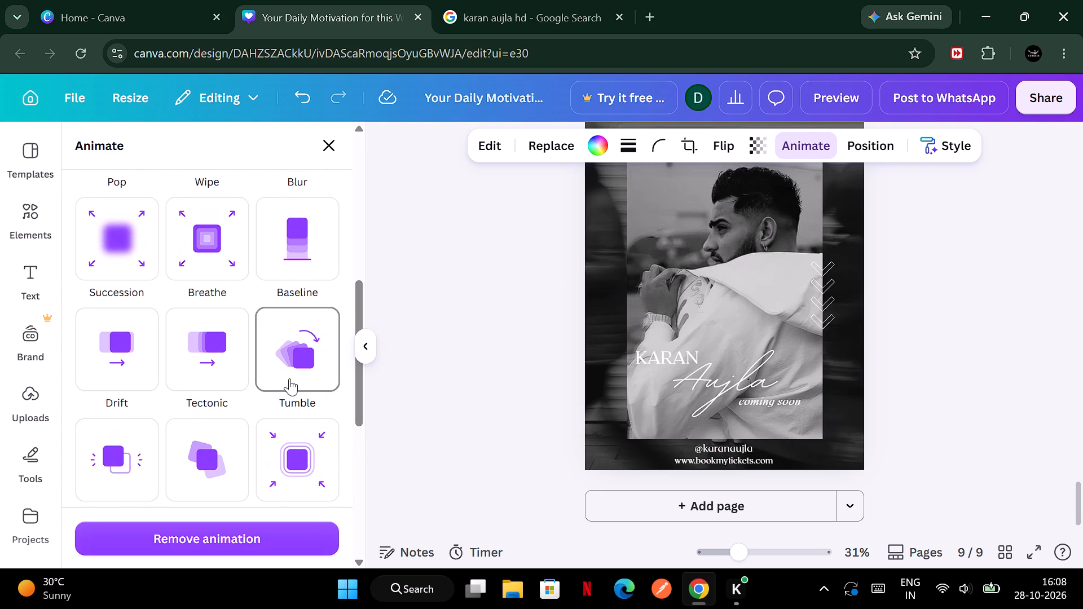
scroll(289, 378, up, 1)
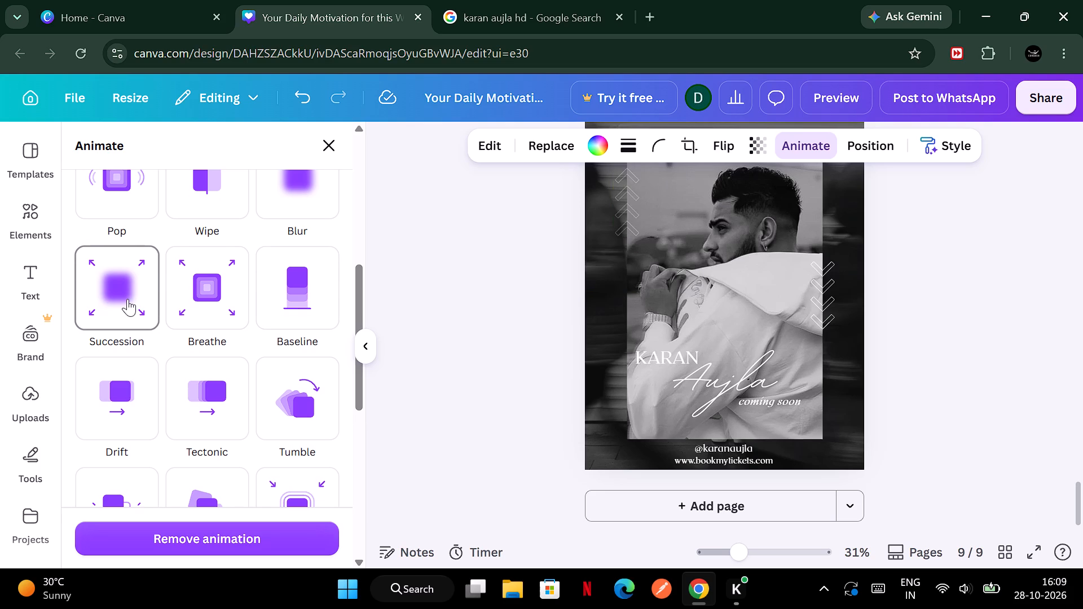
scroll(127, 299, up, 2)
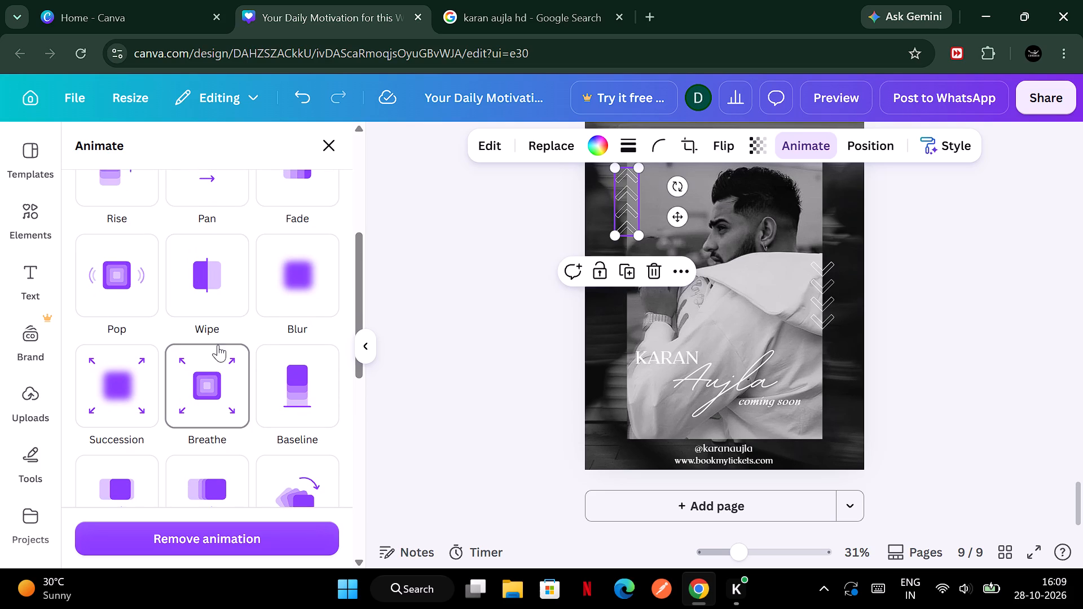
scroll(211, 273, up, 2)
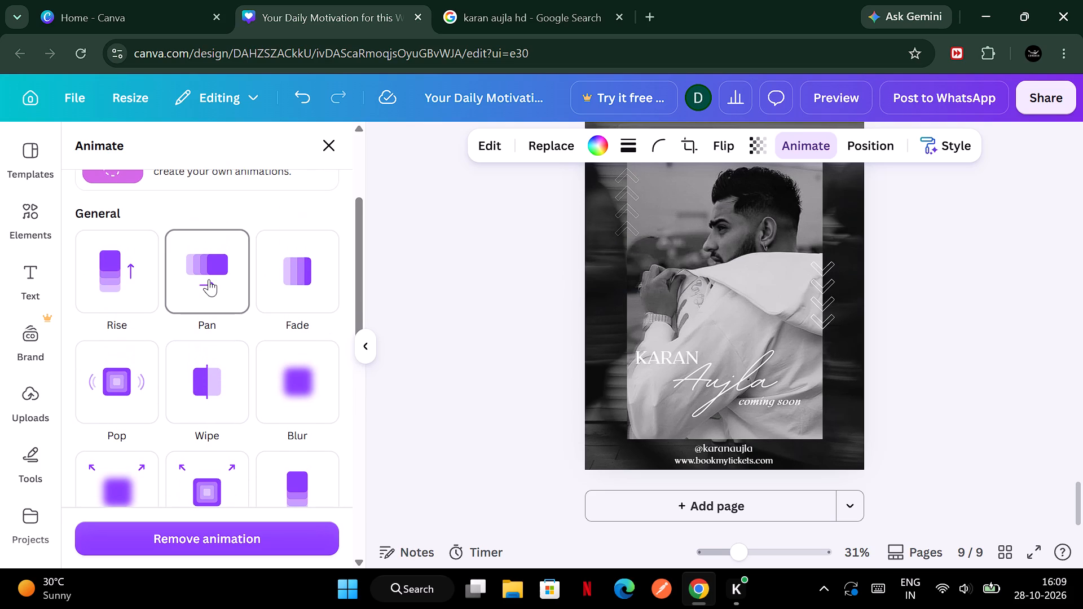
click(135, 259)
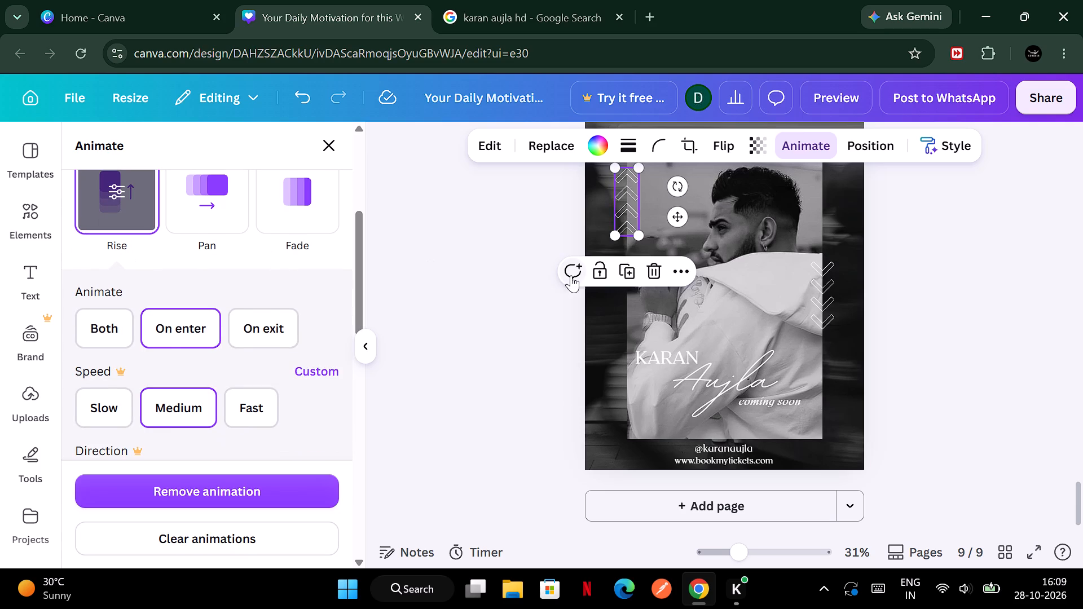
Add the Rise animation to the downward chevrons beside the photo on page 9.
click(830, 313)
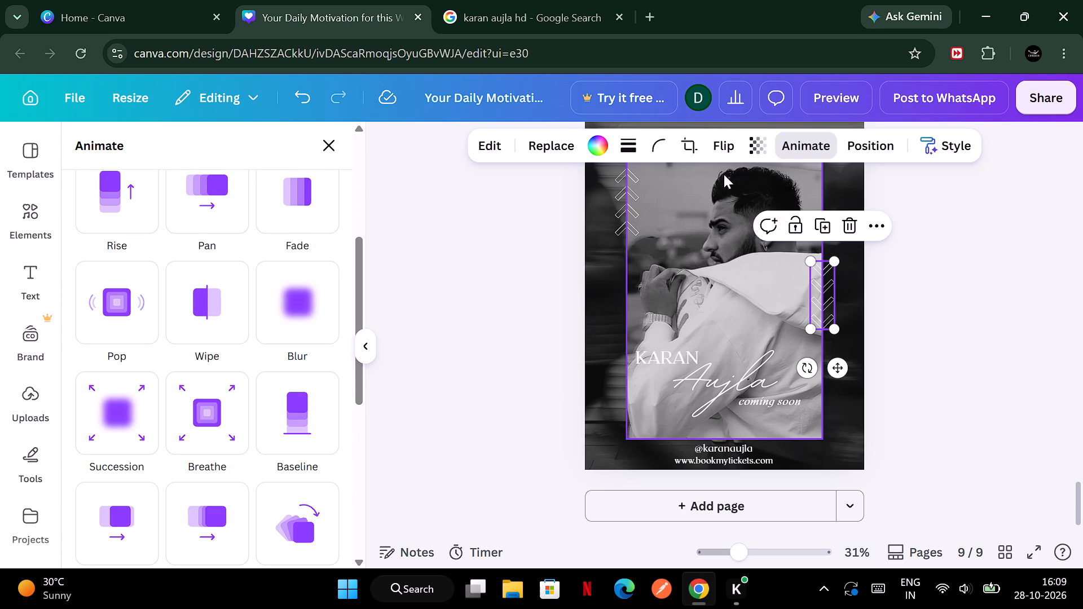
click(802, 140)
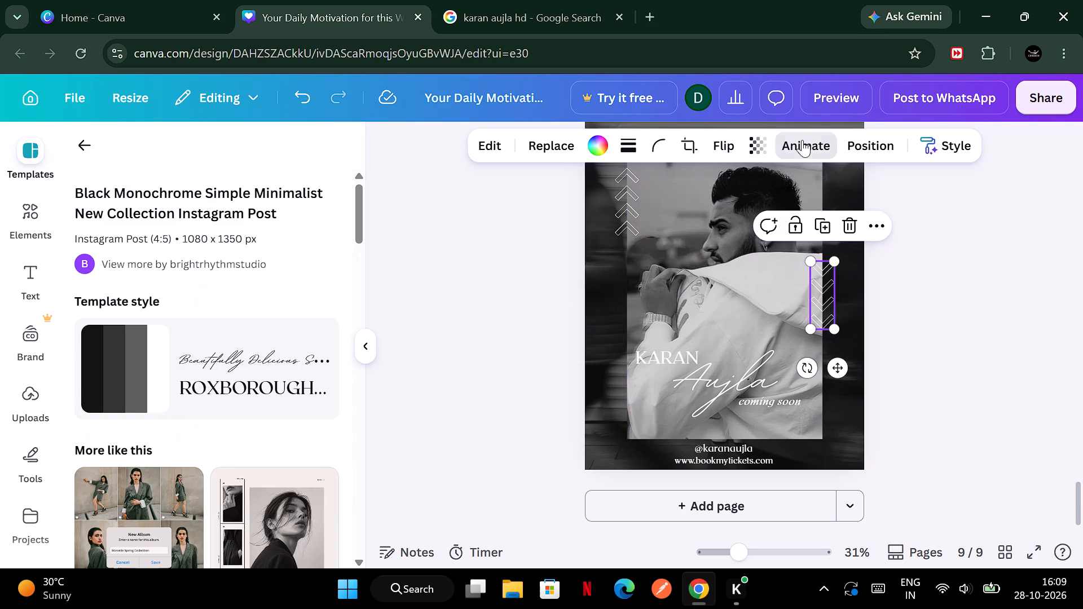
click(795, 157)
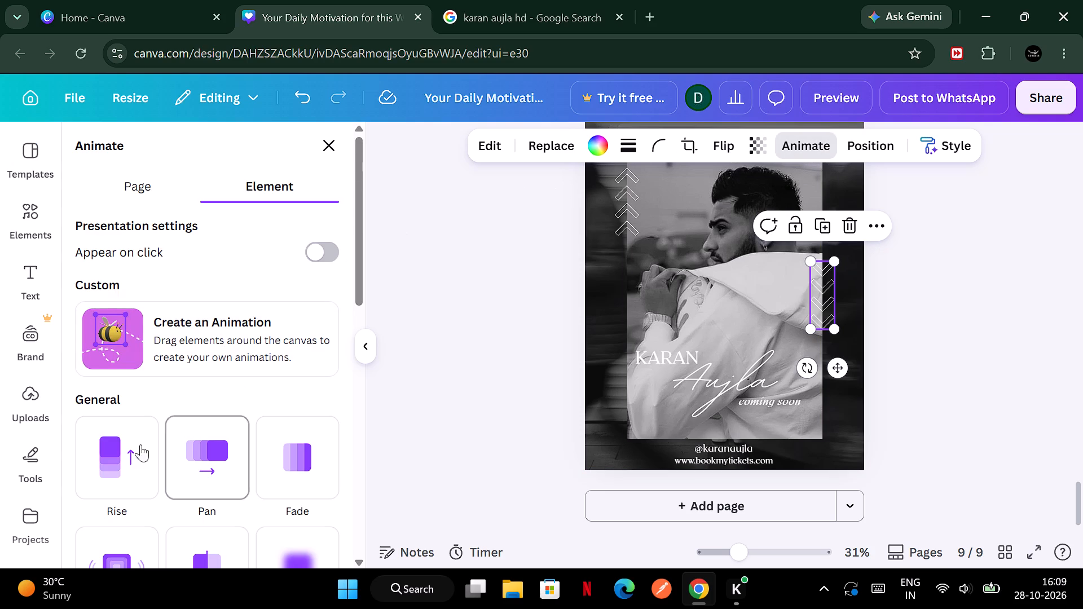
scroll(111, 445, down, 3)
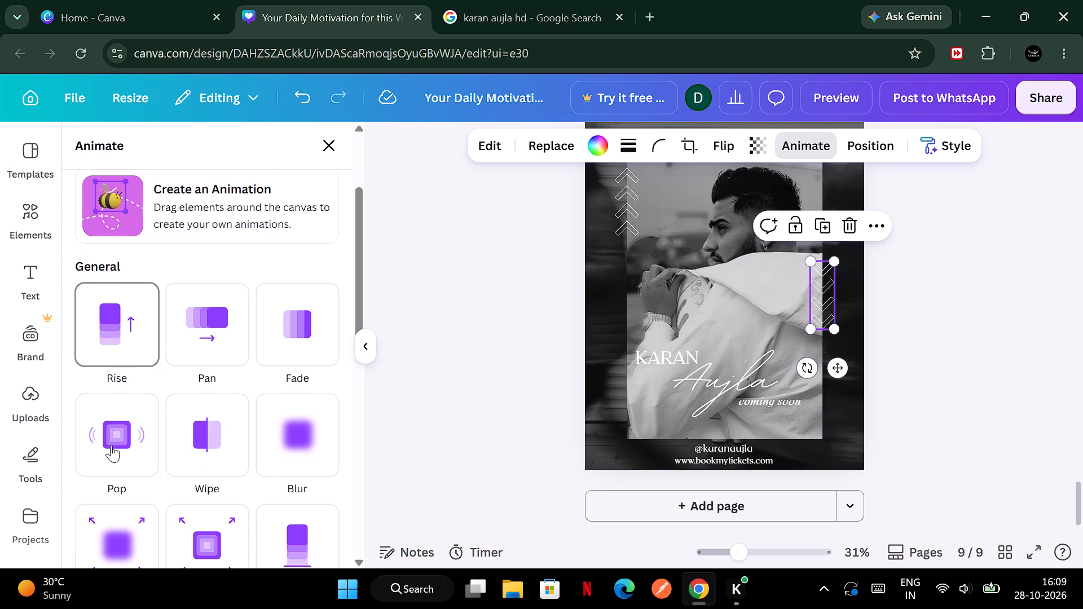
scroll(111, 445, down, 1)
scroll(223, 469, down, 2)
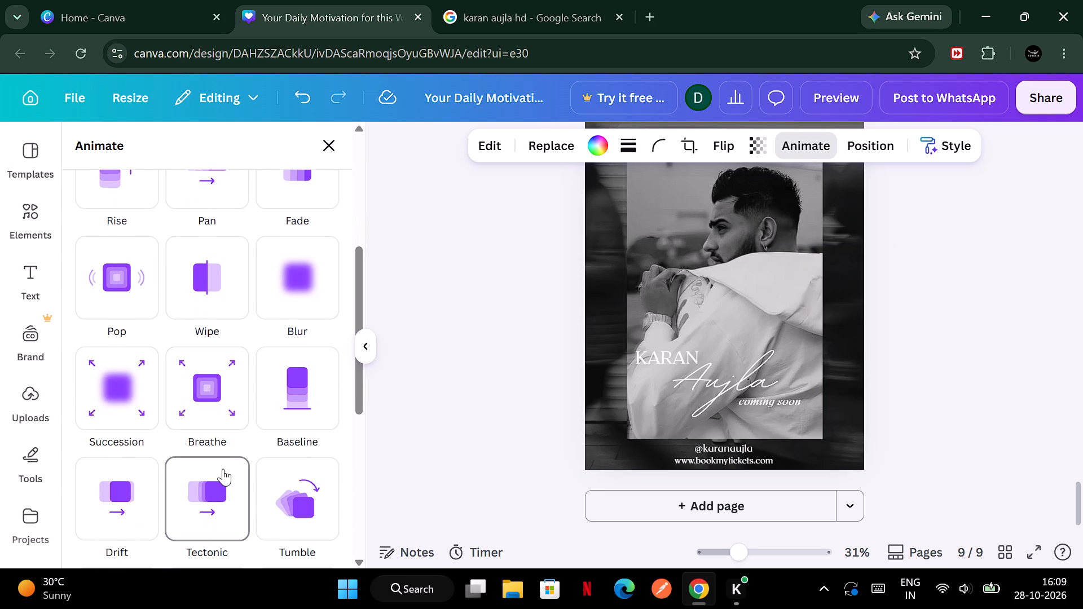
scroll(223, 469, down, 6)
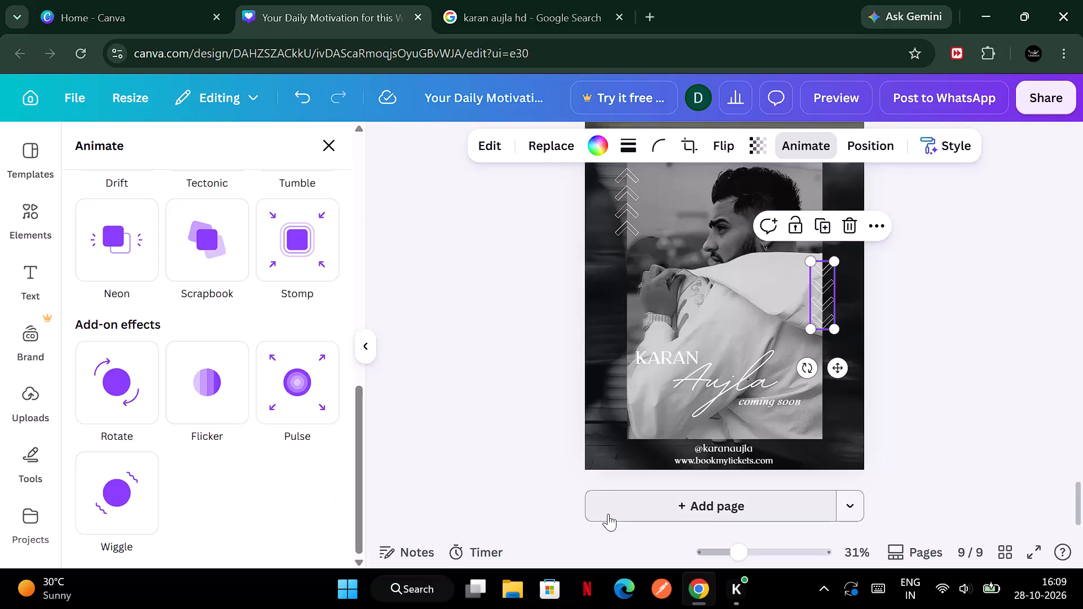
scroll(608, 514, up, 3)
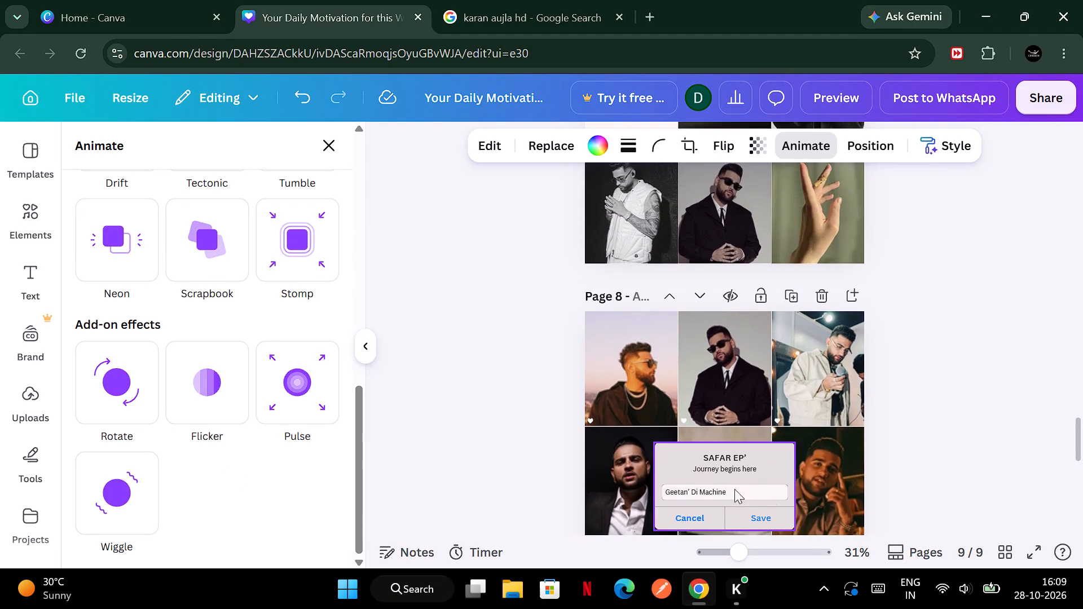
scroll(772, 501, down, 5)
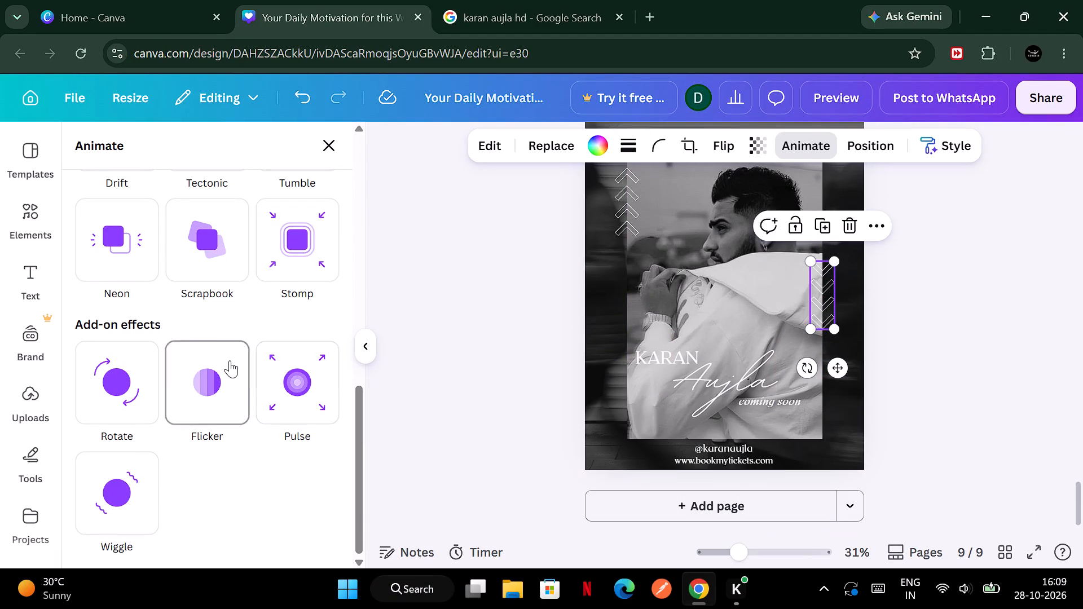
scroll(230, 360, up, 5)
scroll(230, 360, down, 1)
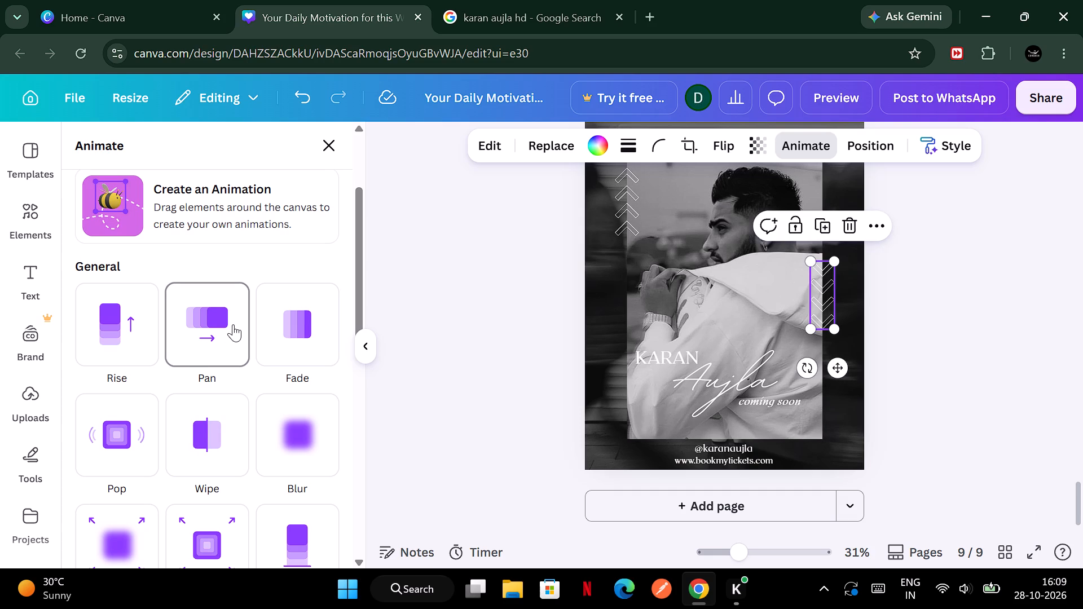
click(137, 297)
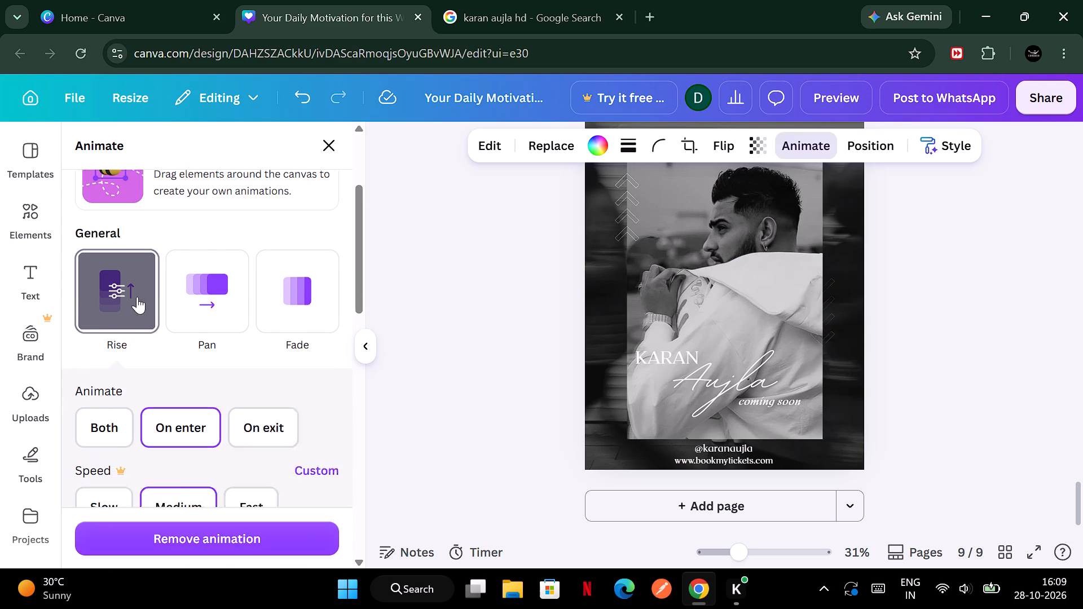
click(948, 356)
right_click(948, 356)
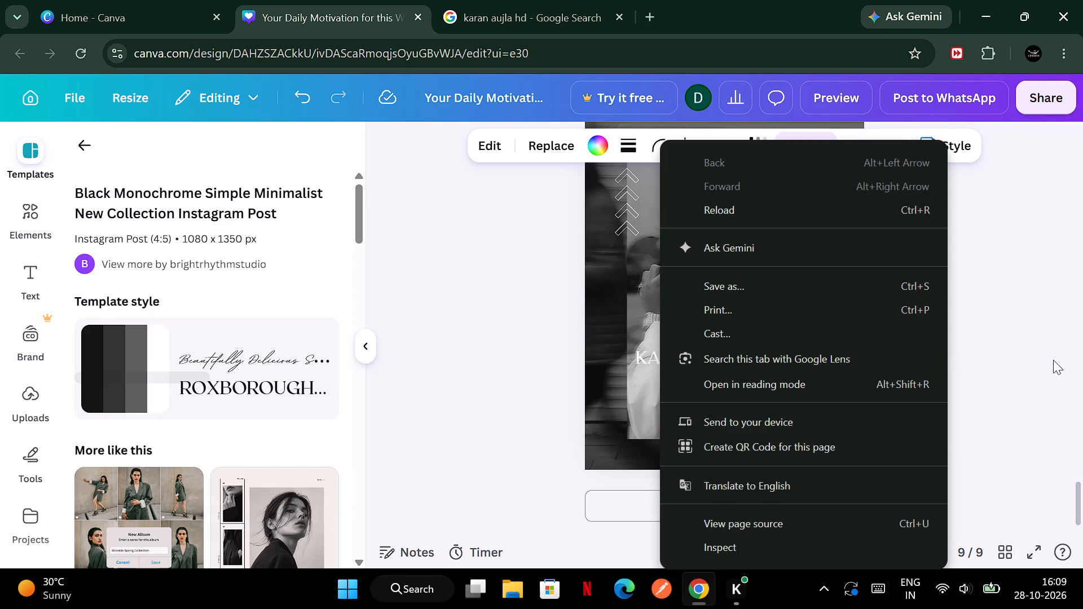
click(1077, 359)
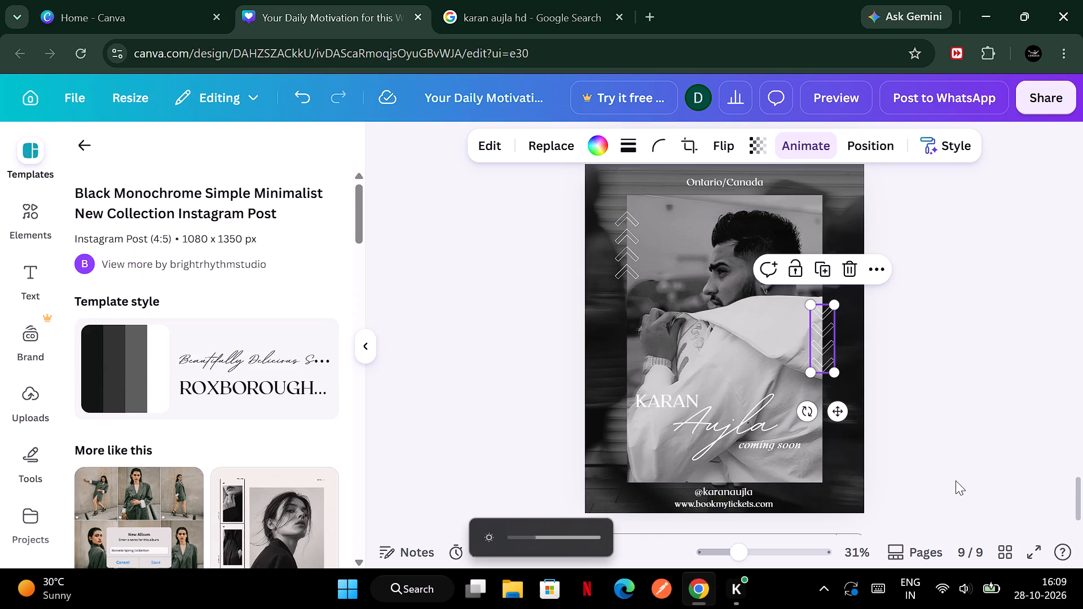
click(885, 382)
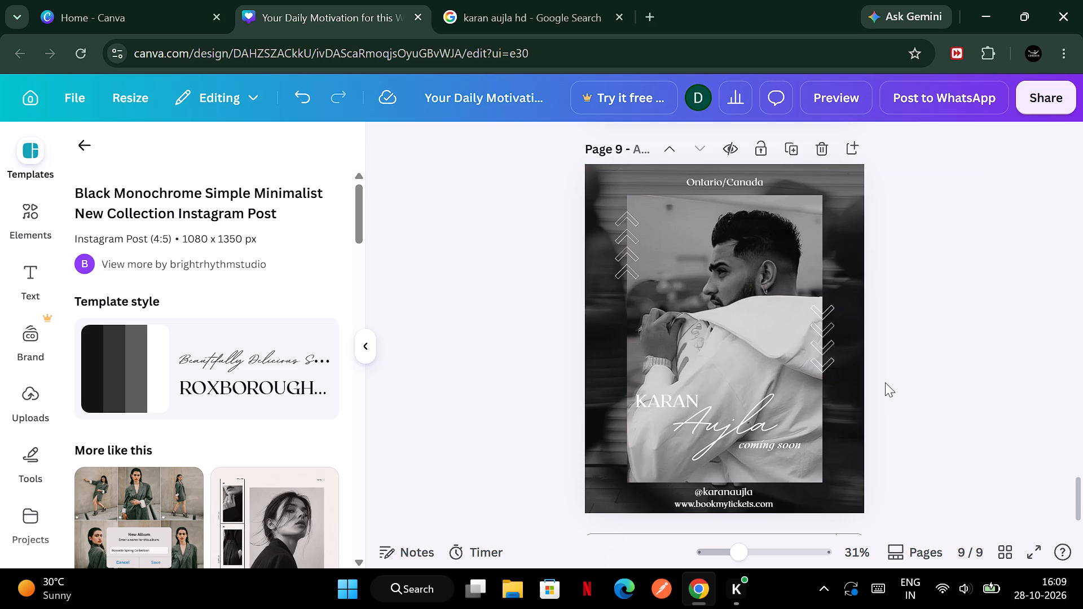
Browse the templates similar to the black monochrome design for another page layout.
scroll(919, 408, down, 4)
scroll(252, 447, down, 4)
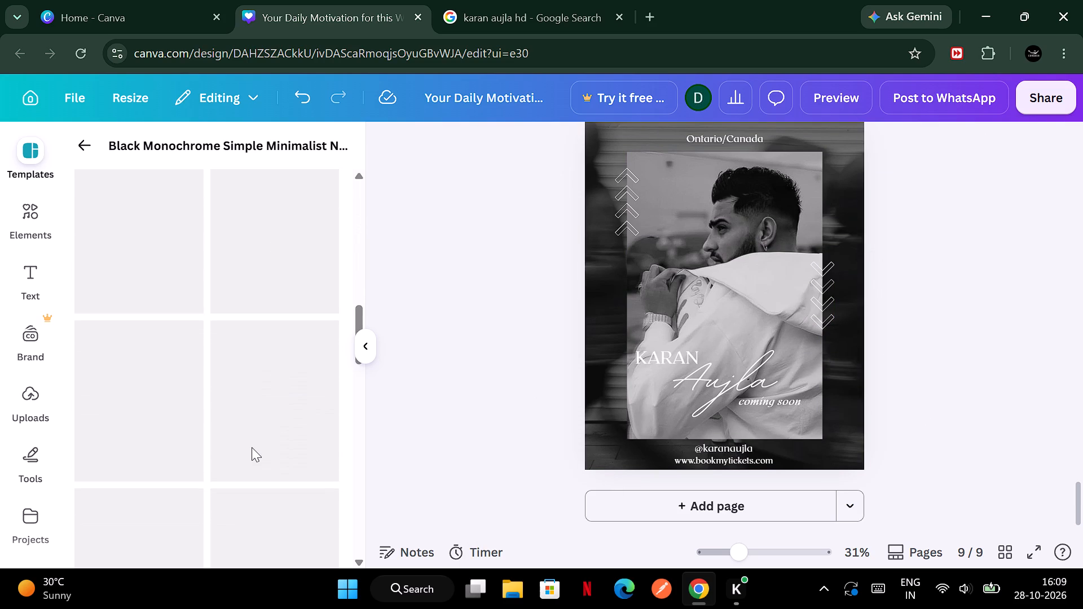
scroll(252, 447, down, 3)
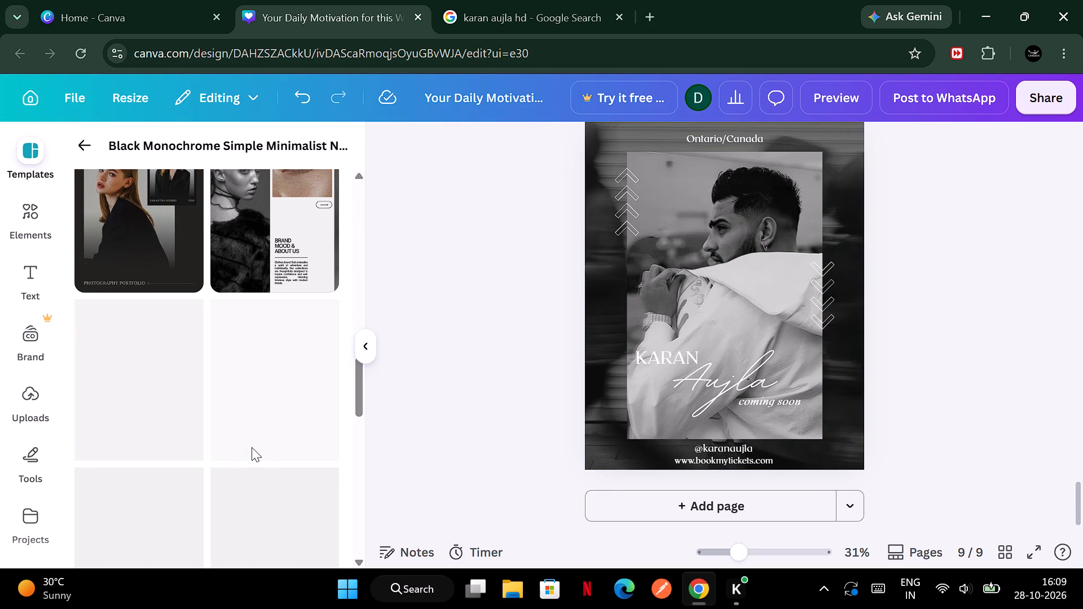
scroll(252, 447, down, 3)
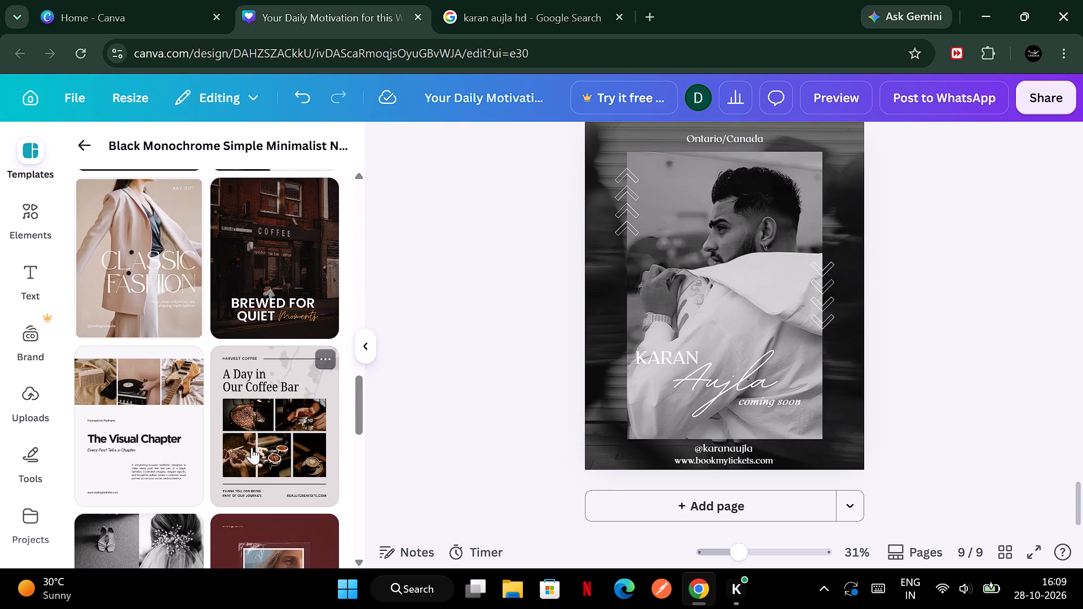
scroll(252, 447, down, 6)
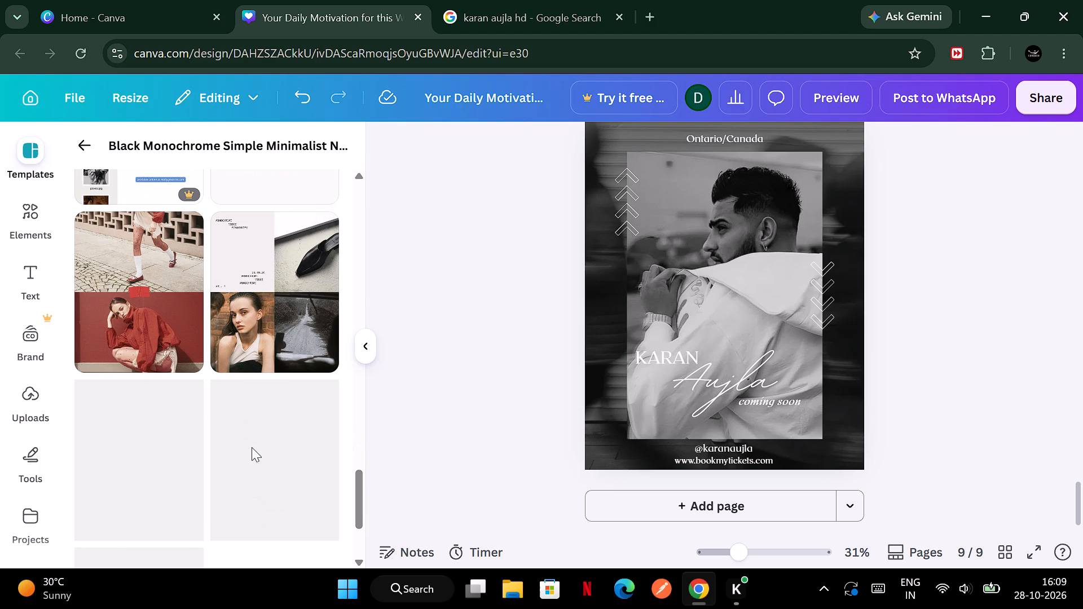
scroll(252, 447, down, 6)
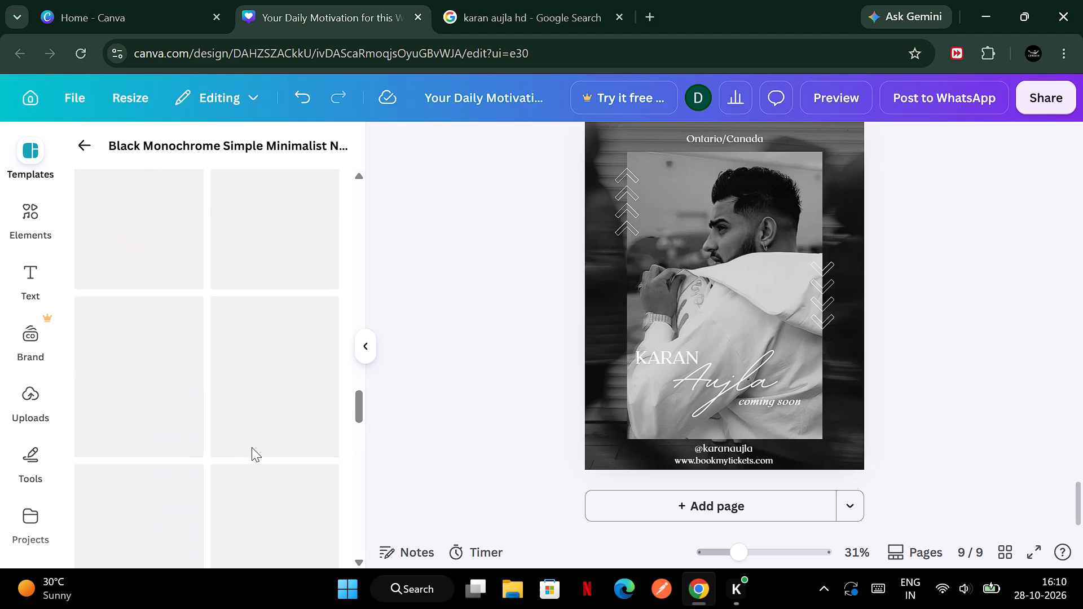
scroll(252, 447, down, 7)
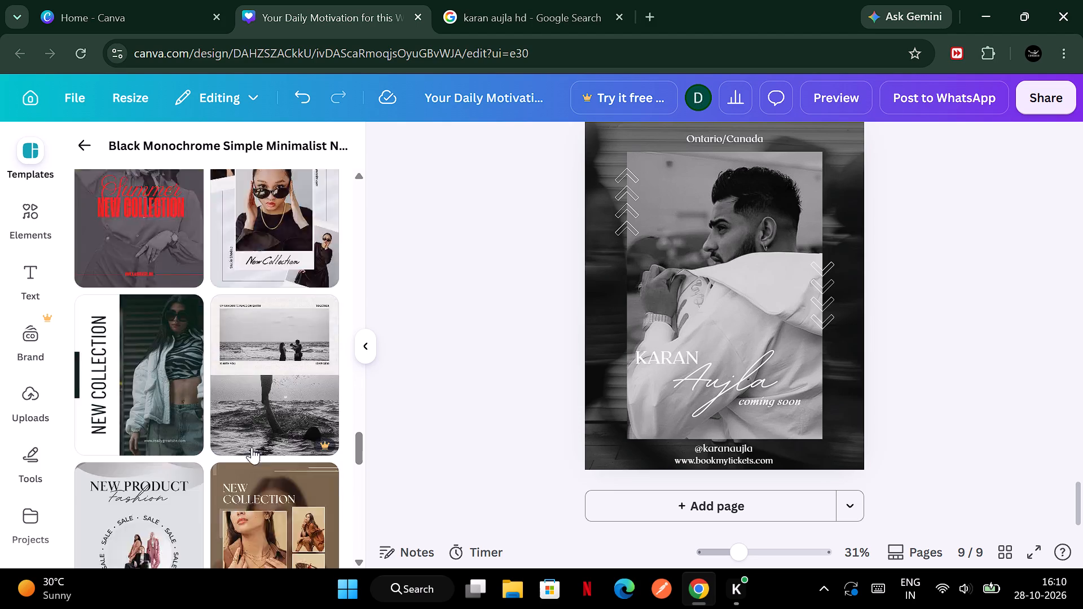
scroll(252, 447, up, 5)
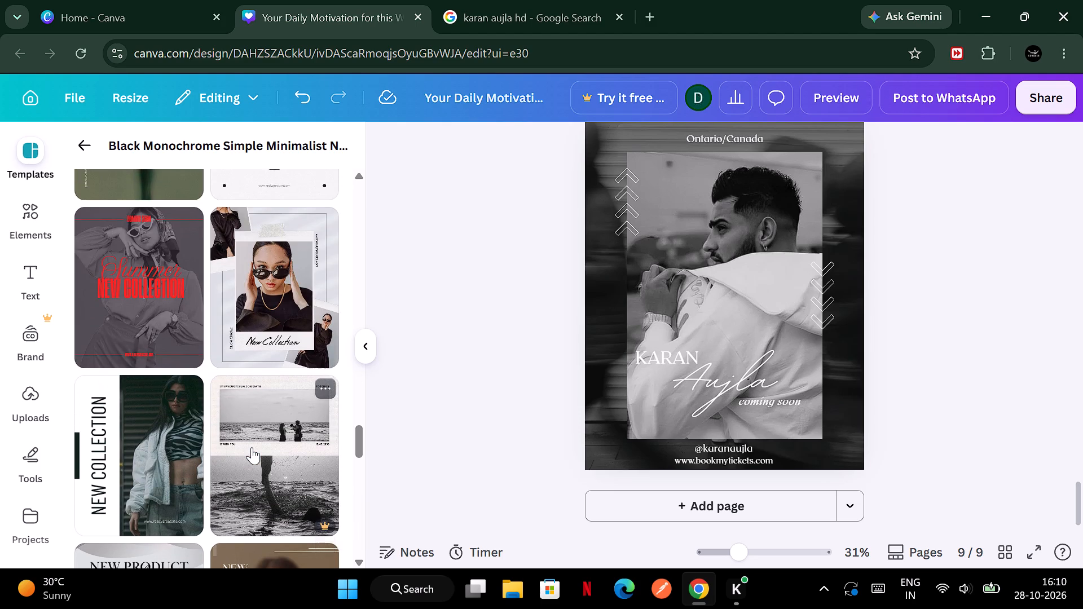
scroll(252, 447, down, 5)
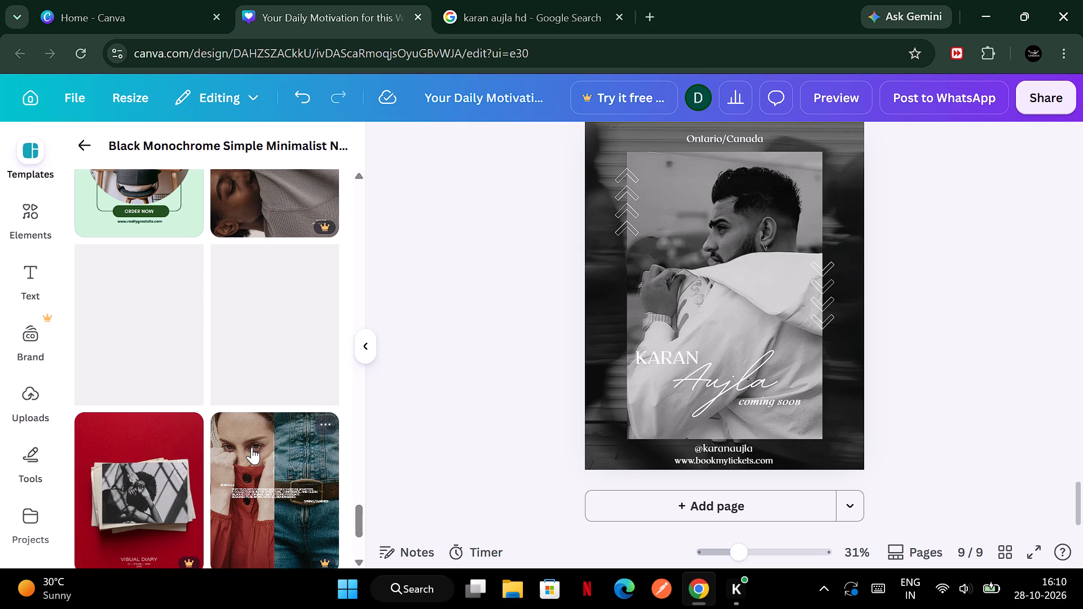
Add the Blue White Simple Modern Dynamic Fashion Coming Soon template as a new page after page 9.
scroll(252, 447, down, 4)
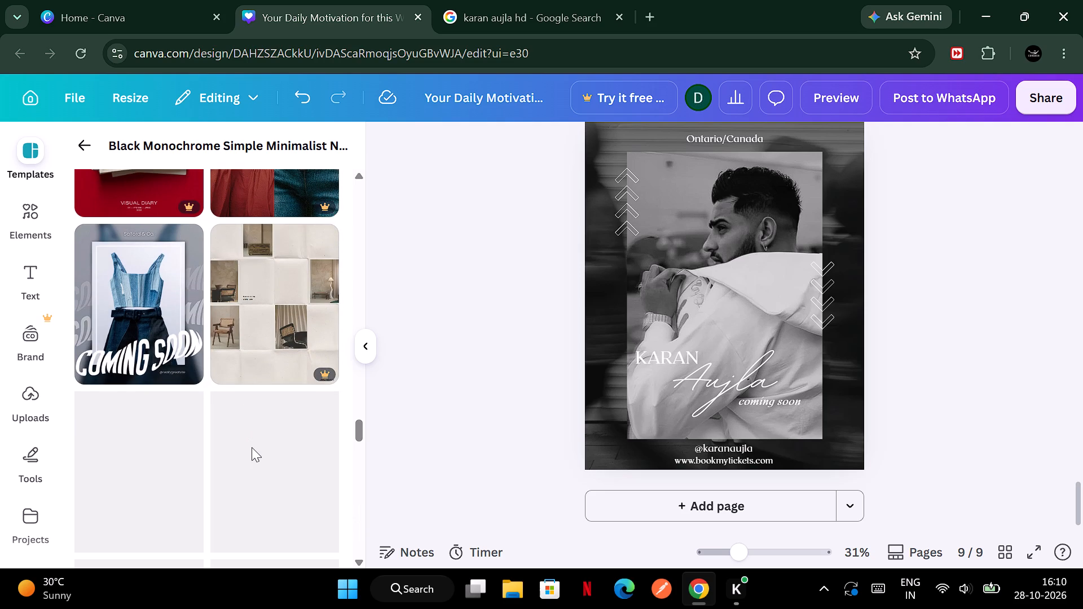
click(127, 358)
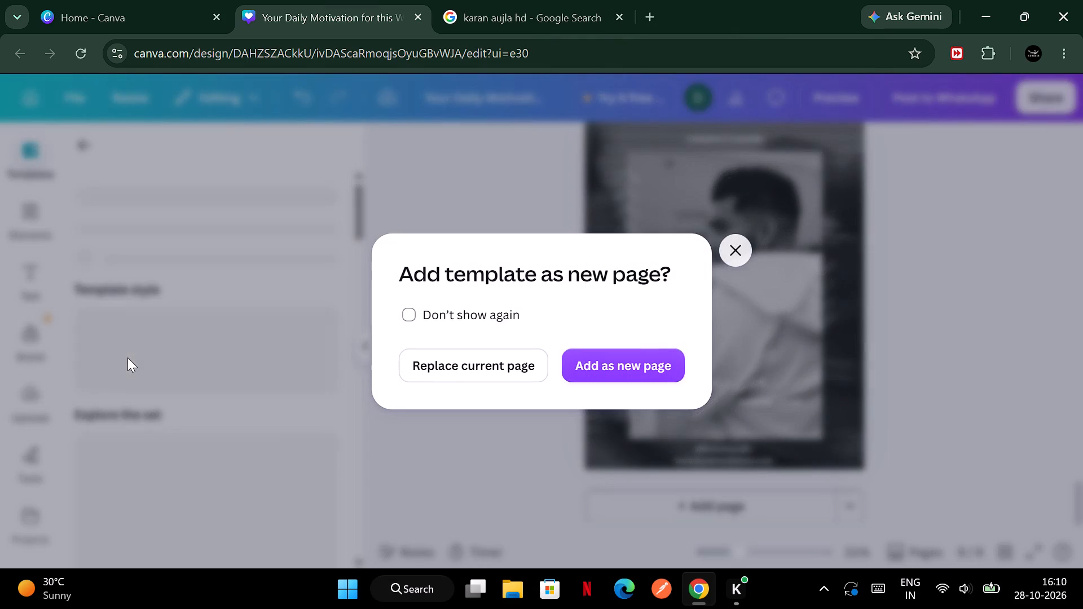
click(599, 359)
Replace the denim outfit photo in page 10's central frame with the copied photo of Karan Aujla in the white jacket.
click(743, 317)
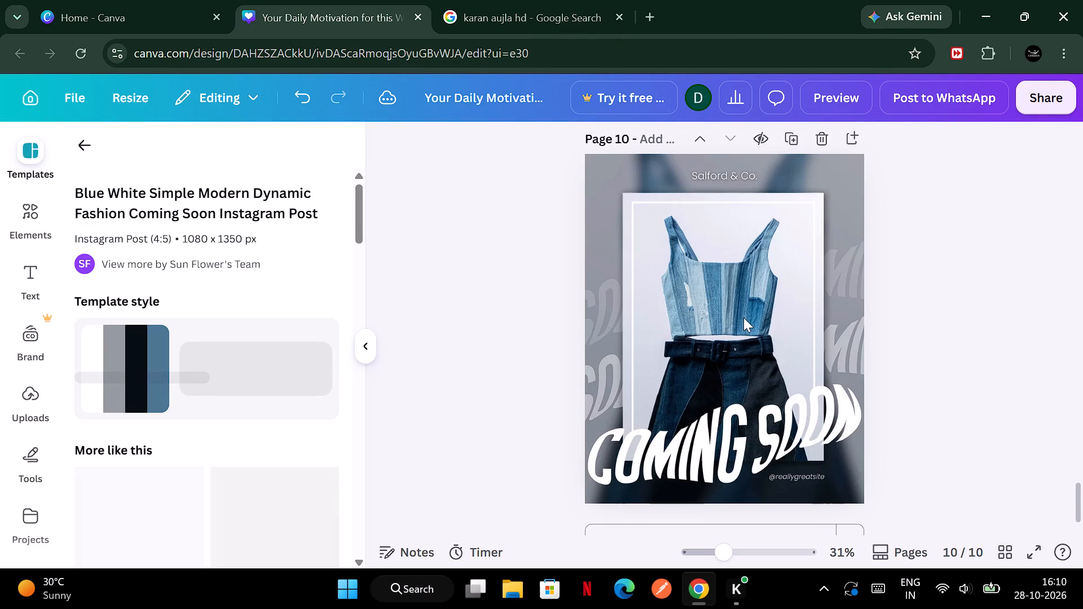
click(743, 317)
click(743, 317)
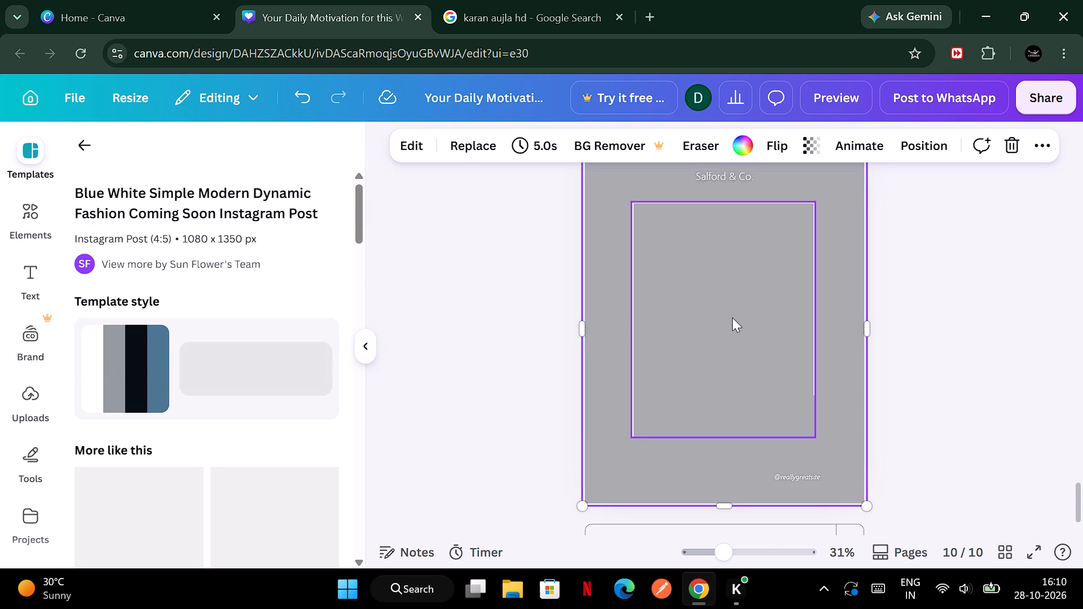
click(742, 279)
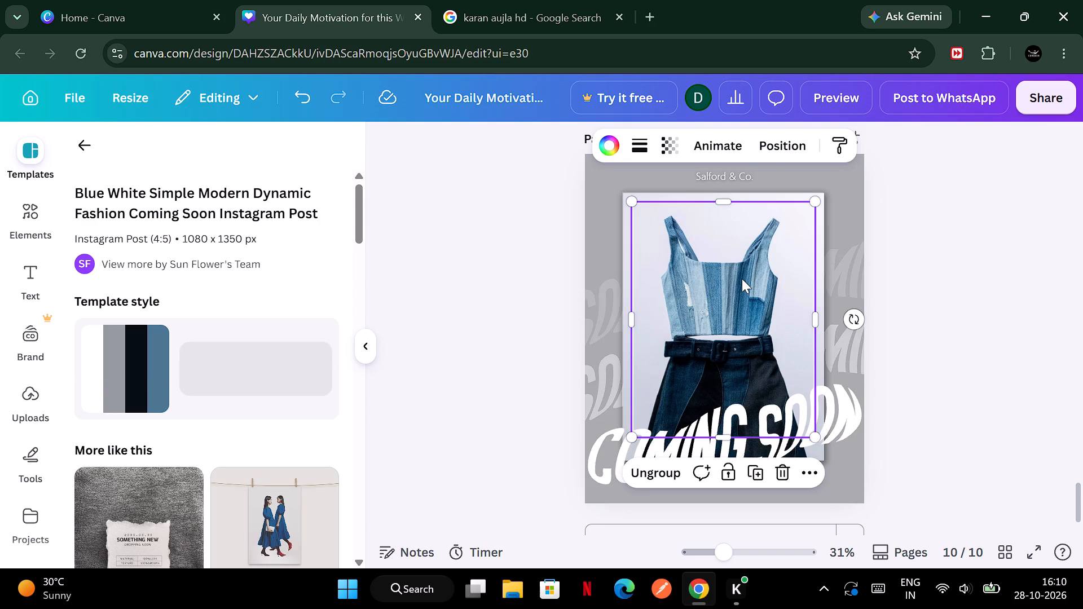
double_click(682, 251)
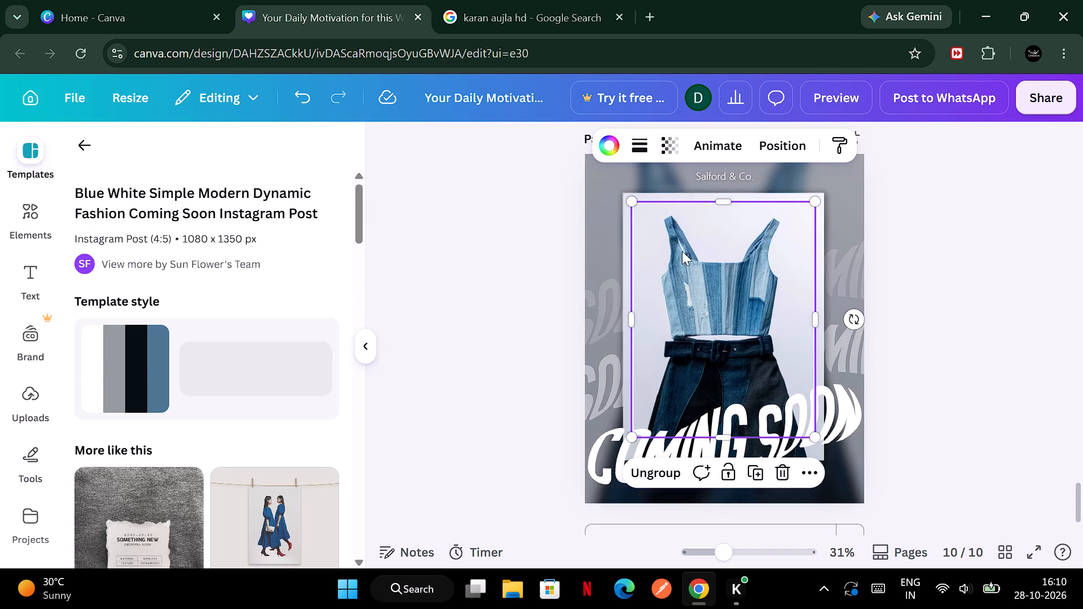
click(682, 251)
right_click(697, 300)
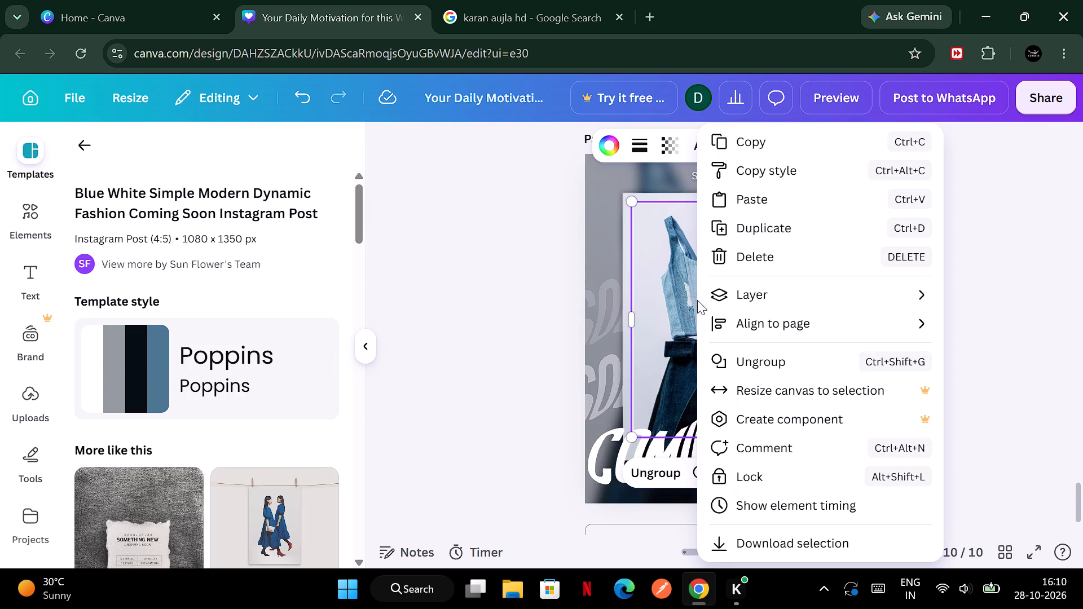
double_click(685, 302)
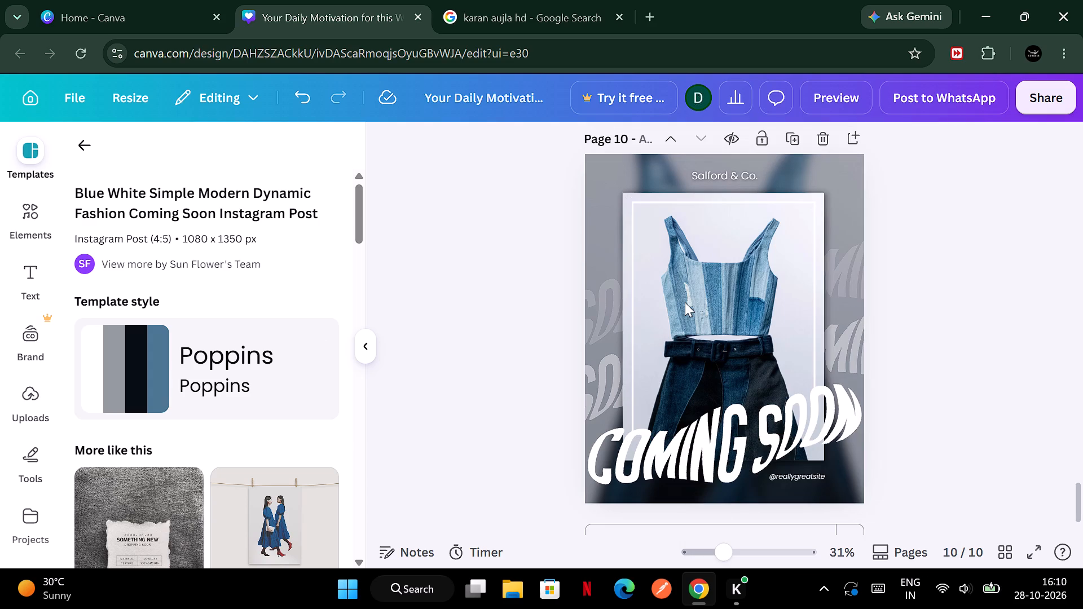
click(527, 0)
click(416, 0)
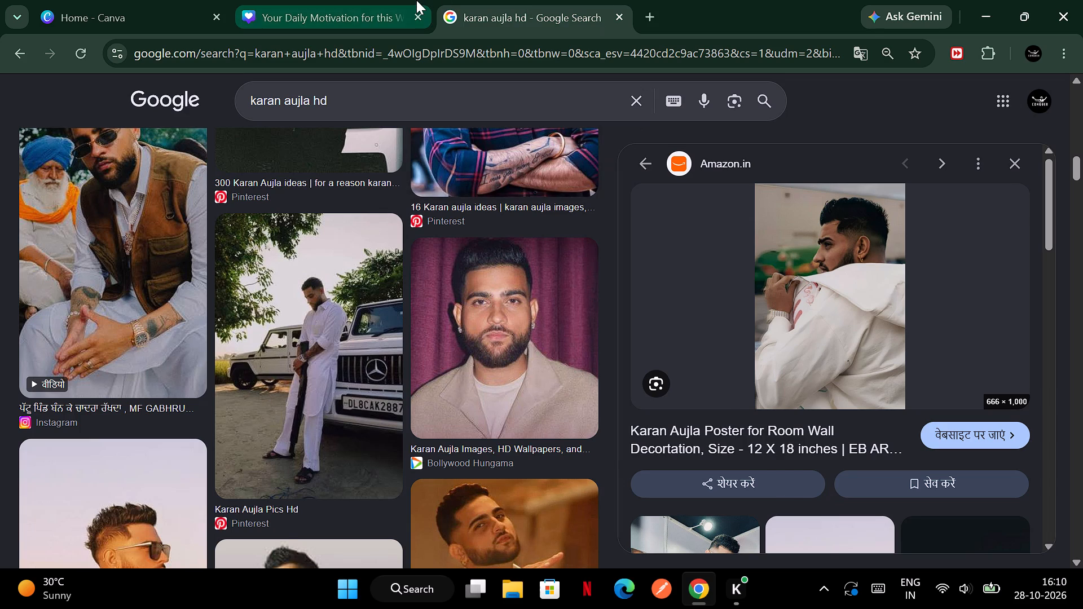
key(ctrl+v)
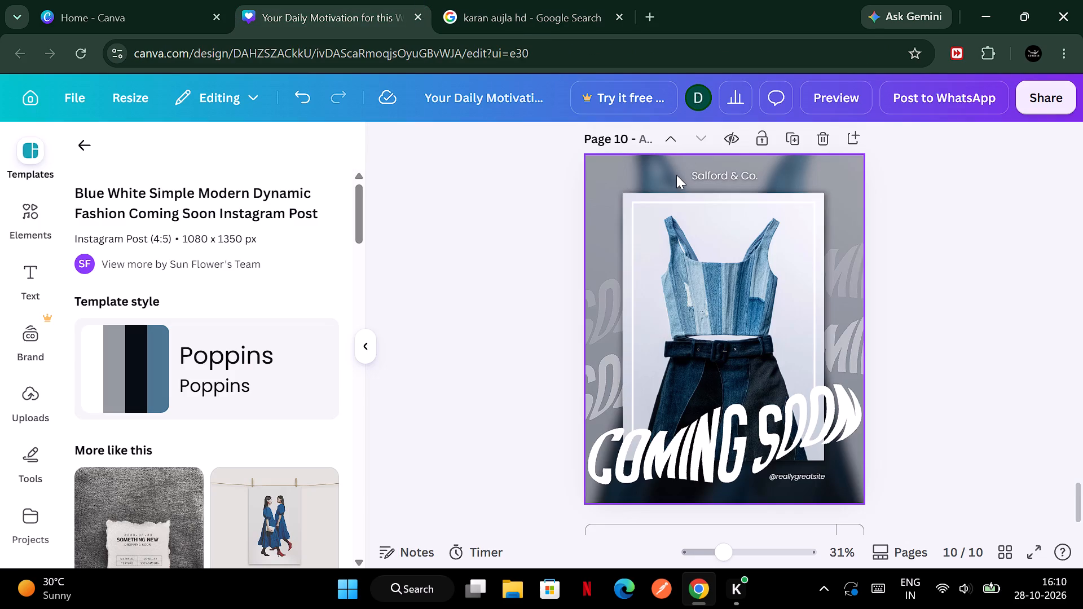
drag(707, 313, 740, 301)
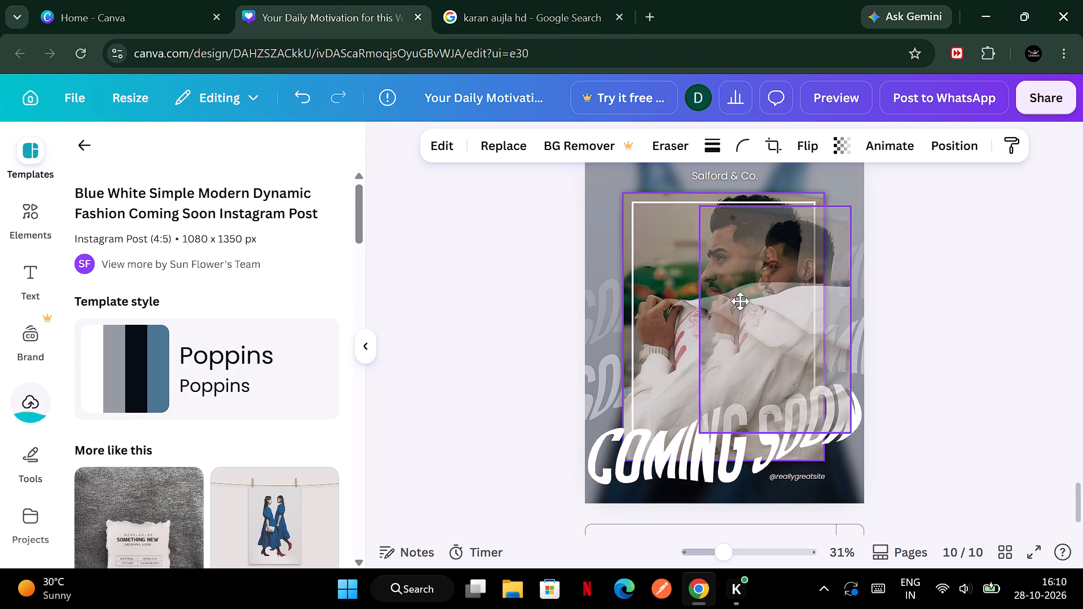
drag(740, 301, 733, 302)
click(935, 325)
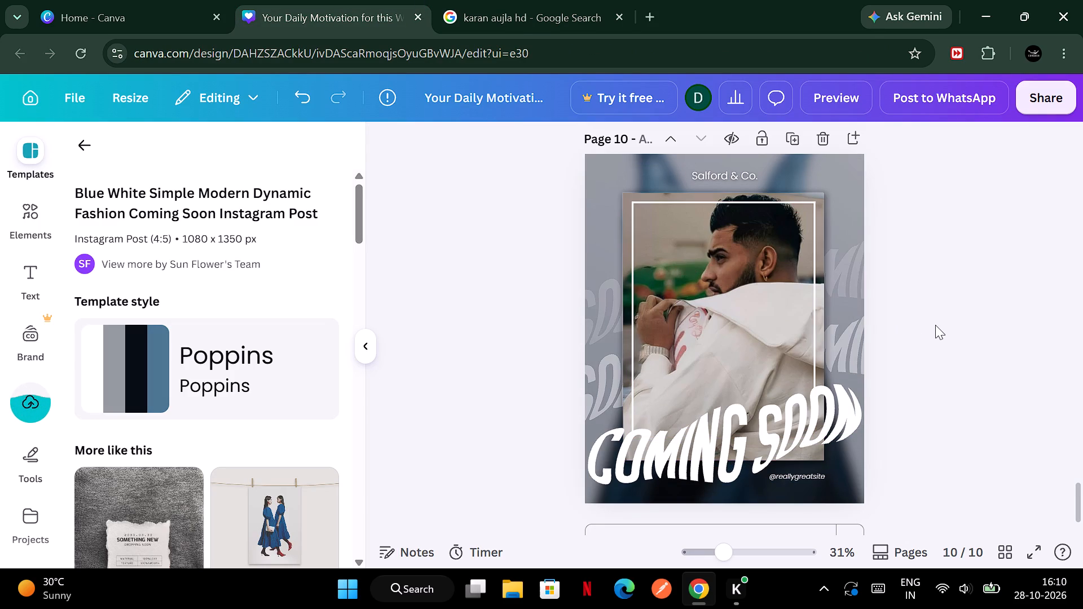
Select the semi-transparent dark overlay covering page 10's background.
click(833, 184)
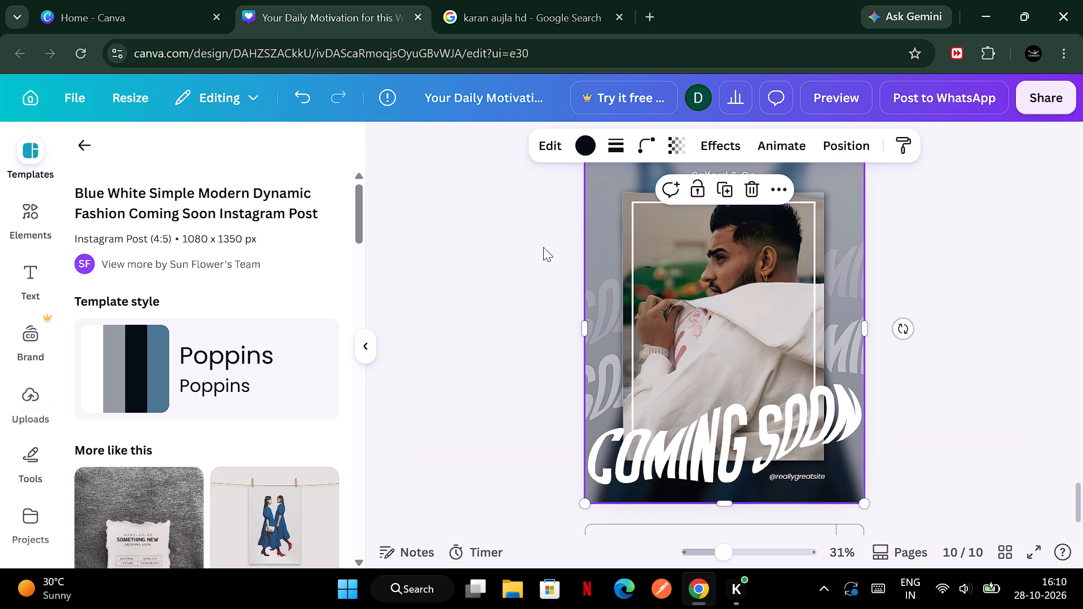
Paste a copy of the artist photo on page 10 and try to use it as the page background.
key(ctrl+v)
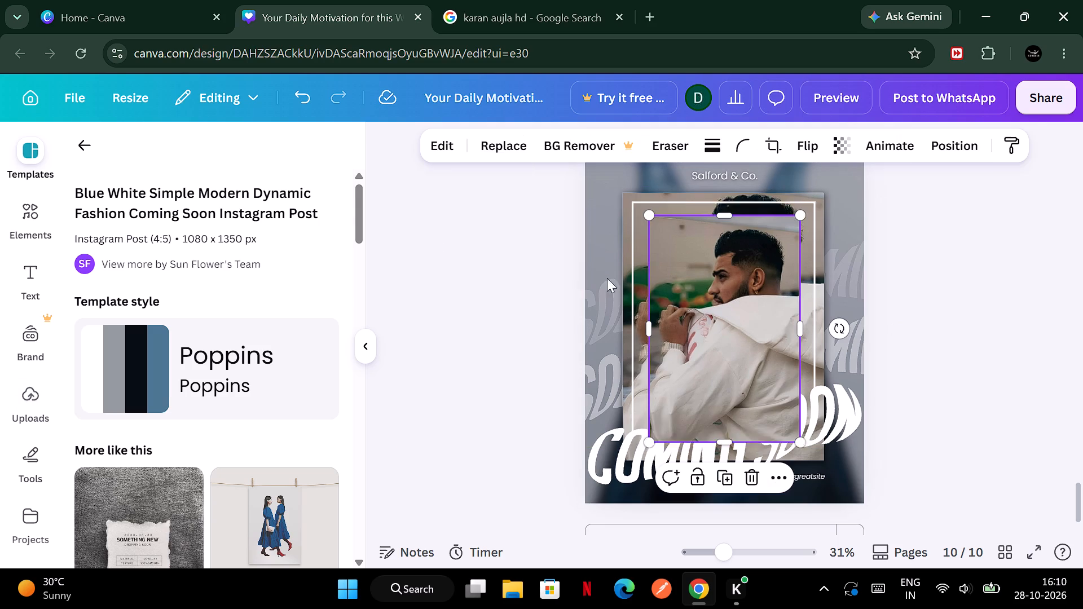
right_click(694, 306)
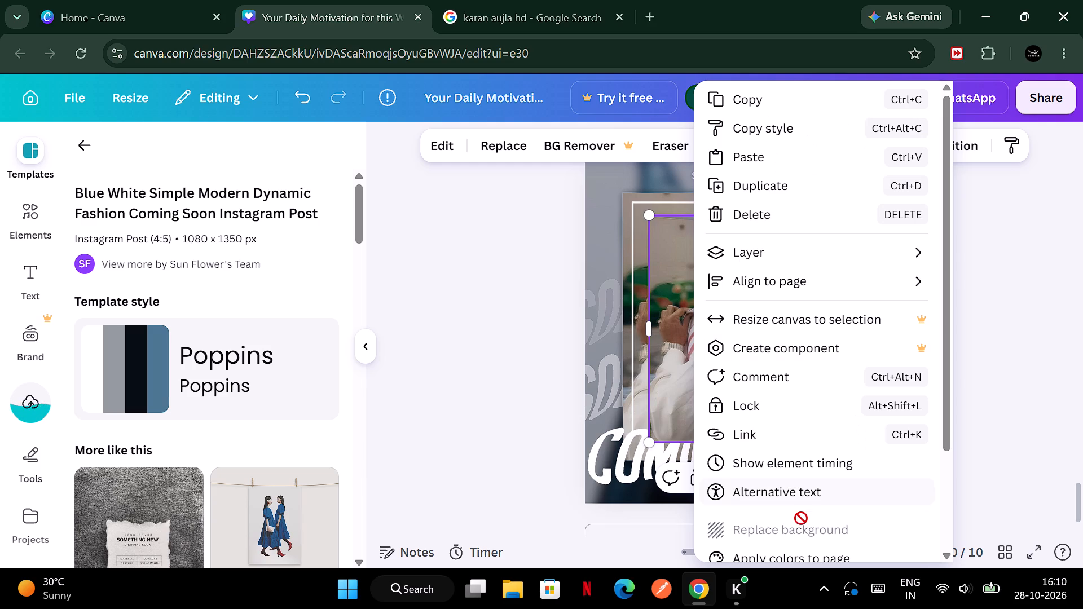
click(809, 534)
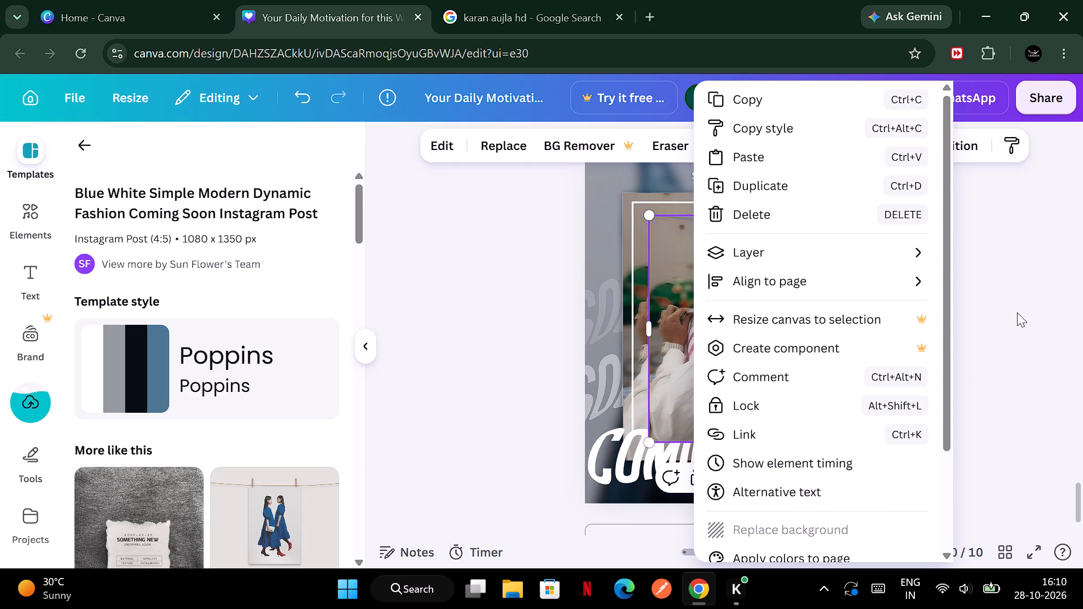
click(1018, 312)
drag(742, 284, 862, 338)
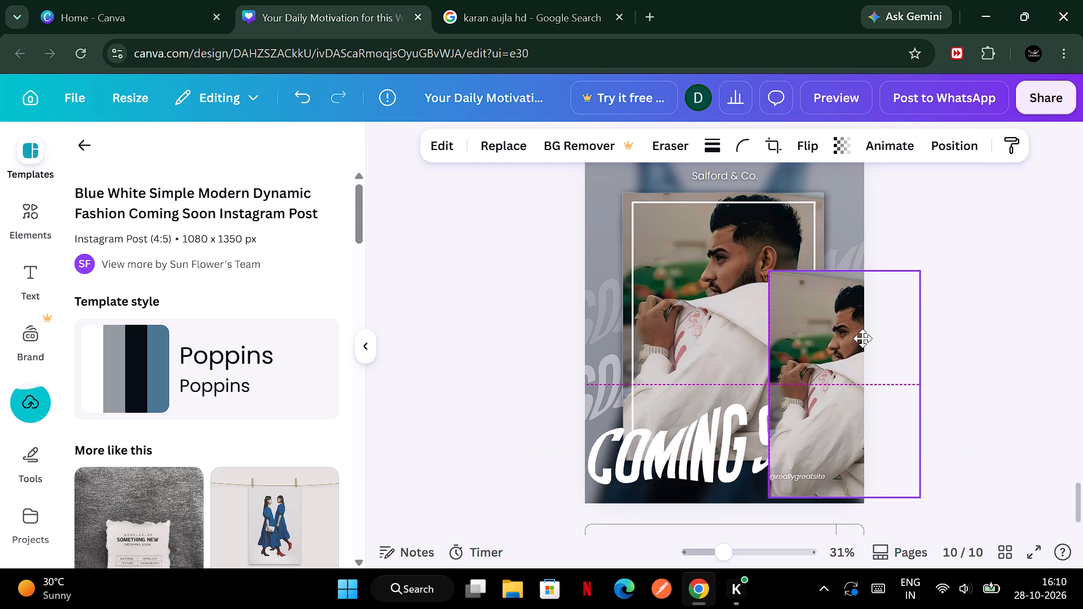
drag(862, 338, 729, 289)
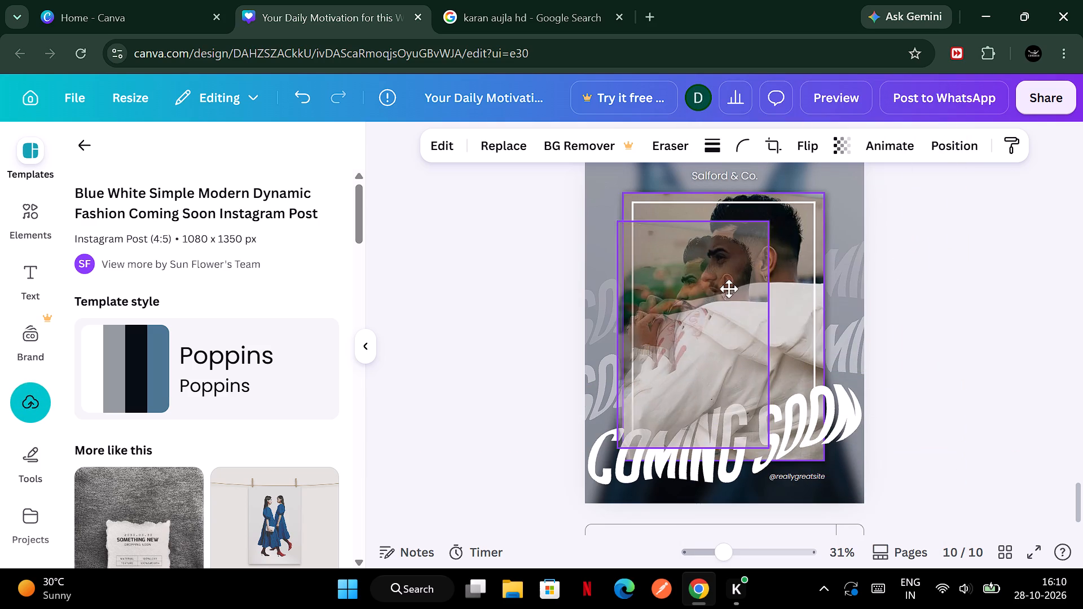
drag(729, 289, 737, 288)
Delete the thin white border frame over the artist photo on page 10.
click(737, 288)
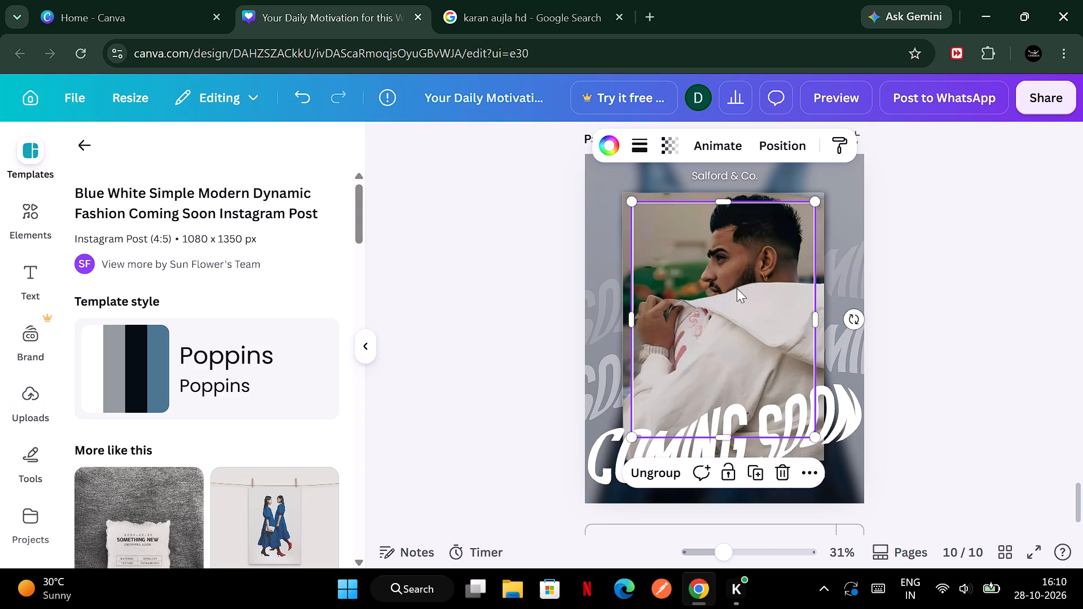
click(781, 467)
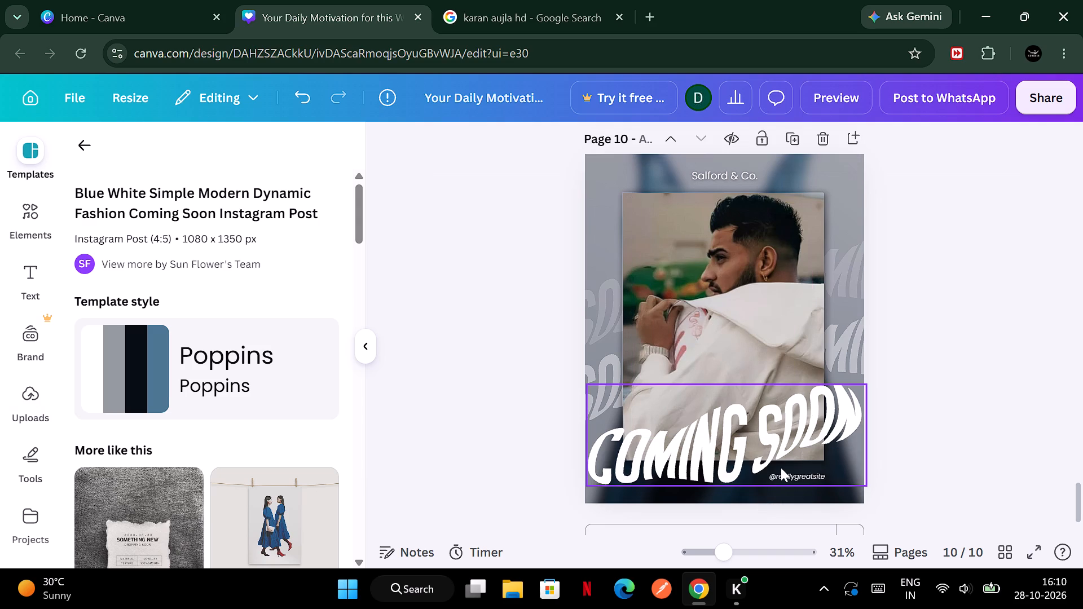
double_click(800, 471)
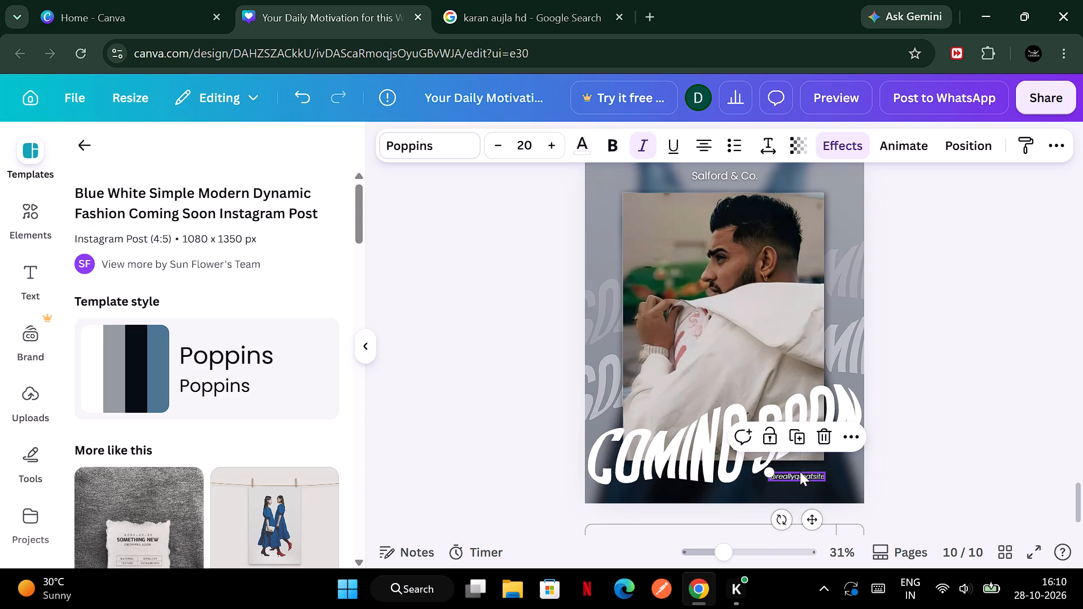
key(shift+at)
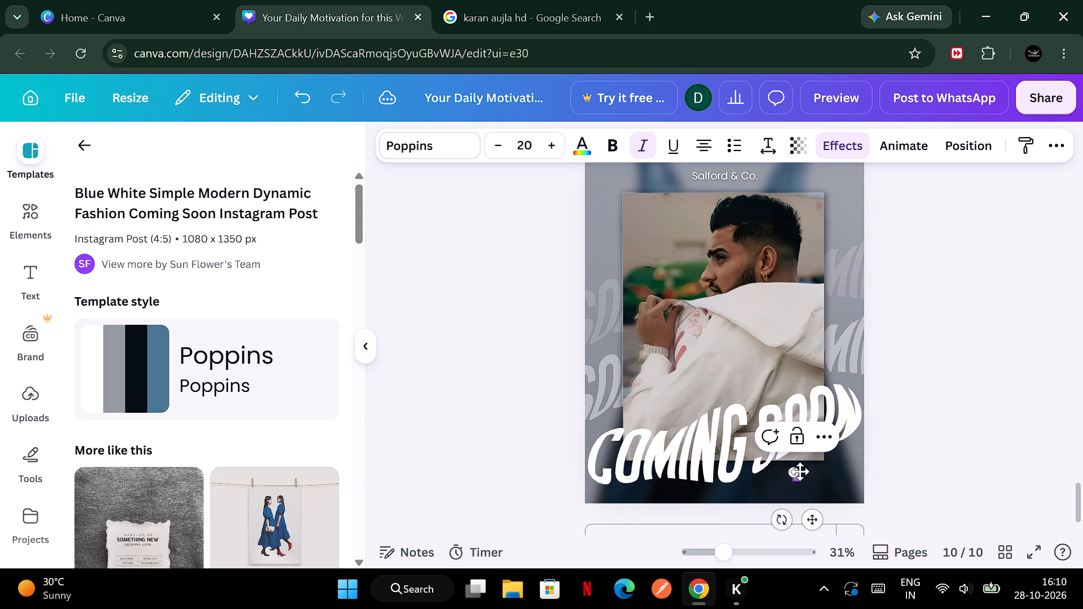
text(karan)
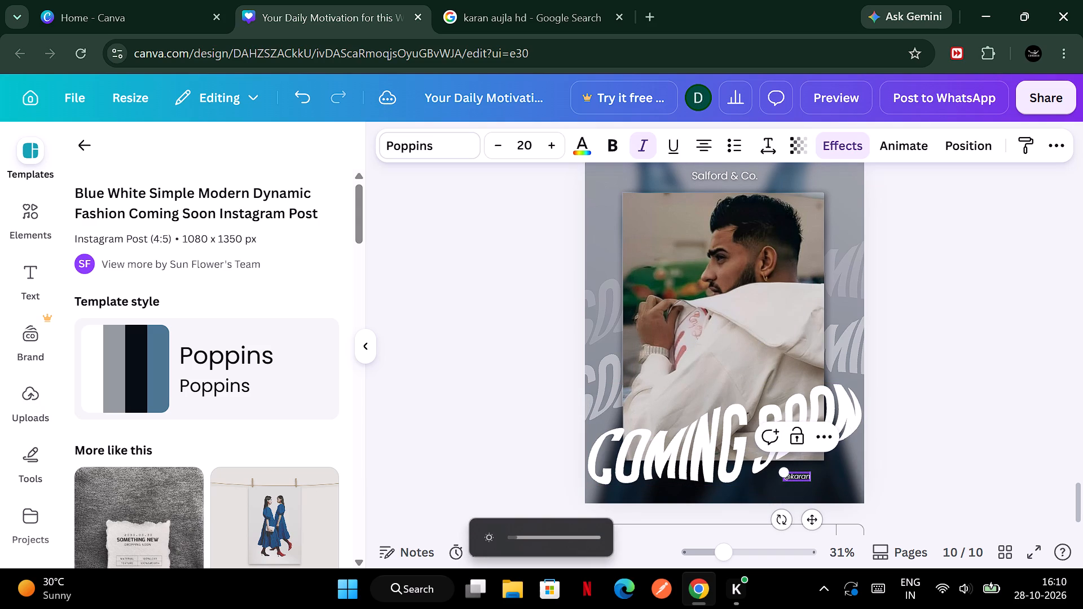
text(aujla)
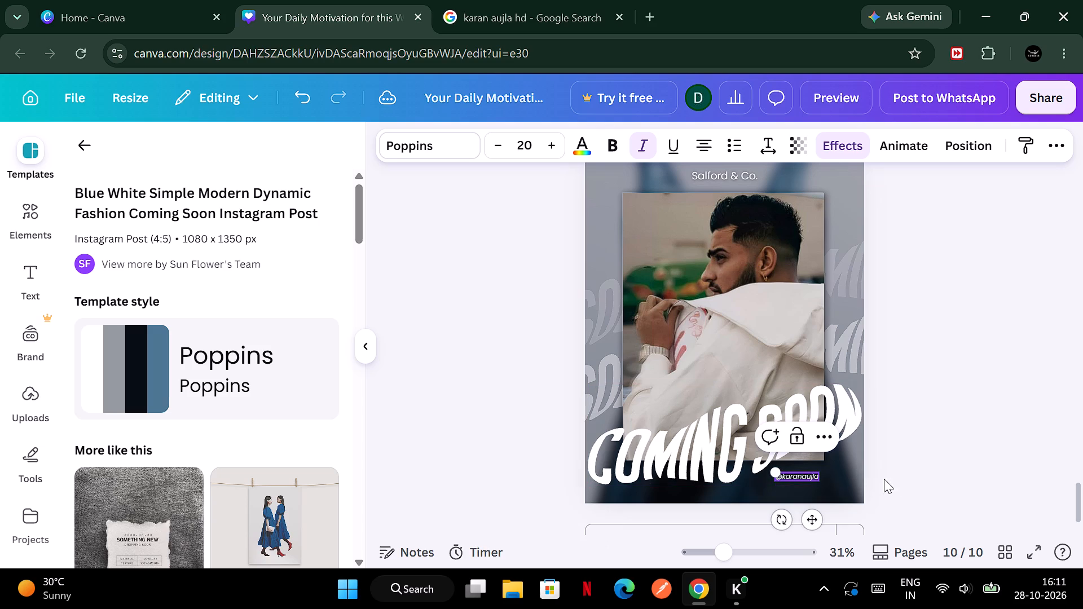
key(Return)
text(@ikk)
text(y.music)
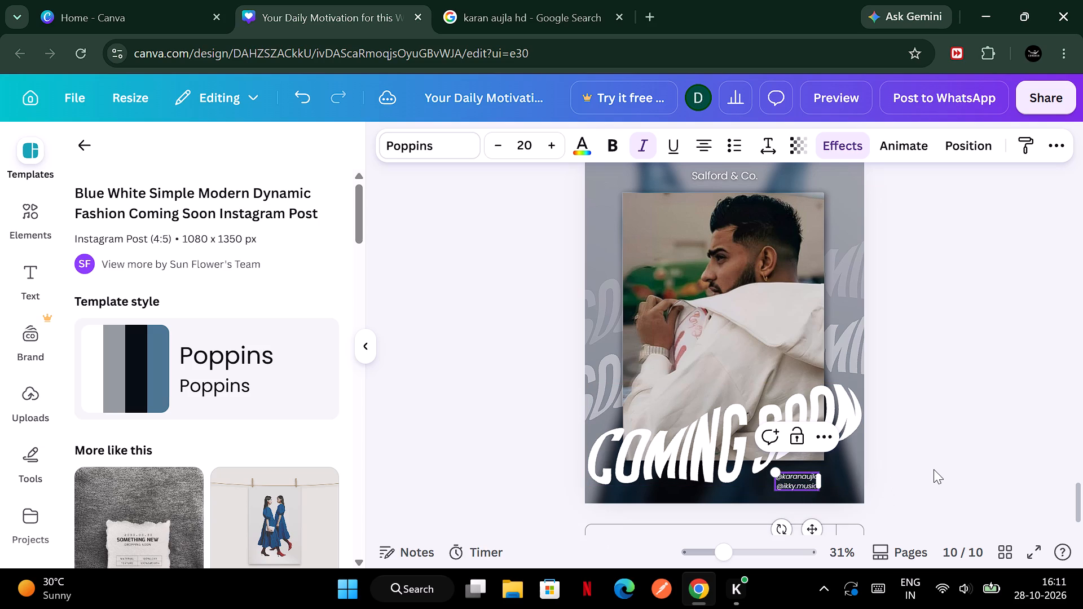
click(934, 469)
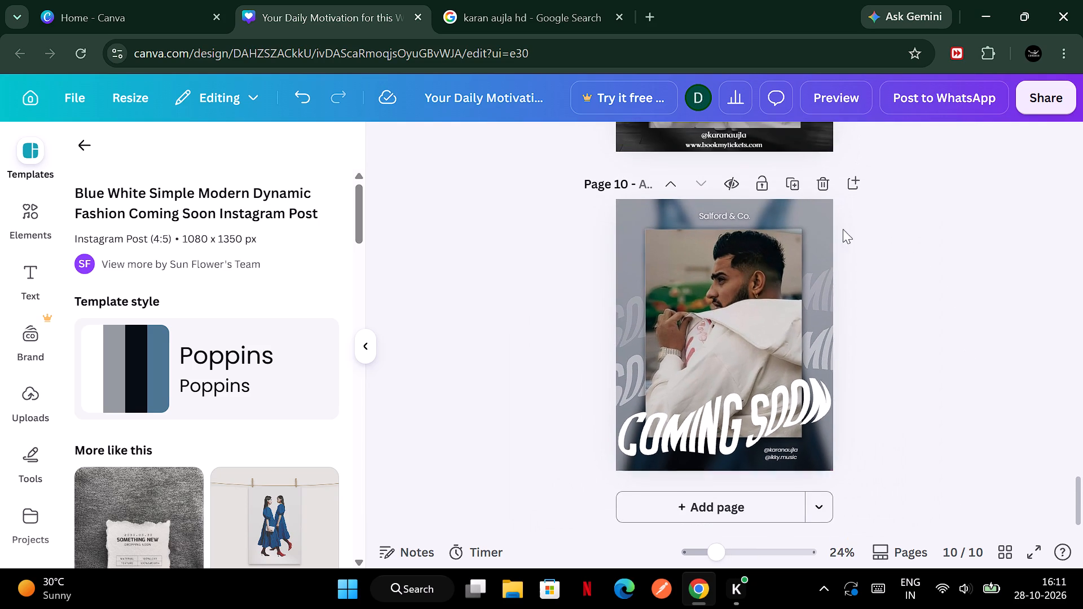
Replace the brand name above the artist photo on page 10 with "Ontario&Co".
double_click(730, 210)
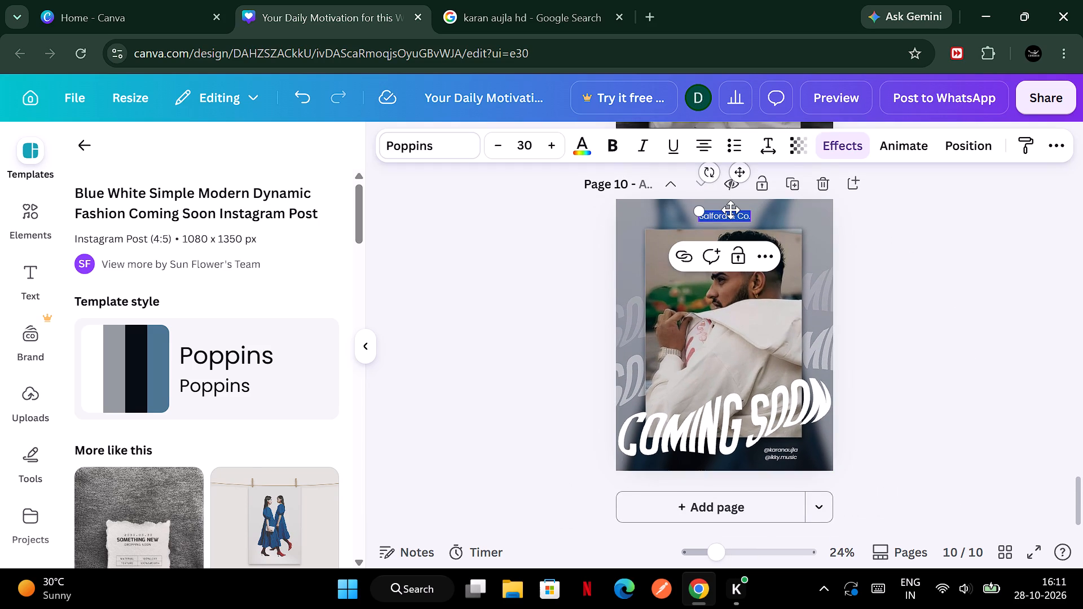
text(Ontario)
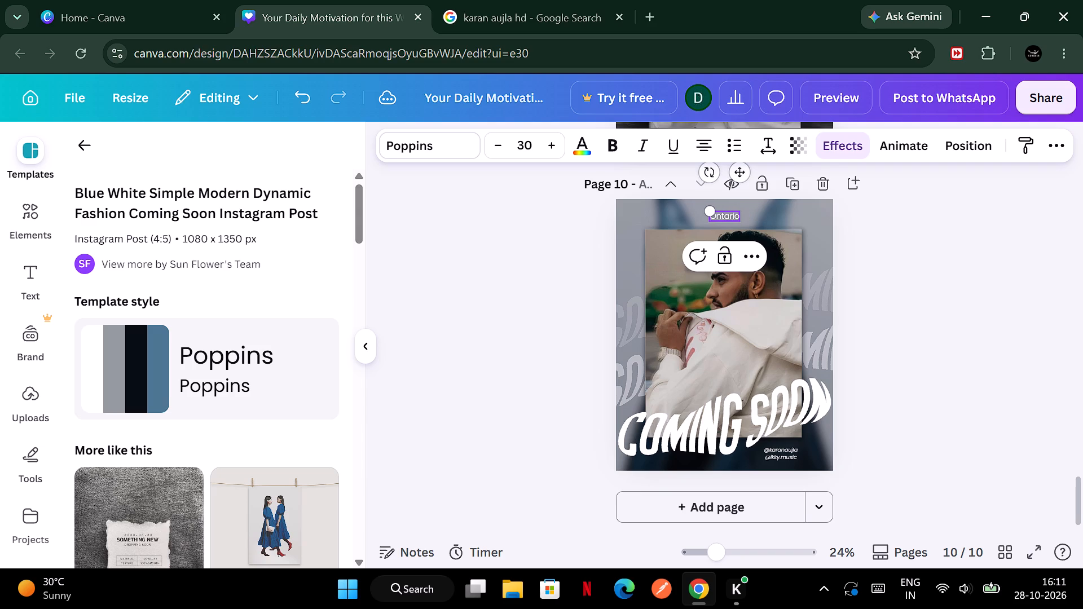
key(shift+ampersand)
text(Co)
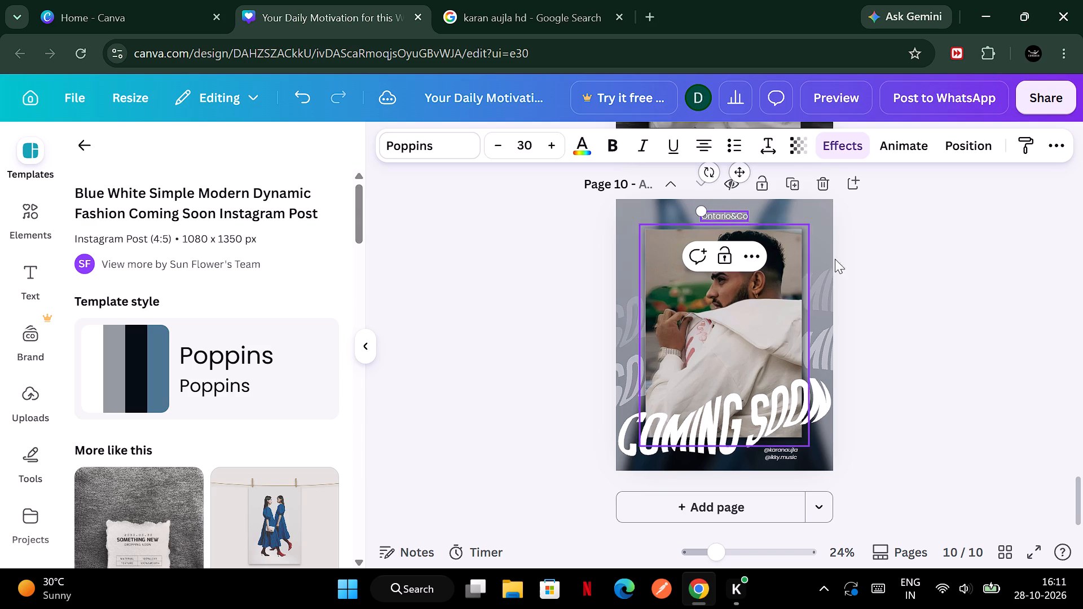
click(890, 270)
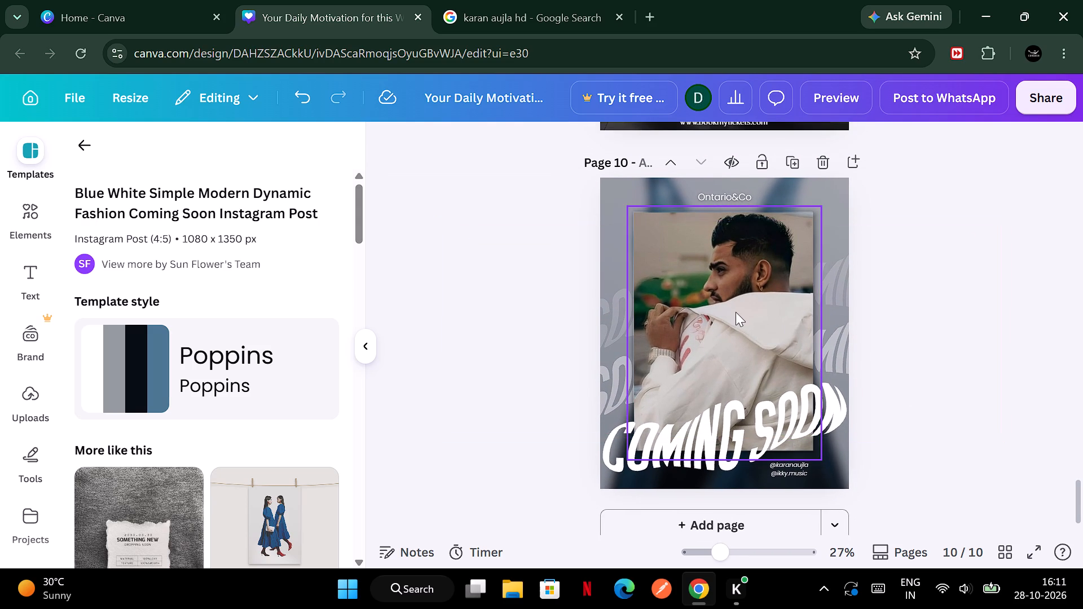
Adjust the white balance of the artist photo on page 10, with temperature 11 and a slight tint shift toward green.
click(752, 339)
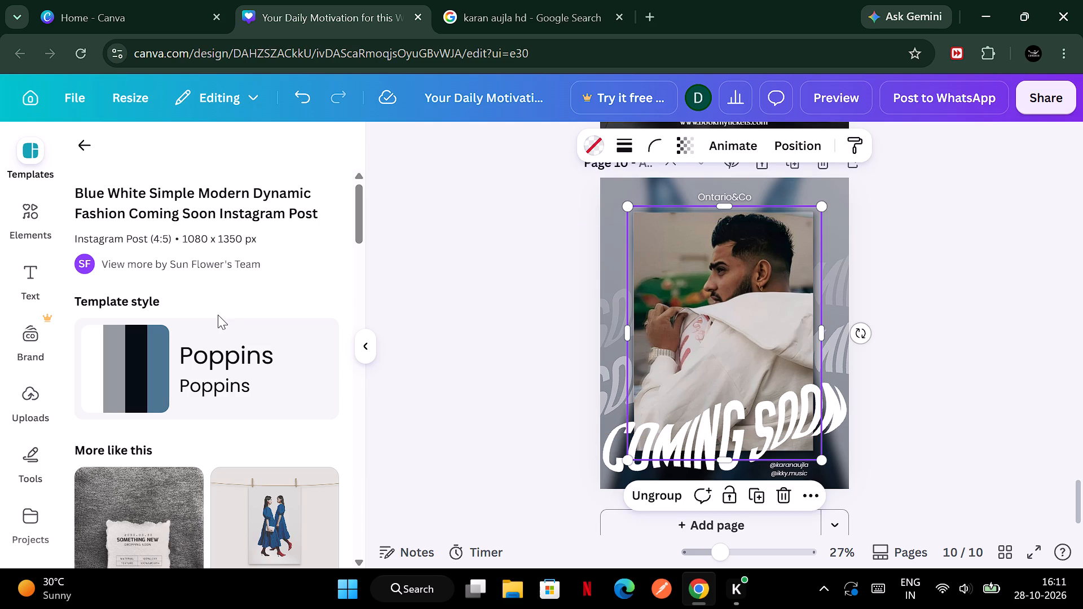
double_click(726, 306)
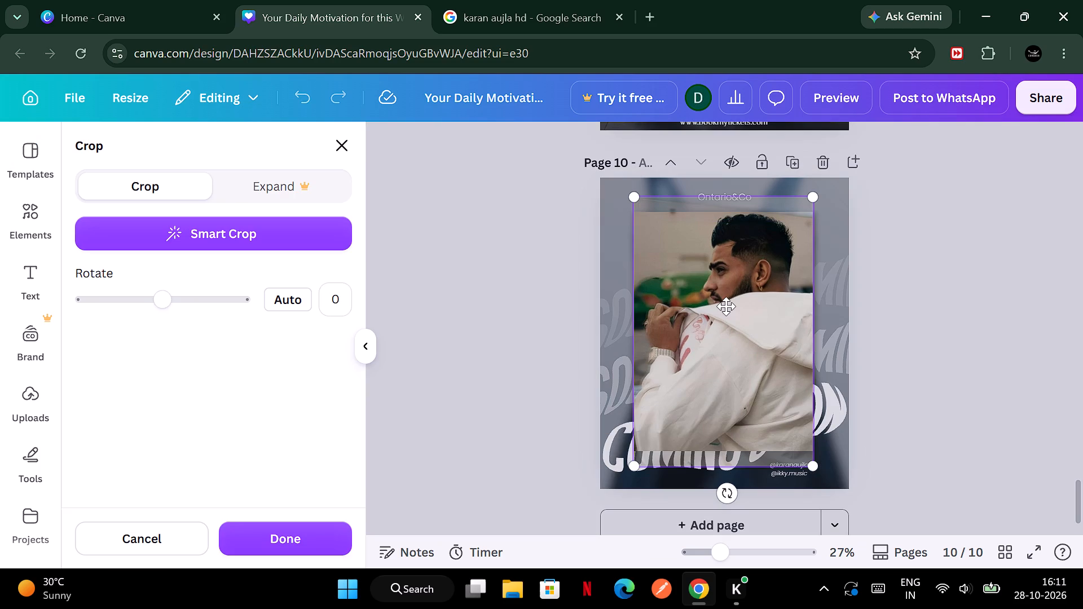
double_click(726, 306)
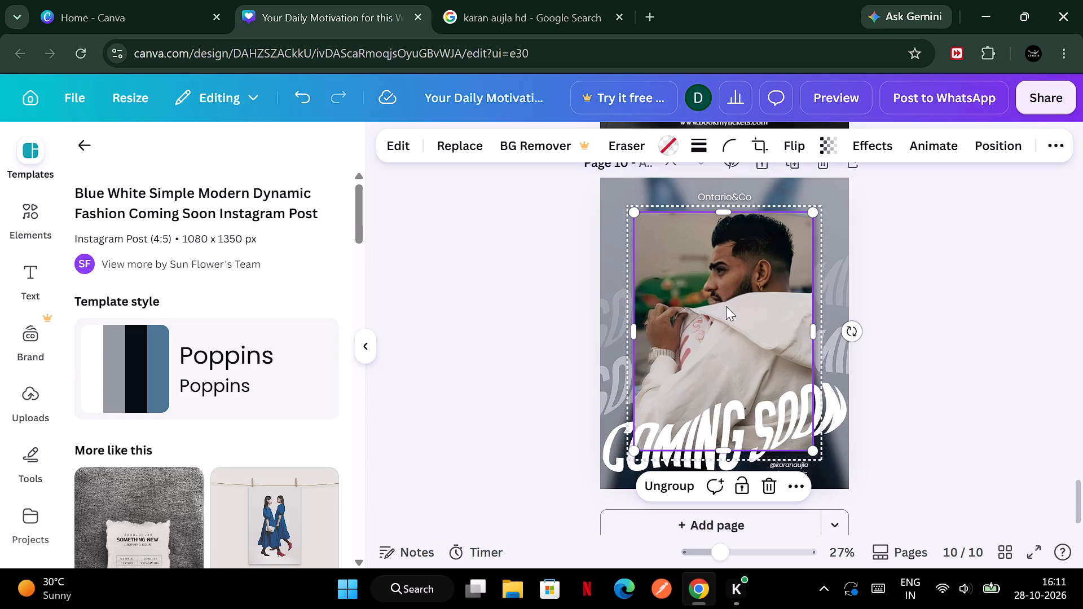
click(397, 143)
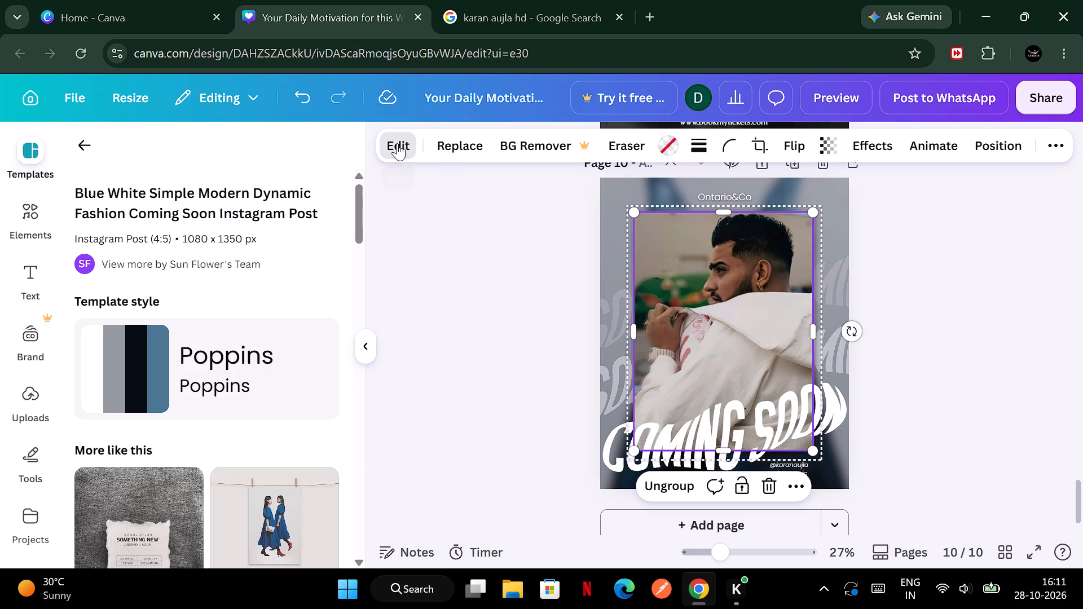
click(119, 317)
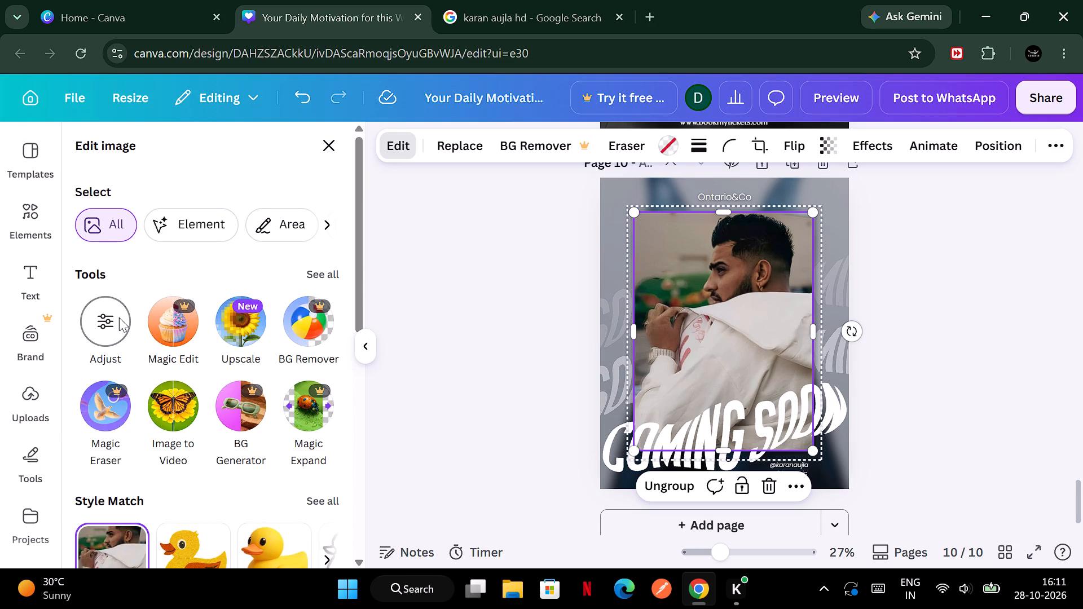
scroll(253, 386, down, 2)
scroll(253, 386, up, 2)
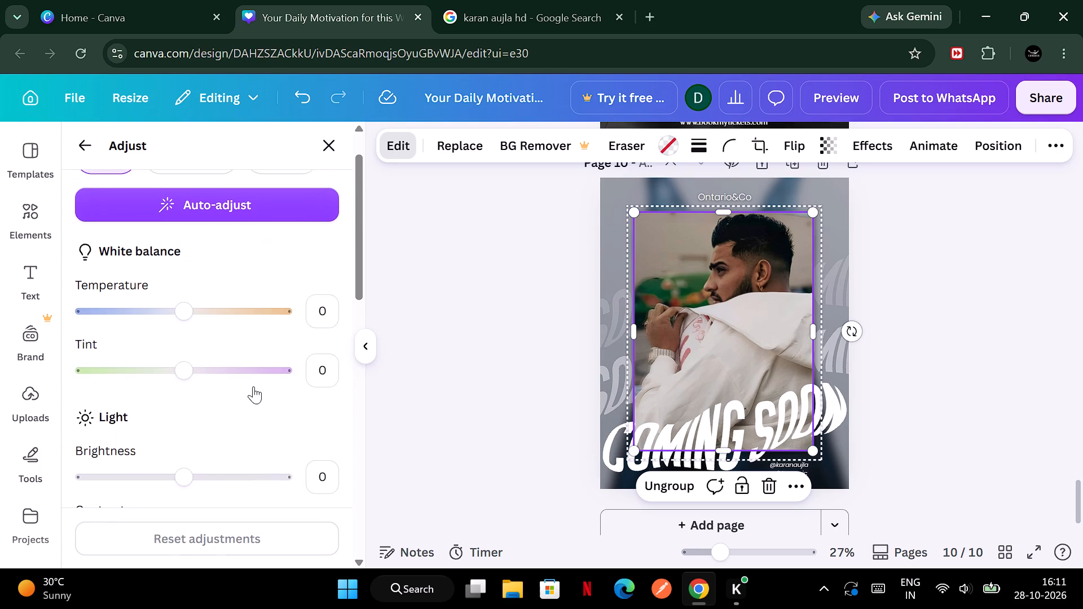
drag(189, 312, 132, 324)
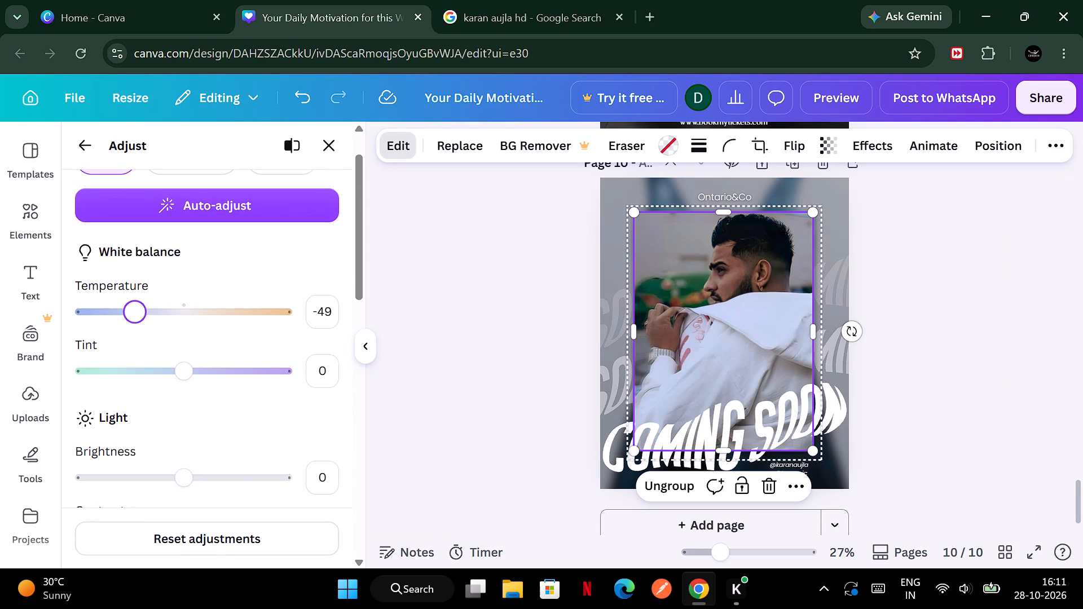
drag(132, 324, 236, 323)
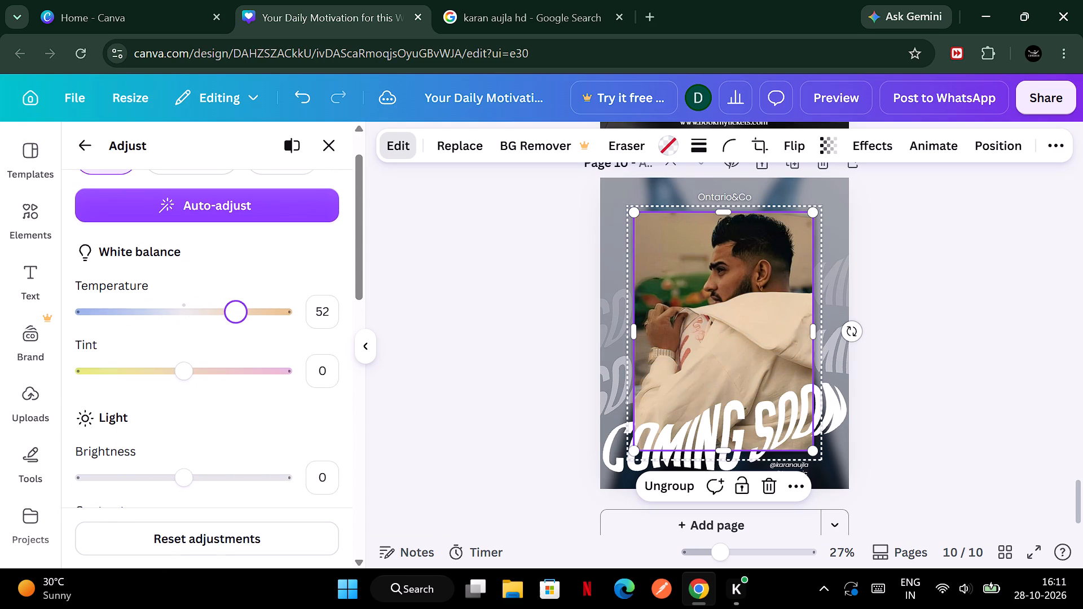
drag(236, 323, 195, 318)
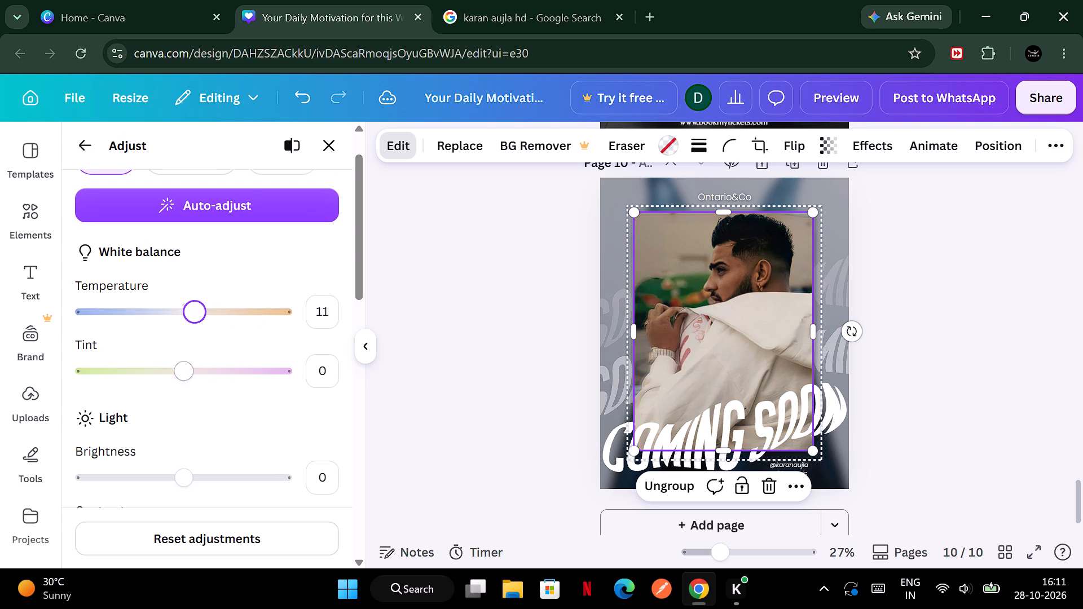
drag(183, 362, 177, 366)
Turn the artist photo on page 10 black and white by setting its saturation to -100.
scroll(208, 440, down, 3)
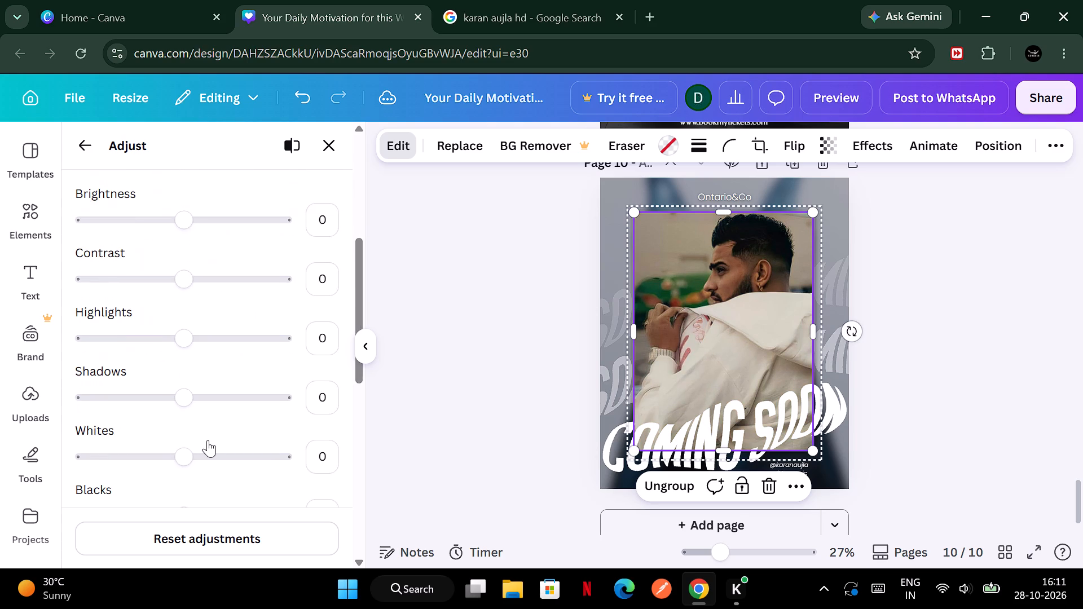
scroll(208, 440, down, 3)
drag(192, 428, 129, 420)
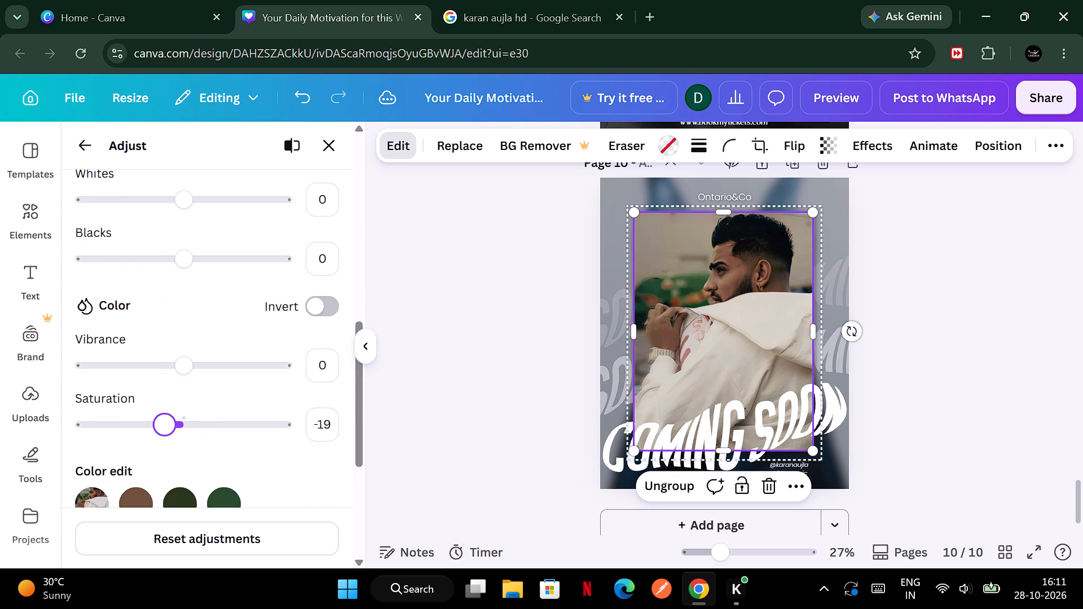
drag(129, 420, 40, 402)
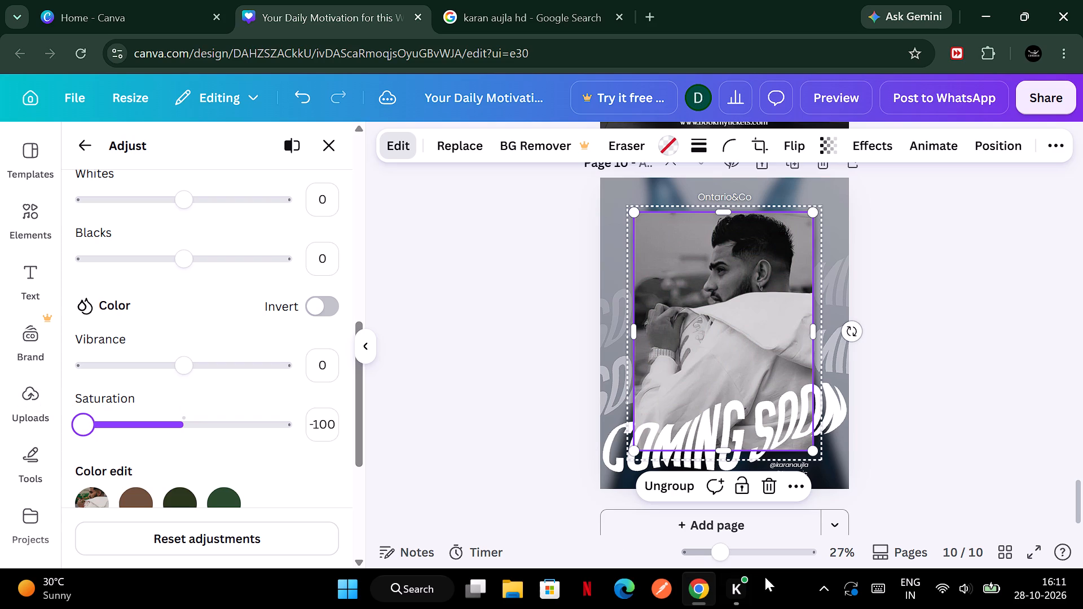
click(914, 456)
click(914, 456)
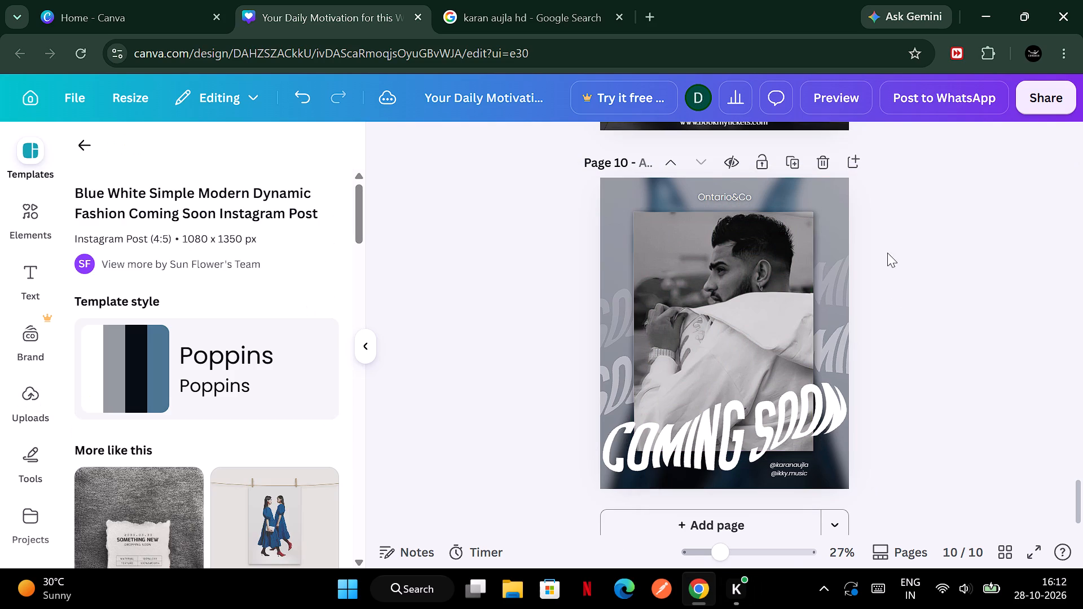
Preview the available element animations on the COMING SOON lettering of page 10.
click(793, 409)
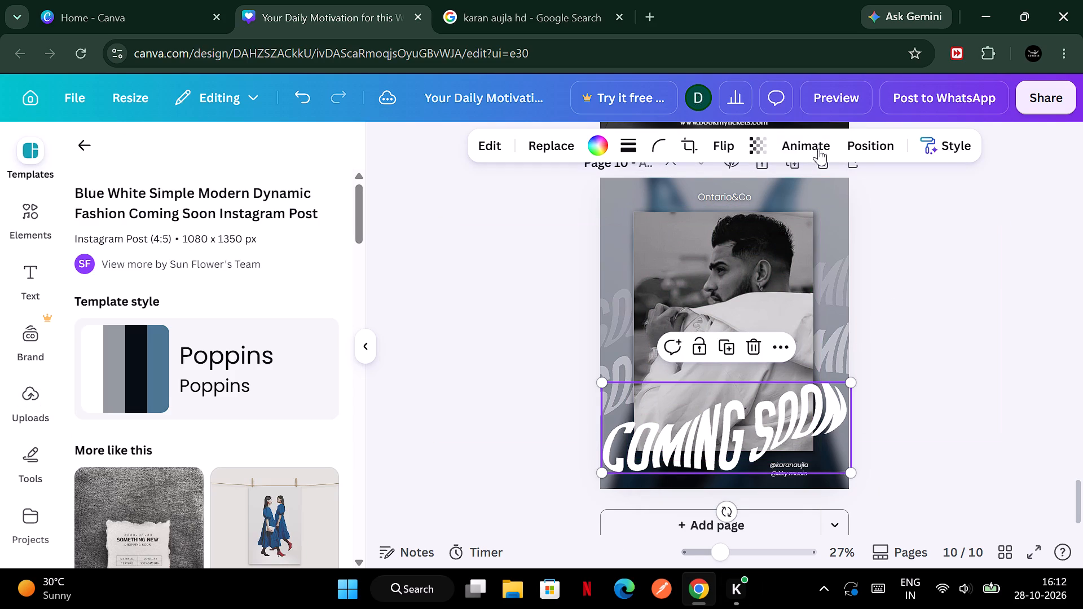
click(808, 136)
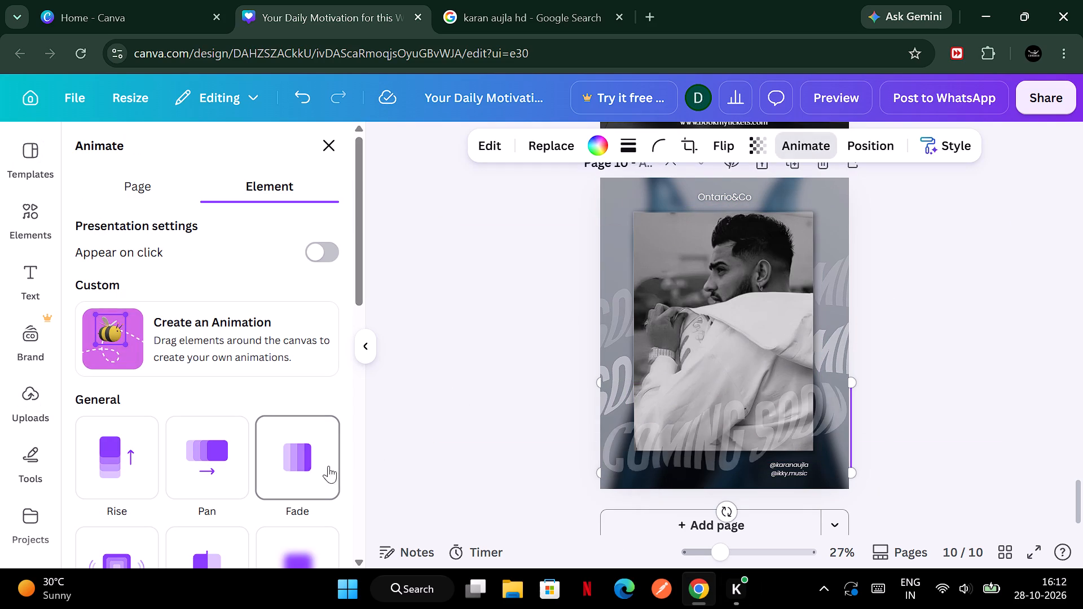
scroll(310, 464, down, 2)
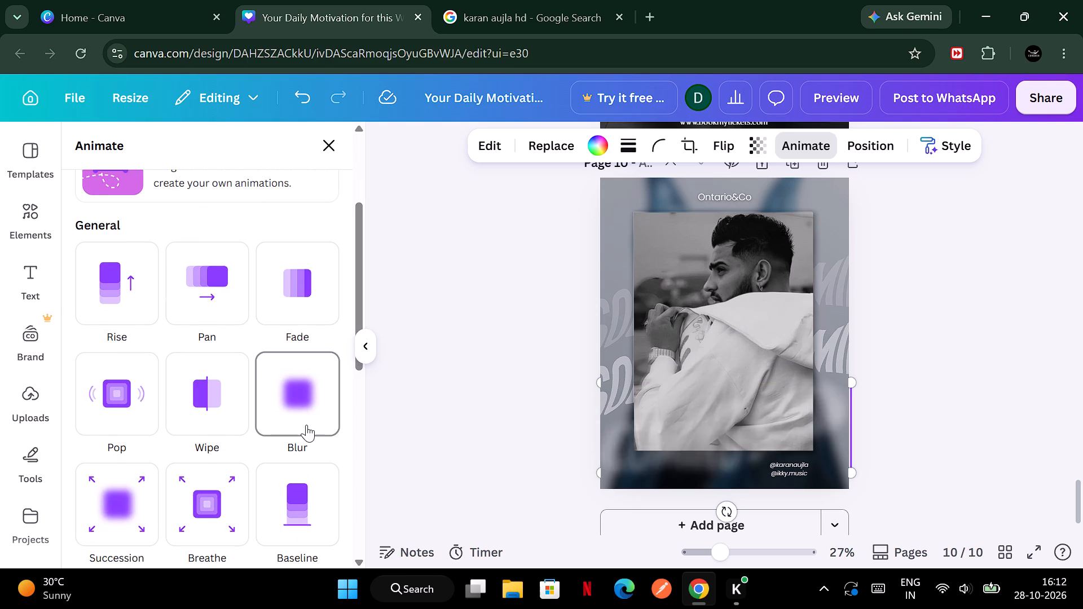
scroll(280, 501, down, 4)
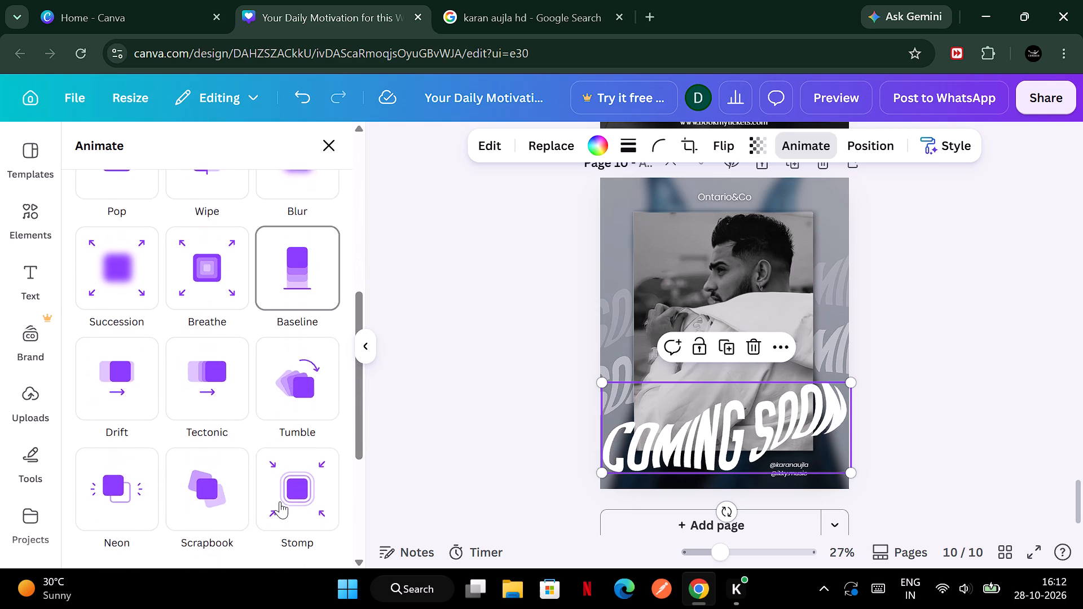
scroll(280, 501, down, 2)
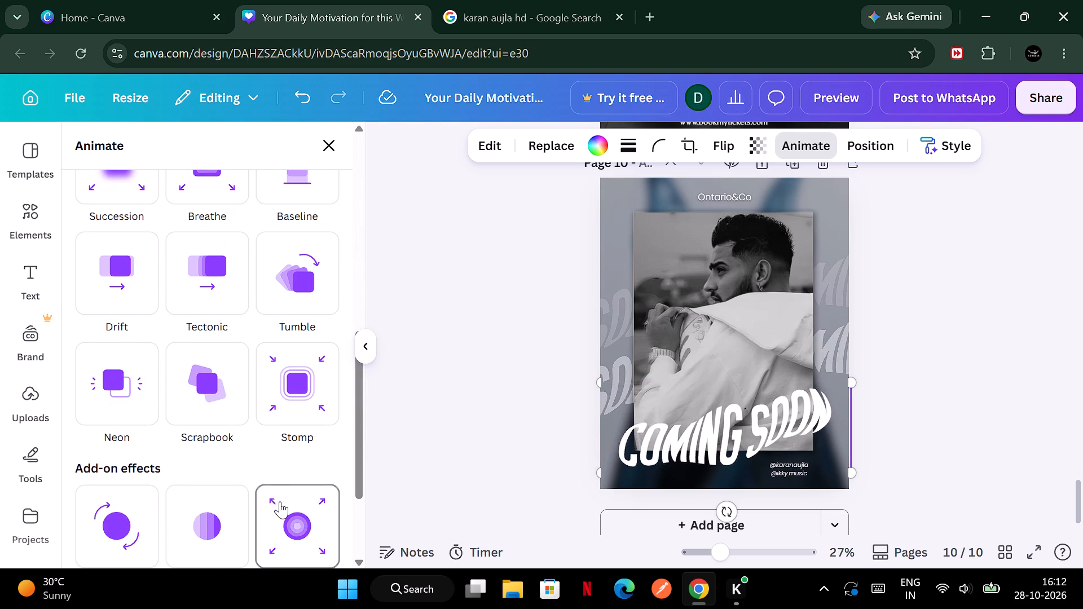
scroll(280, 501, down, 2)
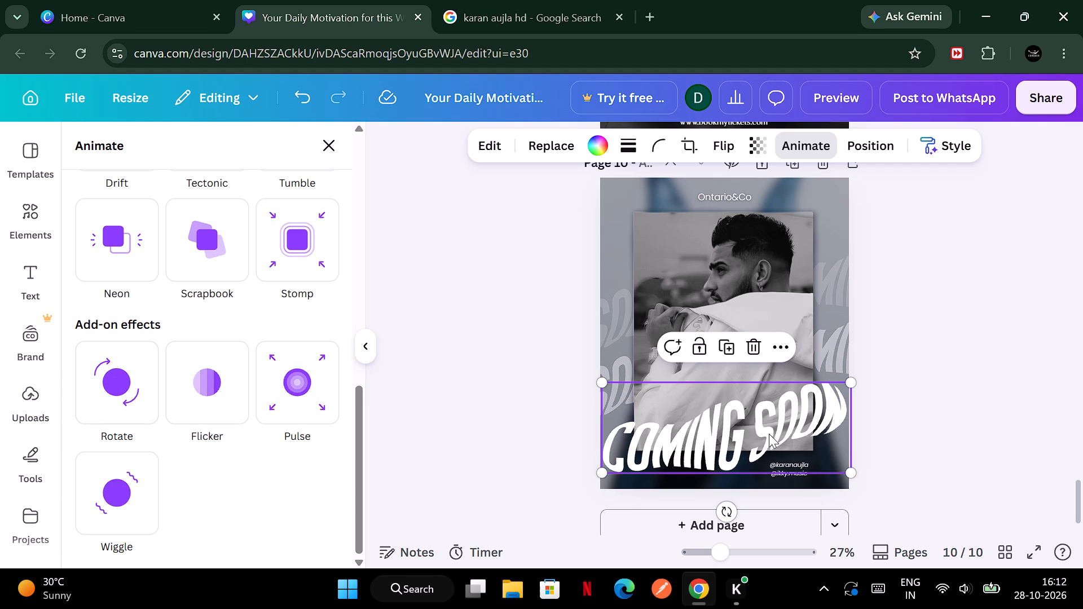
click(948, 401)
click(948, 401)
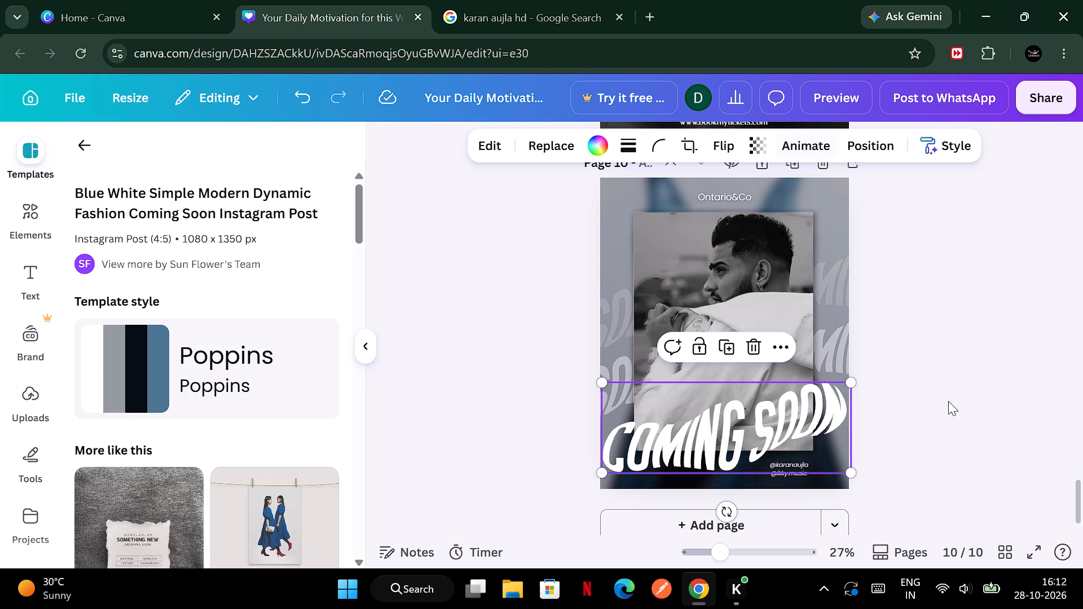
double_click(948, 401)
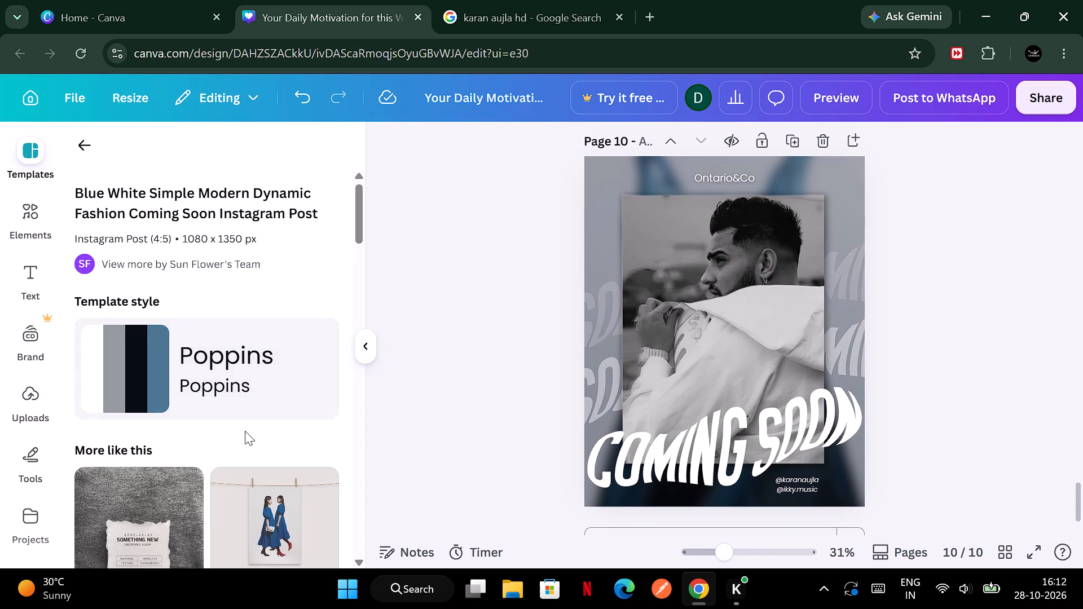
Add the Black and White Modern Fashion "New Collection" template from the similar designs as a new page.
scroll(245, 431, down, 9)
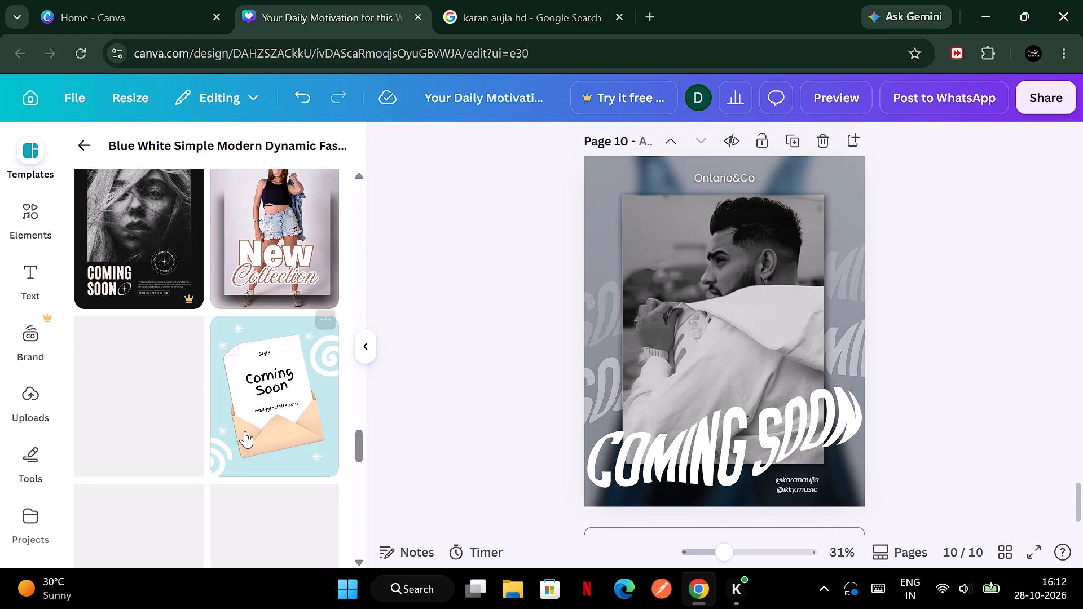
scroll(245, 431, down, 8)
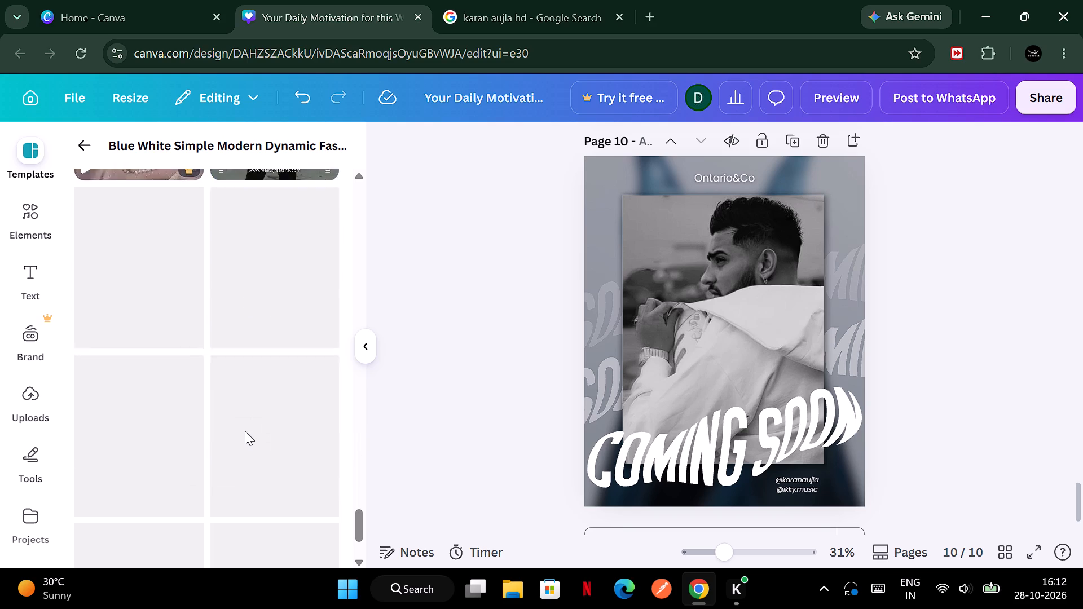
scroll(245, 431, down, 1)
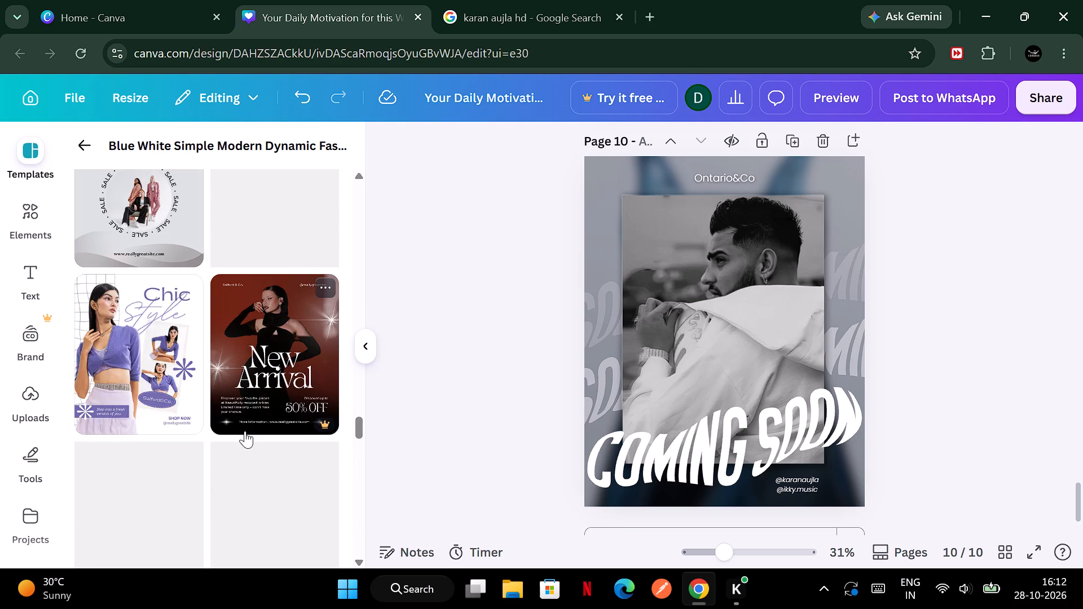
scroll(245, 431, up, 3)
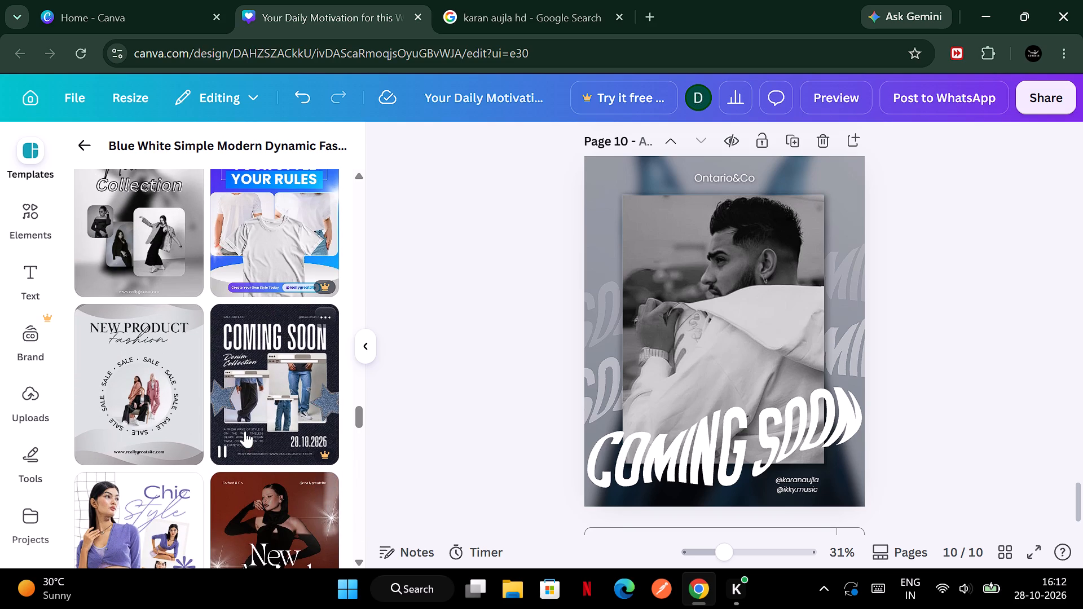
scroll(245, 431, up, 1)
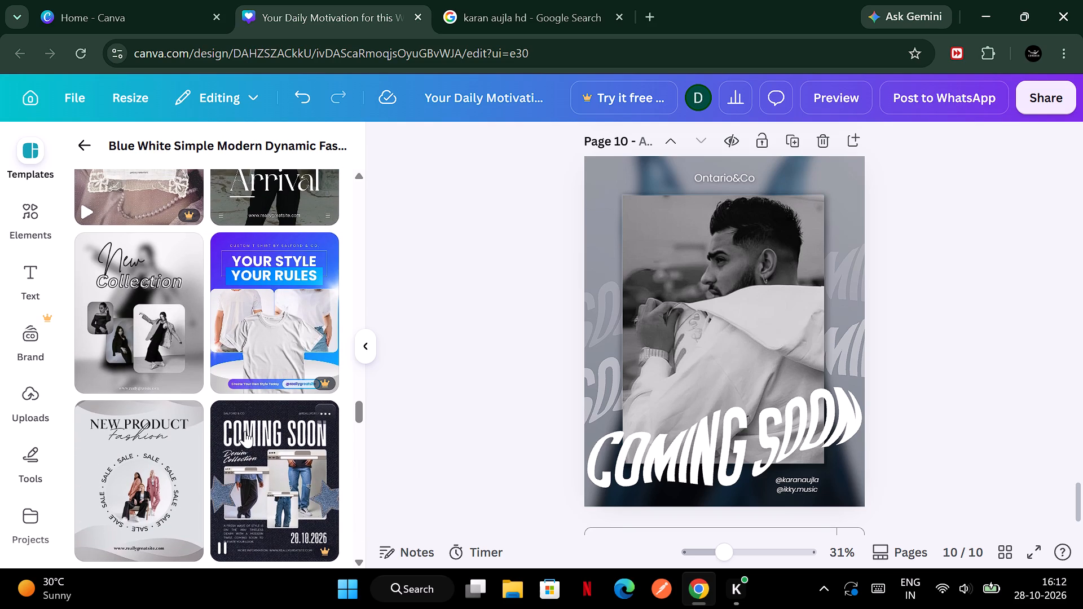
click(143, 295)
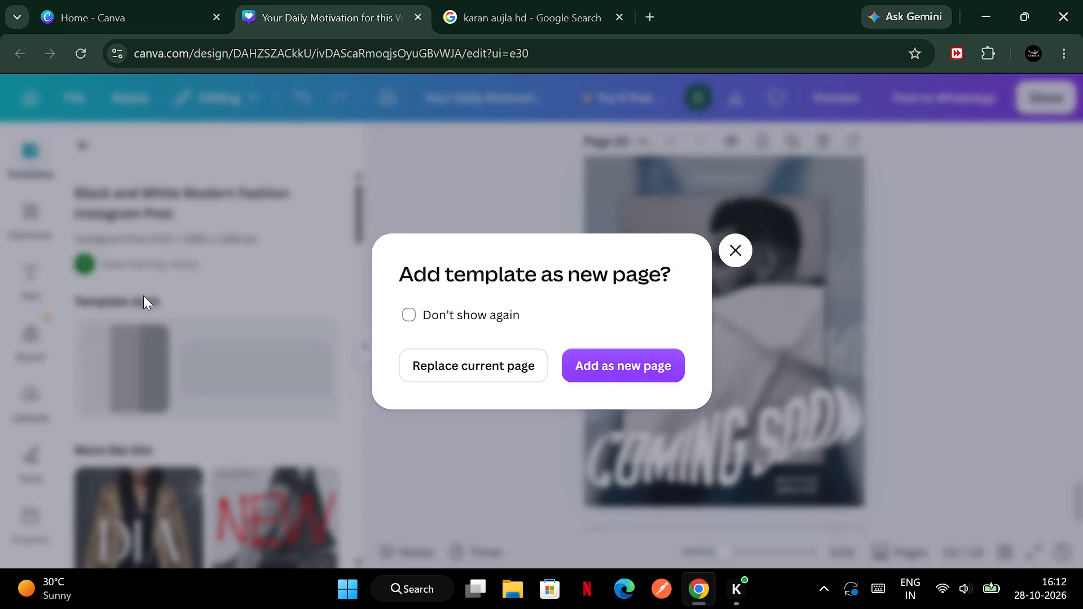
click(622, 381)
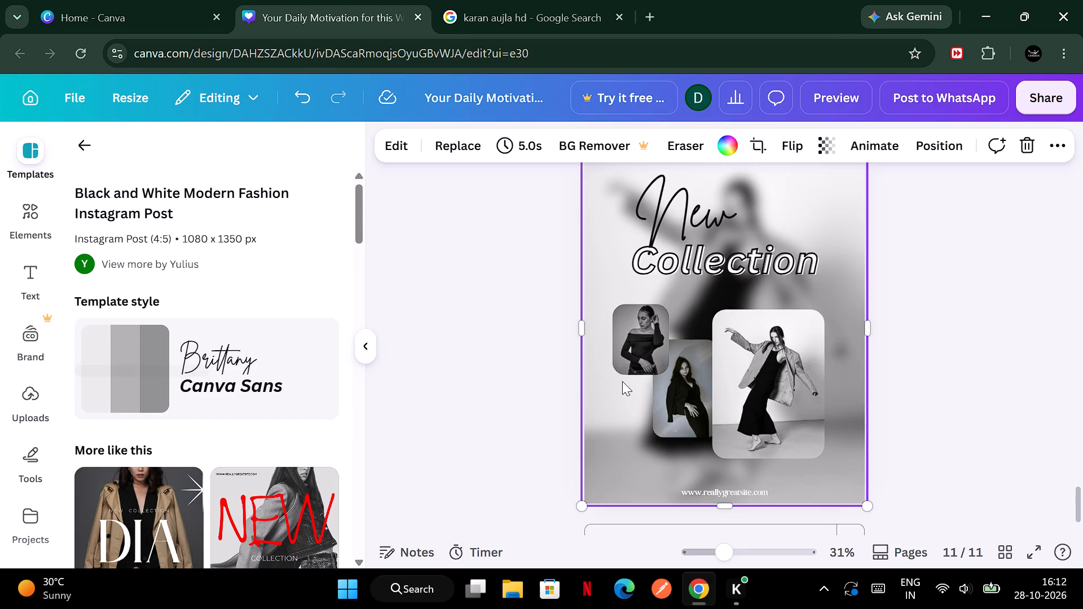
Replace the large woman photo on page 11 with the uploaded photo of the artist holding a microphone in a cream jacket.
click(771, 359)
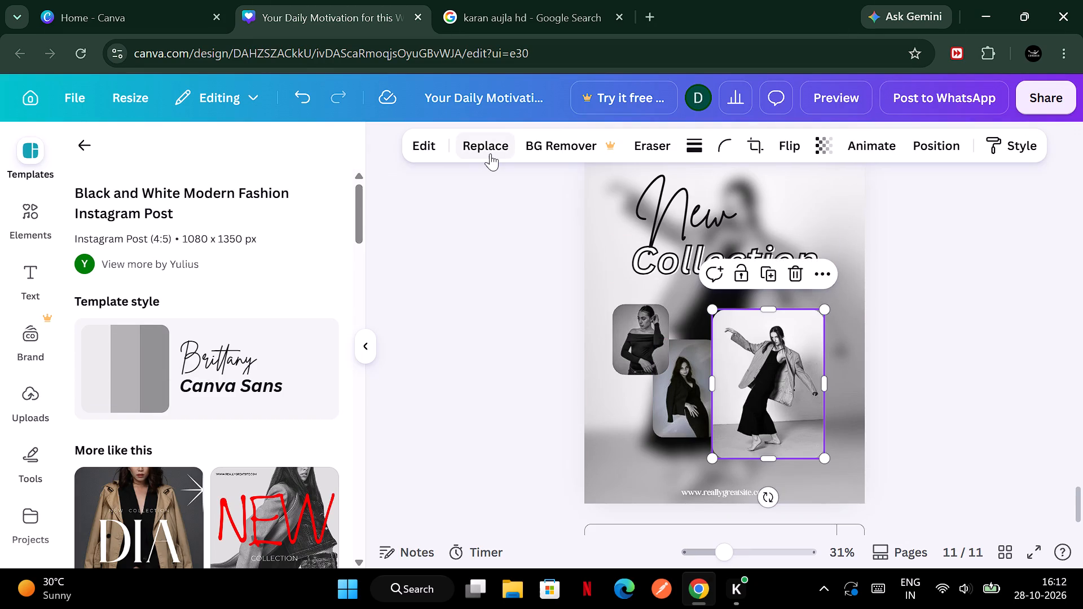
click(490, 153)
click(34, 178)
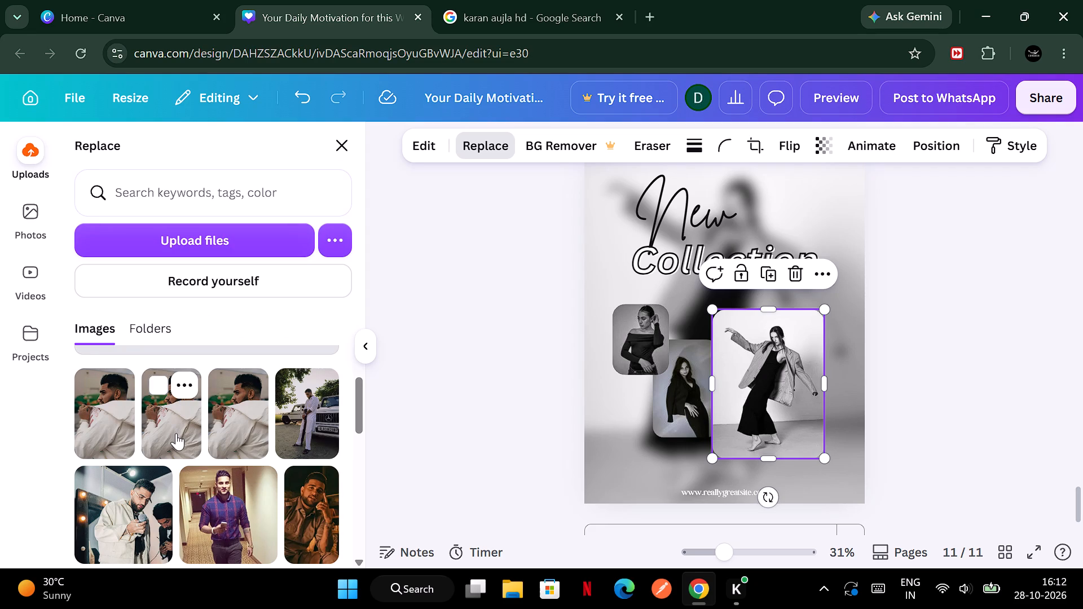
scroll(202, 514, down, 1)
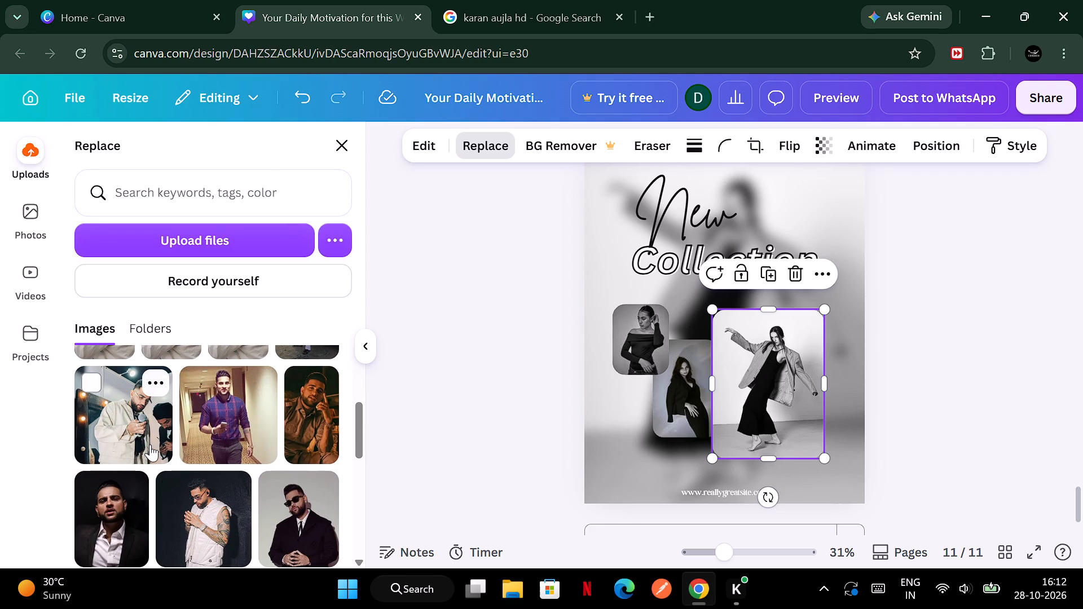
click(150, 444)
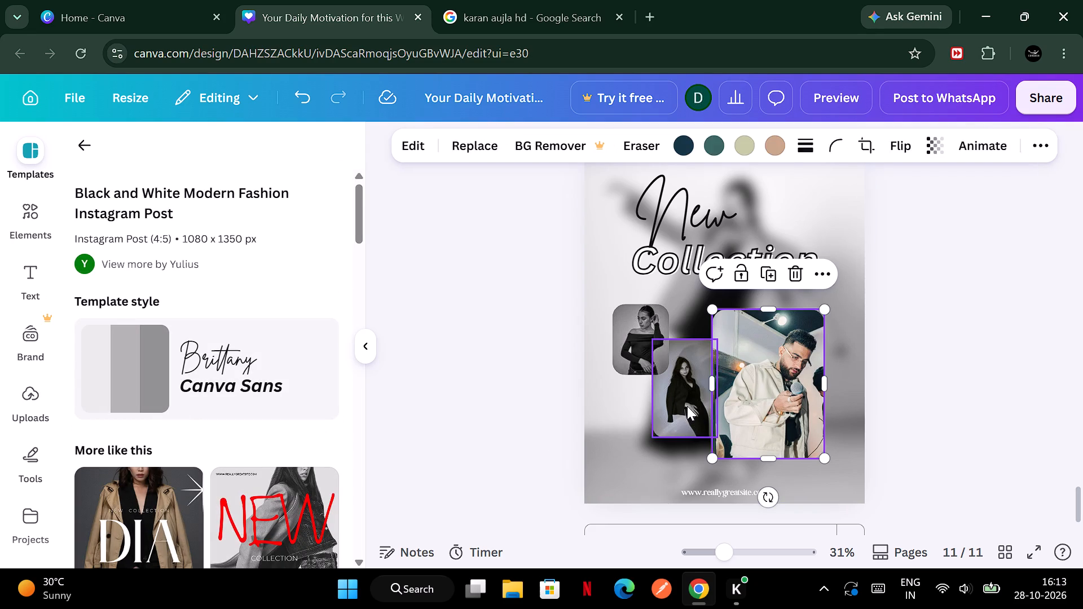
Replace the middle woman photo on page 11 with the uploaded warm-toned photo of the artist in a brown jacket.
click(687, 406)
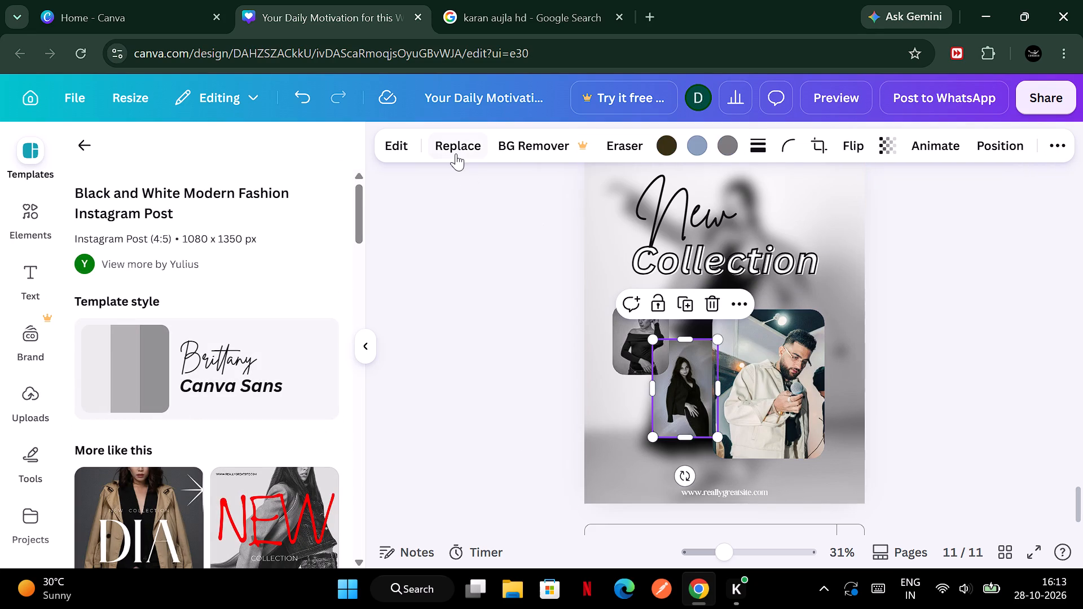
click(456, 153)
click(21, 160)
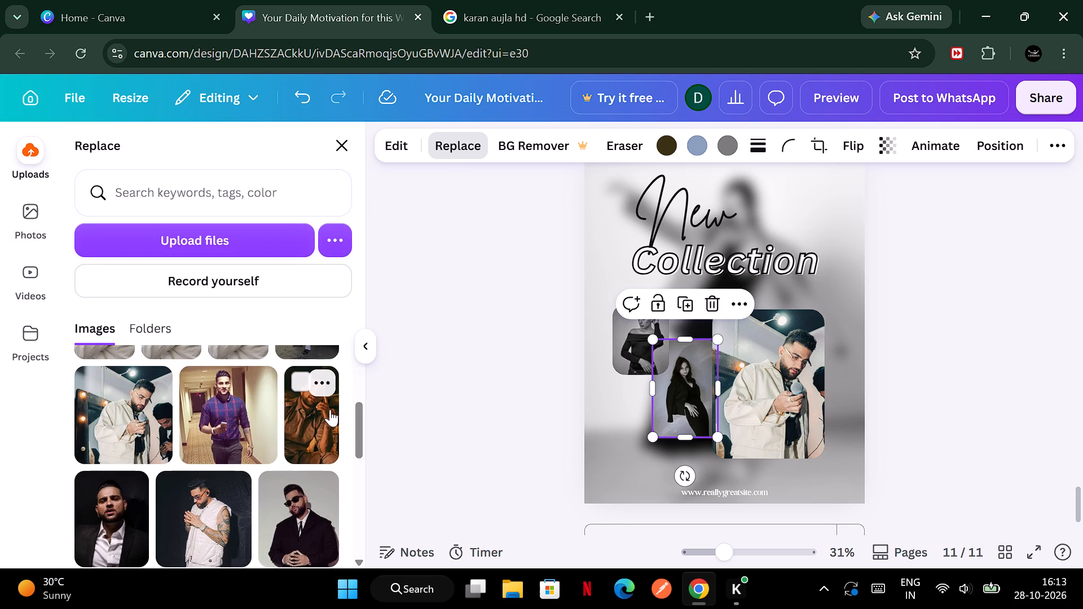
click(320, 412)
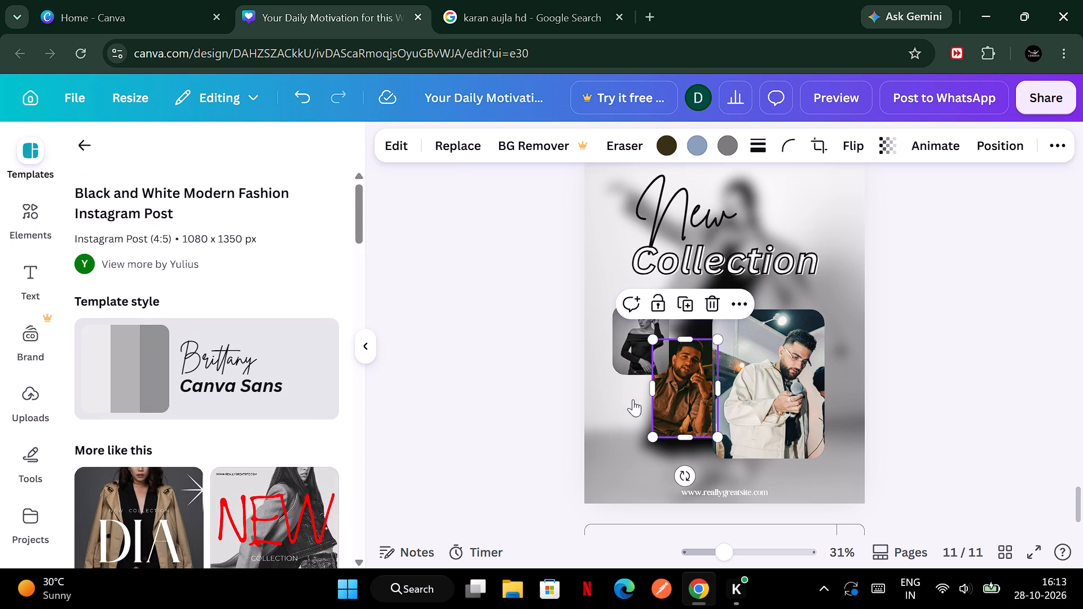
click(503, 501)
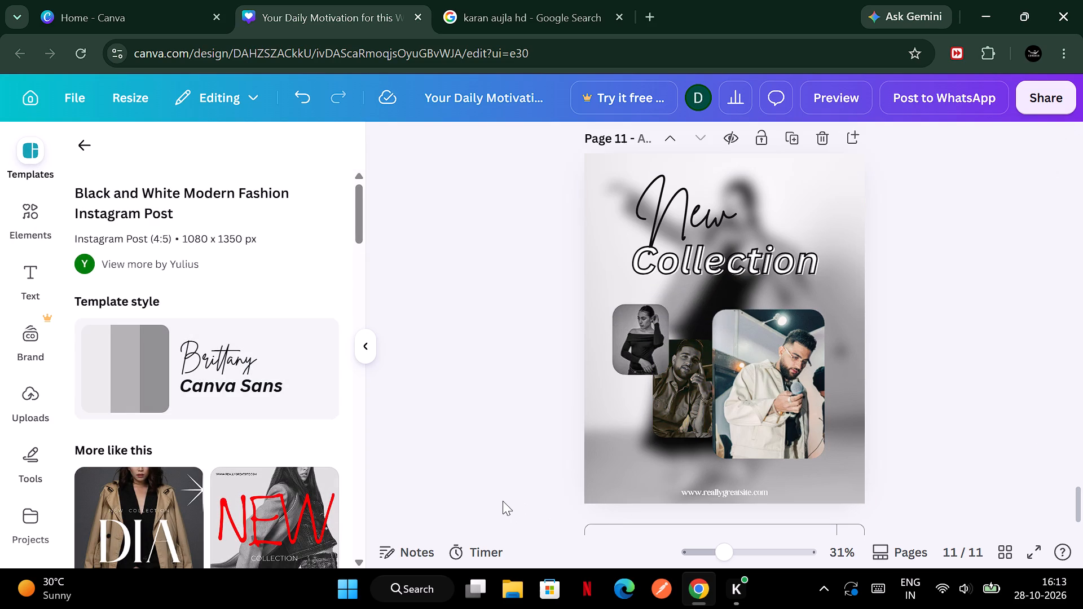
Replace the smallest woman photo on page 11 with the uploaded photo of the artist in a white vest and sunglasses.
click(653, 323)
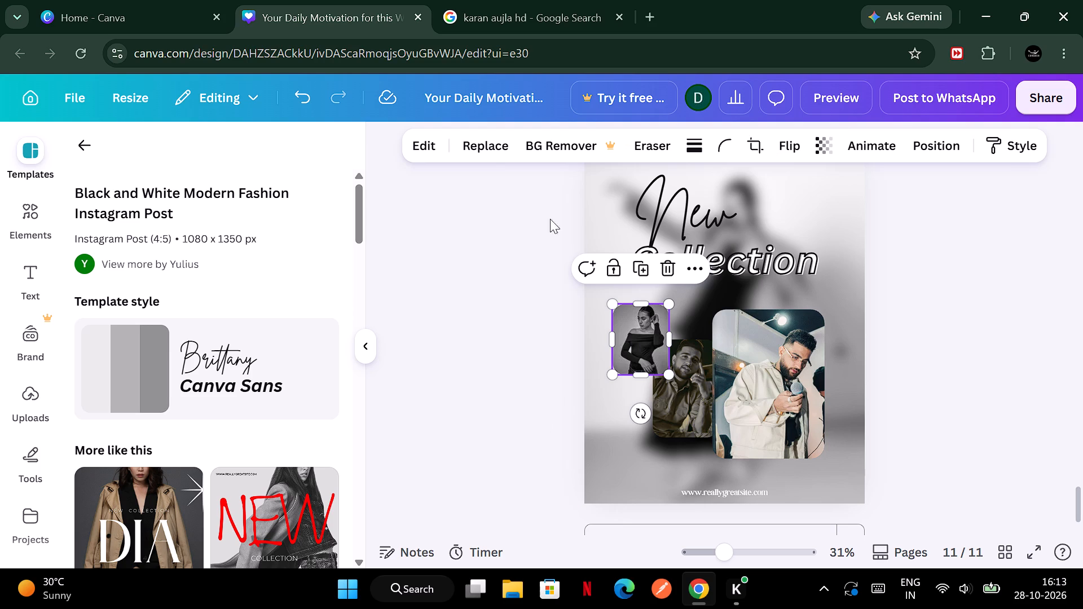
click(490, 156)
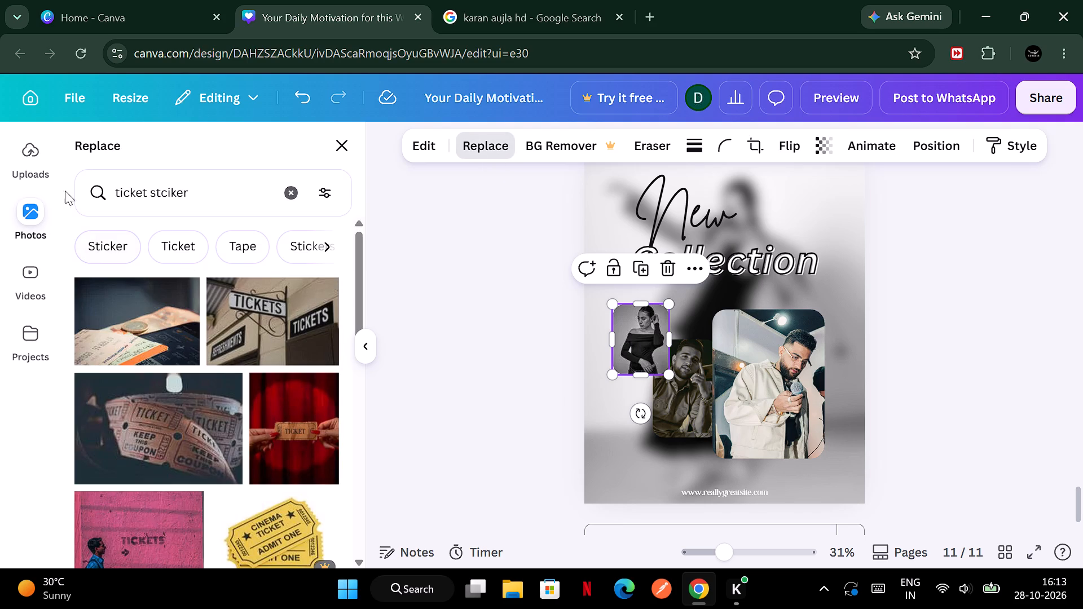
click(52, 173)
scroll(160, 307, down, 3)
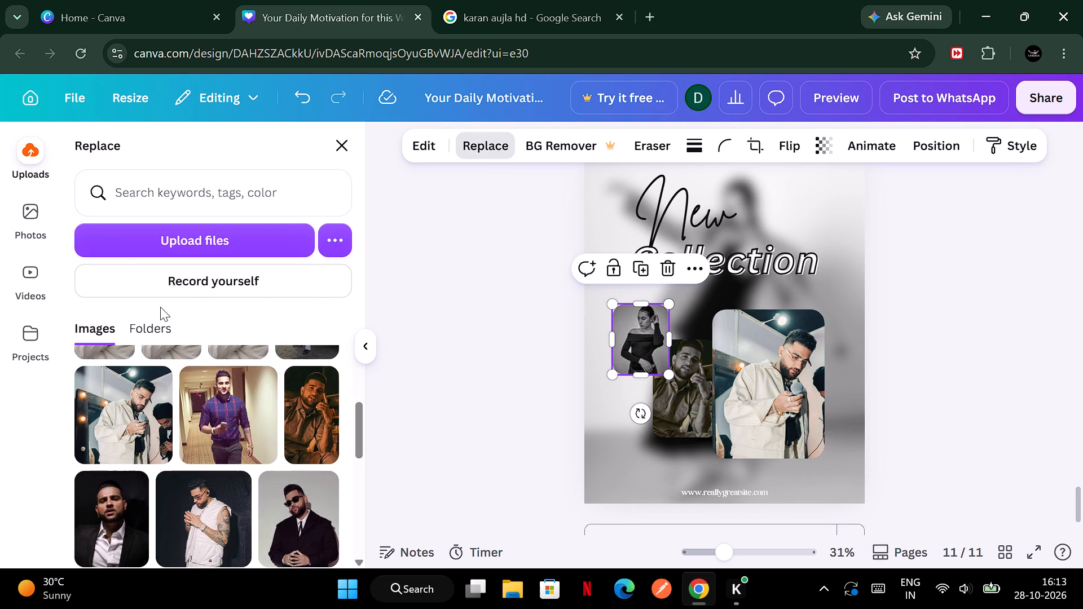
scroll(148, 451, down, 2)
scroll(148, 451, up, 1)
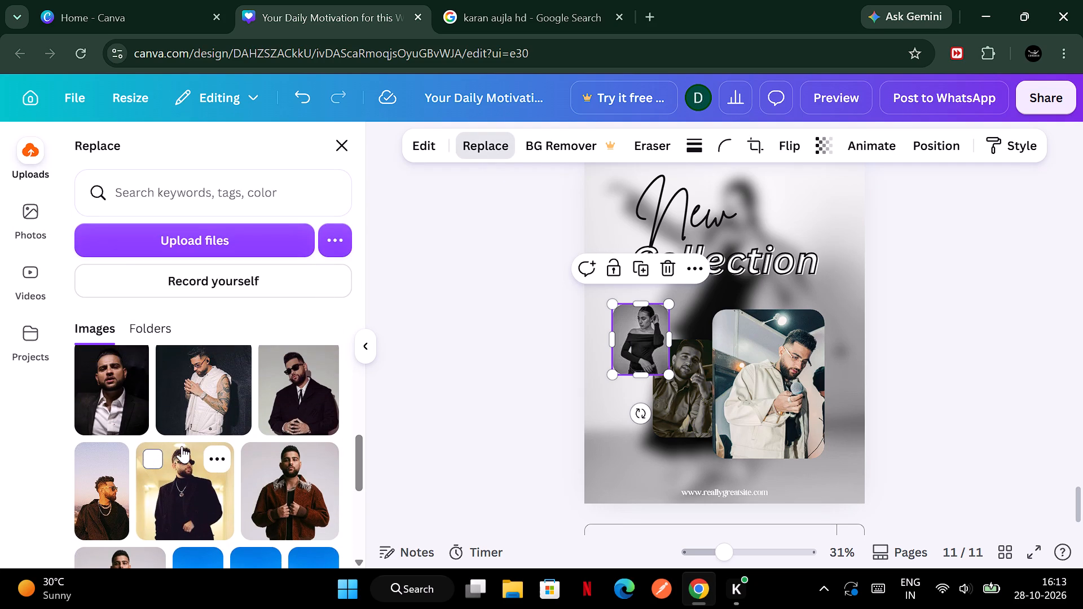
click(193, 418)
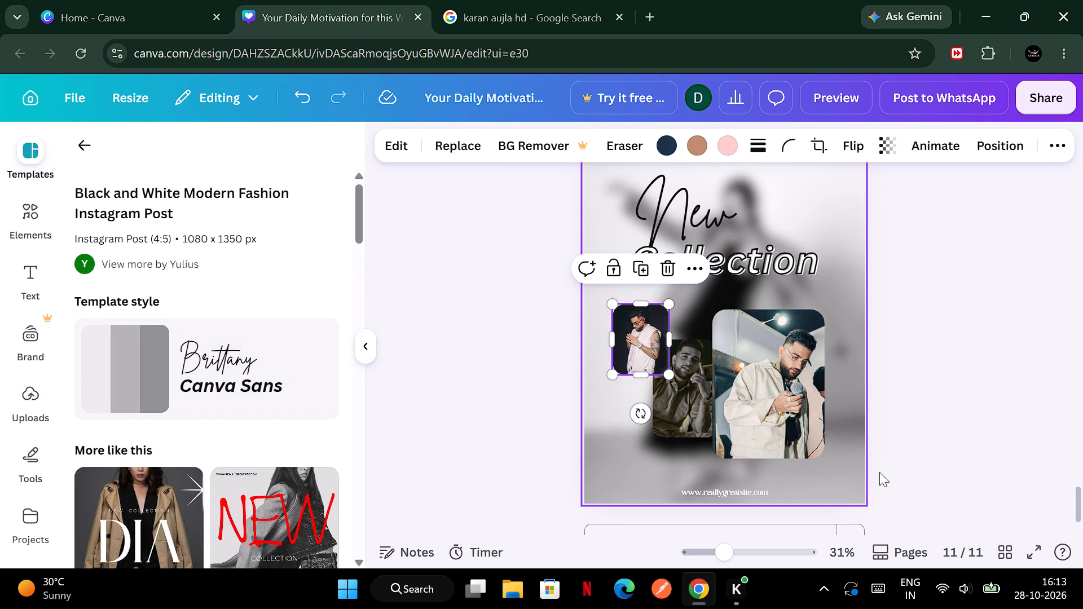
click(894, 454)
Turn the large microphone photo on page 11 black and white by lowering its saturation to the minimum.
click(780, 372)
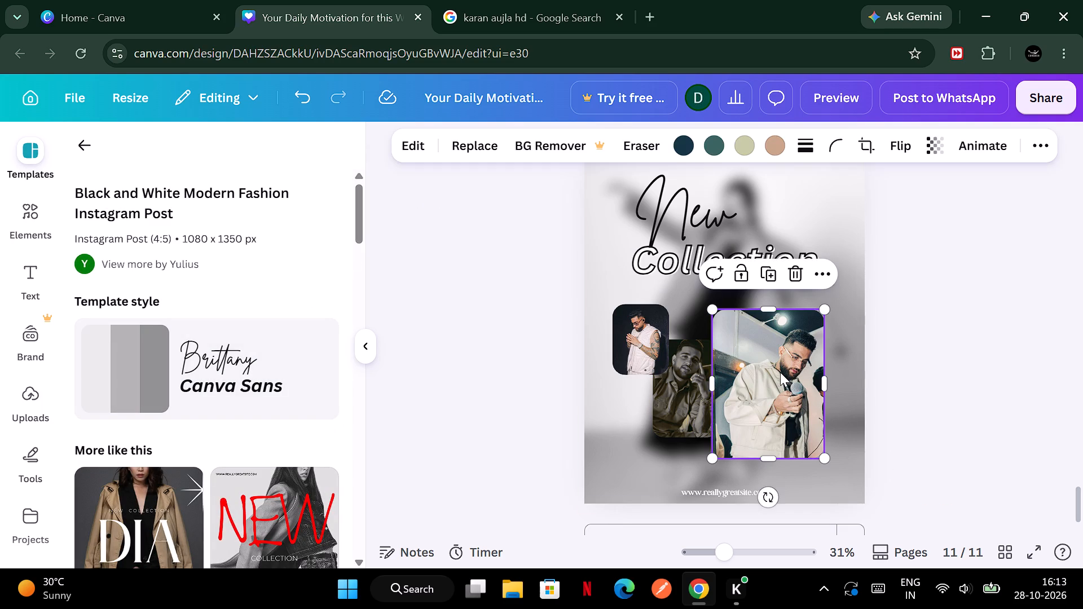
click(419, 145)
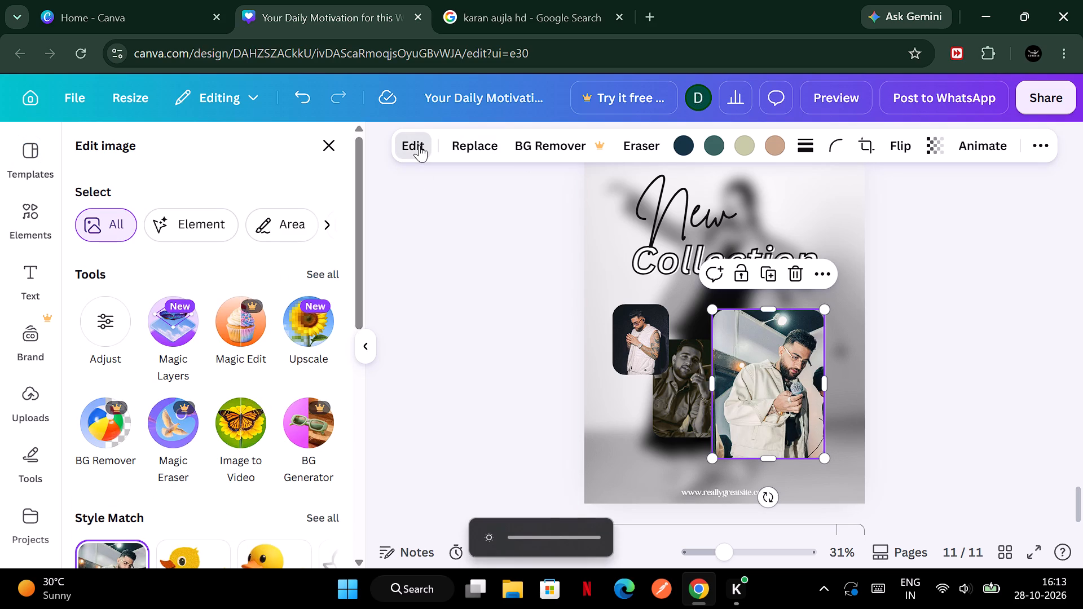
click(107, 347)
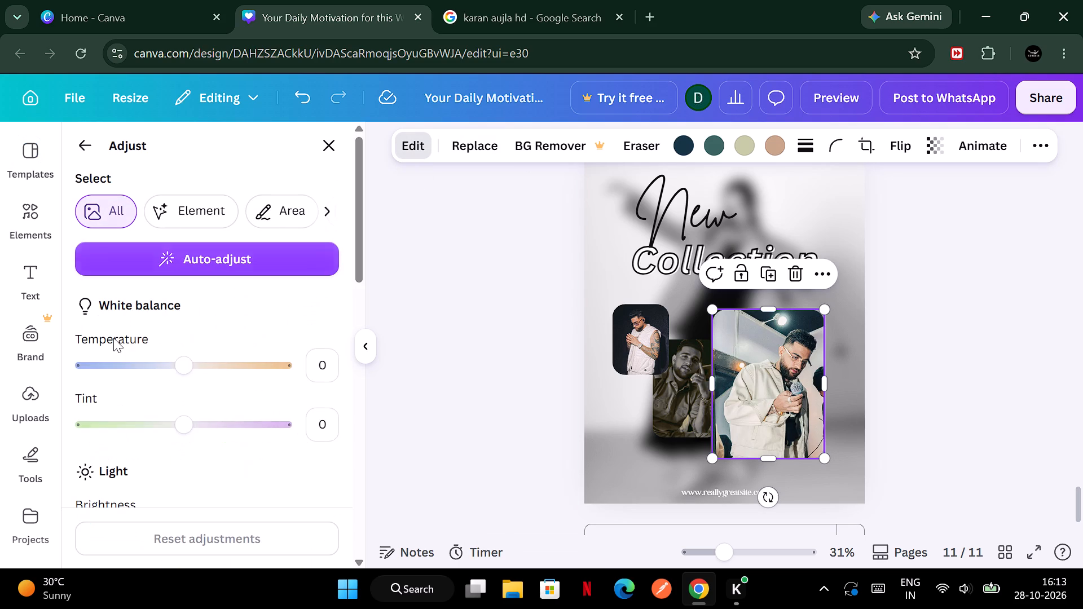
click(113, 338)
scroll(113, 338, down, 4)
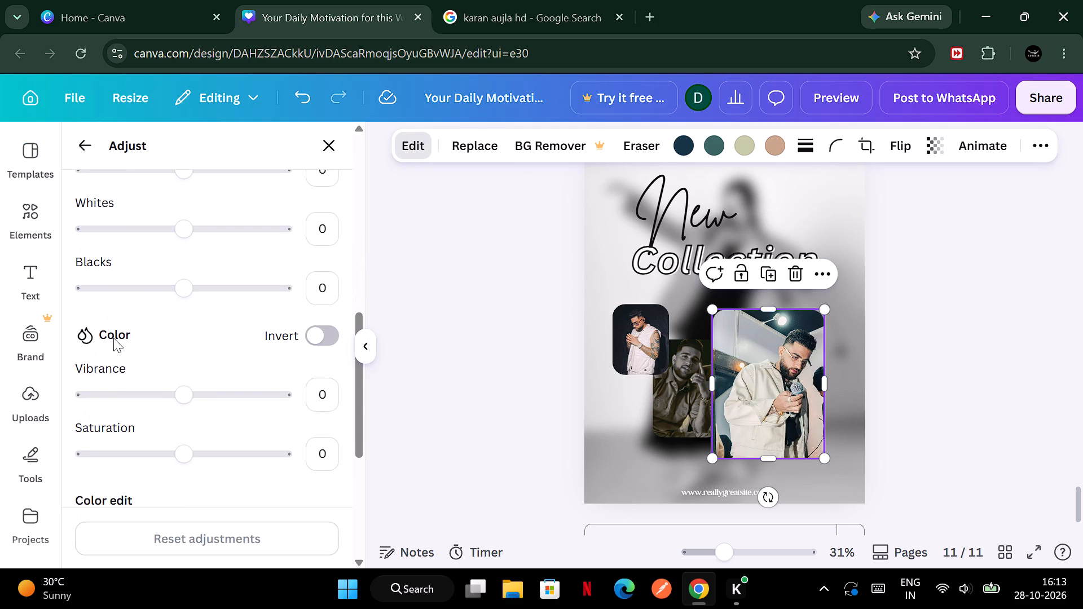
scroll(113, 338, down, 1)
drag(179, 403, 68, 382)
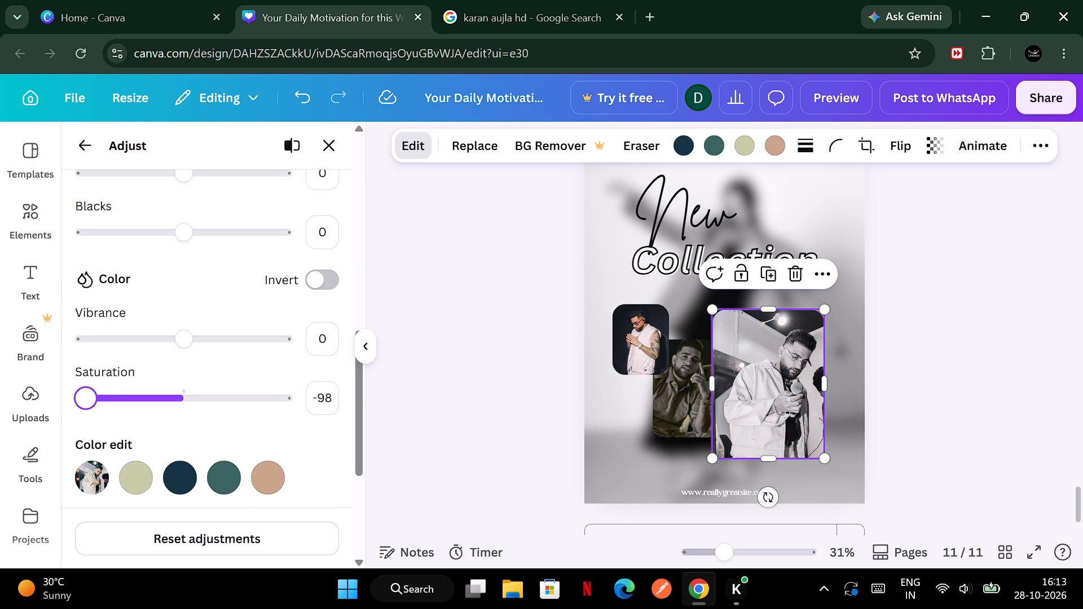
drag(68, 382, 34, 381)
Adjust the tones of the large microphone photo with shadows at -16 and blacks at 34.
scroll(212, 450, down, 3)
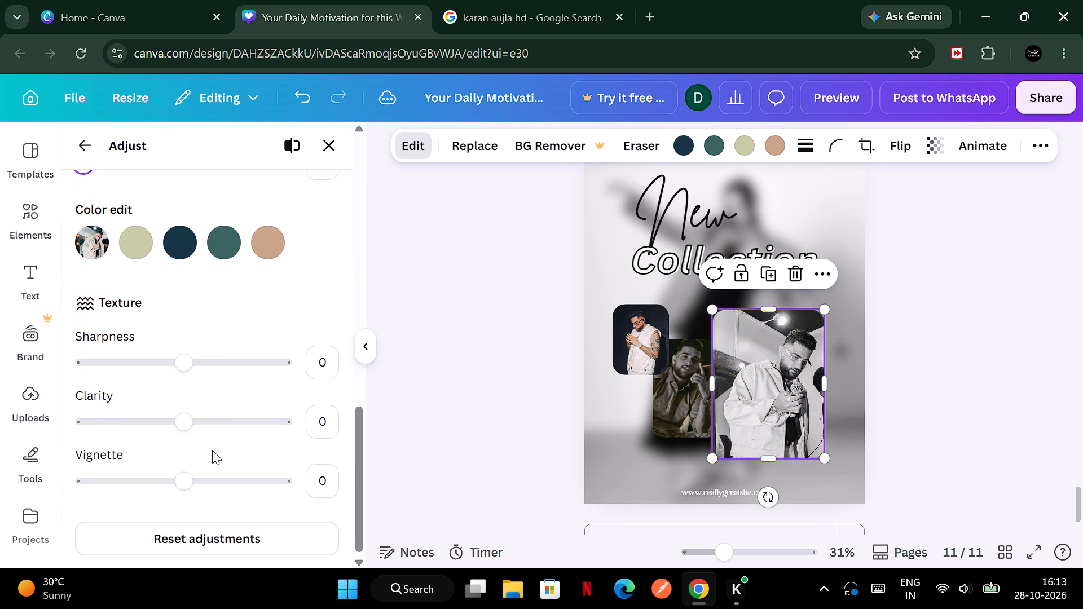
scroll(212, 450, up, 4)
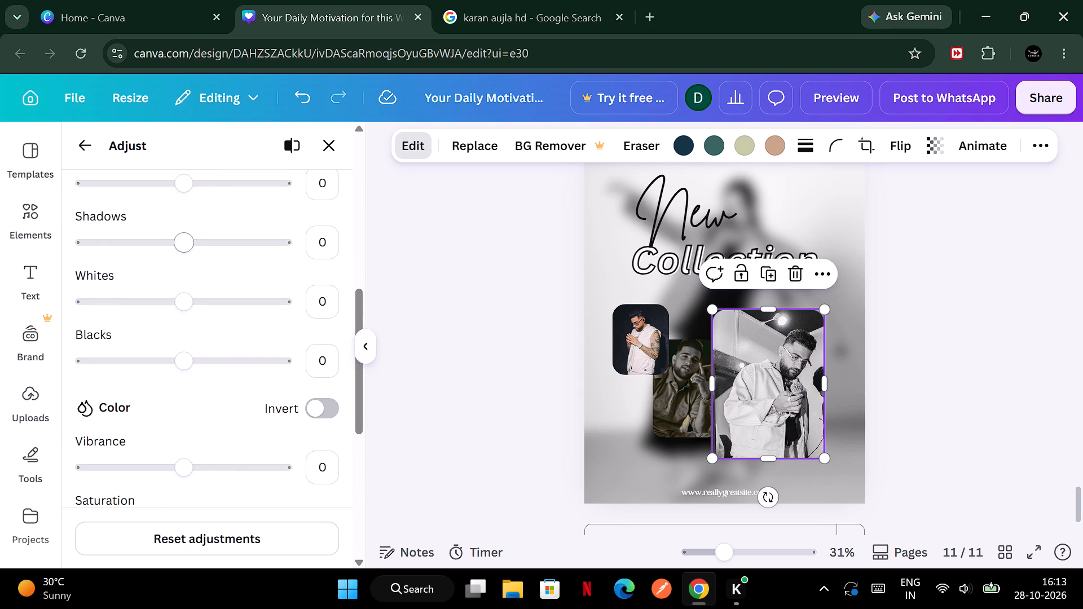
drag(187, 255, 83, 258)
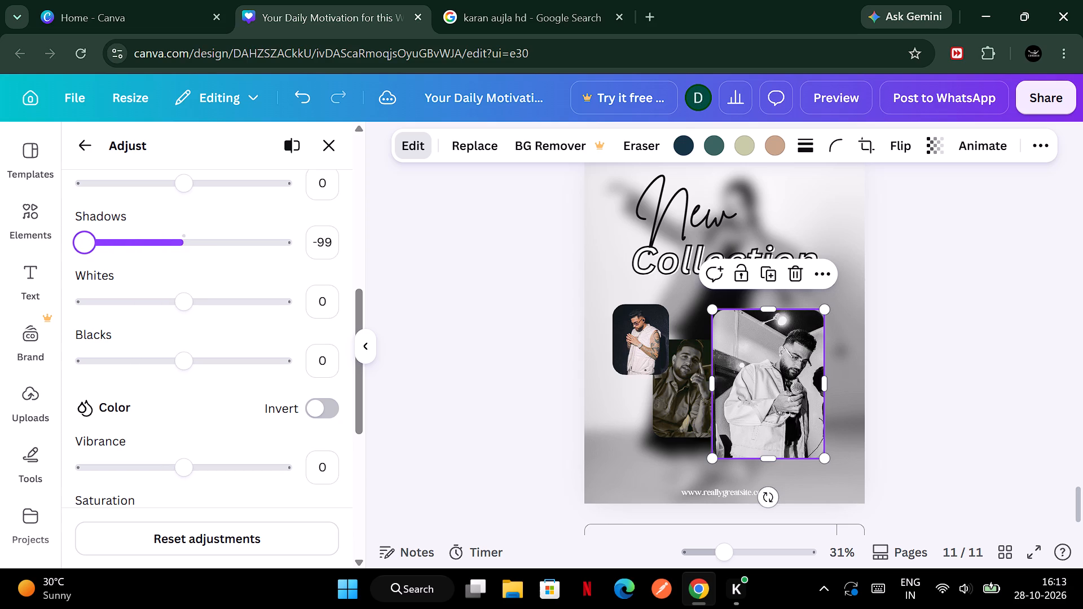
drag(83, 258, 101, 270)
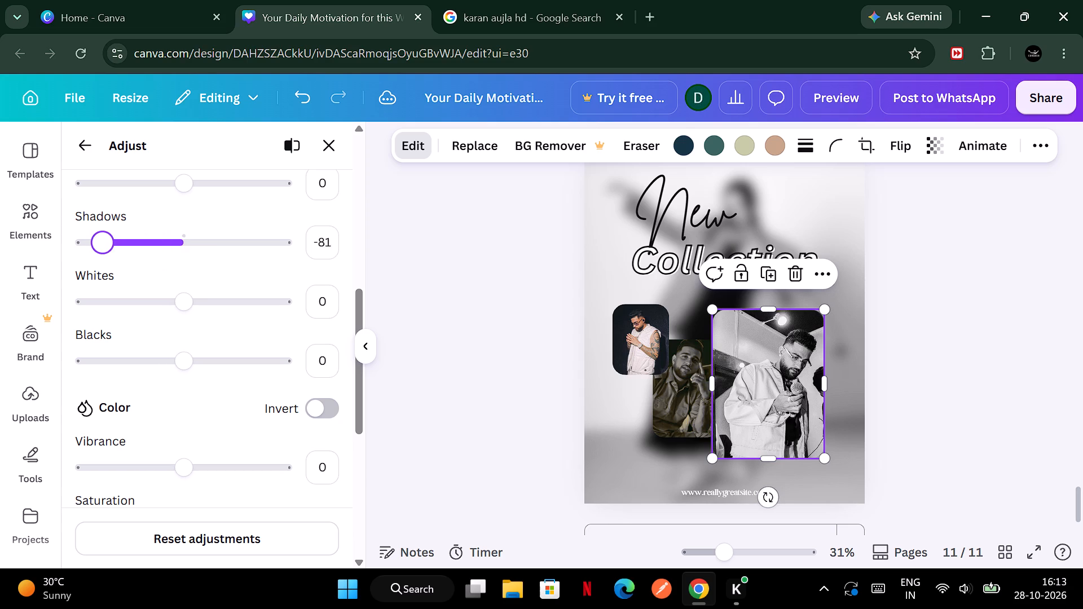
drag(101, 270, 167, 287)
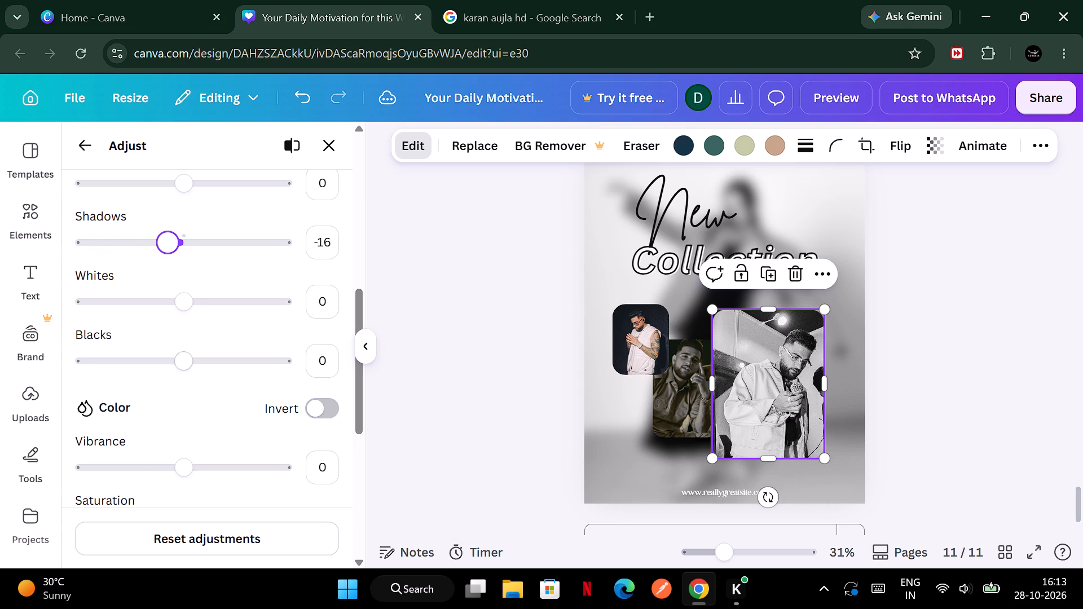
drag(186, 353, 266, 370)
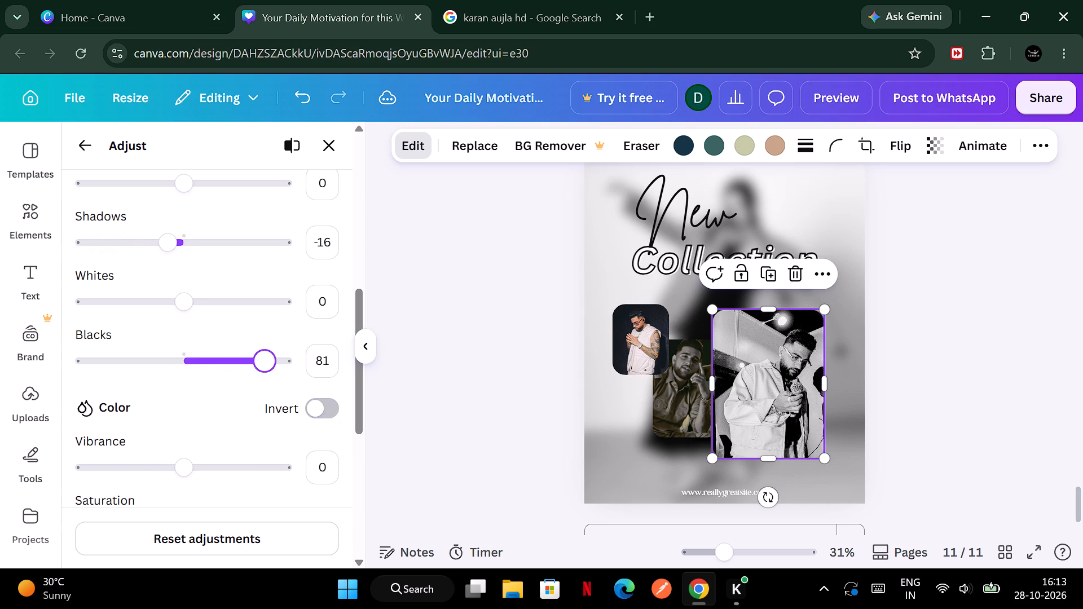
drag(266, 370, 218, 365)
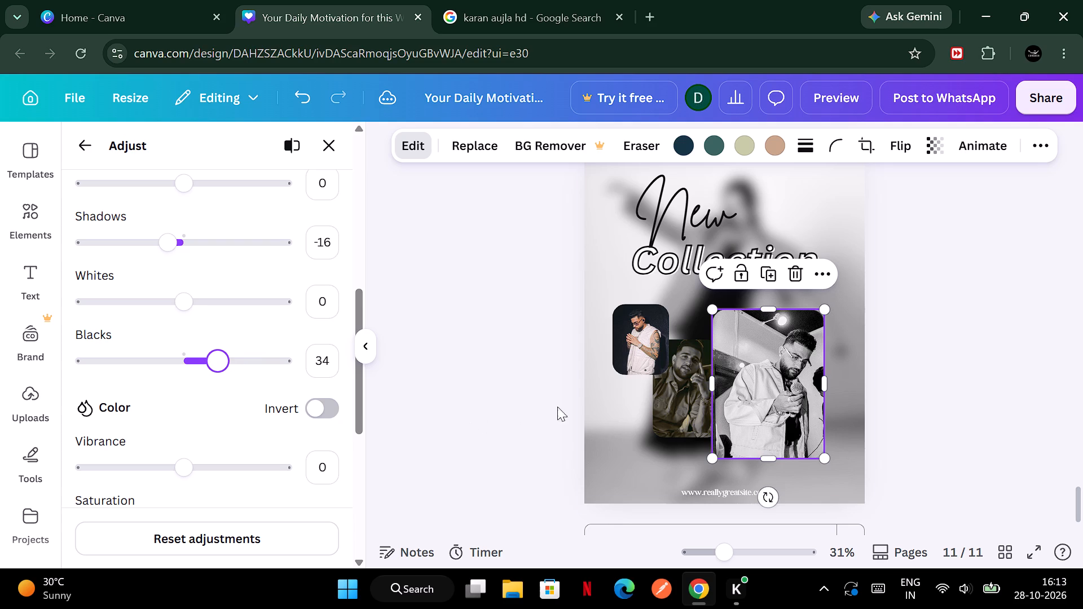
Brighten the tones of the middle brown-jacket photo on page 11 with shadows at 1 and whites at 84.
click(690, 405)
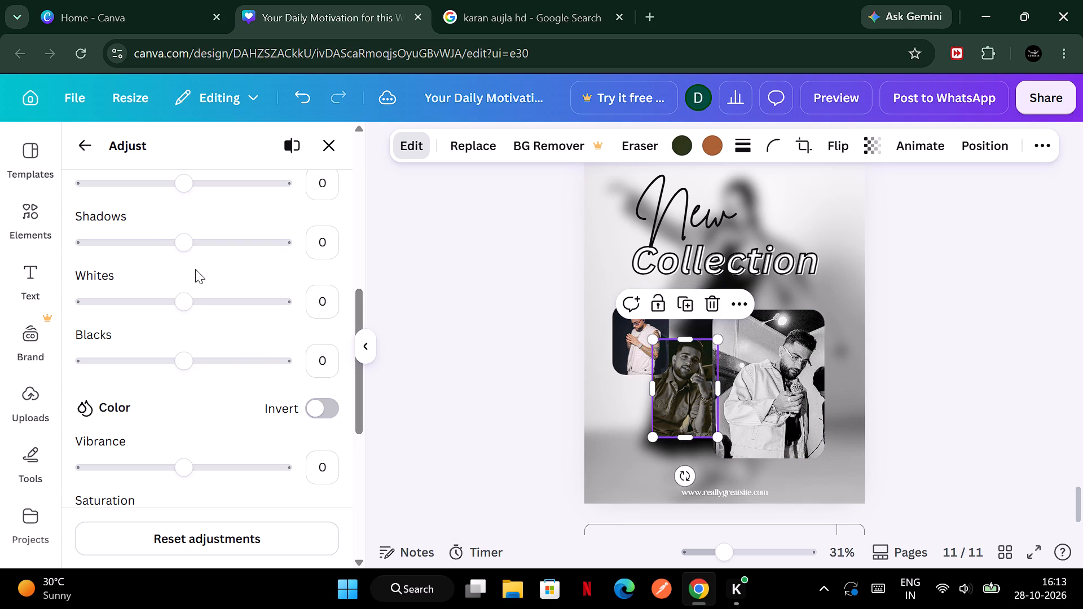
drag(186, 244, 360, 257)
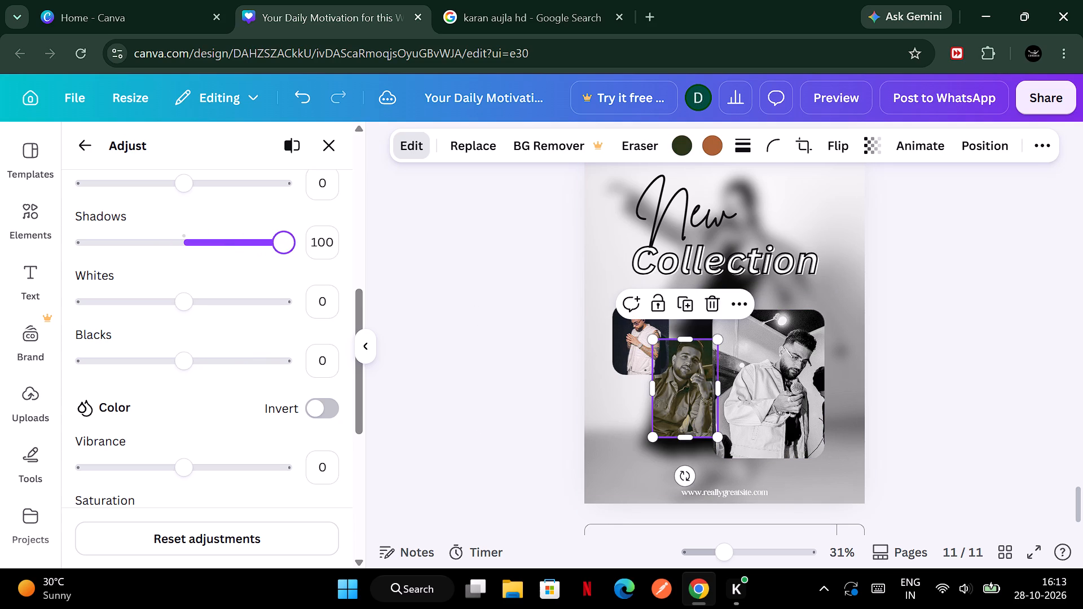
drag(360, 257, 184, 251)
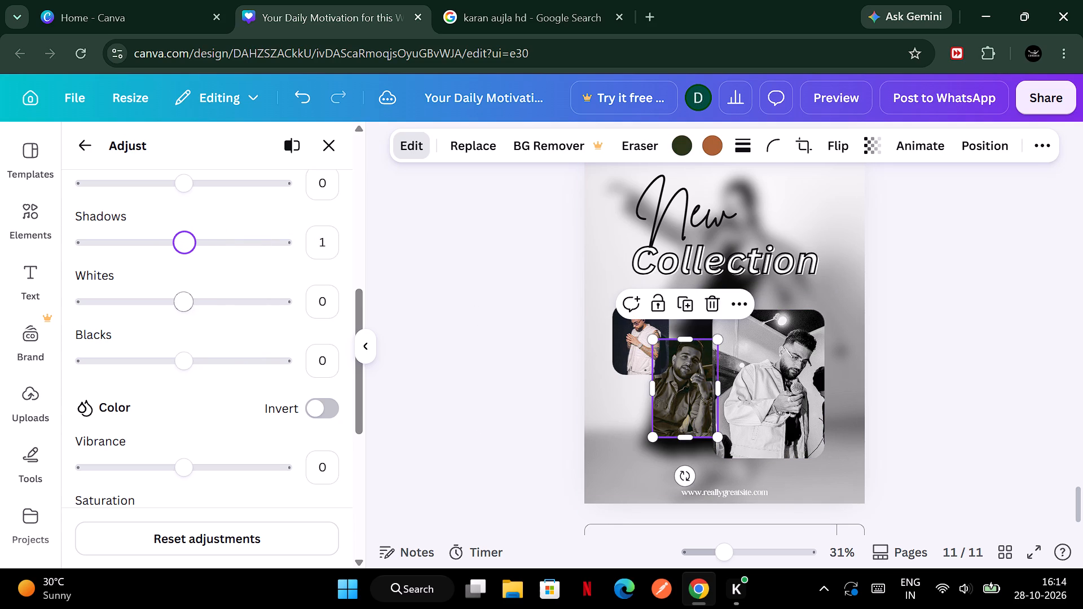
drag(179, 304, 272, 306)
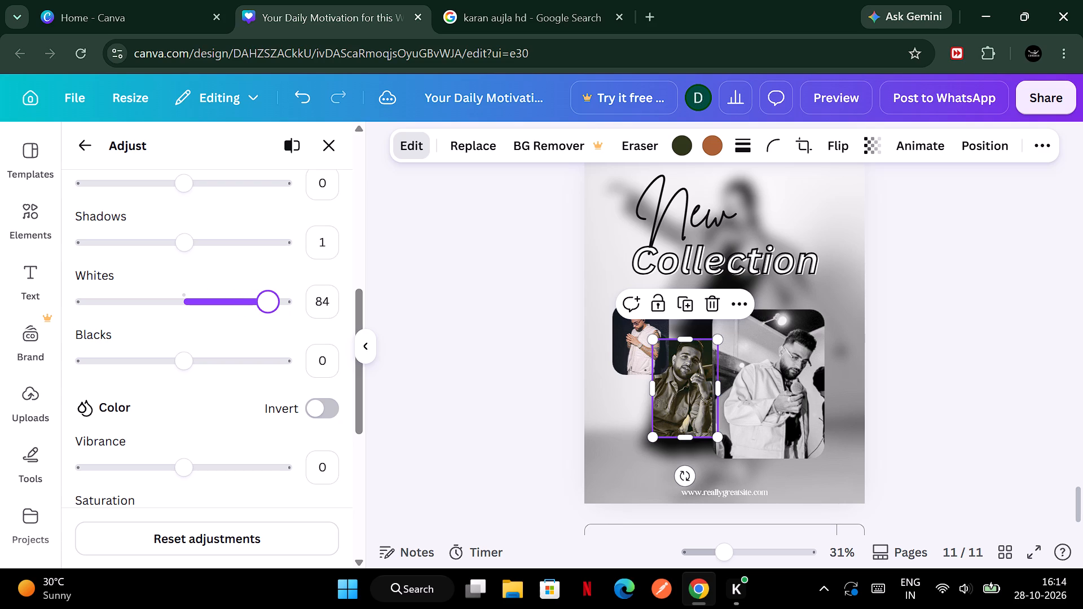
drag(272, 306, 270, 306)
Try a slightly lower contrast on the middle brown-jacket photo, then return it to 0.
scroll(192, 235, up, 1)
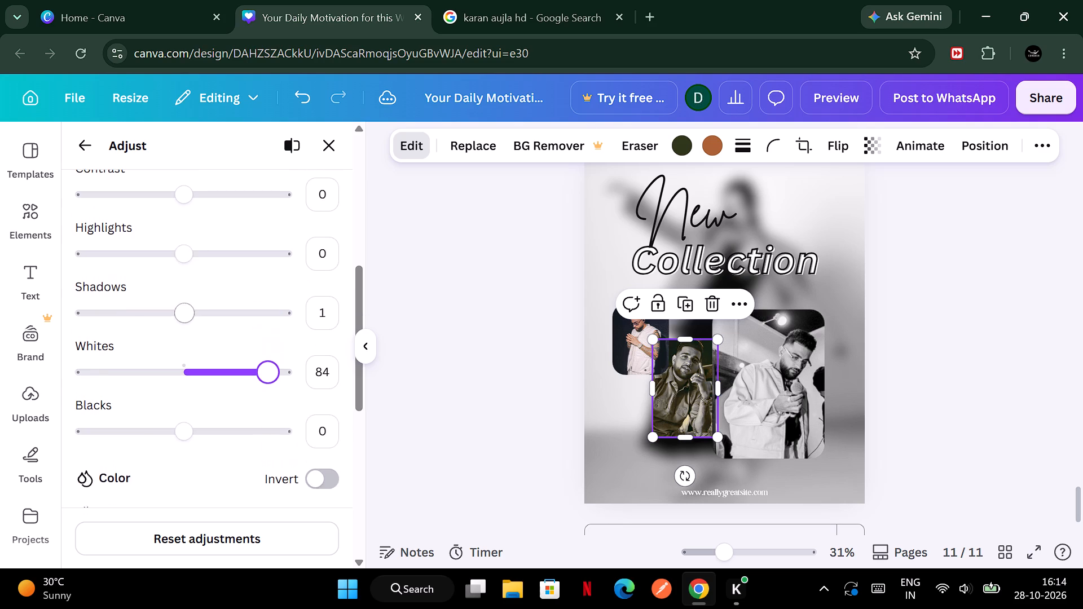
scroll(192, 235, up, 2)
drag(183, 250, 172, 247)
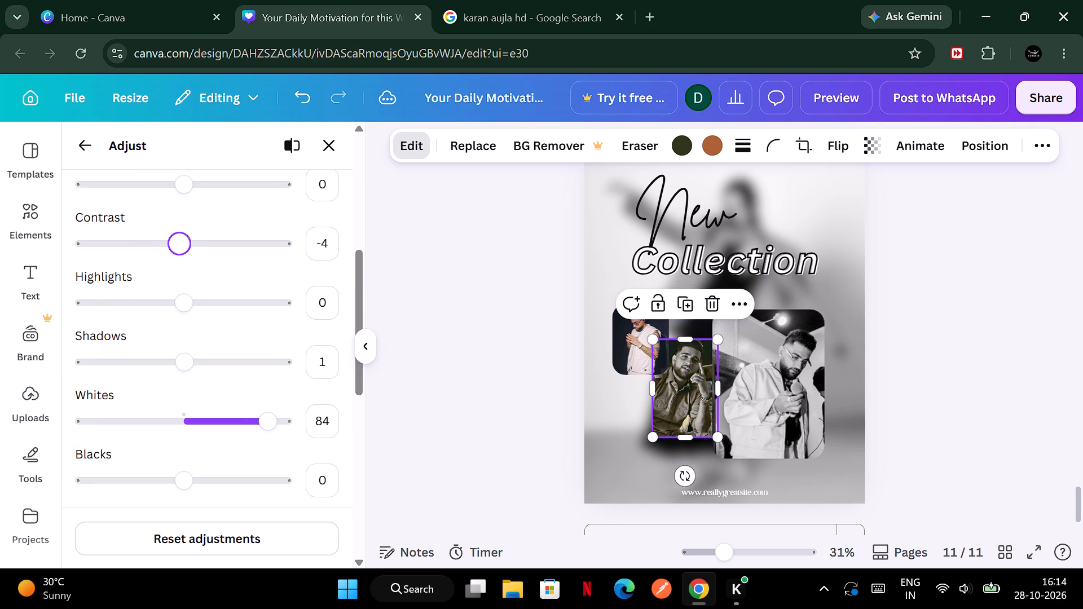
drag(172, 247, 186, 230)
Set the brightness of the middle brown-jacket photo on page 11 to 13.
scroll(246, 194, up, 1)
drag(190, 232, 226, 239)
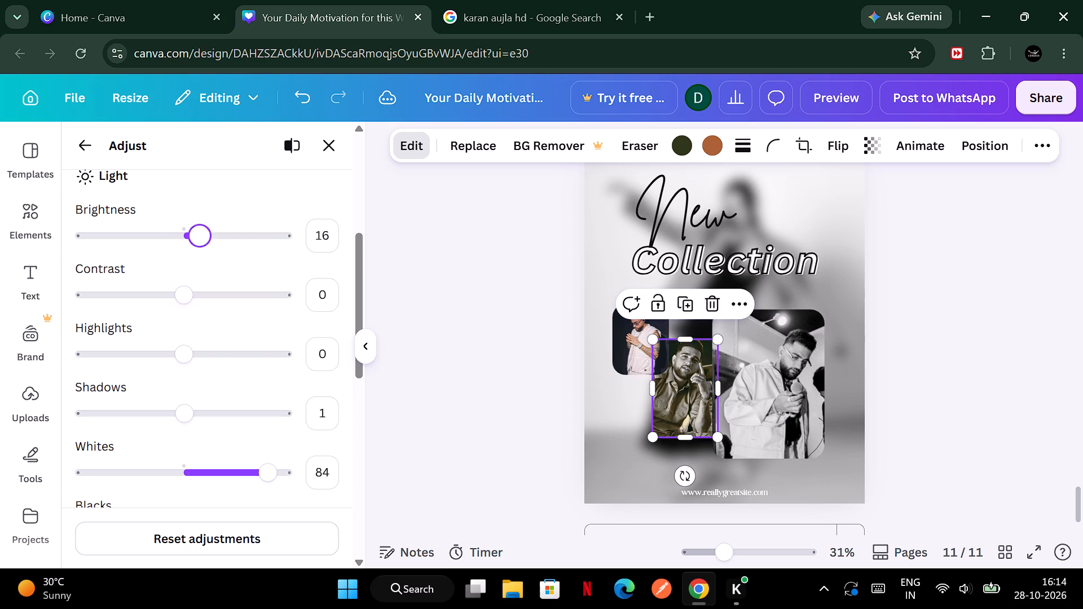
drag(226, 239, 206, 232)
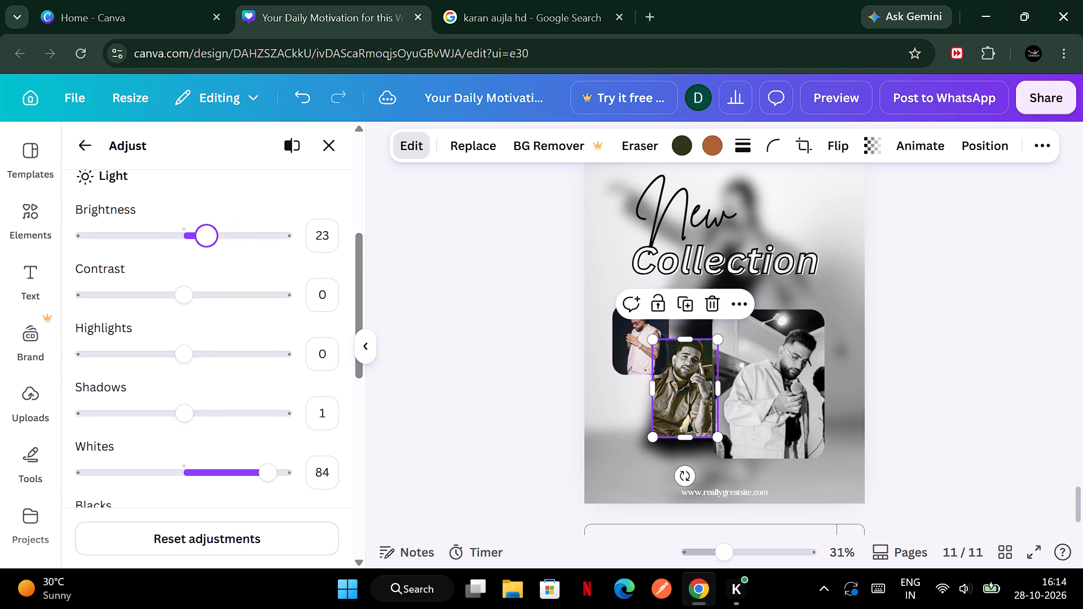
drag(206, 232, 197, 231)
scroll(197, 231, up, 2)
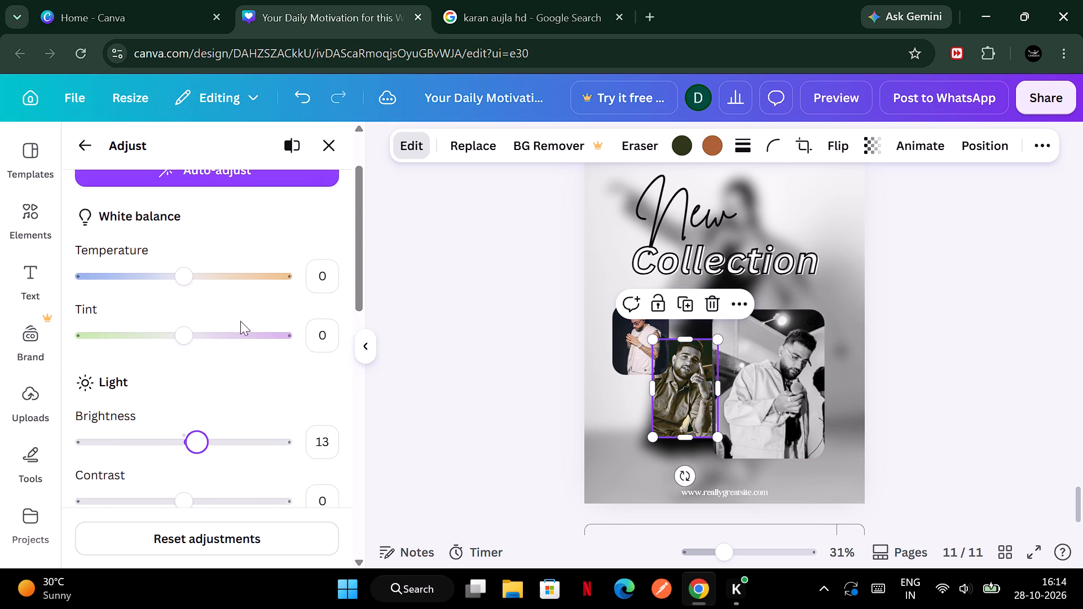
Readjust the tones of the middle brown-jacket photo on page 11 with whites at 52 and blacks at 15.
scroll(210, 335, down, 4)
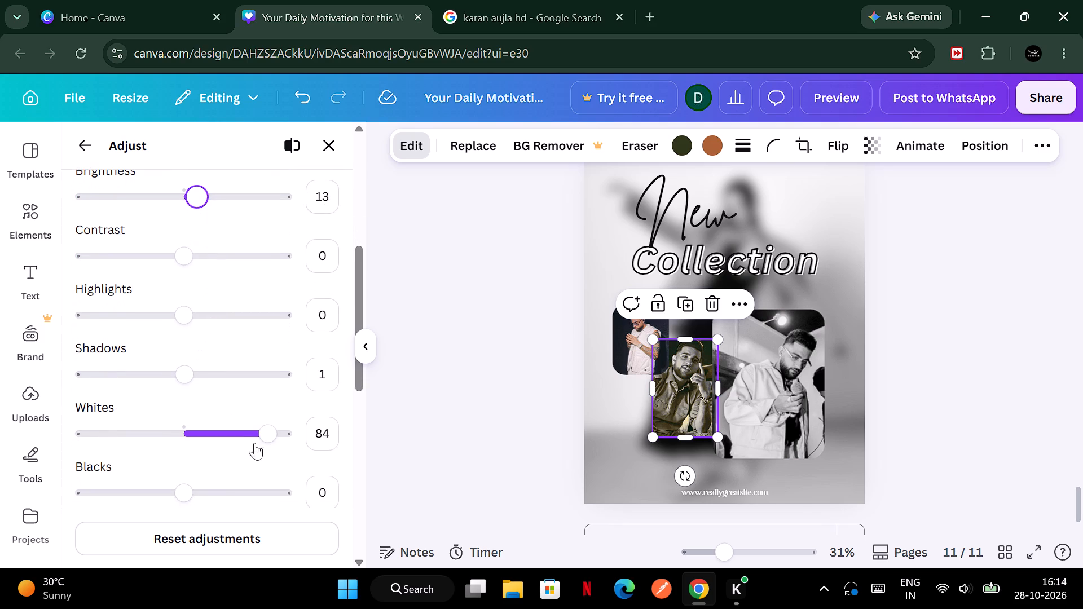
drag(273, 423, 236, 427)
scroll(217, 475, down, 1)
drag(182, 389, 223, 395)
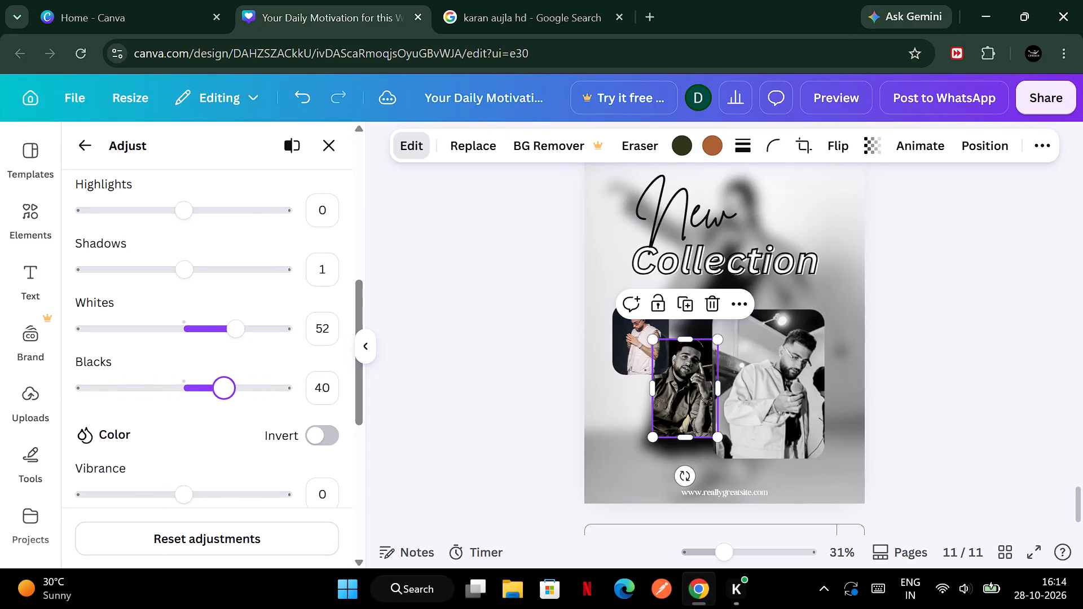
drag(223, 395, 199, 392)
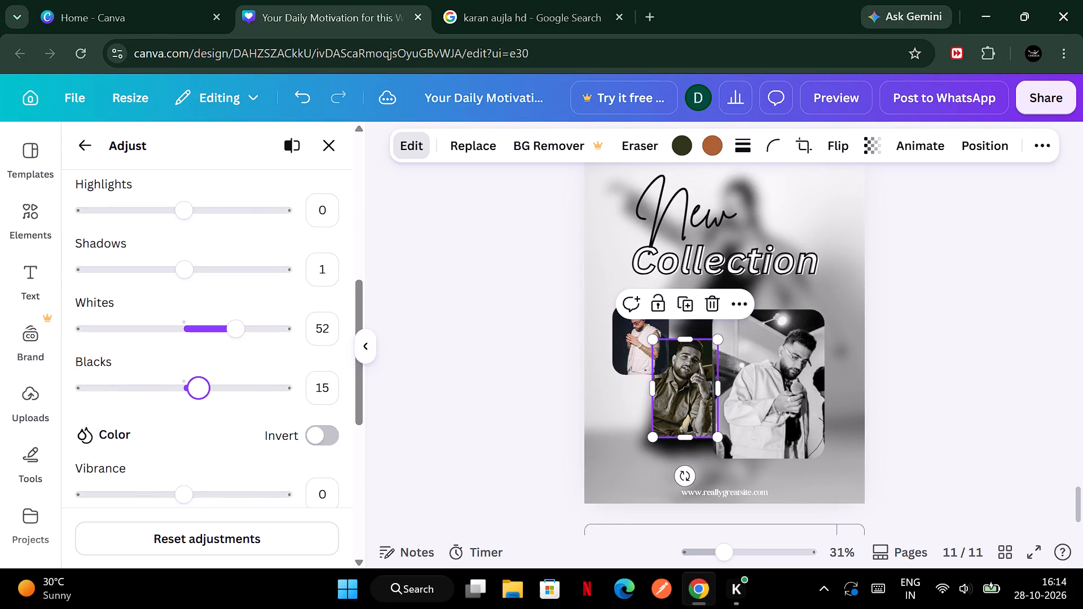
Reduce the saturation of the middle brown-jacket photo to the minimum so it turns black and white.
scroll(197, 377, down, 2)
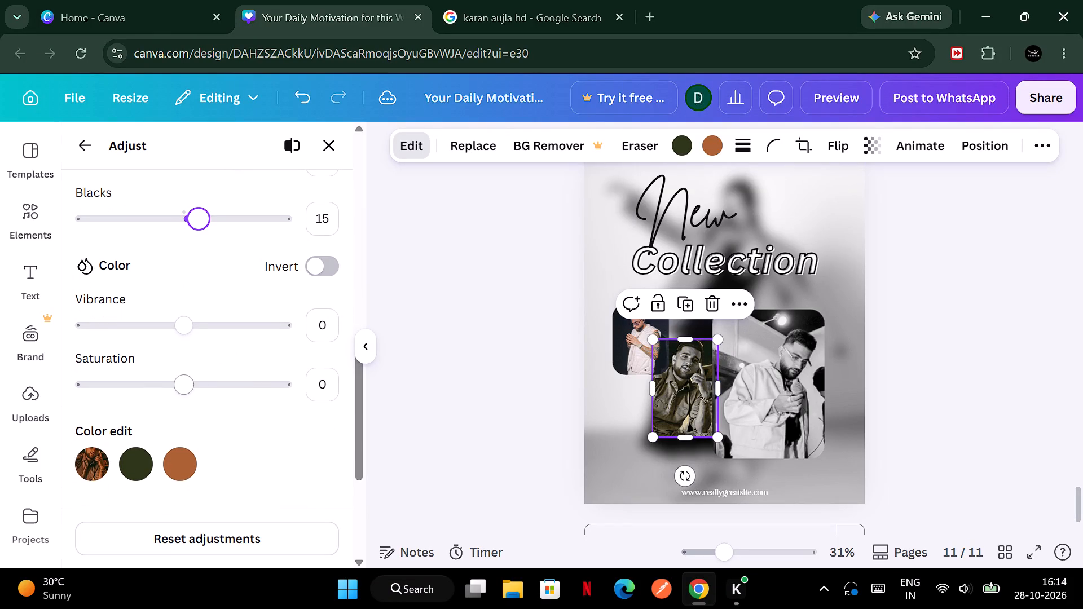
drag(187, 379, 39, 356)
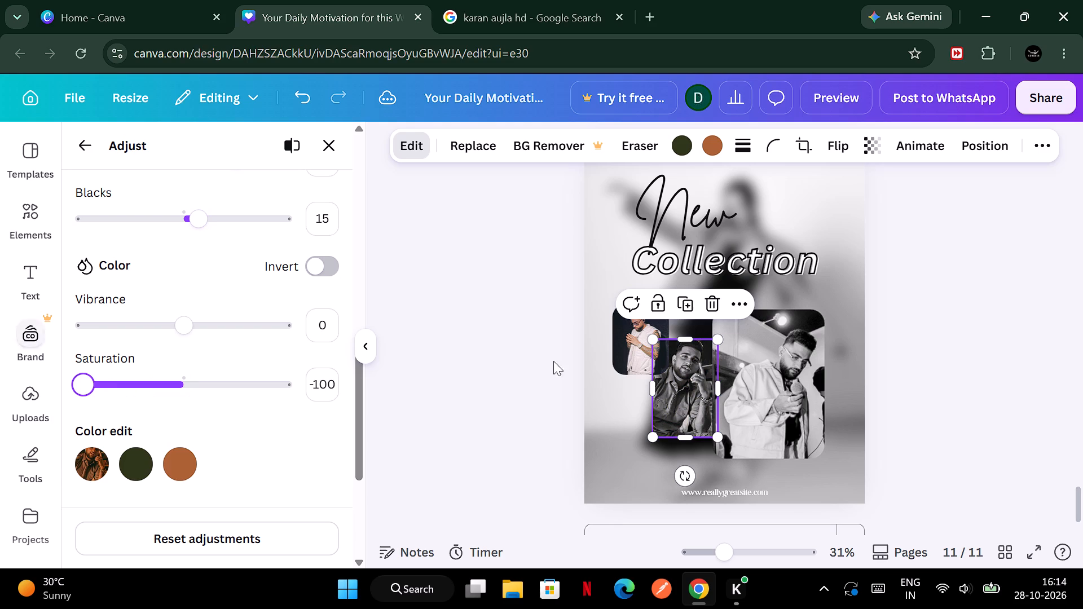
Turn the small white-vest photo on page 11 black and white with saturation -100, and set its sharpness to 28.
click(628, 337)
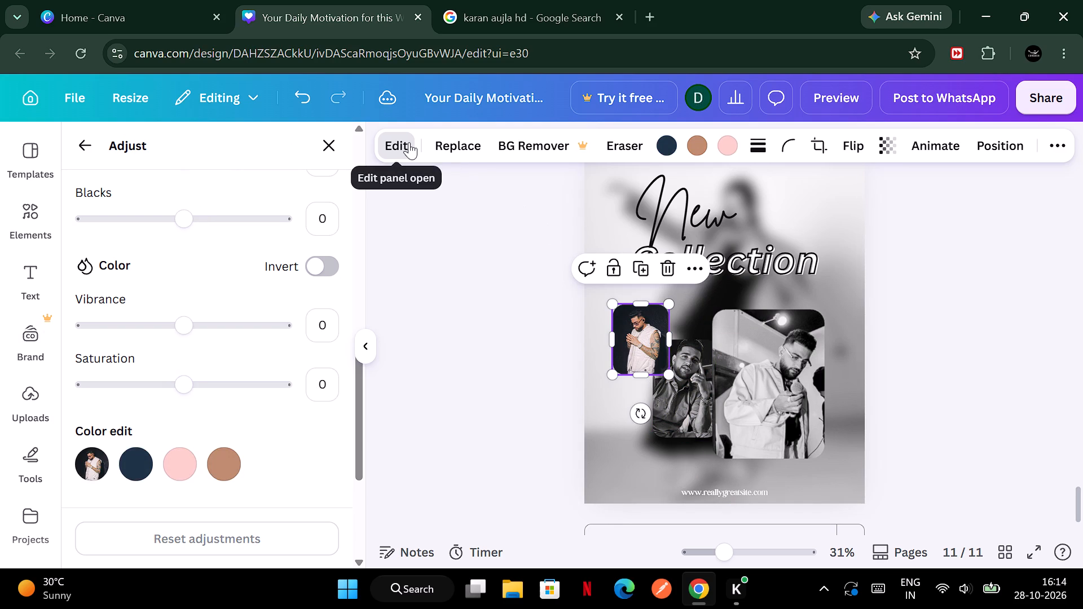
drag(183, 384, 46, 346)
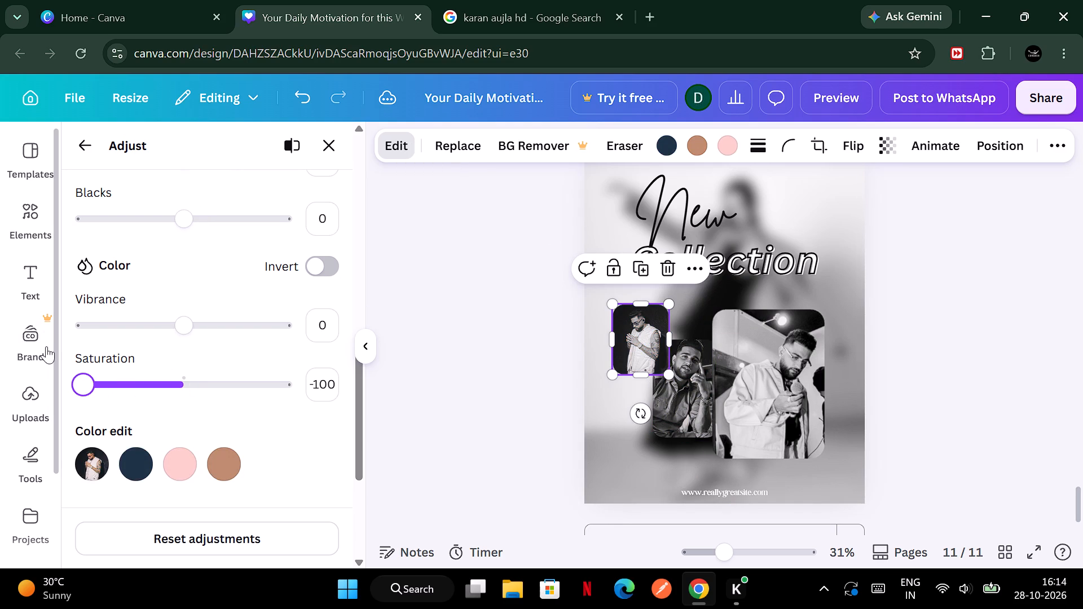
scroll(155, 325, down, 3)
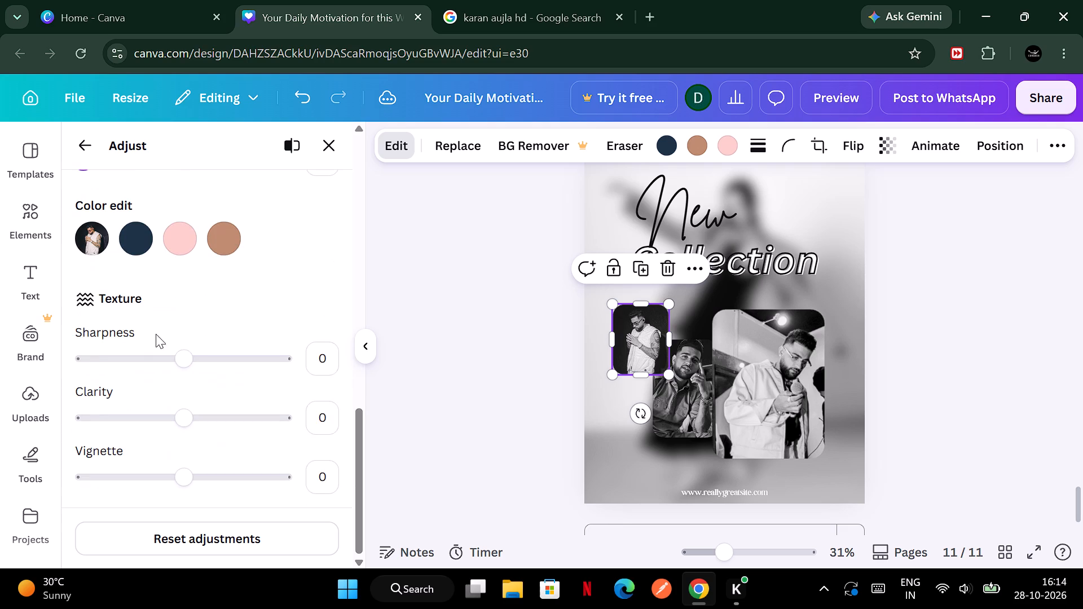
drag(178, 361, 212, 365)
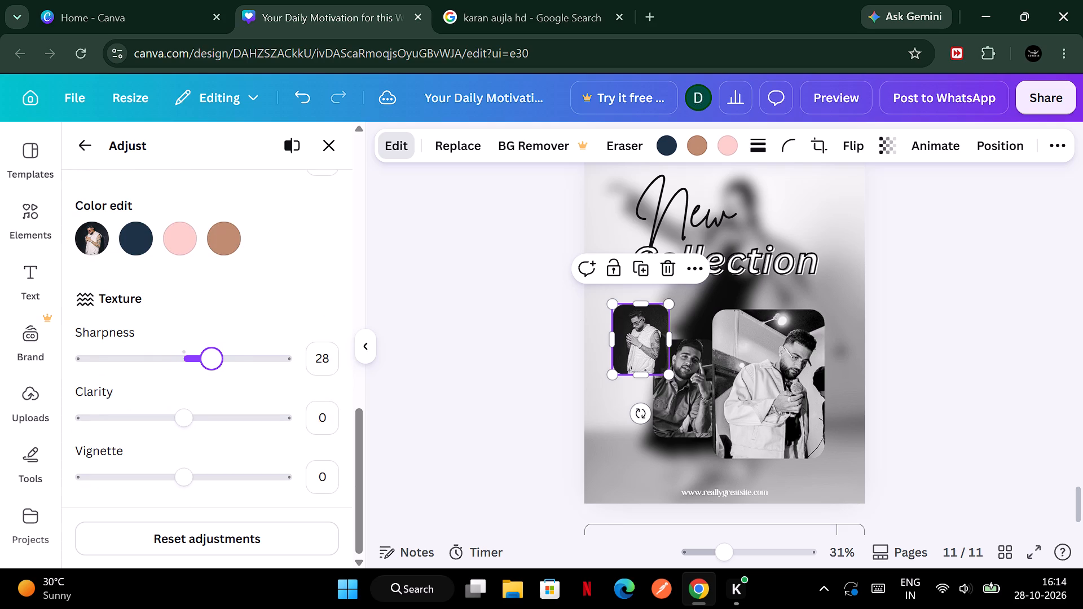
Set the sharpness of the middle jacket photo on page 11 to 15.
click(702, 423)
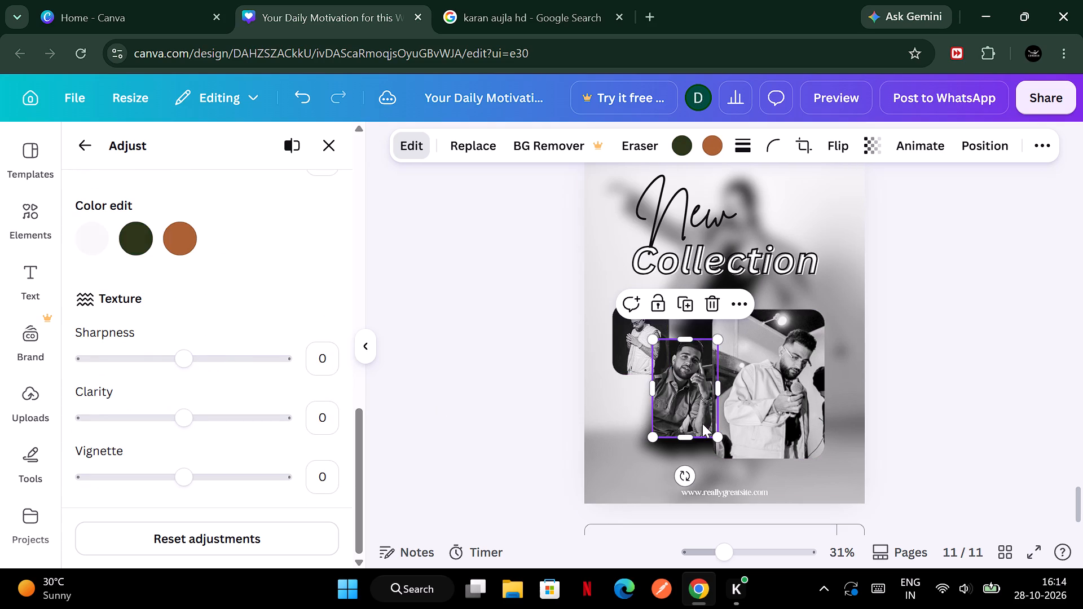
drag(192, 354, 236, 367)
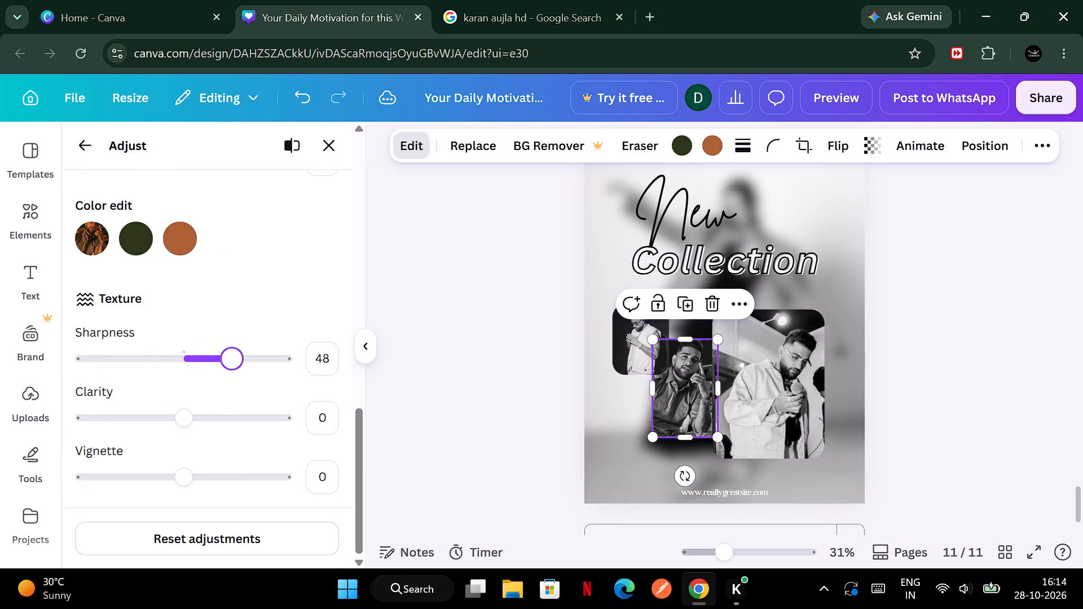
drag(236, 367, 199, 359)
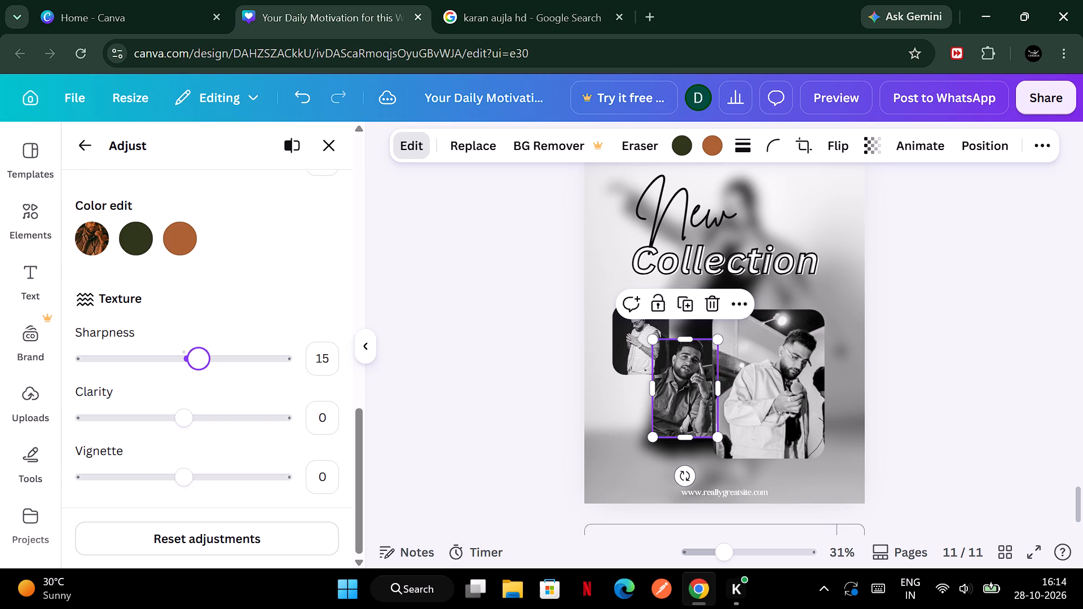
click(908, 426)
Replace the handwritten title word "New" on page 11 with "Karan".
click(665, 193)
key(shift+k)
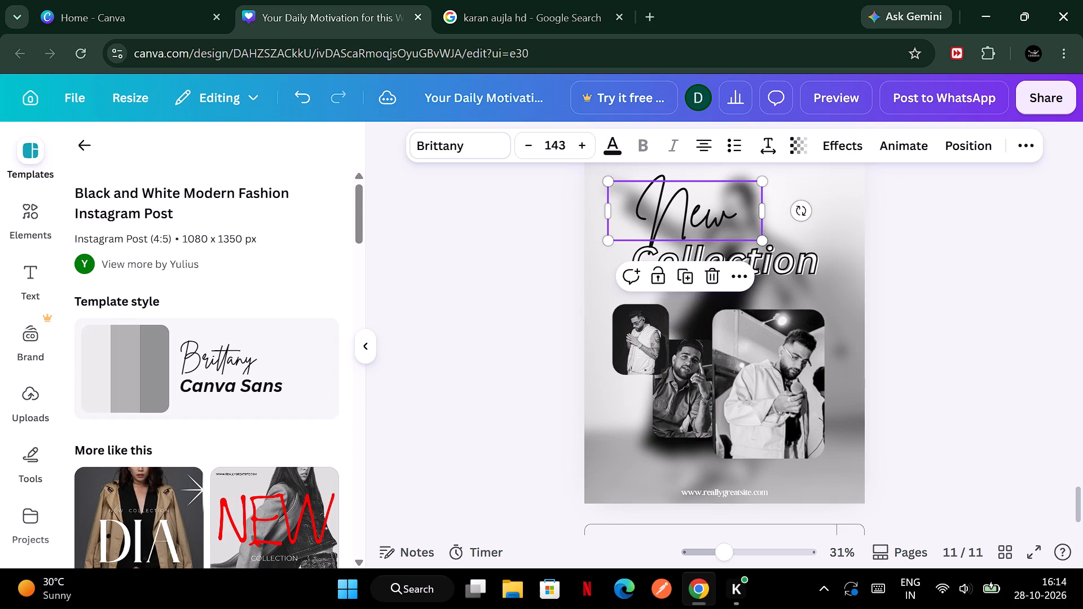
key(ctrl+a)
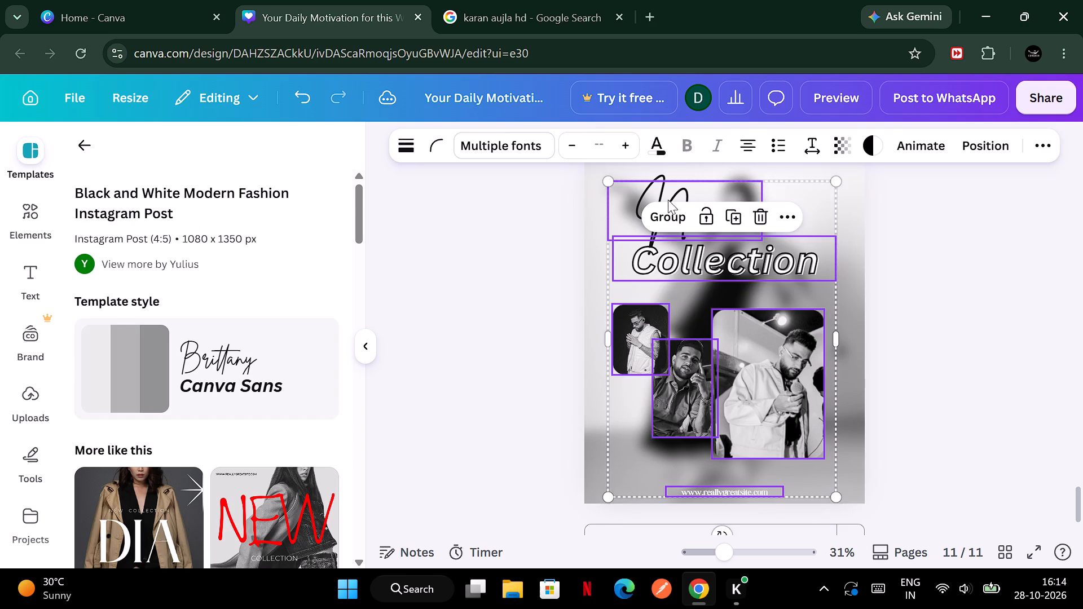
double_click(648, 200)
double_click(635, 200)
click(968, 259)
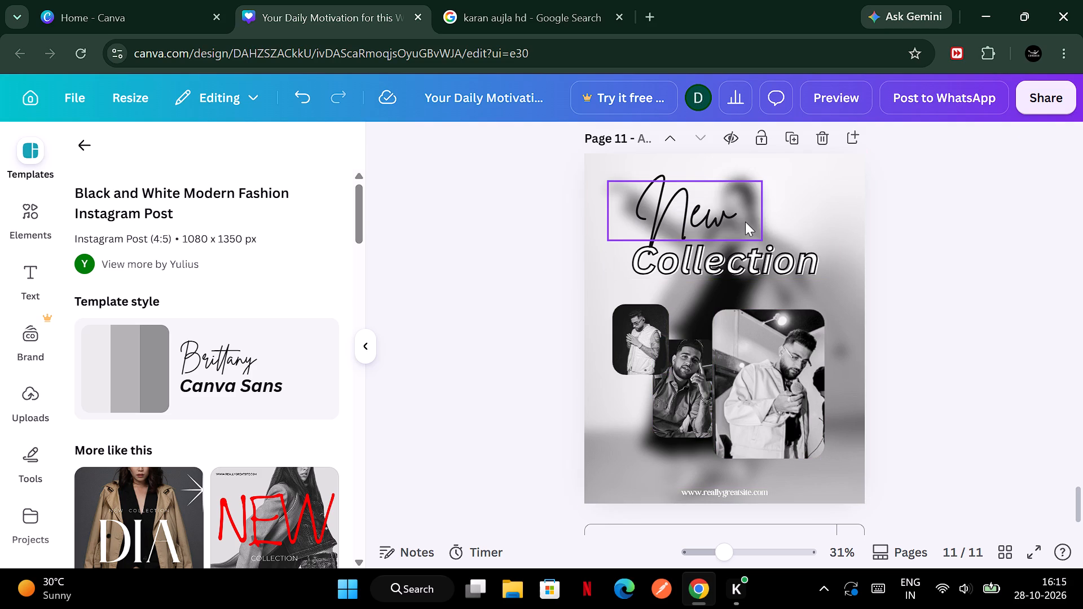
double_click(724, 211)
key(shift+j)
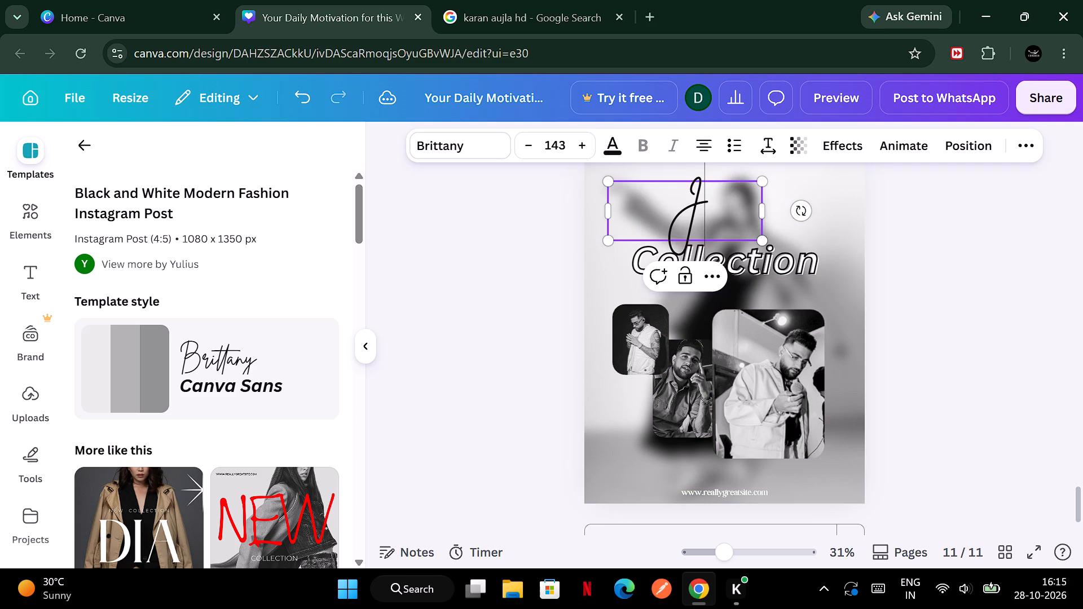
key(shift+BackSpace)
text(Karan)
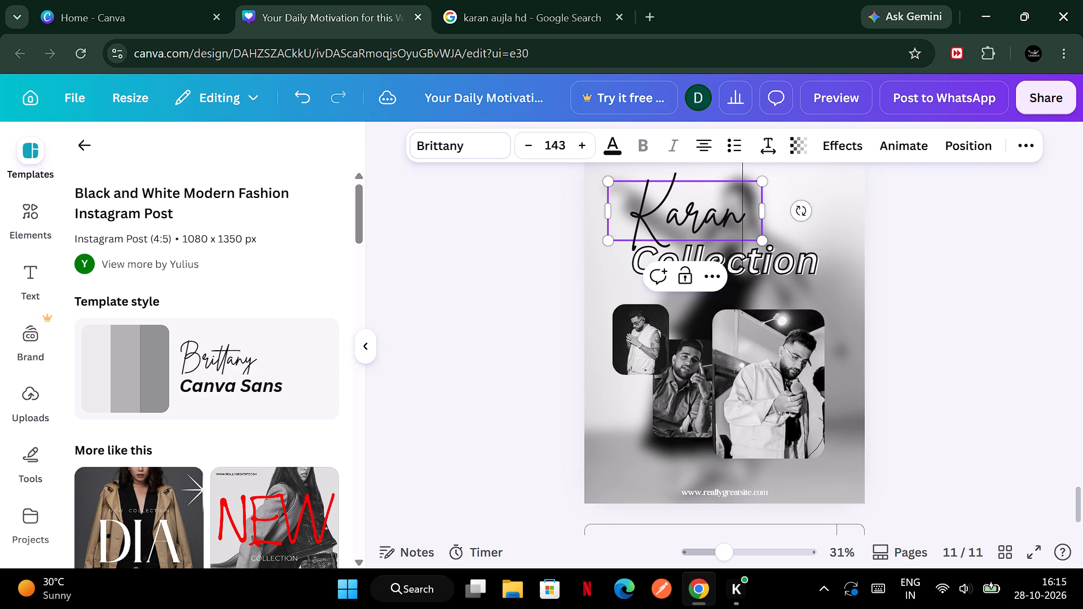
Replace the outlined title word "Collection" on page 11 with "Aujla".
click(752, 266)
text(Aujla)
double_click(757, 262)
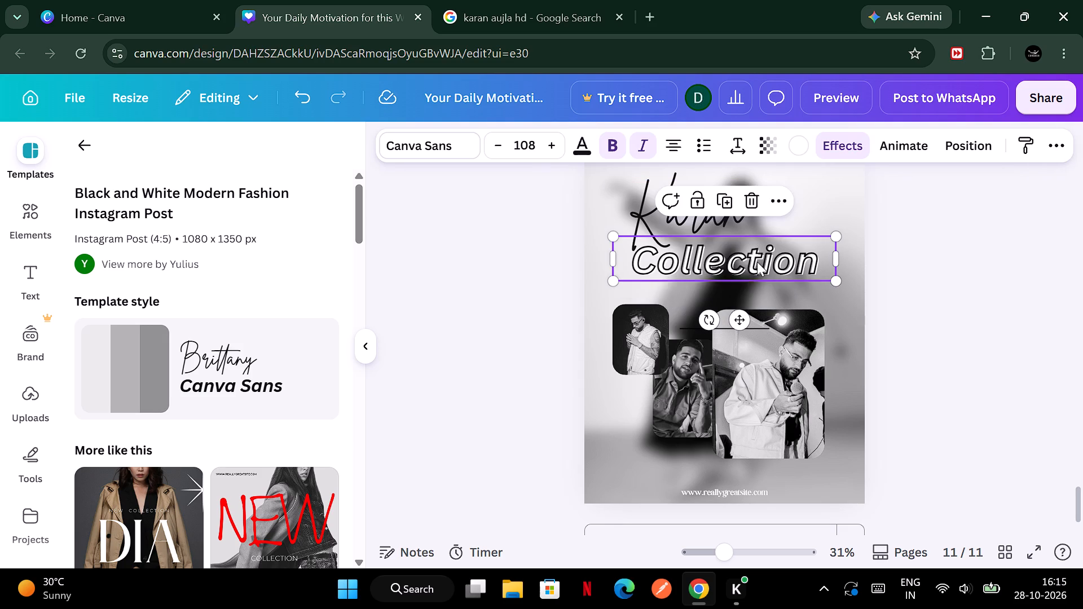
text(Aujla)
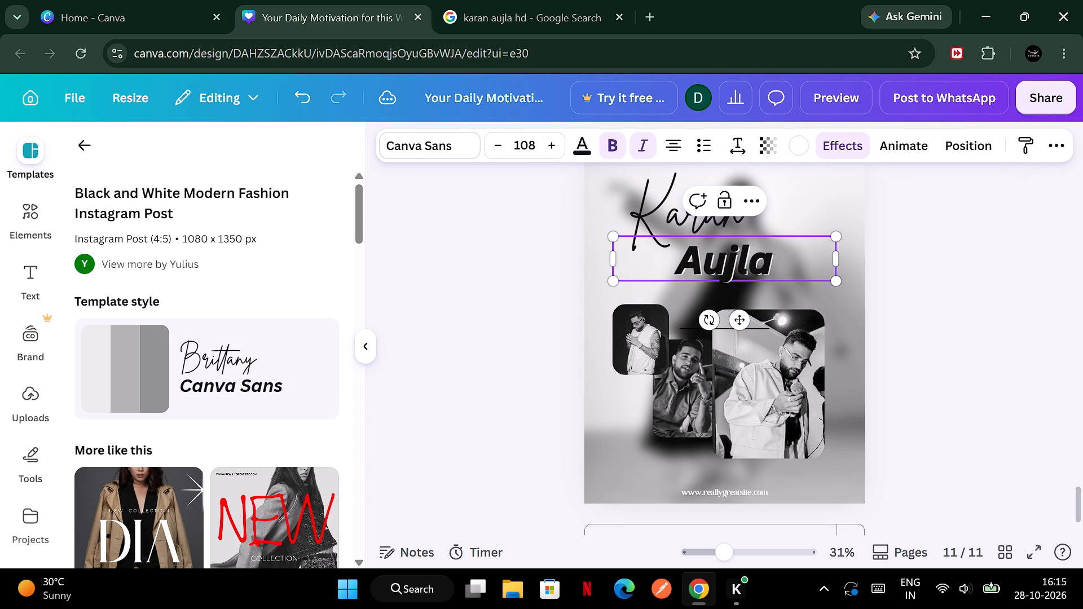
click(944, 289)
scroll(944, 289, up, 1)
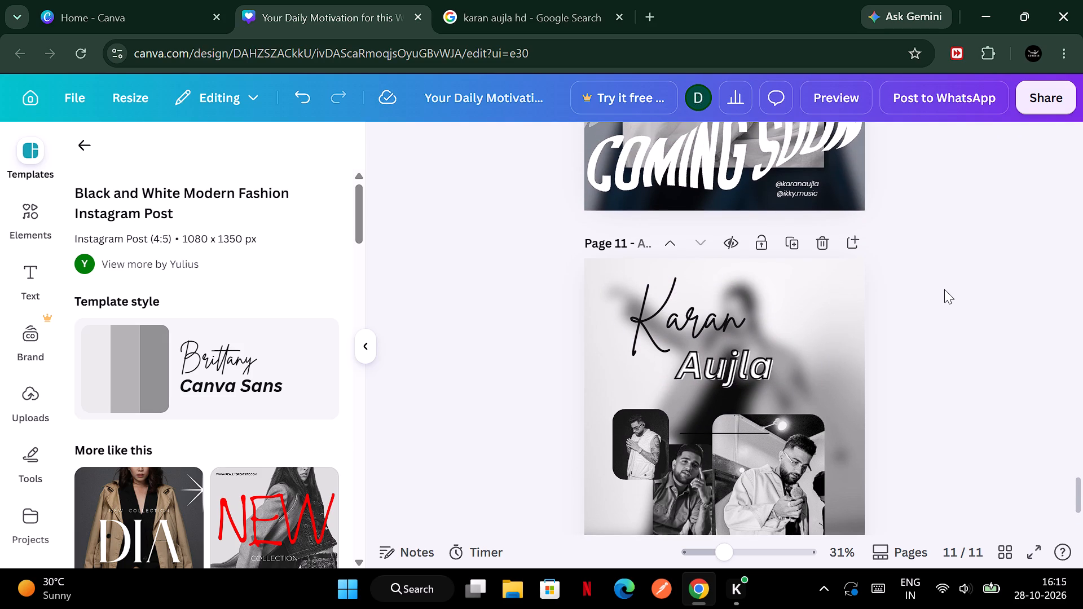
click(759, 364)
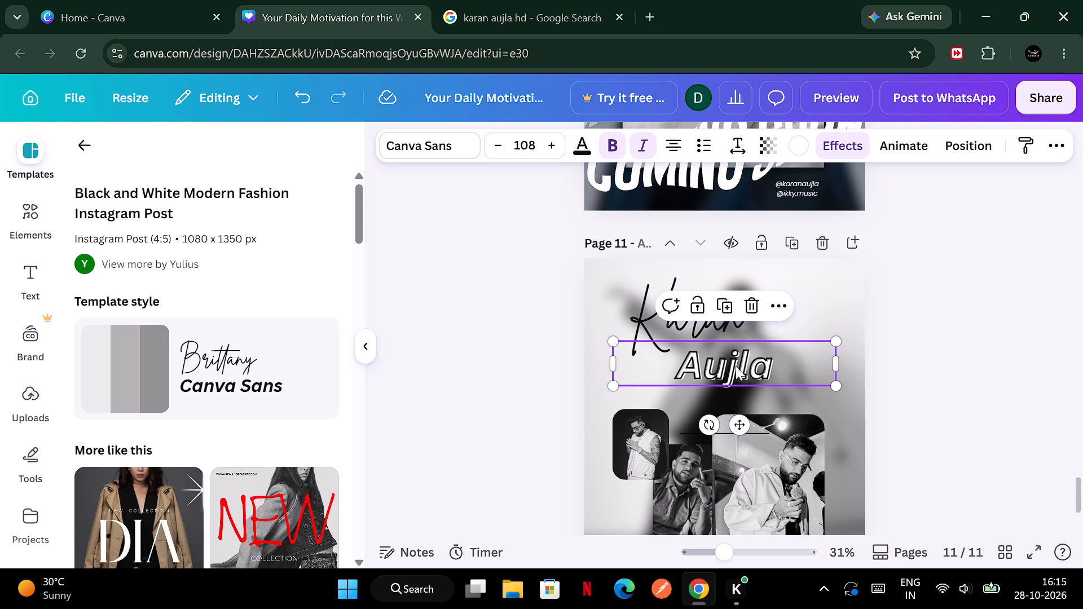
click(888, 361)
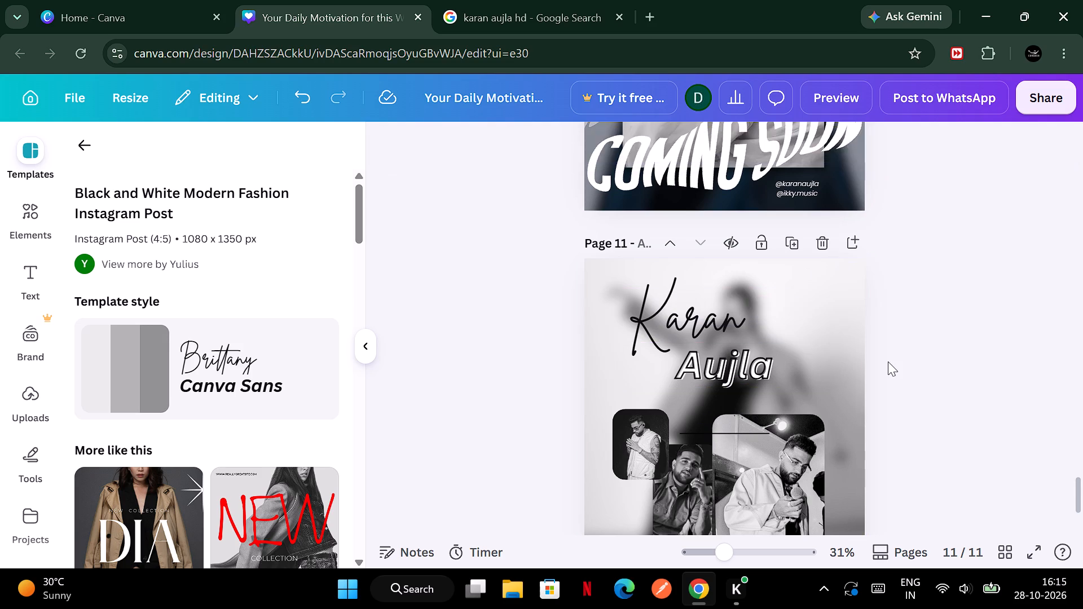
scroll(888, 361, down, 3)
double_click(735, 457)
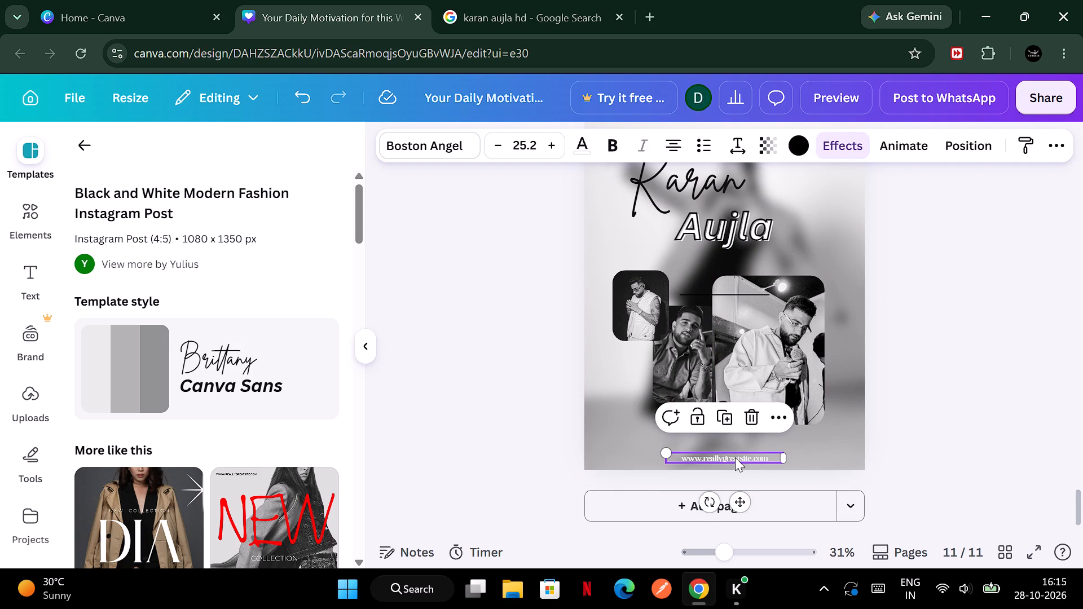
click(804, 465)
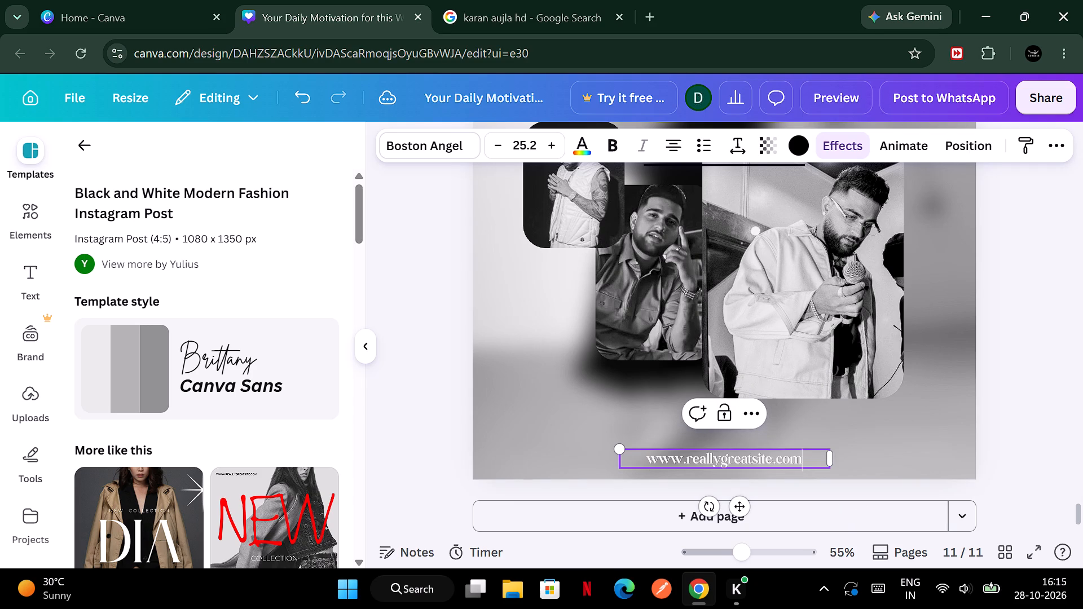
key(backslash)
key(BackSpace)
key(BackSpace)
key(BackSpace)
key(BackSpace)
key(BackSpace)
key(BackSpace)
key(BackSpace)
key(BackSpace)
key(BackSpace)
key(BackSpace)
key(BackSpace)
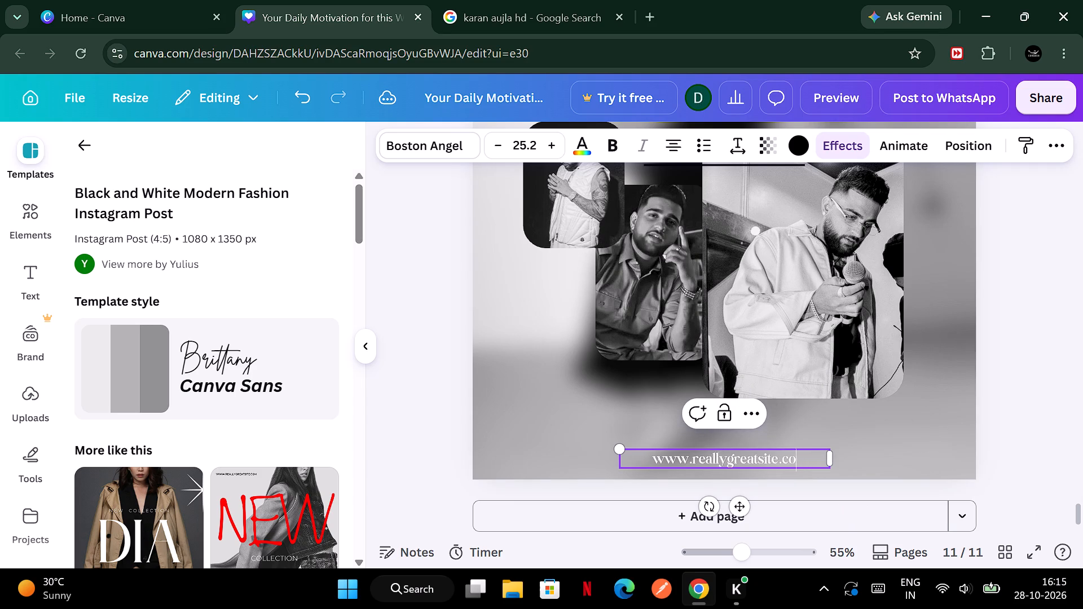
key(BackSpace)
key(BackSpace)
key(BackSpace)
key(BackSpace)
key(BackSpace)
key(BackSpace)
key(BackSpace)
key(BackSpace)
key(BackSpace)
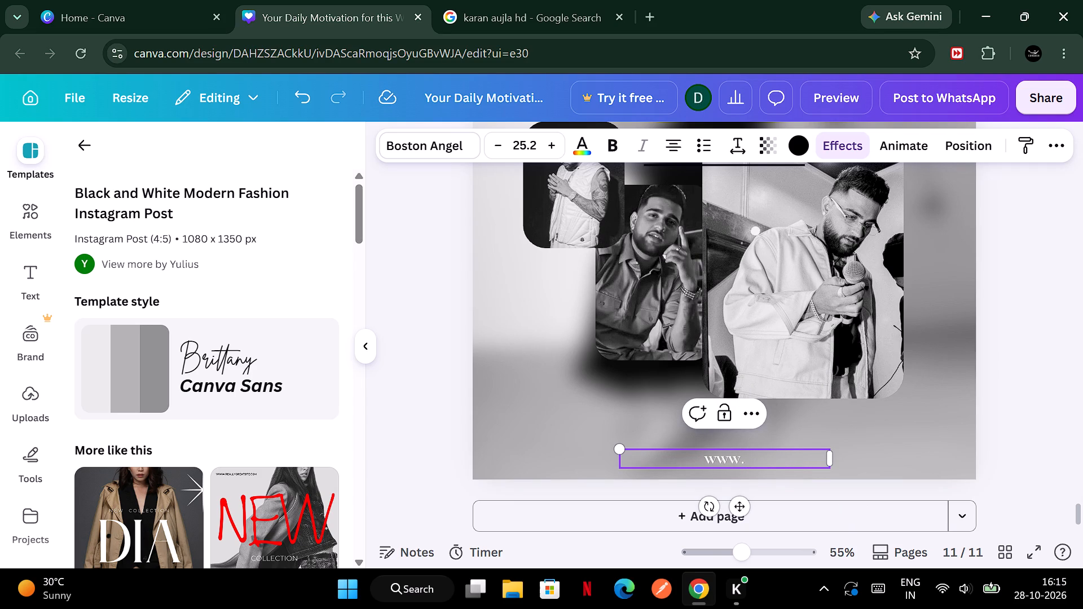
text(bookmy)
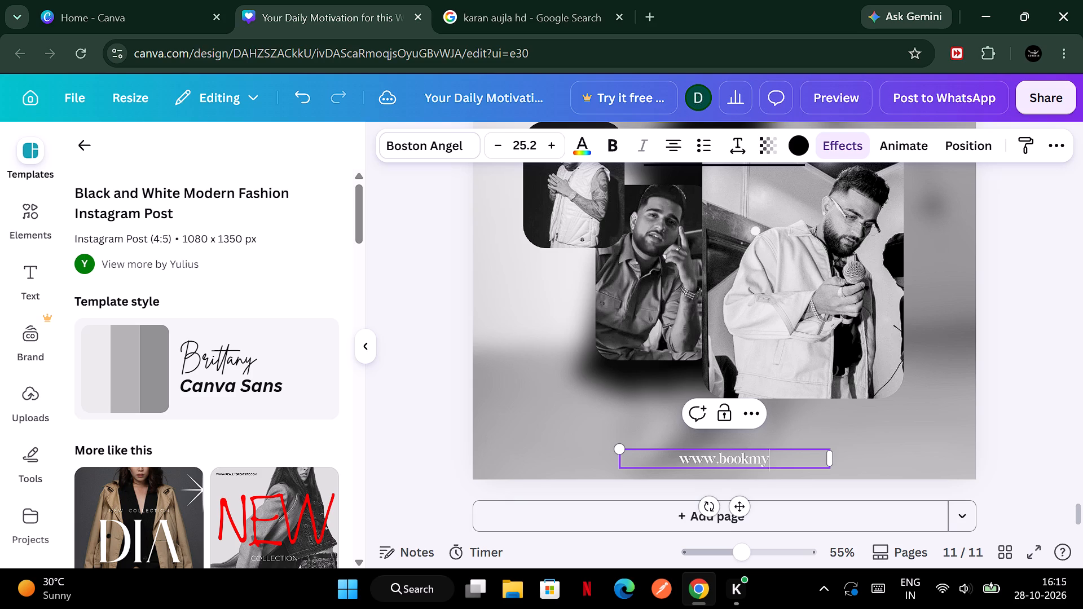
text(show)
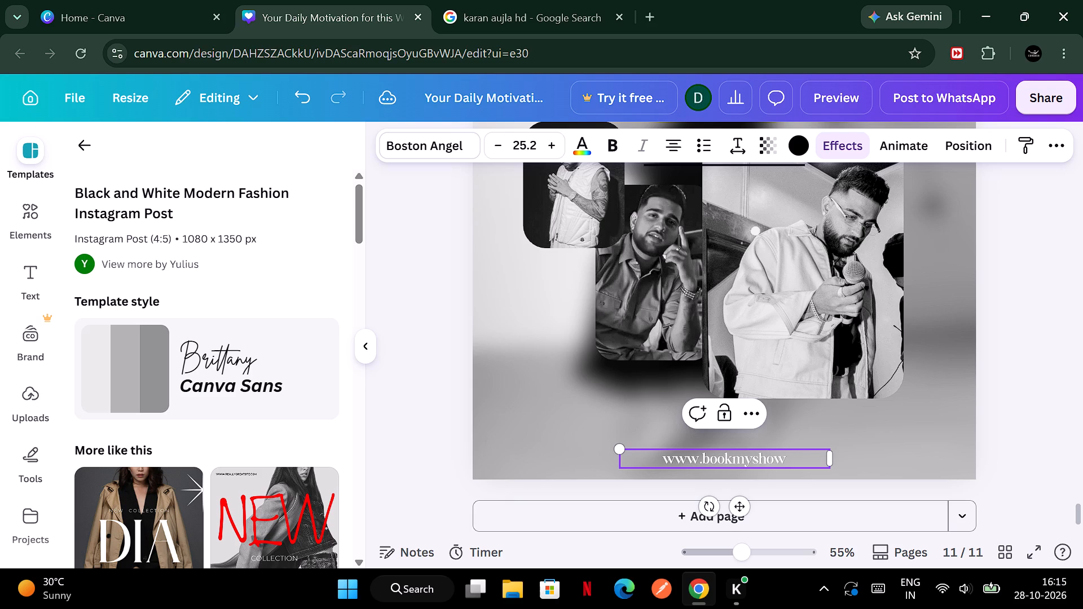
text(.com)
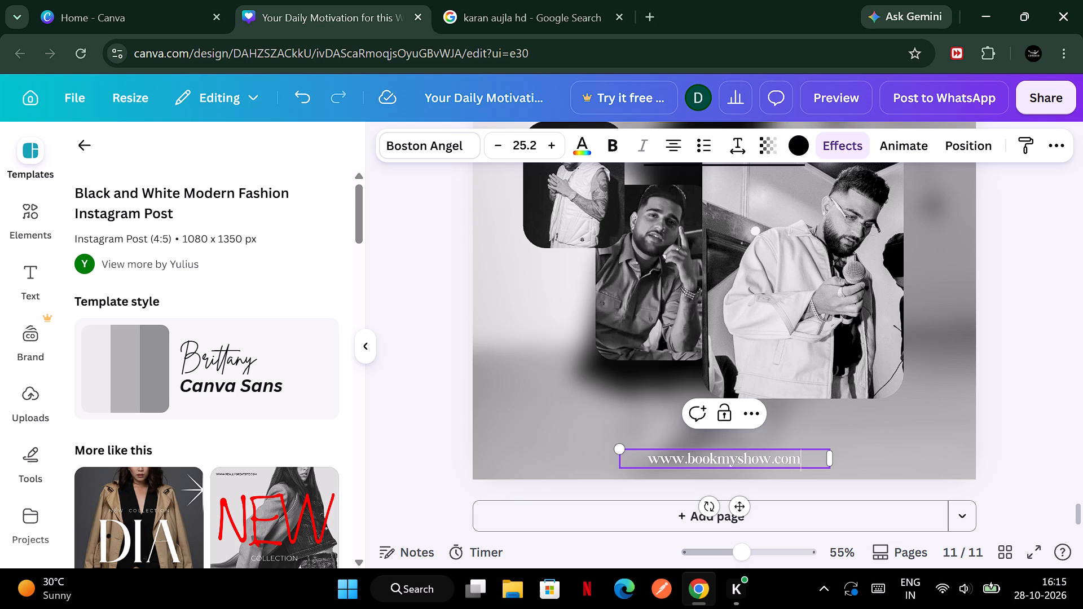
click(1036, 400)
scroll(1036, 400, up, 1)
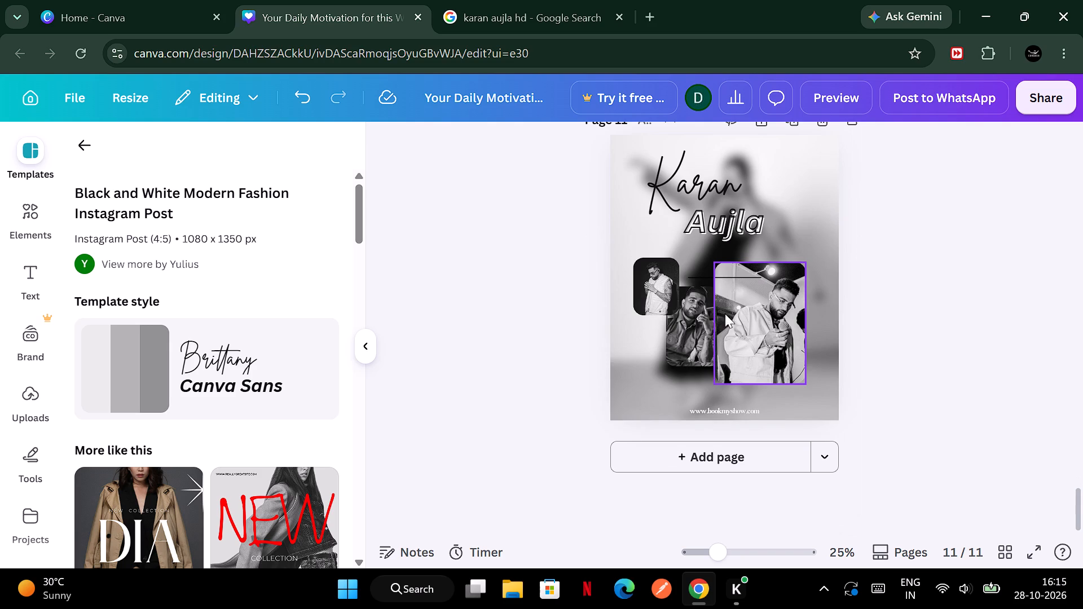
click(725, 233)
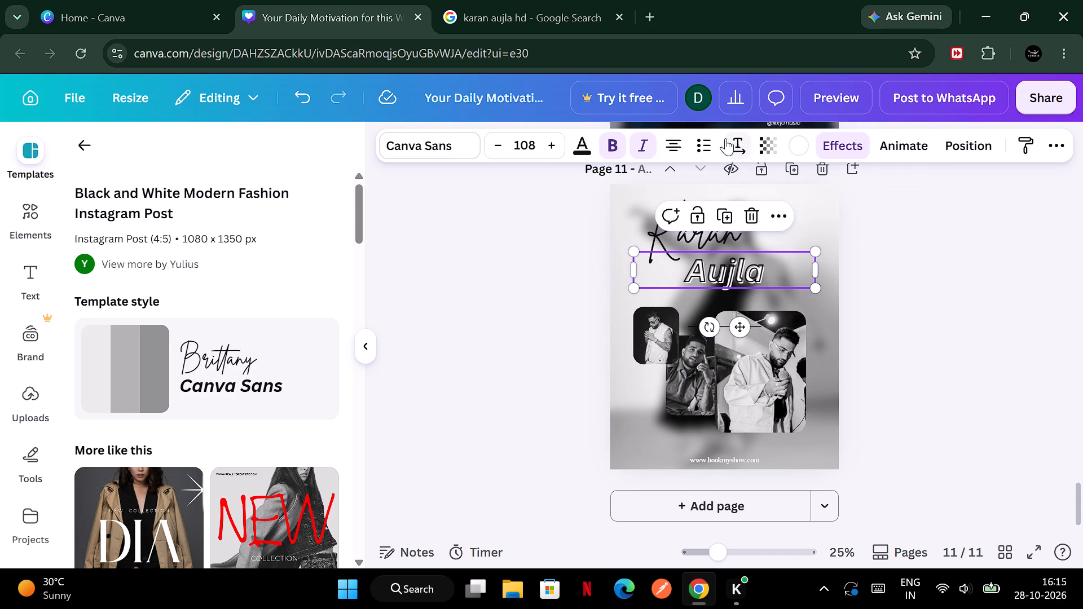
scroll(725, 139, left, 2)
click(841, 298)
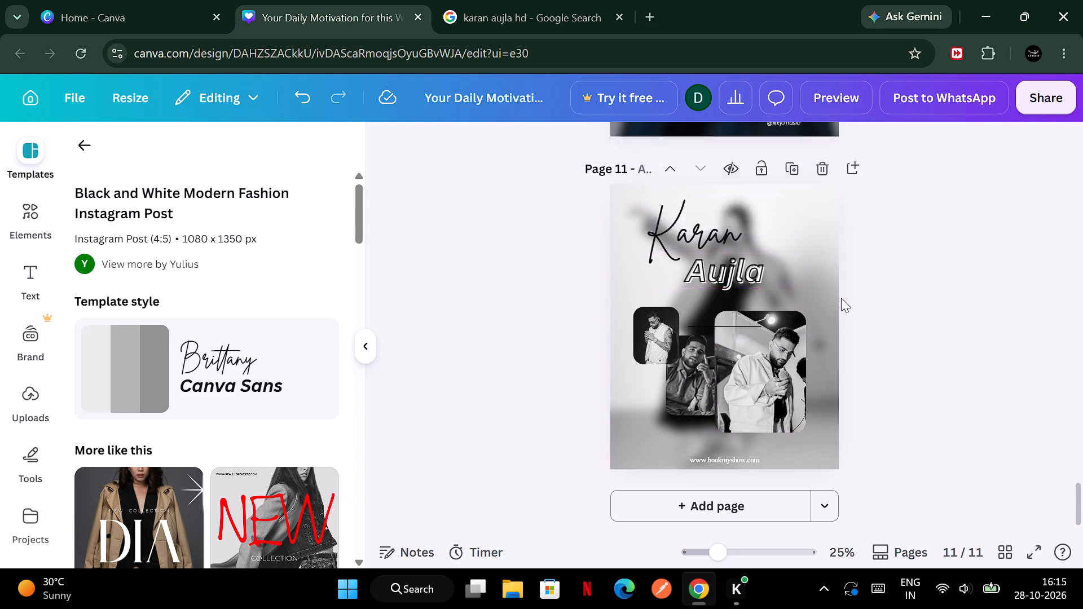
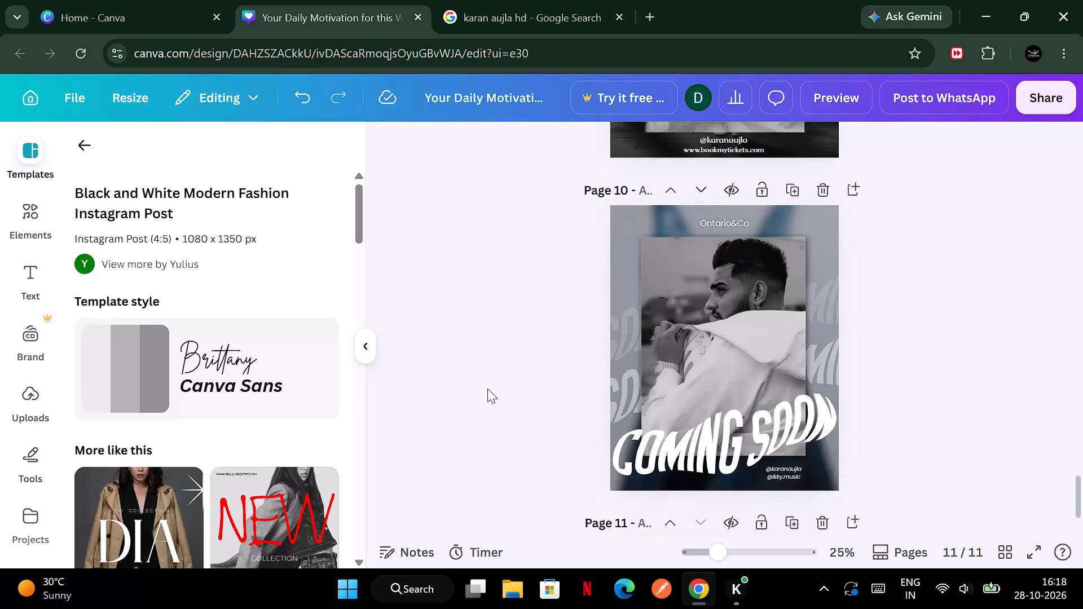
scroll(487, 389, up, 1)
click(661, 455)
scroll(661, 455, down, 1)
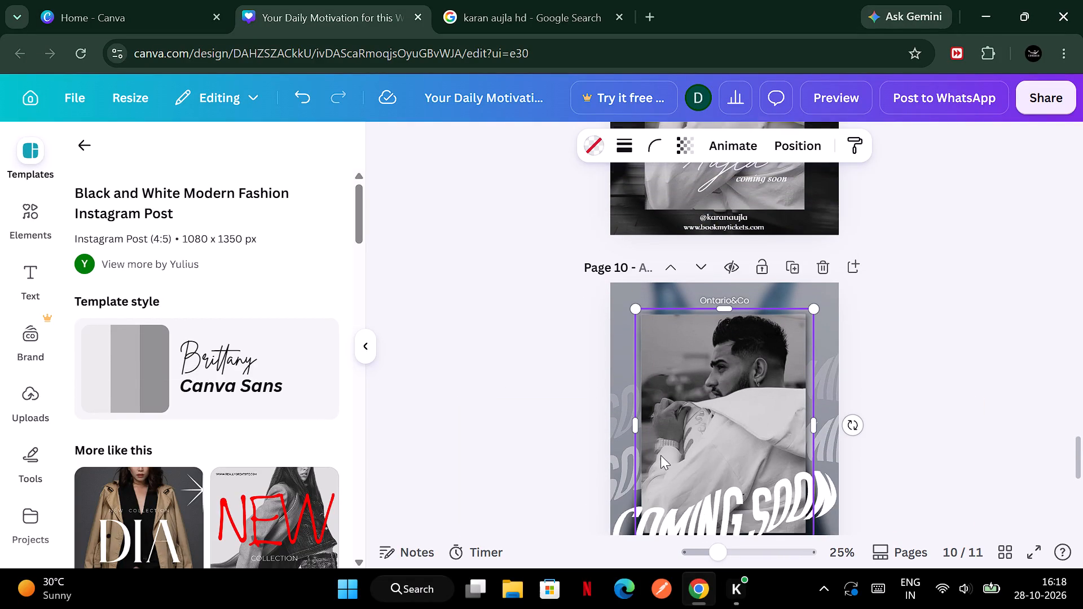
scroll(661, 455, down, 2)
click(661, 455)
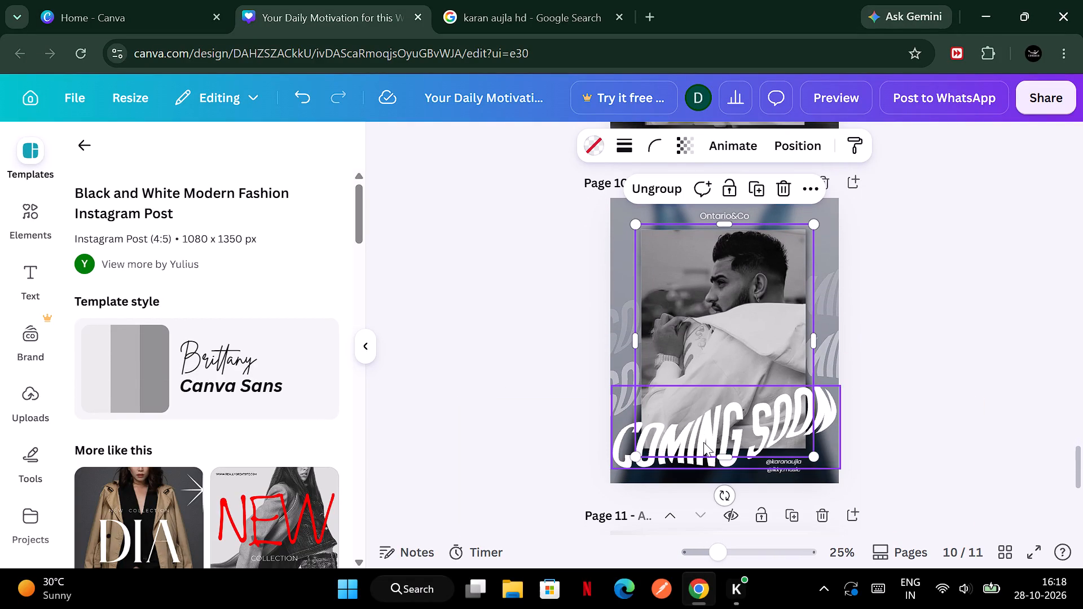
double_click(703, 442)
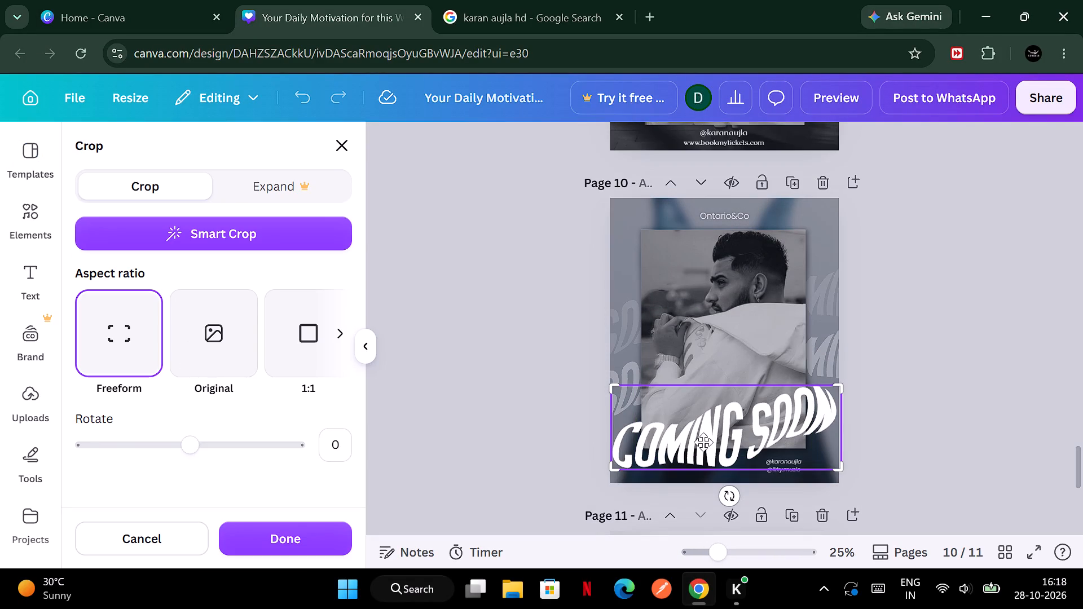
Browse the templates similar to the Black and White Modern Fashion Instagram Post.
click(35, 144)
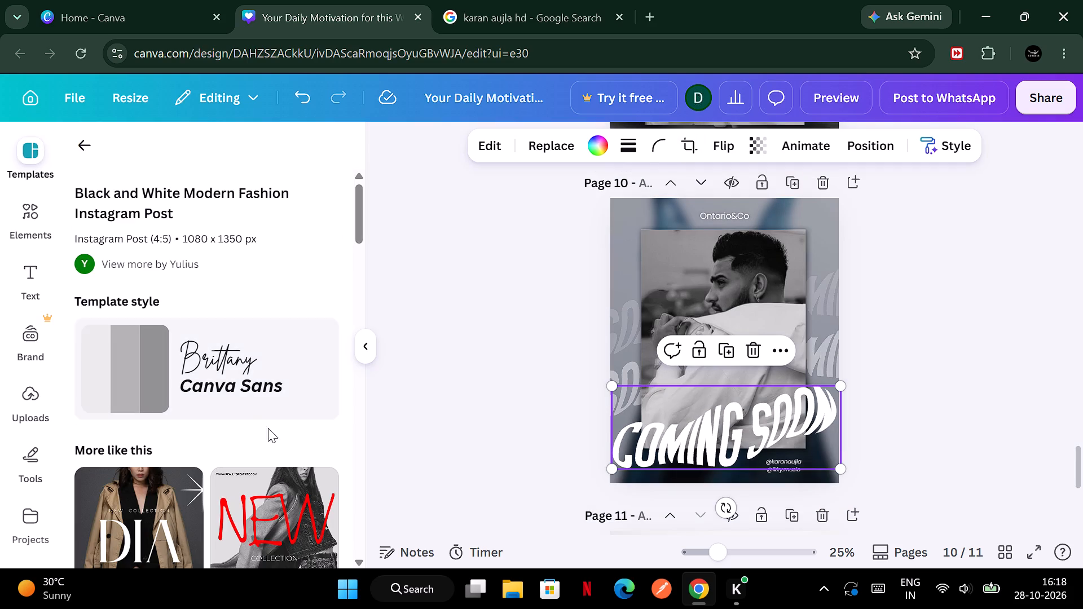
scroll(210, 392, down, 6)
scroll(210, 392, up, 3)
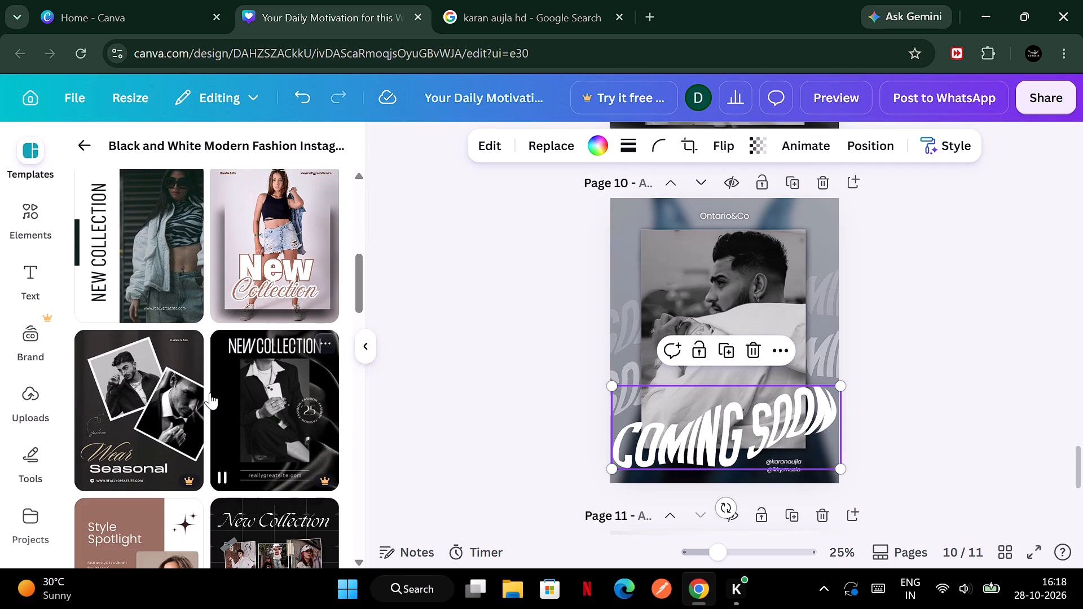
scroll(210, 392, down, 13)
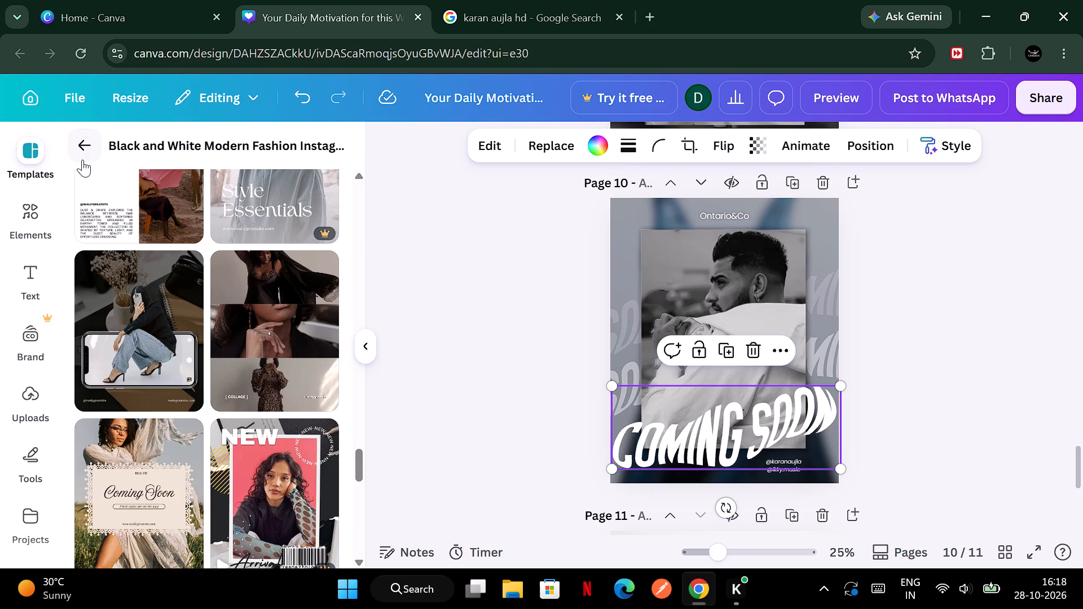
Add the Brown and Beige Vintage Newspaper Breaking News Instagram Post template as a new page after page 10.
click(82, 160)
scroll(192, 471, down, 9)
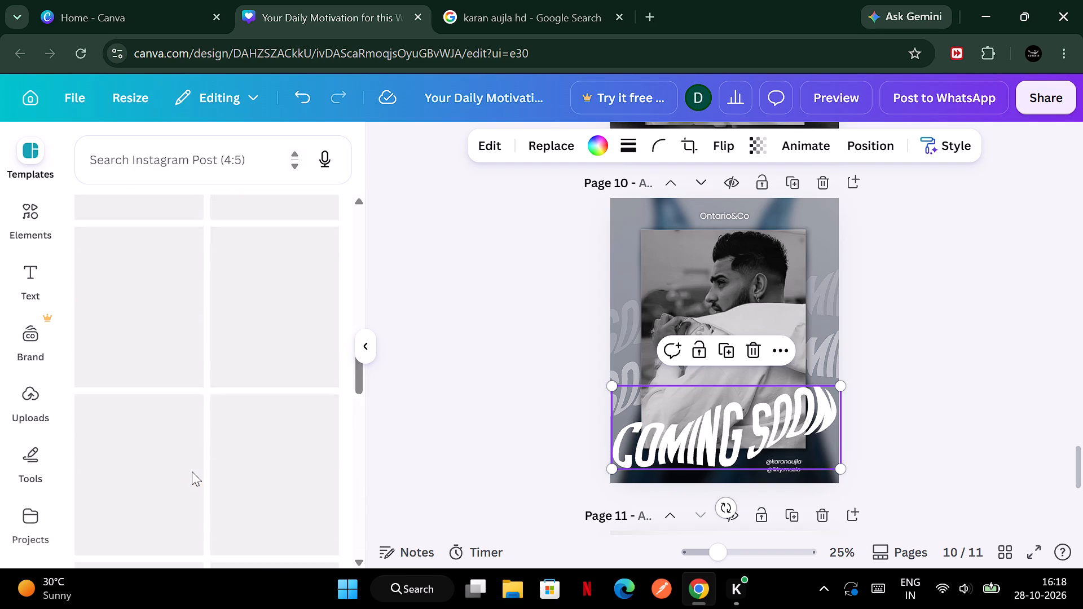
scroll(192, 471, down, 5)
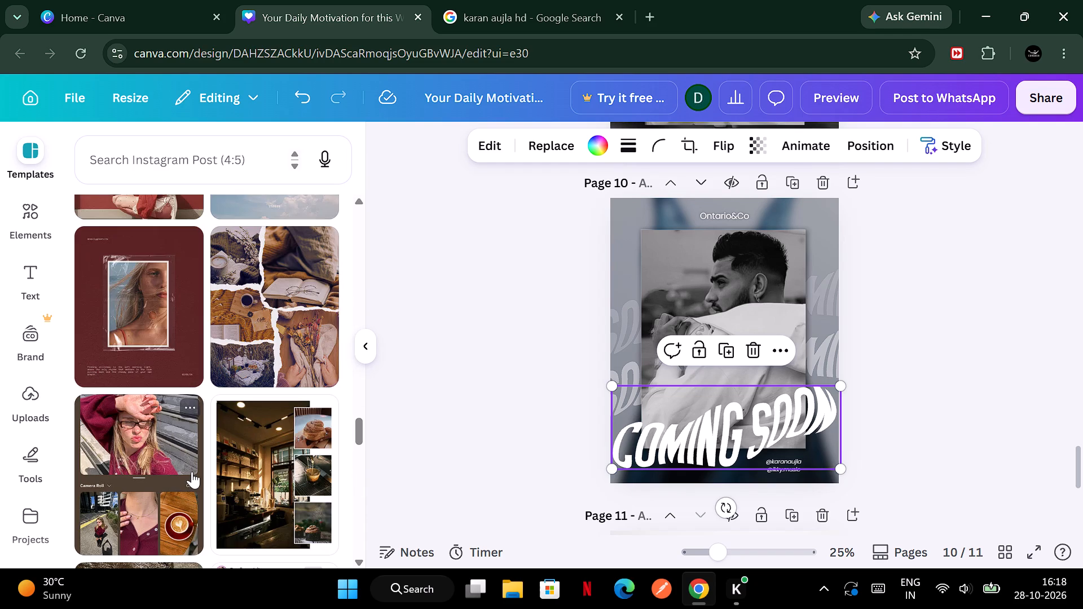
scroll(192, 471, down, 6)
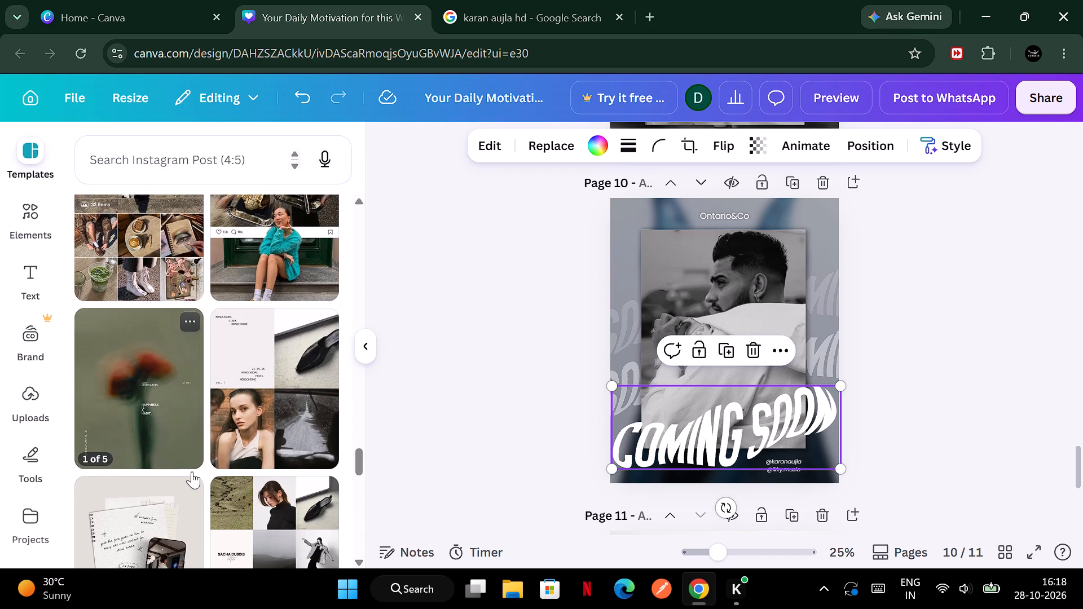
scroll(192, 471, down, 16)
scroll(192, 471, down, 5)
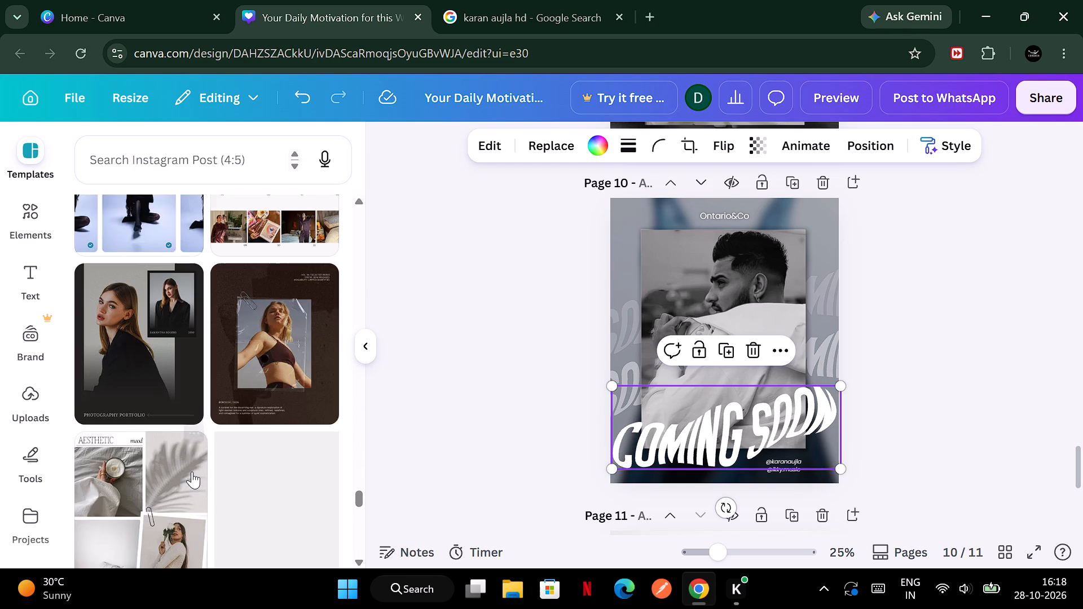
scroll(192, 471, down, 7)
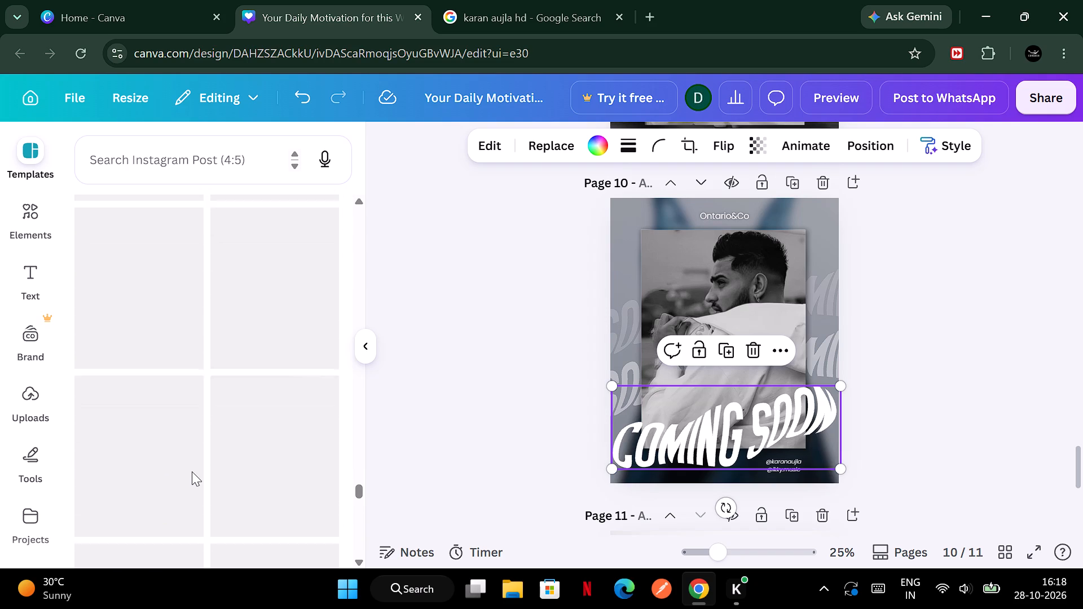
scroll(192, 471, down, 1)
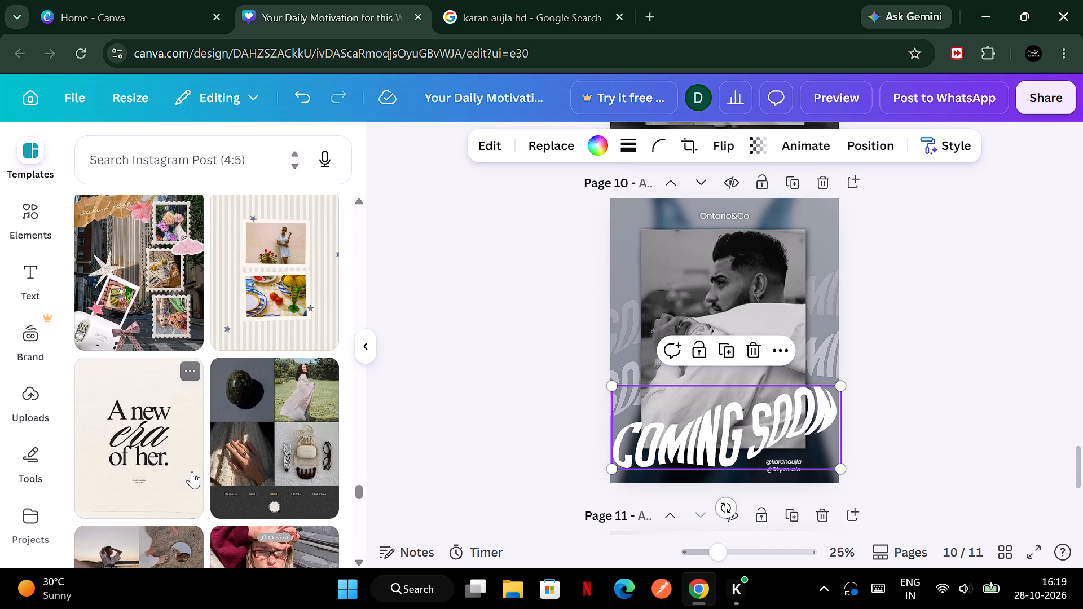
scroll(192, 471, down, 3)
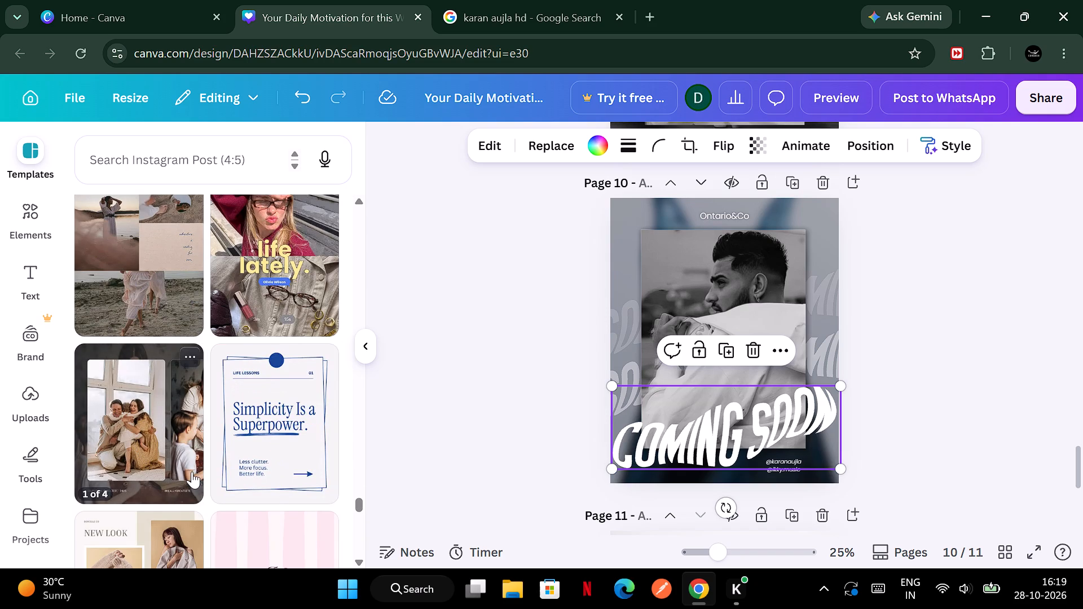
scroll(192, 471, down, 5)
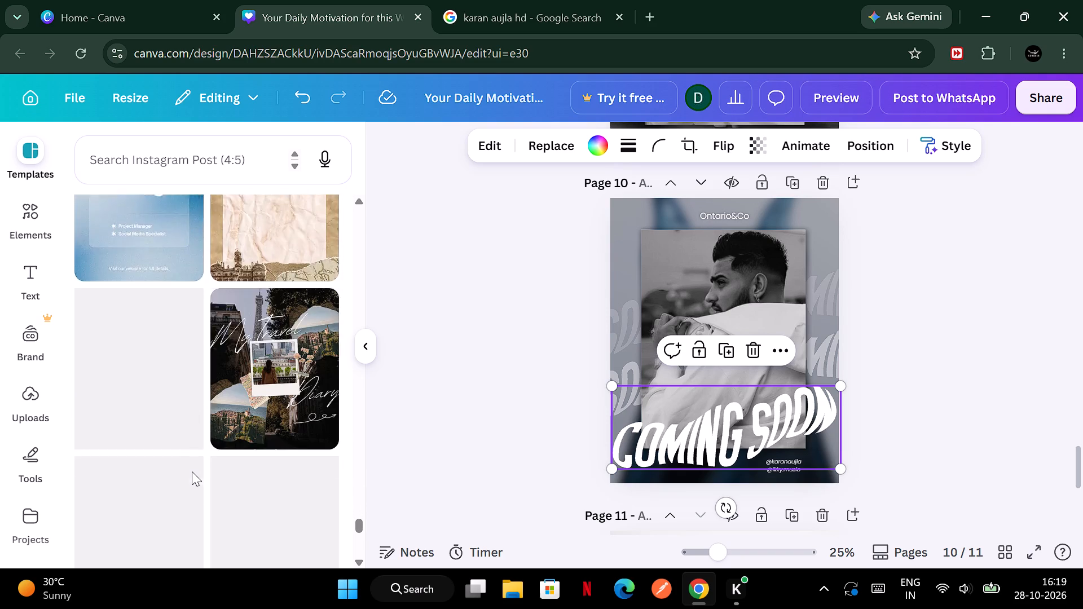
scroll(192, 471, down, 1)
scroll(192, 471, up, 1)
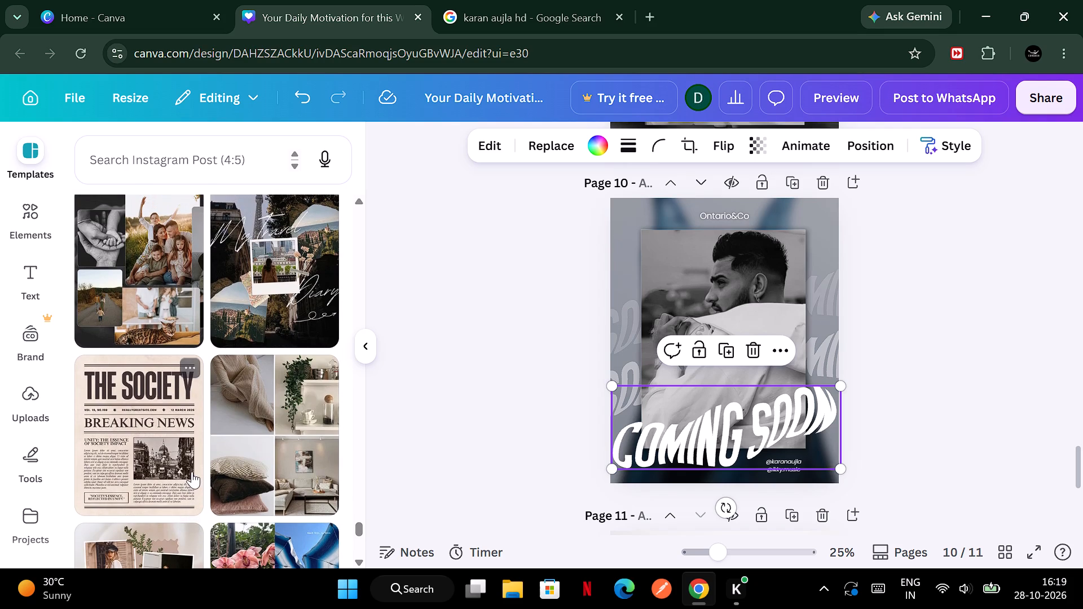
click(139, 445)
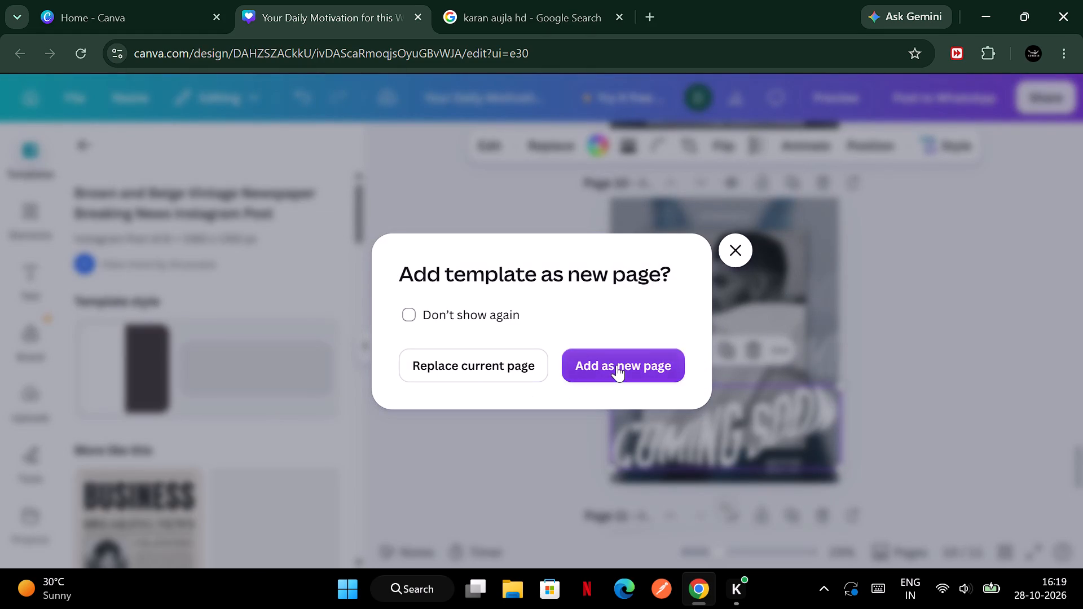
click(617, 365)
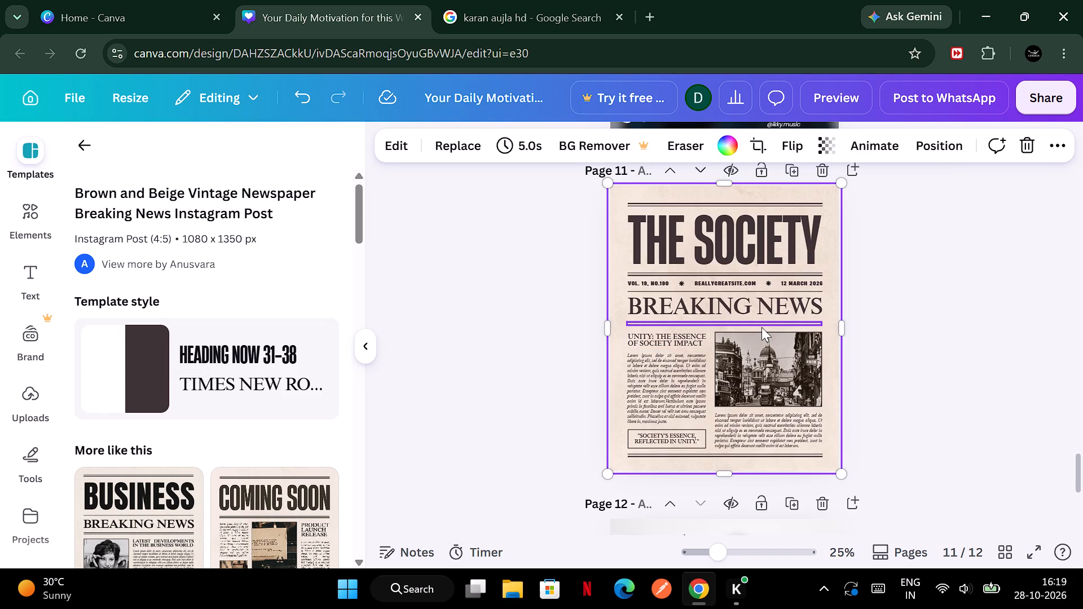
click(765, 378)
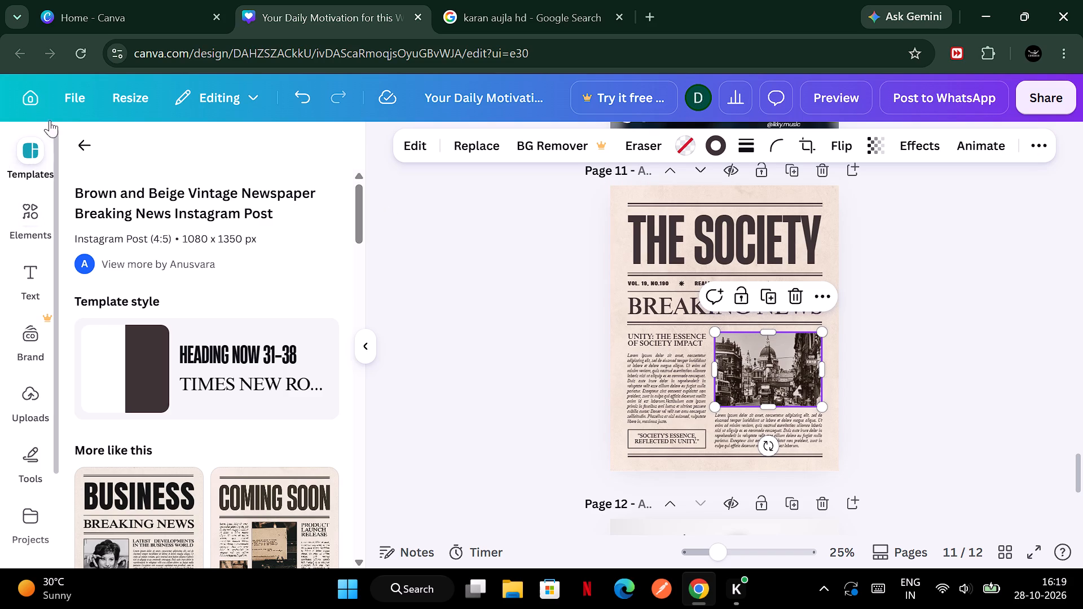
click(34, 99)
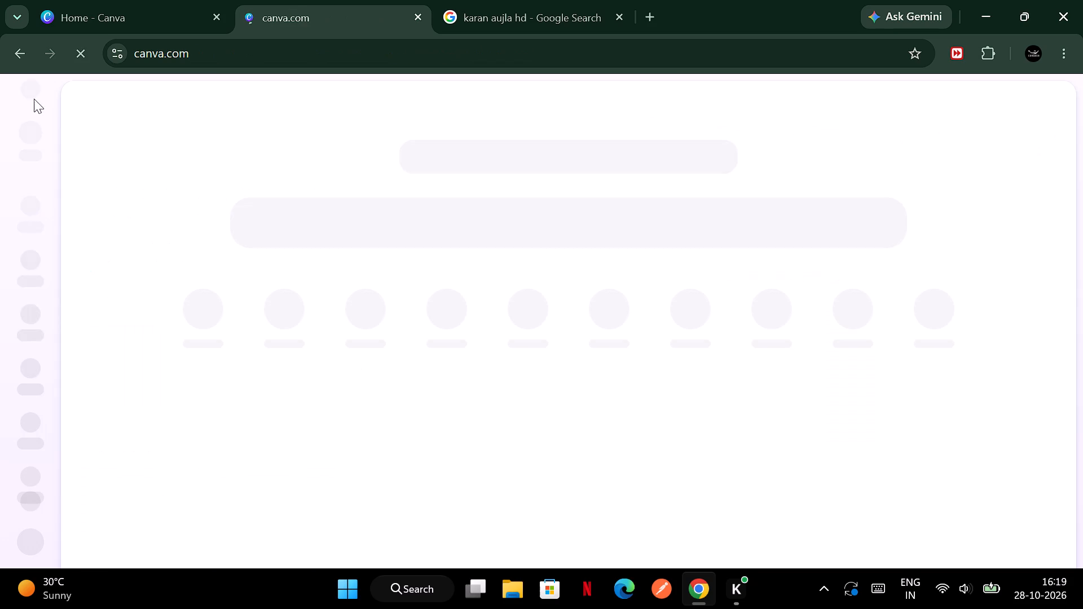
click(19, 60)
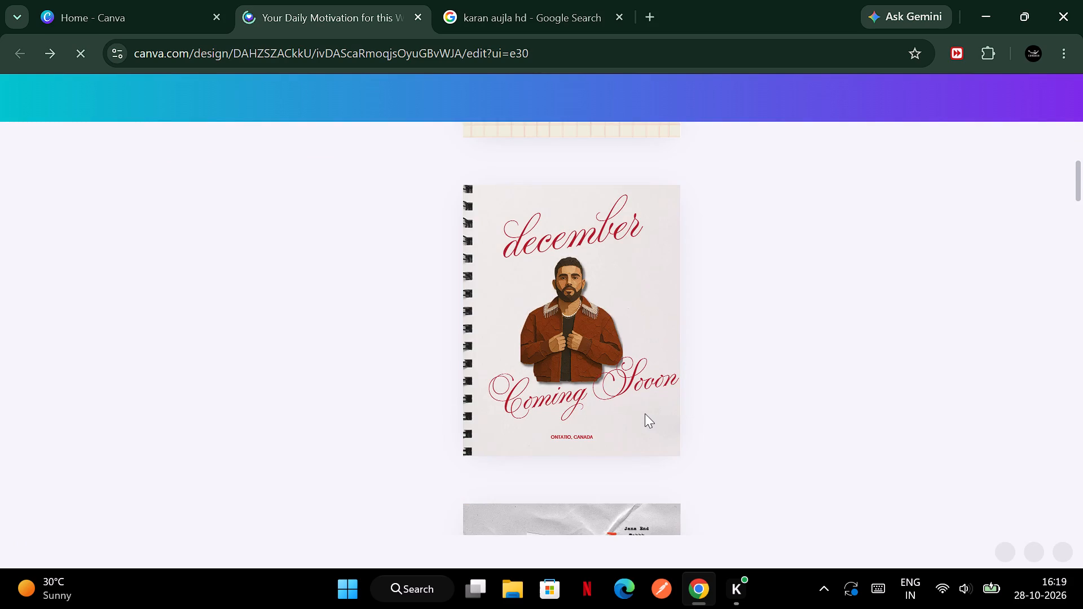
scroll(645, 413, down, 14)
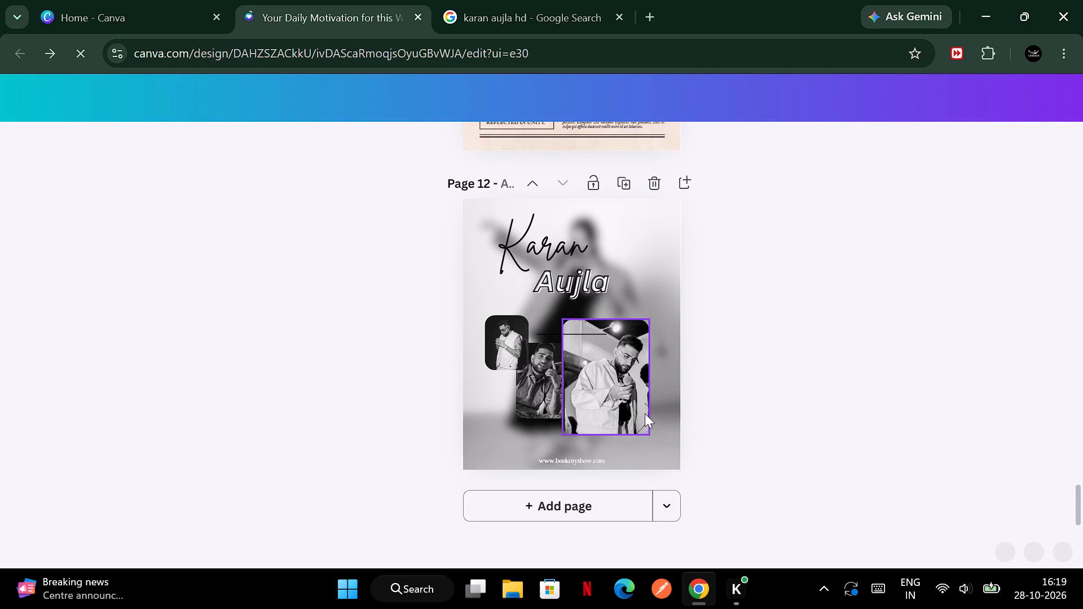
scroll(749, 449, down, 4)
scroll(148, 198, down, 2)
Look through the Carousel Instagram Post template results for further page designs.
click(11, 142)
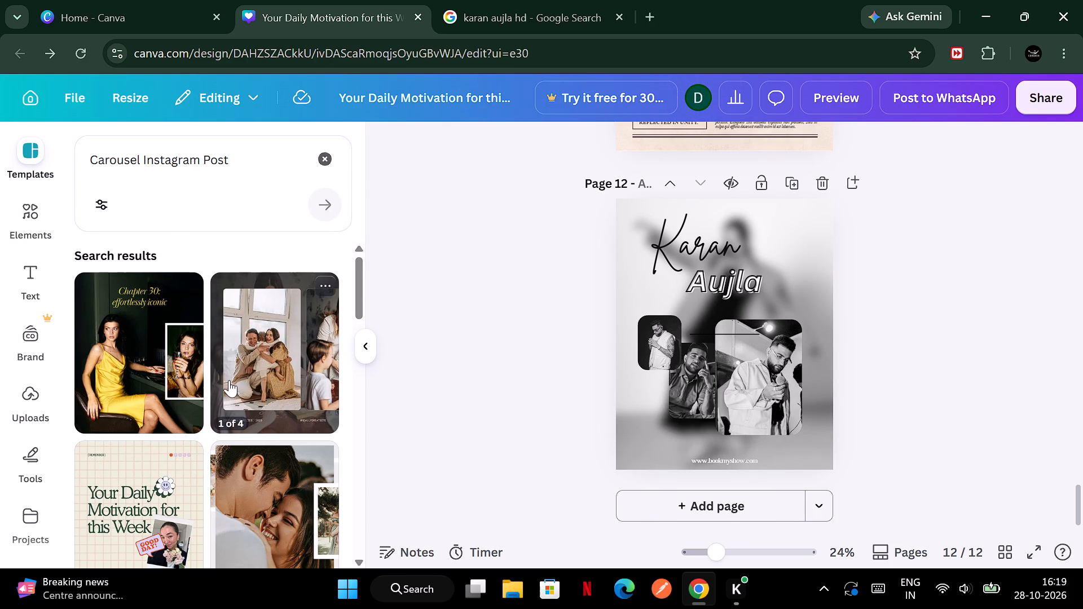
scroll(147, 346, down, 3)
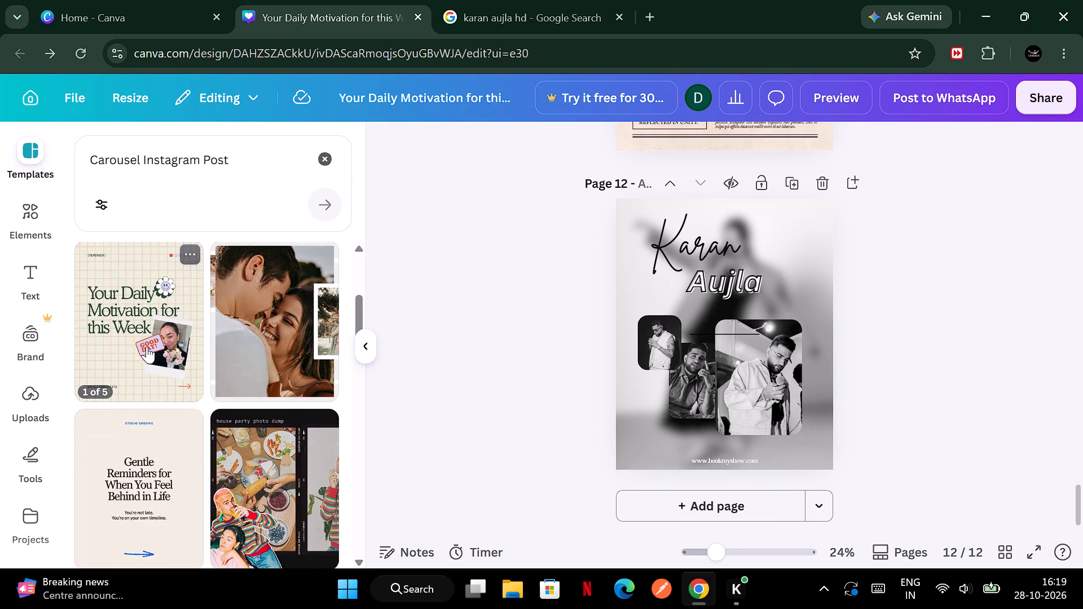
scroll(147, 346, down, 6)
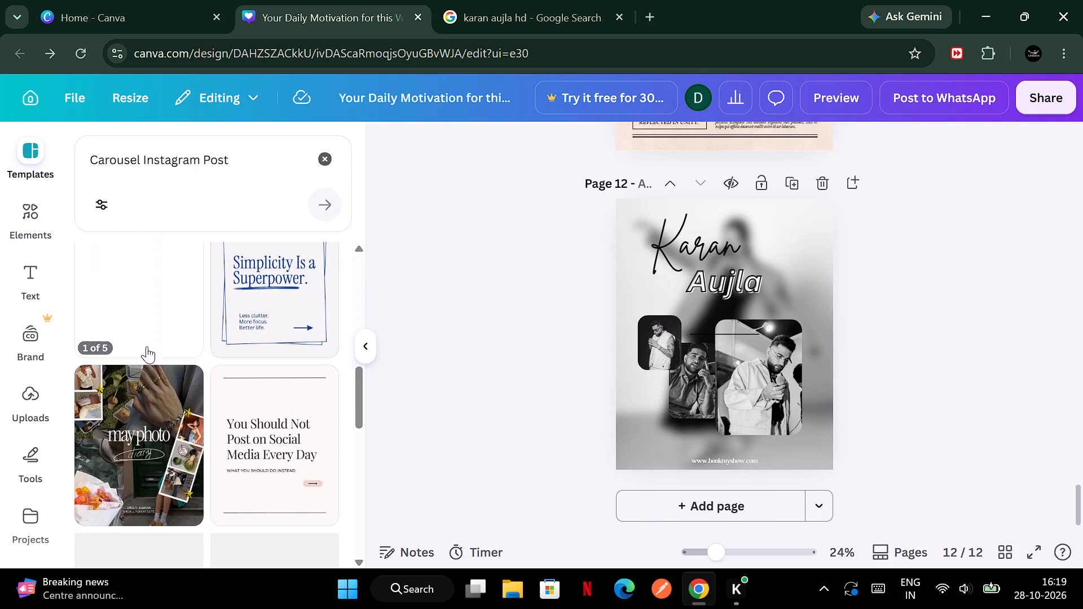
scroll(147, 346, down, 4)
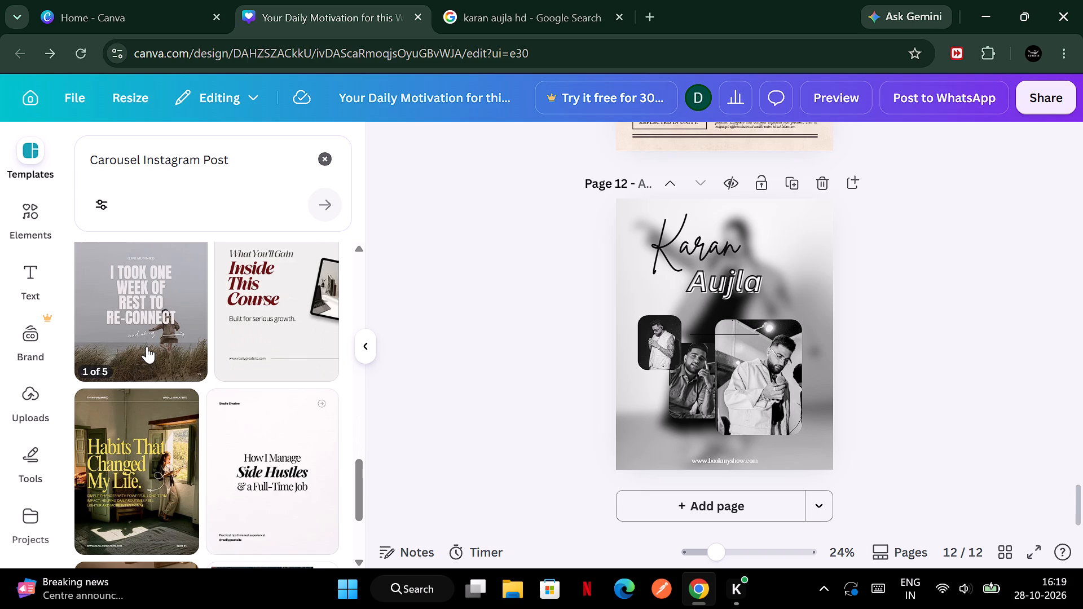
scroll(147, 346, up, 1)
scroll(147, 346, down, 2)
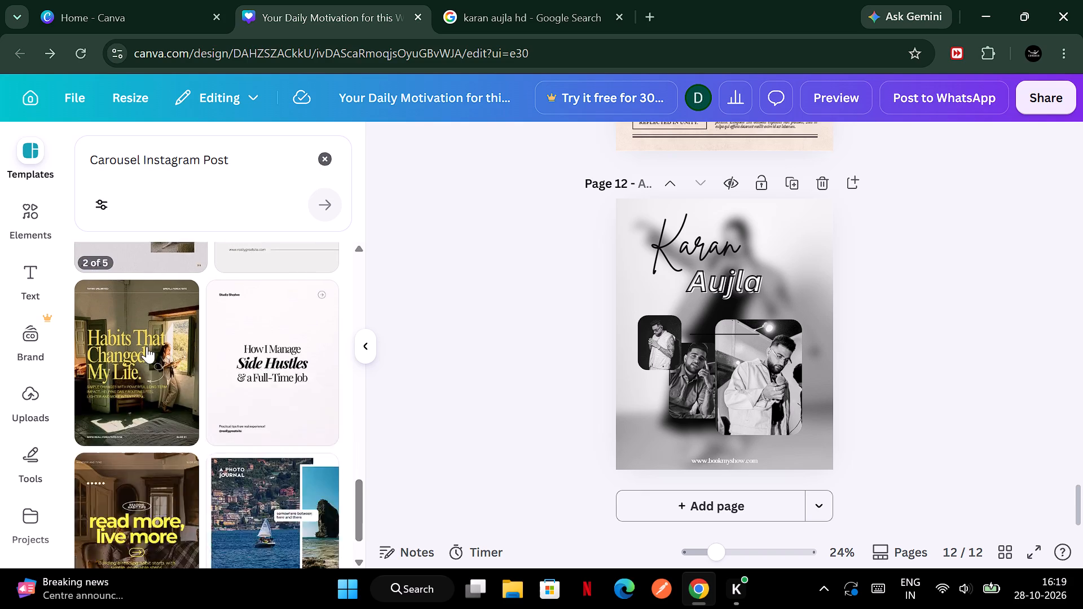
scroll(147, 346, down, 7)
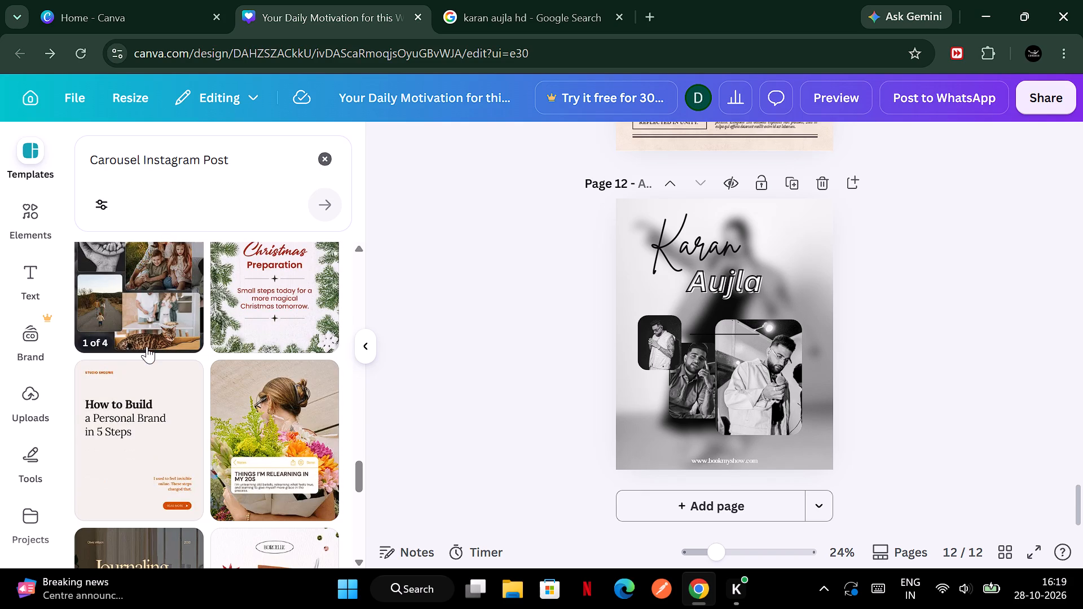
Replace the template search with "news paper" to find newspaper-style Instagram post templates.
click(328, 154)
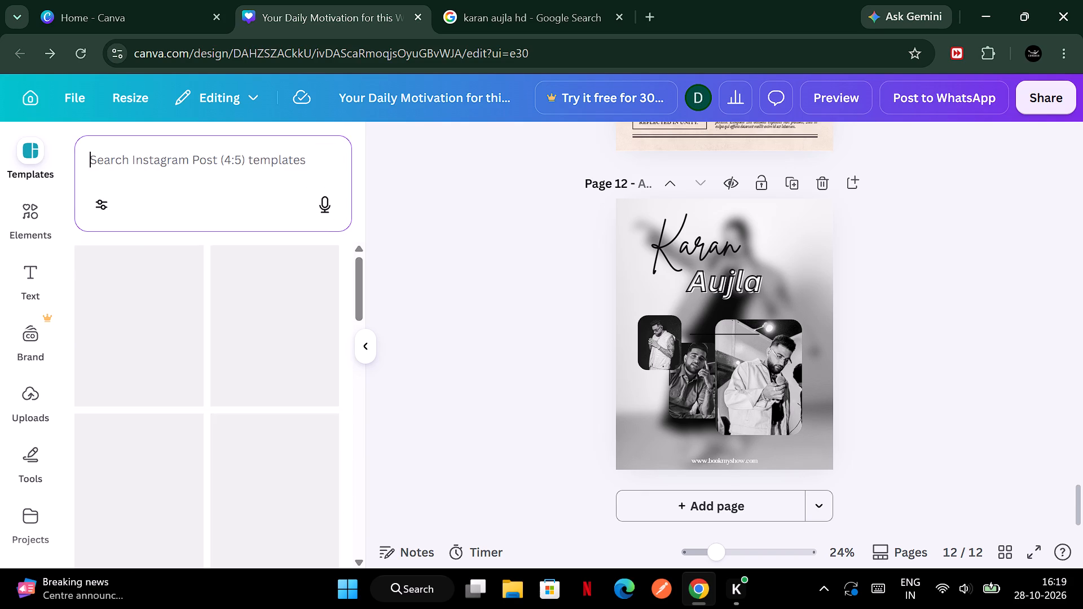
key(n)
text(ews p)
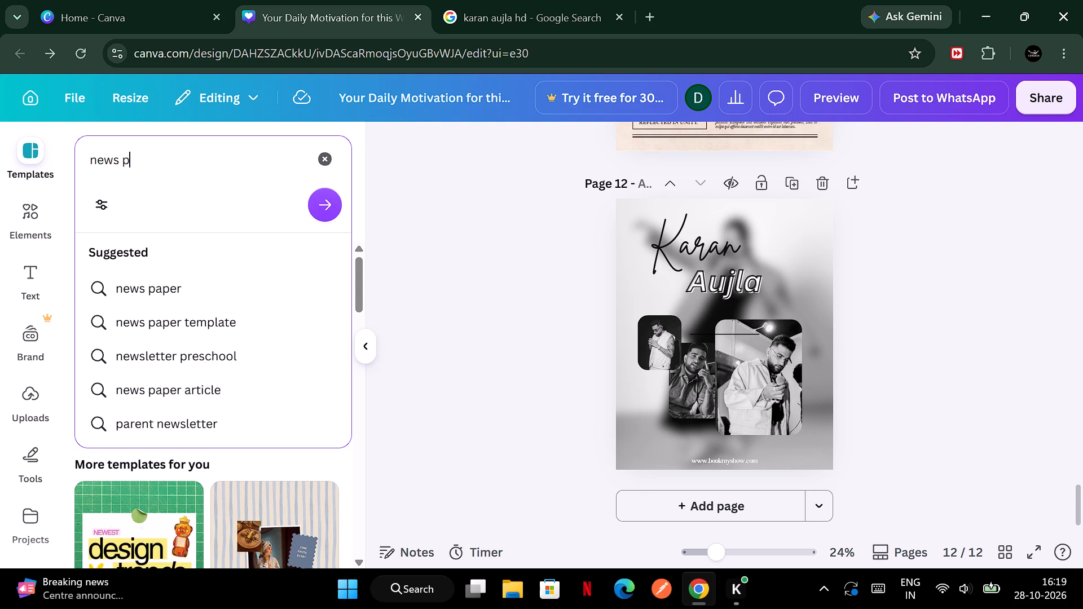
click(146, 302)
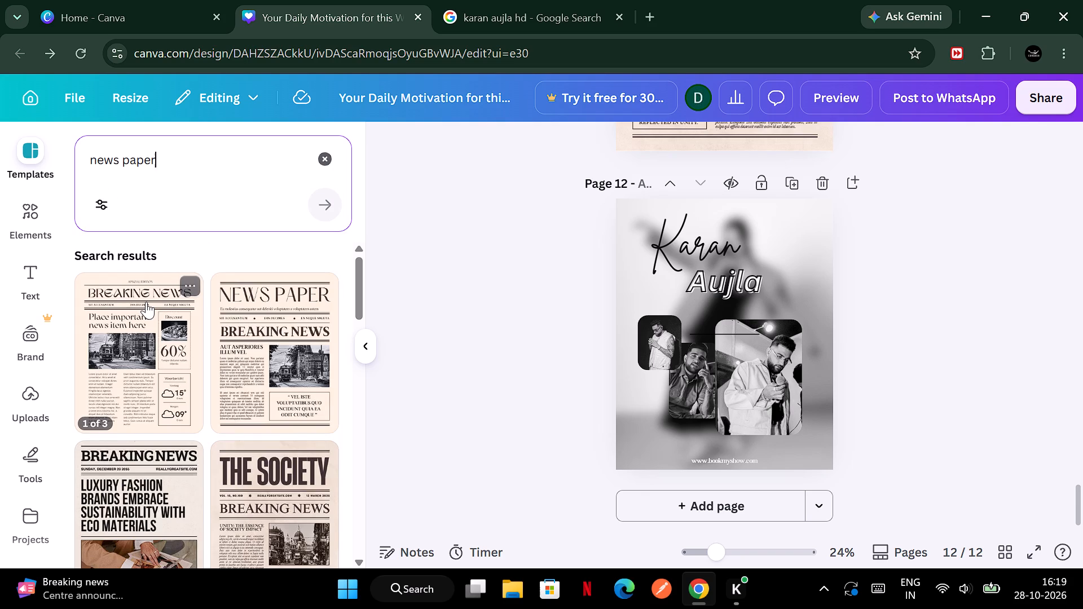
Add the "The Society" Breaking News newspaper template from the search results as a new page after page 12.
scroll(201, 399, down, 1)
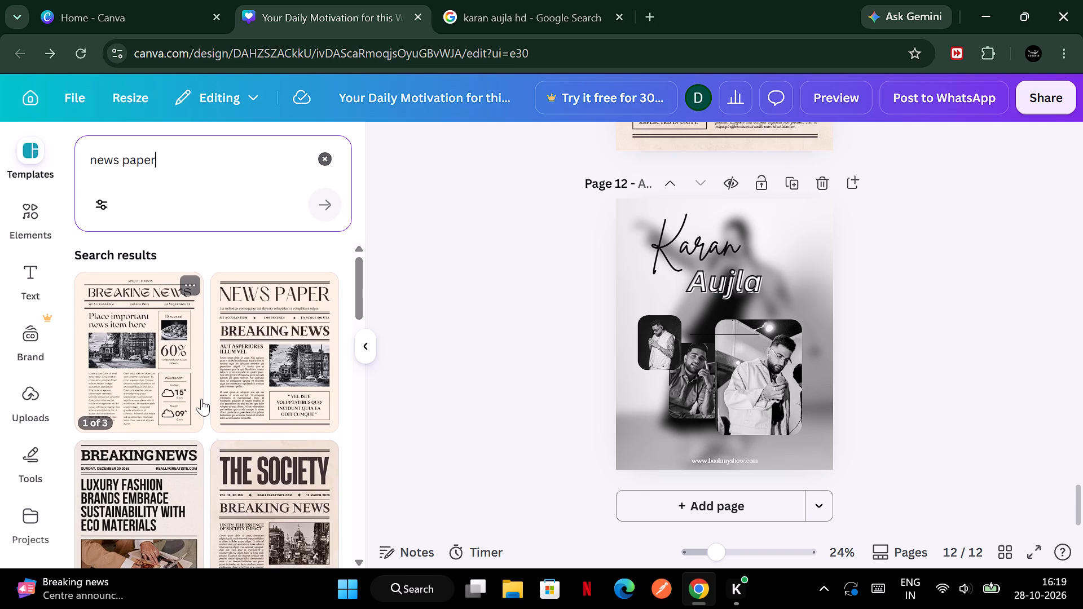
scroll(201, 399, down, 1)
scroll(275, 423, down, 1)
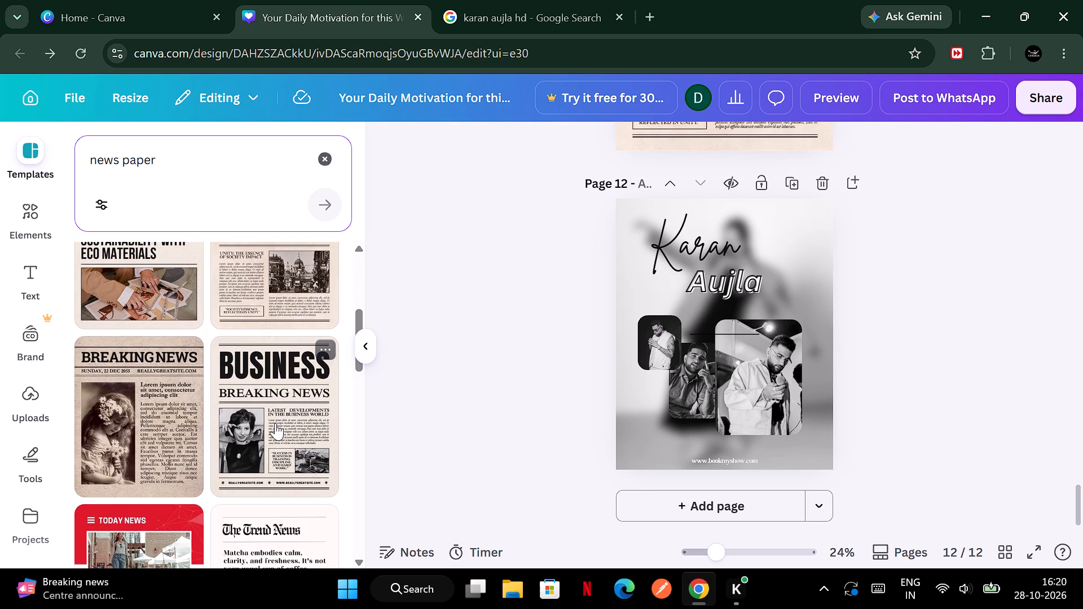
scroll(275, 423, up, 1)
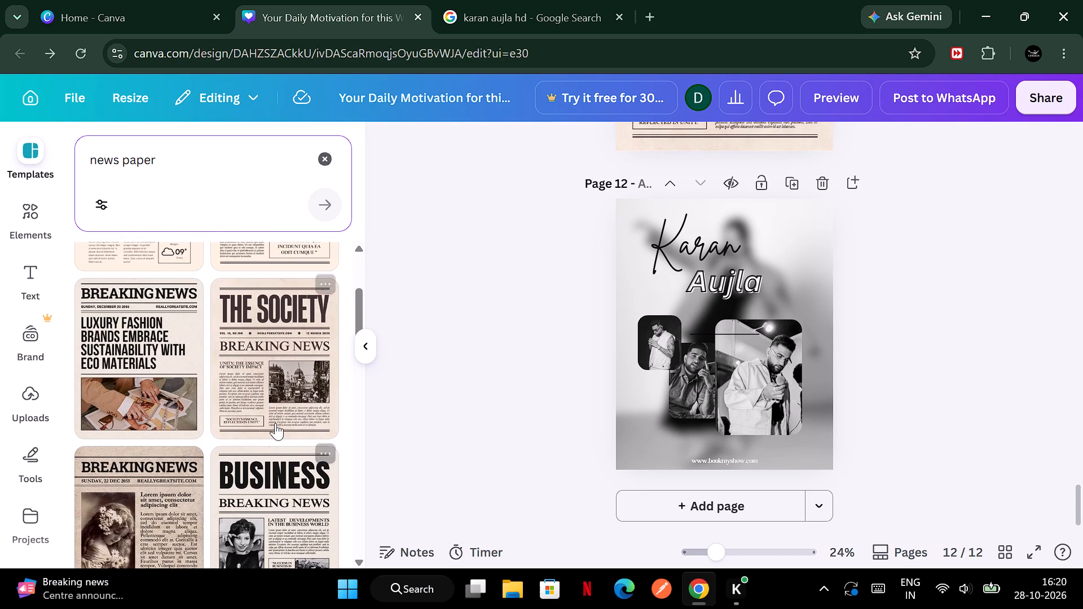
click(299, 369)
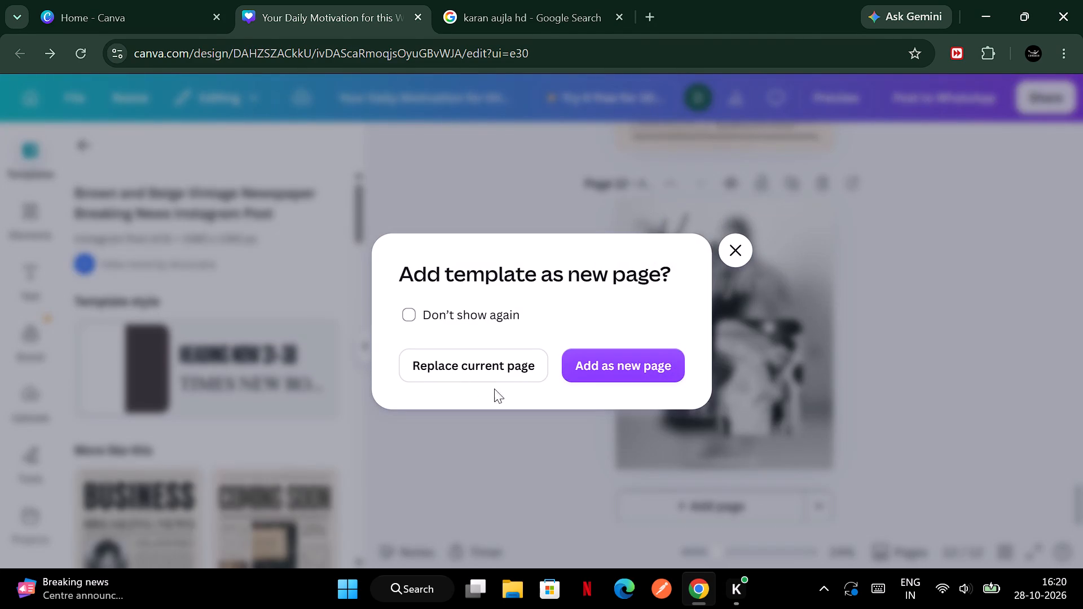
click(580, 371)
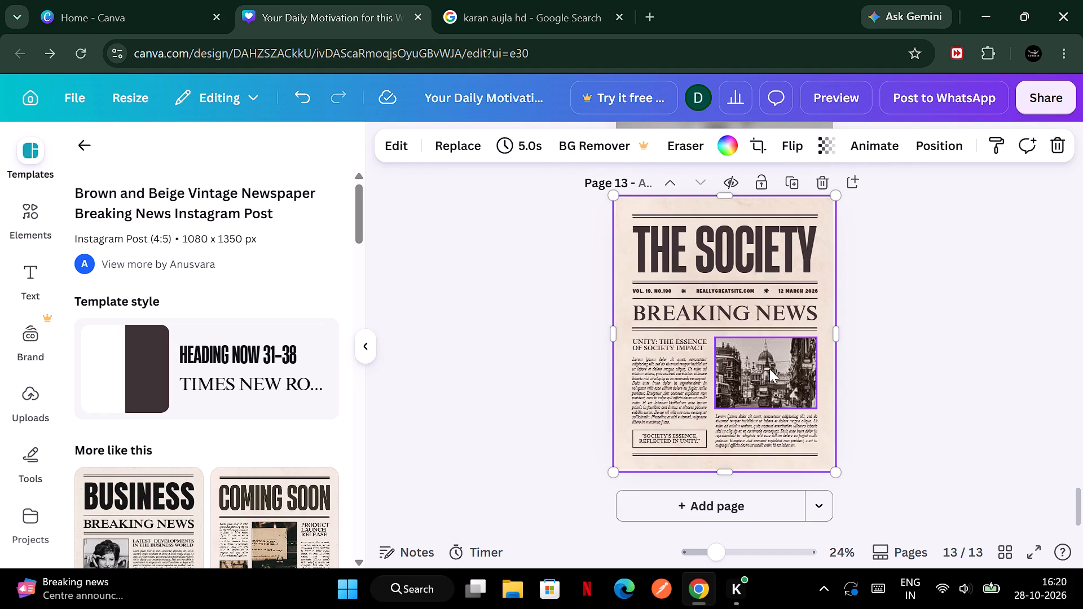
Replace the street photo on page 13 with the uploaded photo of the artist in a cream jacket holding a microphone.
click(769, 369)
click(461, 147)
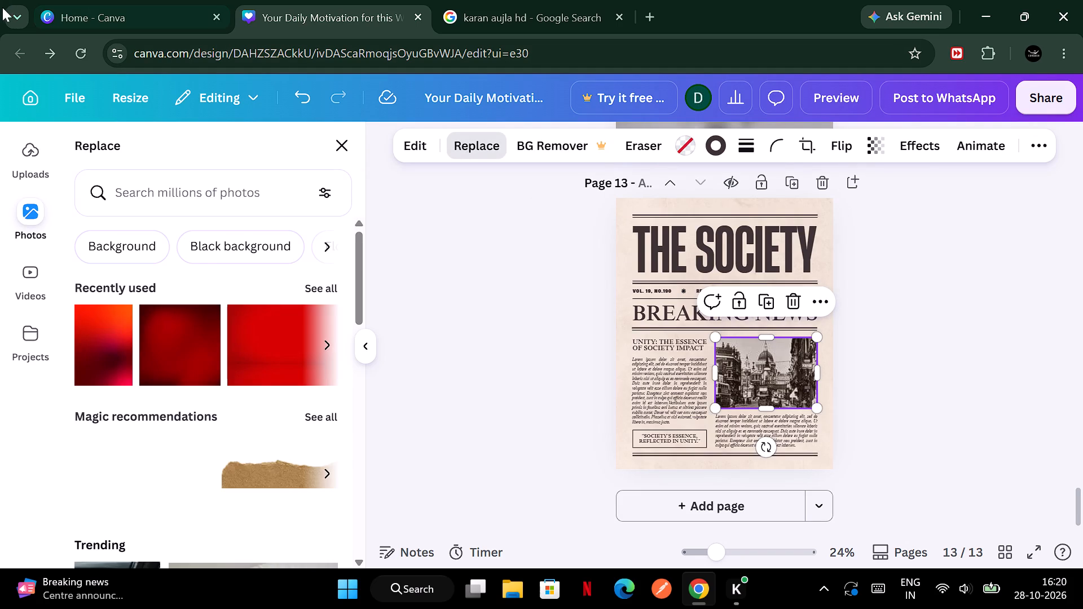
click(41, 169)
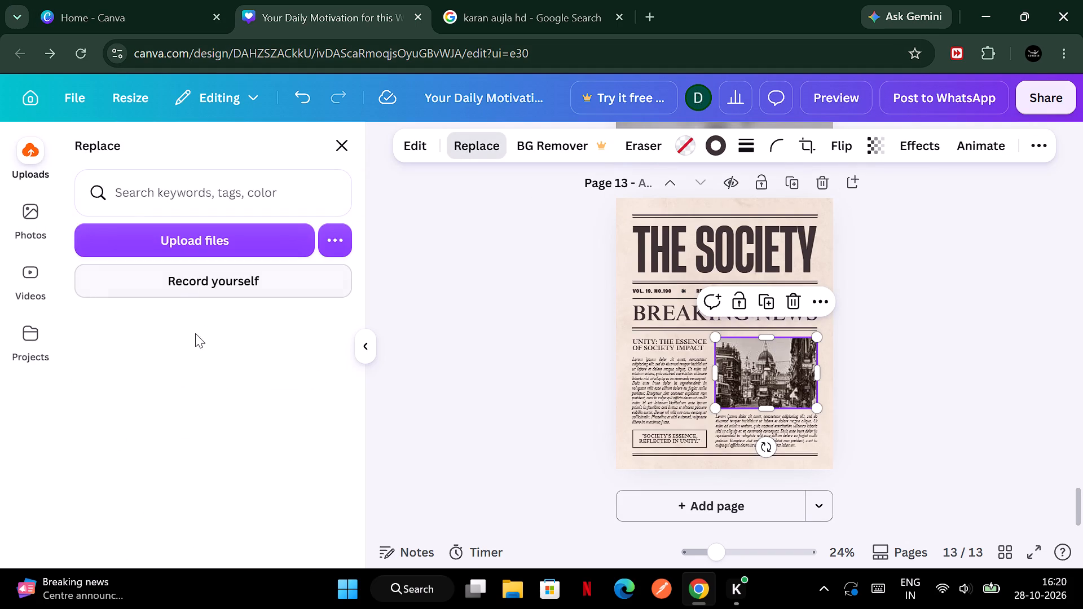
scroll(182, 361, down, 2)
scroll(182, 361, right, 1)
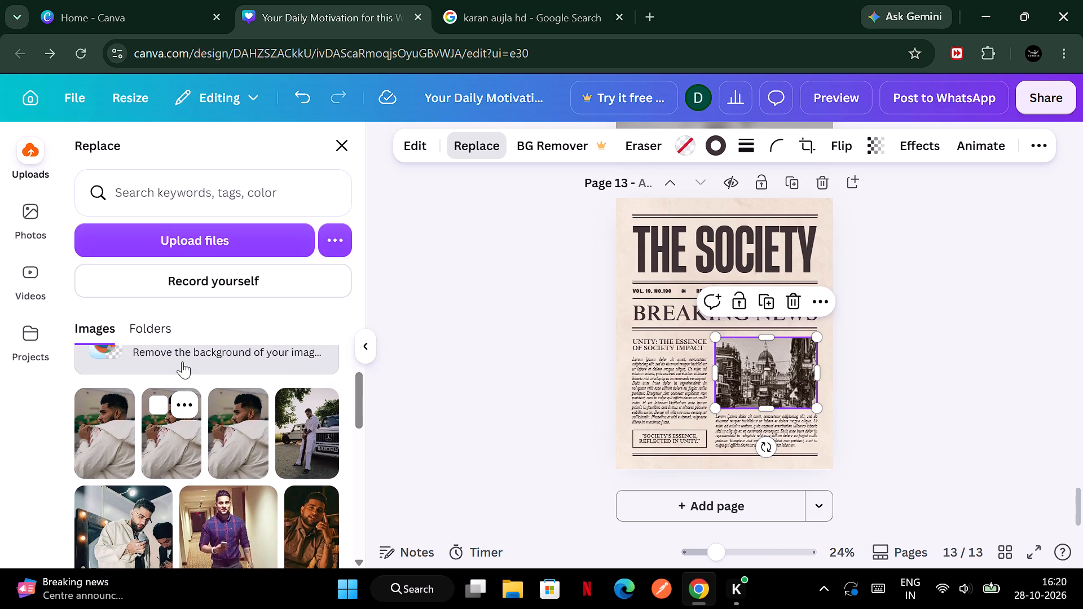
scroll(182, 361, right, 1)
scroll(182, 361, down, 1)
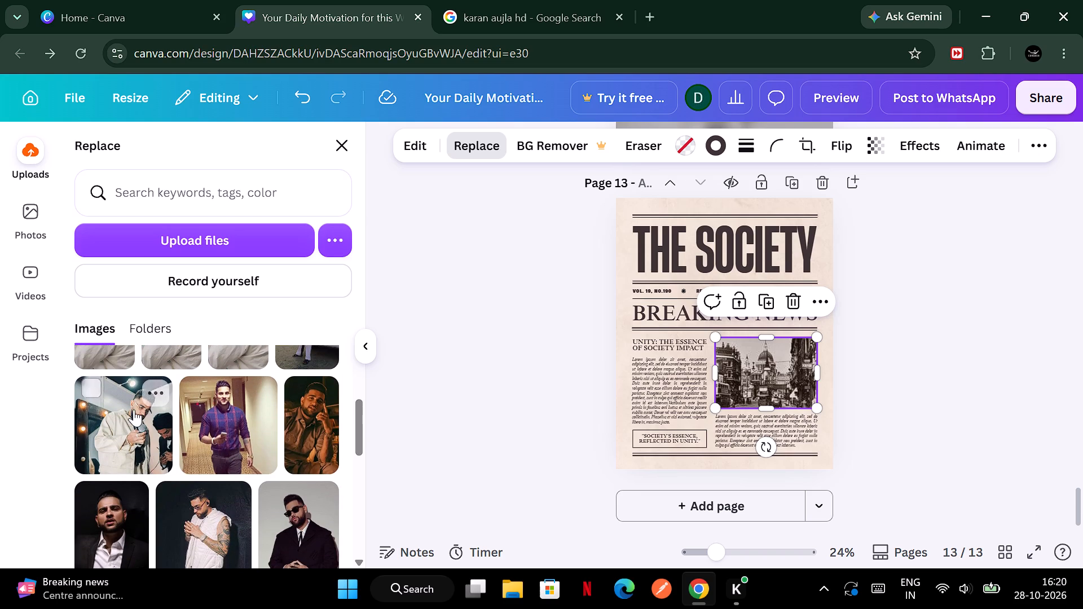
click(134, 409)
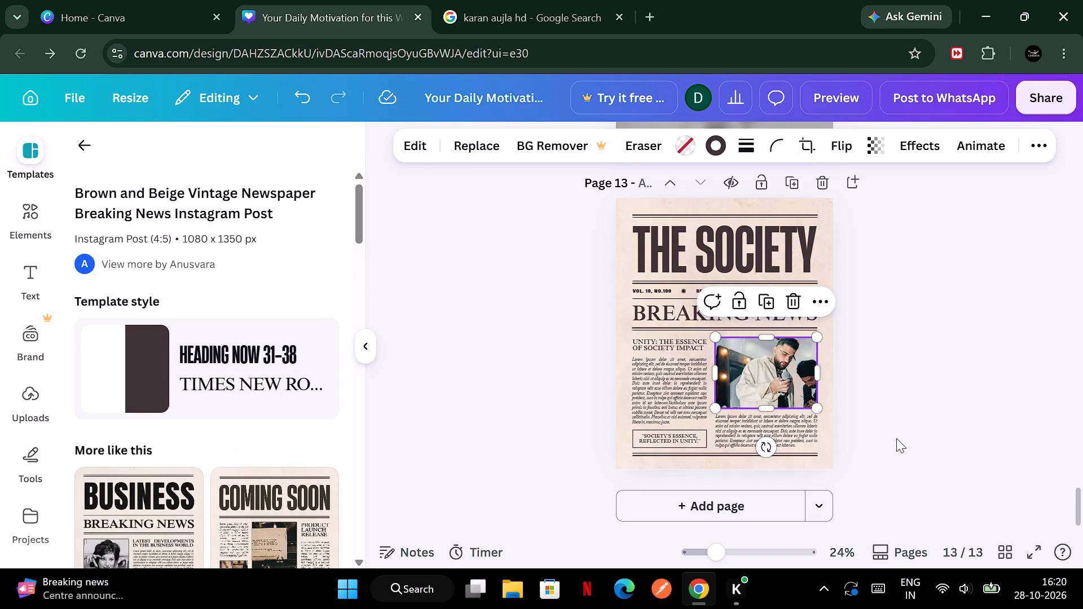
click(896, 438)
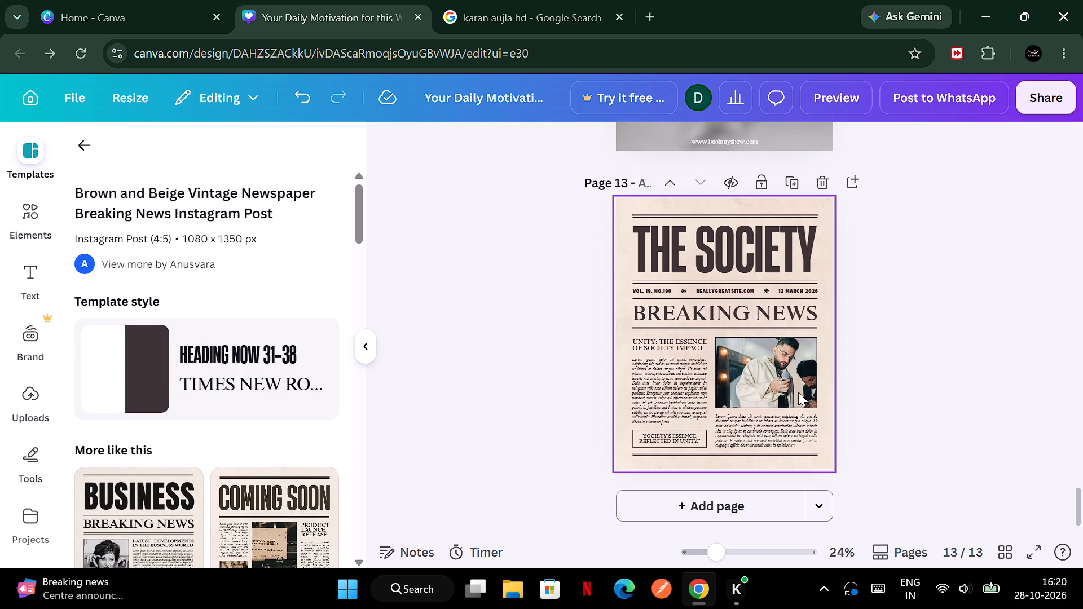
Replace the headline "THE SOCIETY" on page 13 with "KARAN AUJLA".
double_click(761, 246)
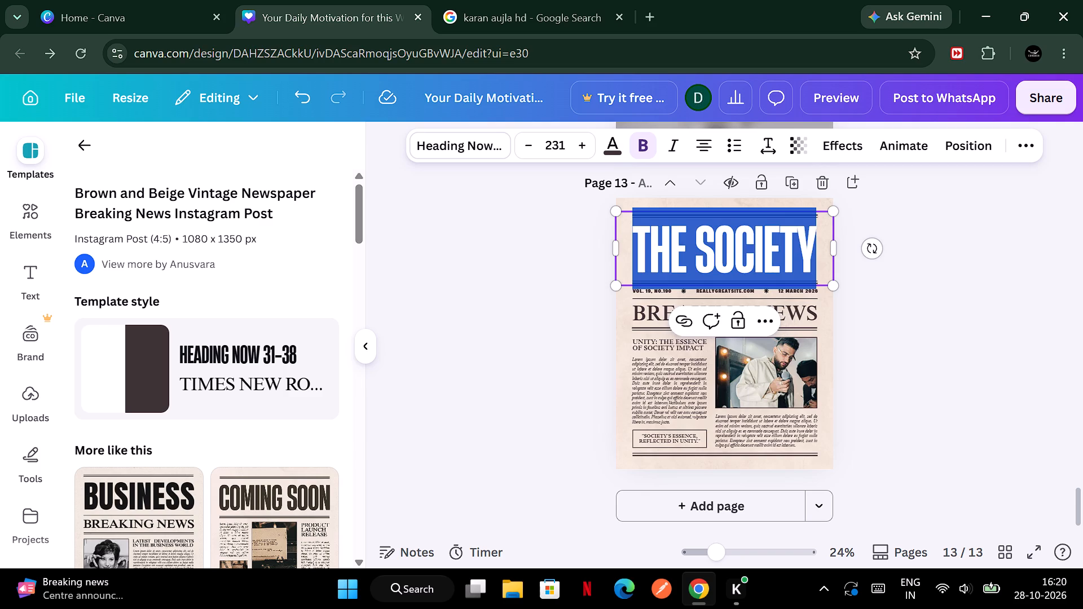
click(761, 246)
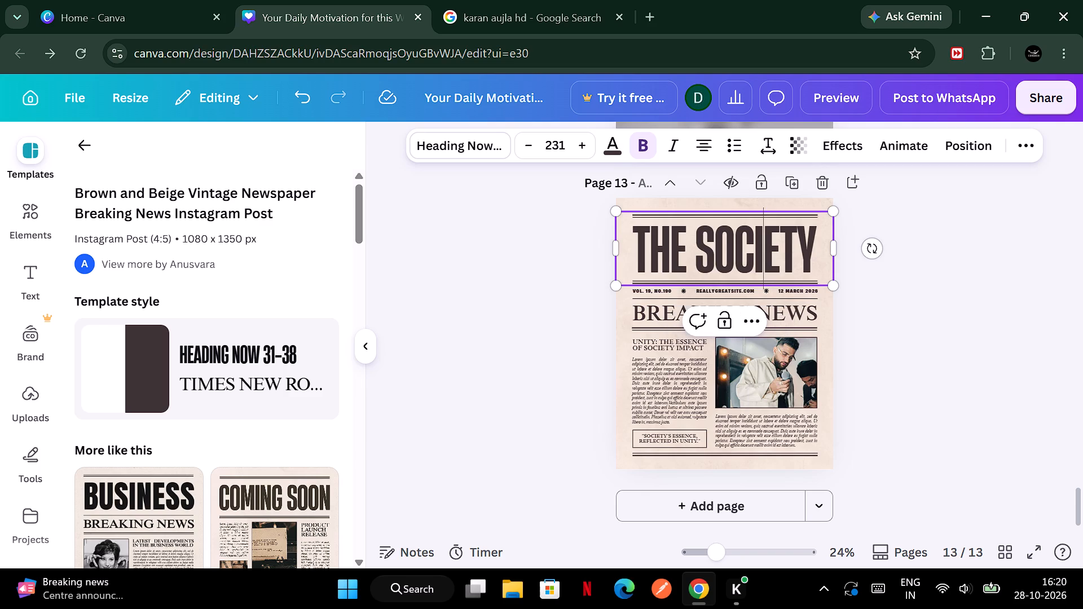
key(Right)
key(Right)
key(Right)
key(BackSpace)
key(BackSpace)
key(BackSpace)
key(BackSpace)
key(BackSpace)
key(BackSpace)
key(BackSpace)
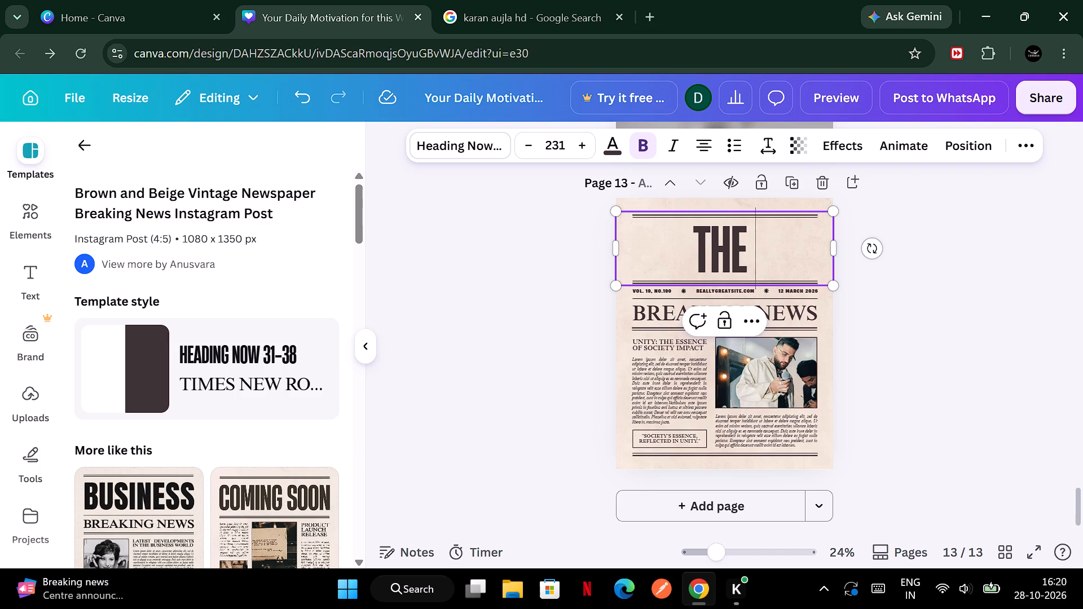
text(Aujla)
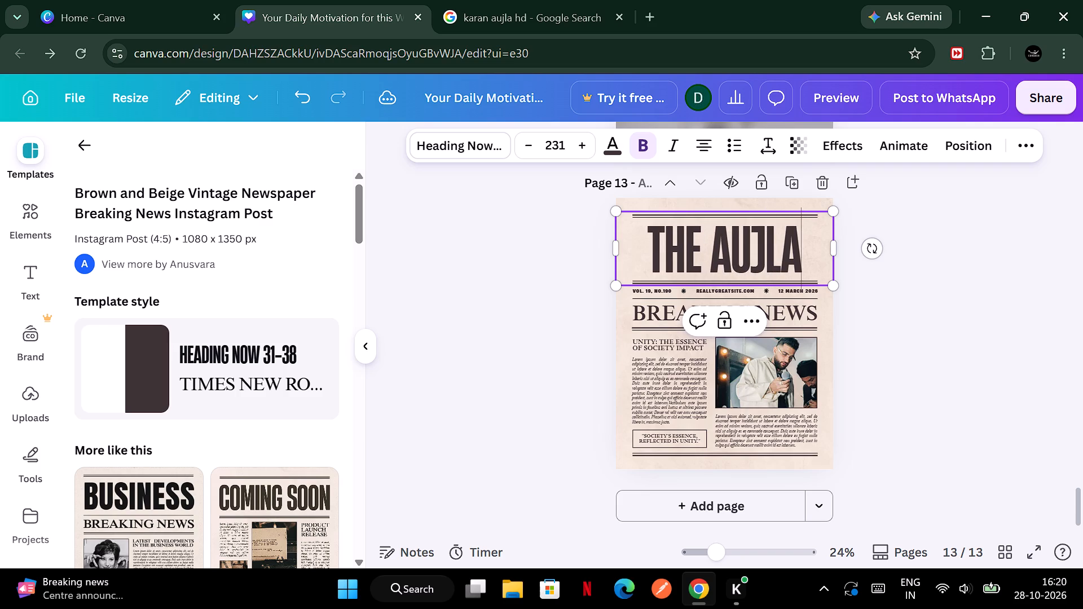
key(BackSpace)
key(BackSpace)
key(BackSpace)
key(BackSpace)
key(BackSpace)
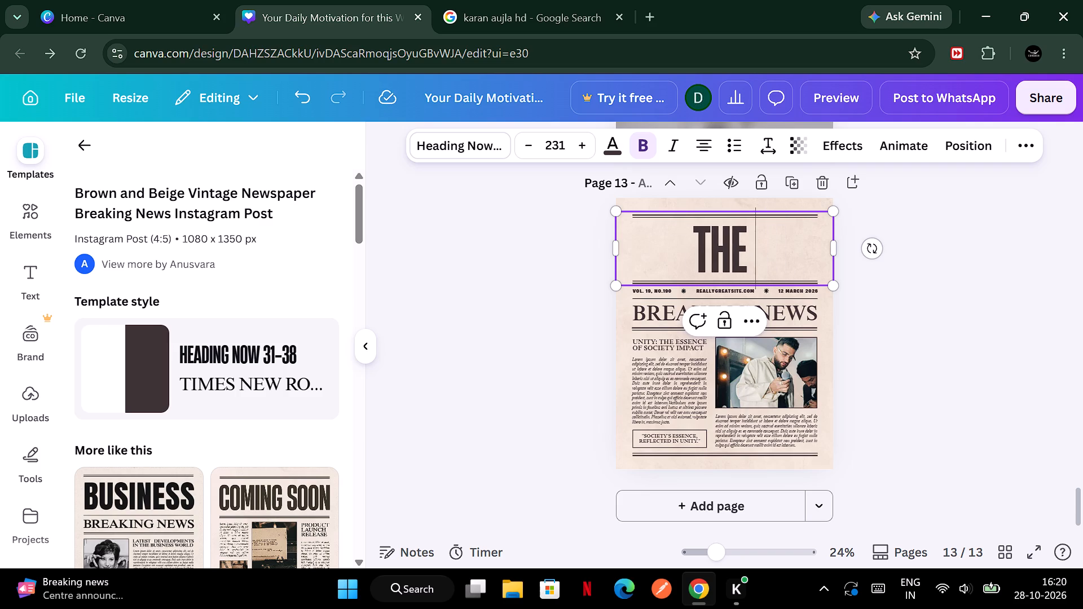
key(BackSpace)
key(BackSpace)
key(BackSpace)
key(BackSpace)
text(karan aujla)
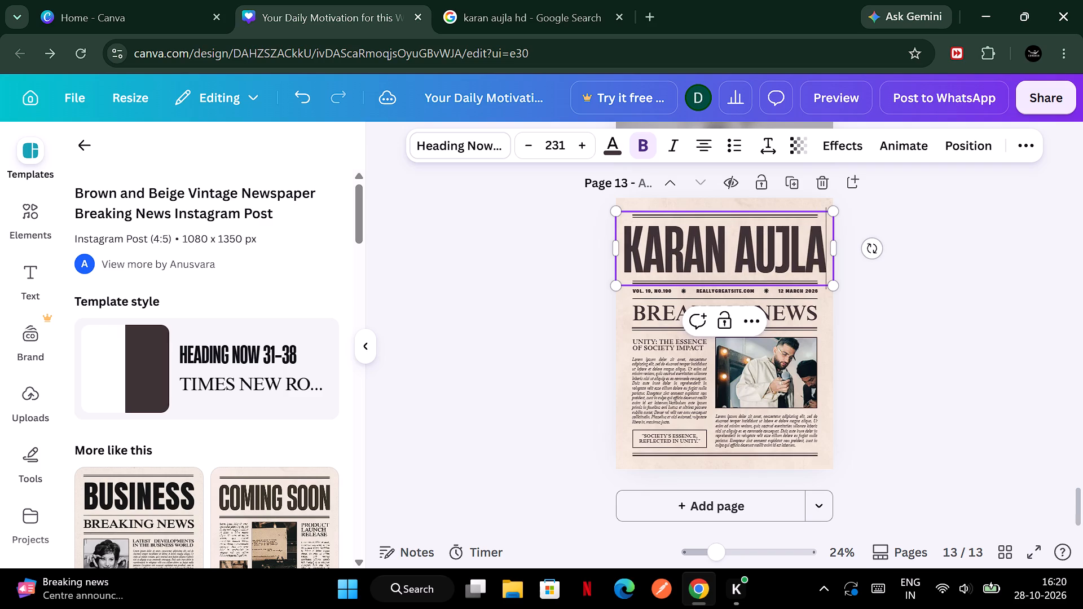
Reduce the font size of the KARAN AUJLA headline on page 13 to 211.
double_click(528, 142)
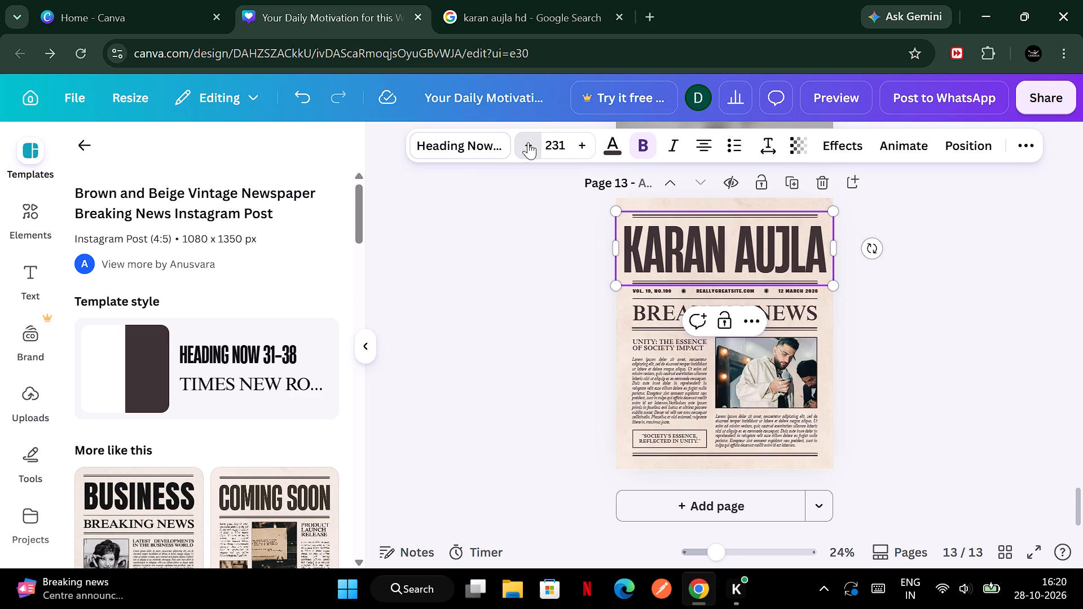
click(528, 142)
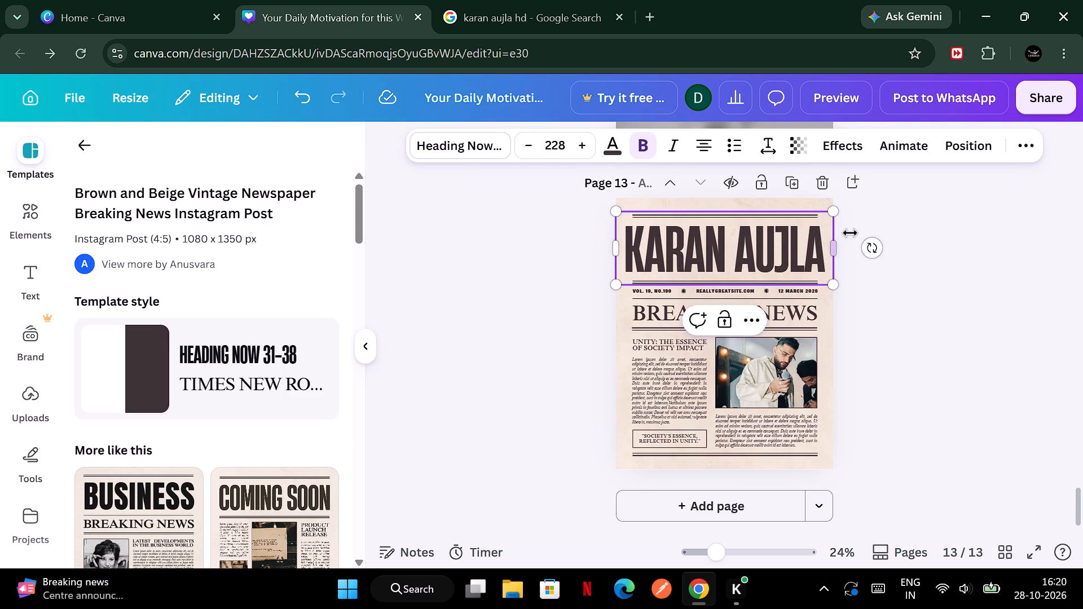
triple_click(522, 144)
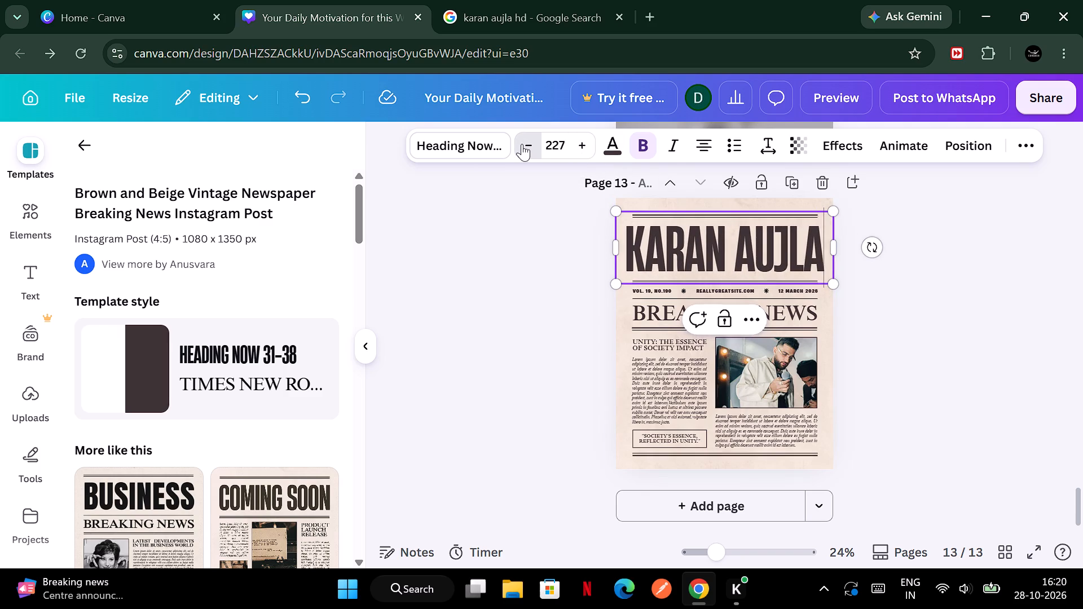
triple_click(522, 144)
triple_click(522, 144)
triple_click(522, 144)
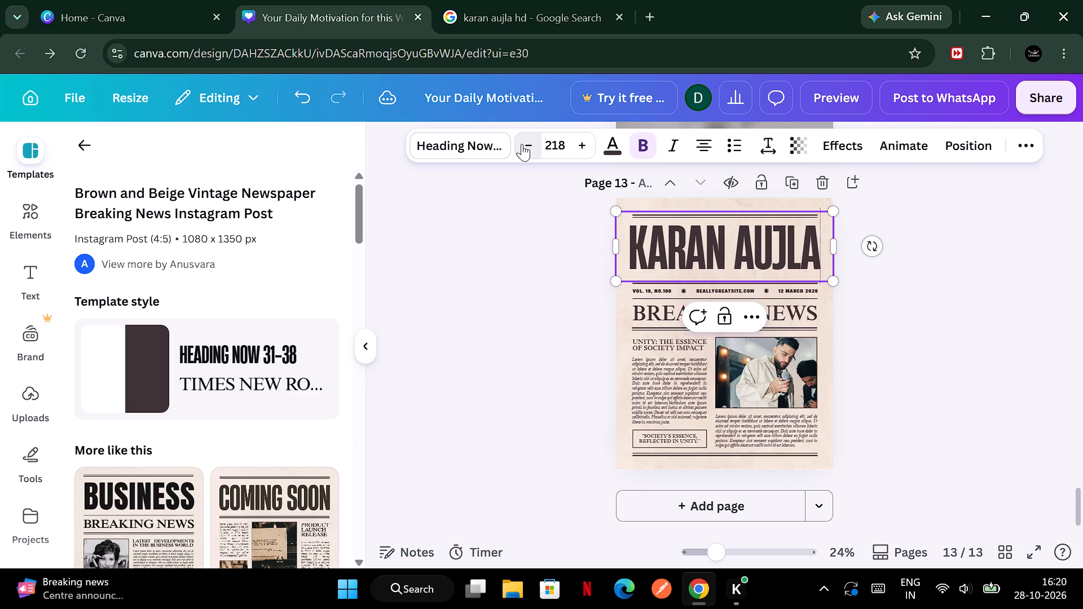
triple_click(522, 144)
click(522, 144)
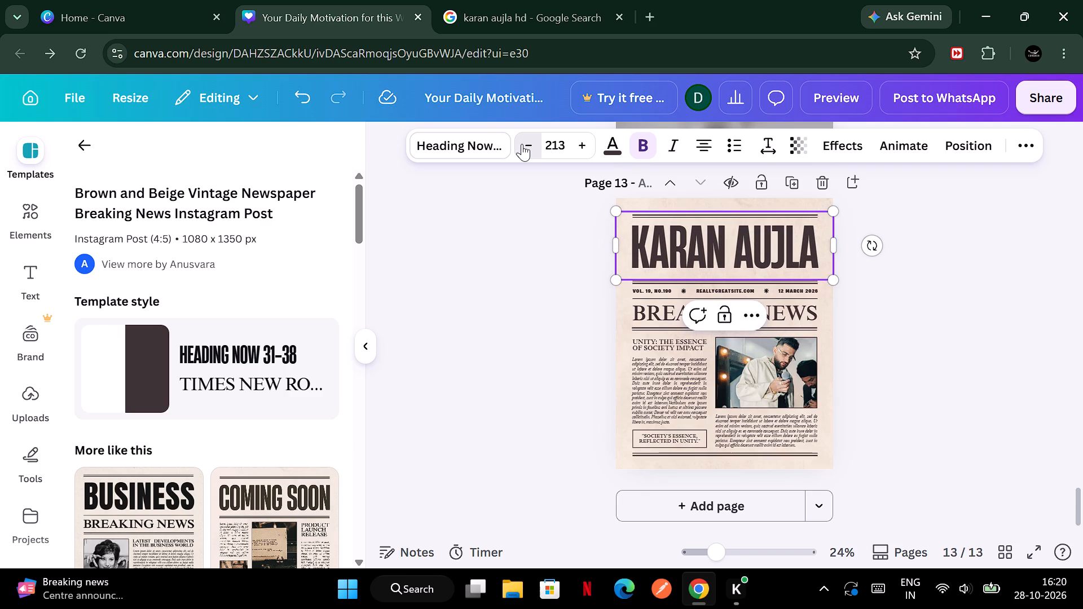
click(522, 144)
click(522, 144)
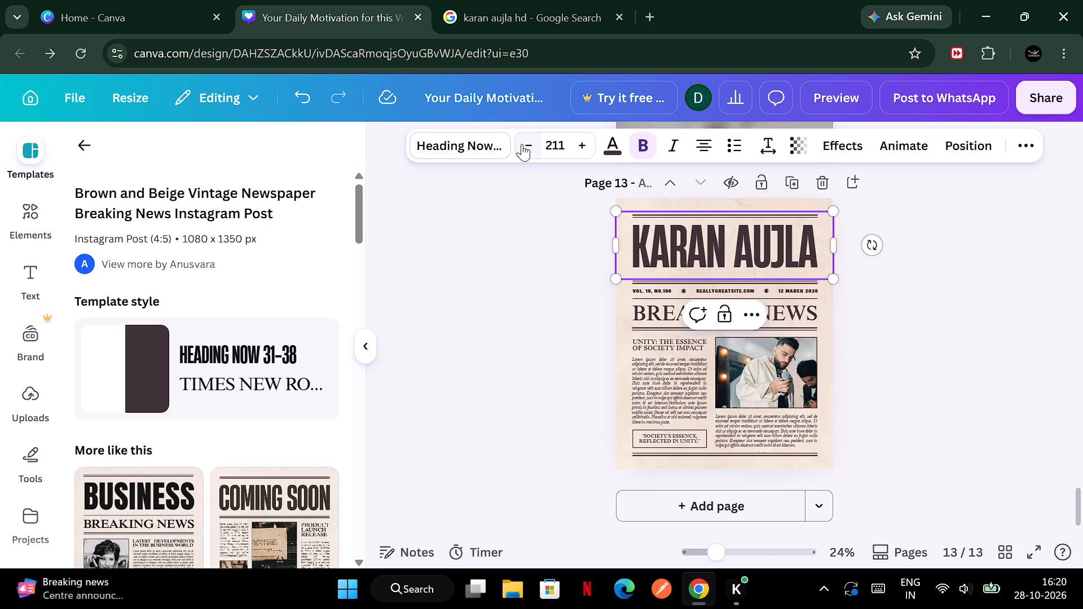
click(883, 263)
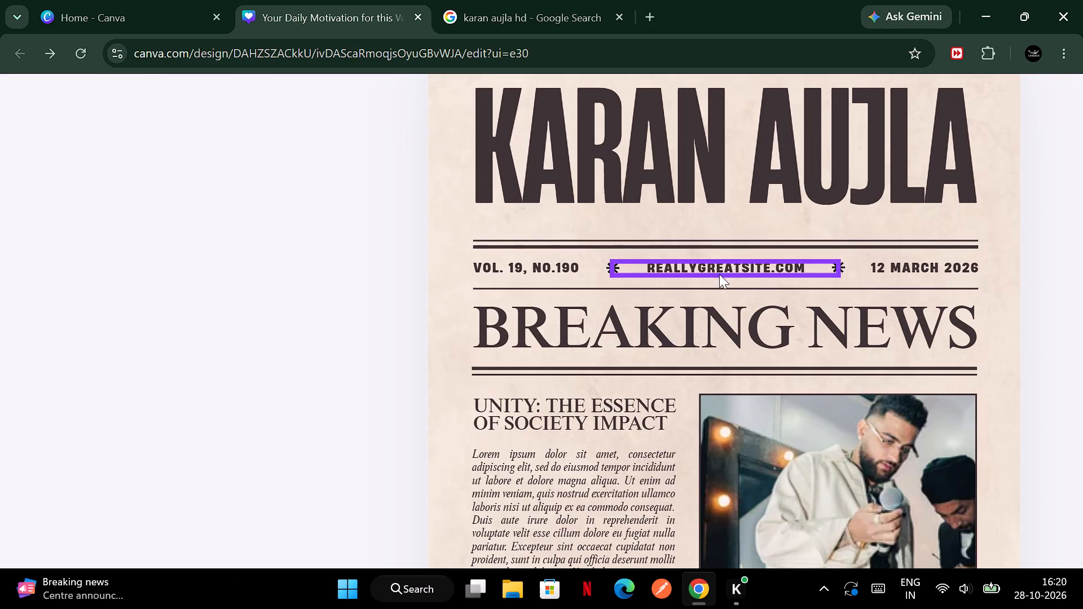
Change the website text under the headline on page 13 to "bookmyshow.com".
double_click(725, 271)
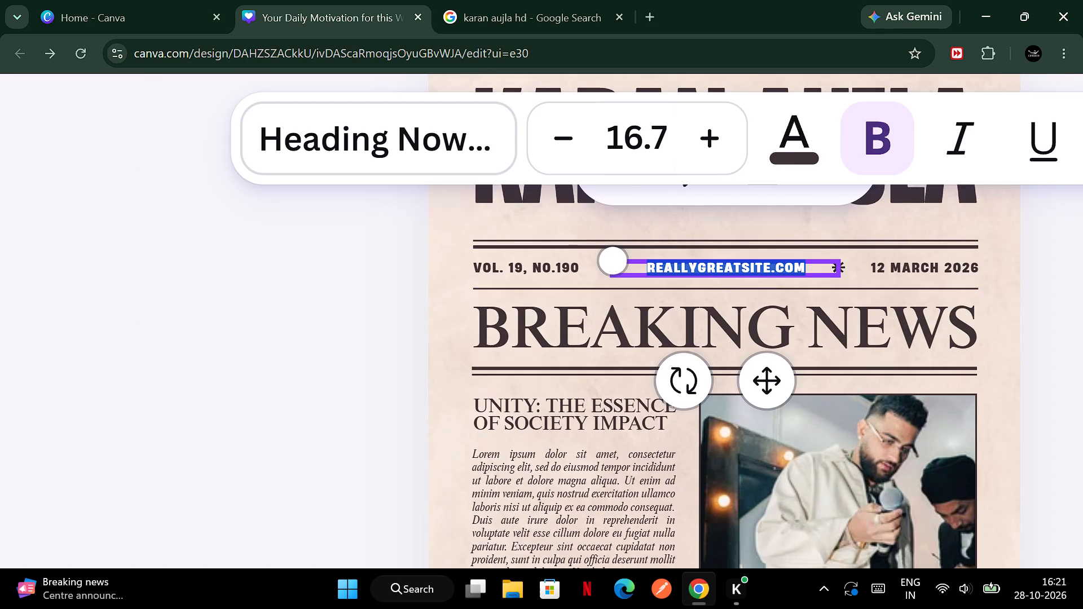
text(book)
key(m)
text(yshow.com)
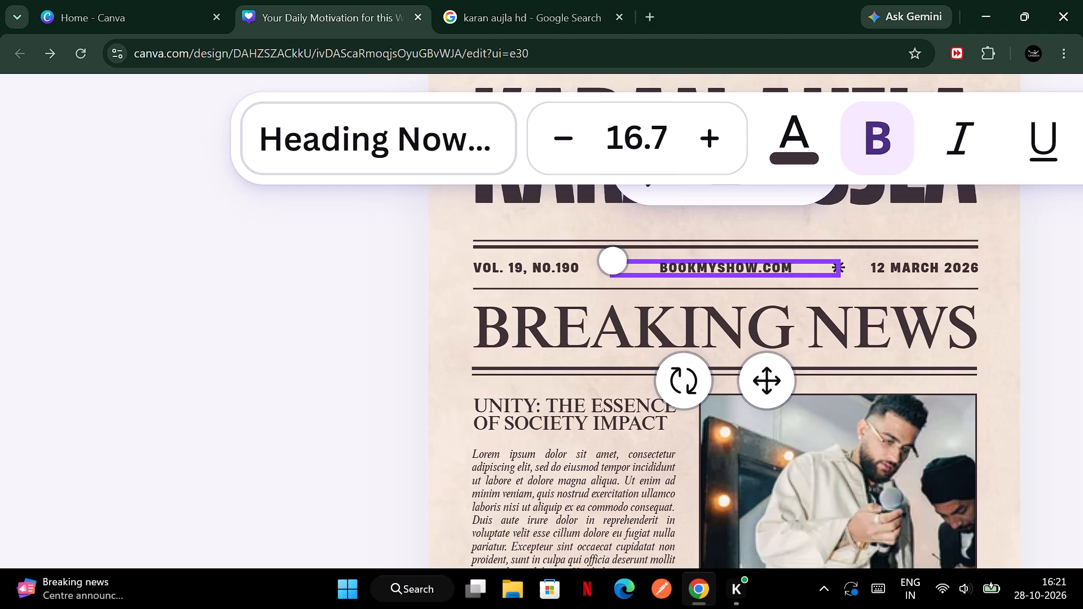
Change the date in the information line under the headline on page 13 to "30 OCTOBER 2026".
double_click(899, 272)
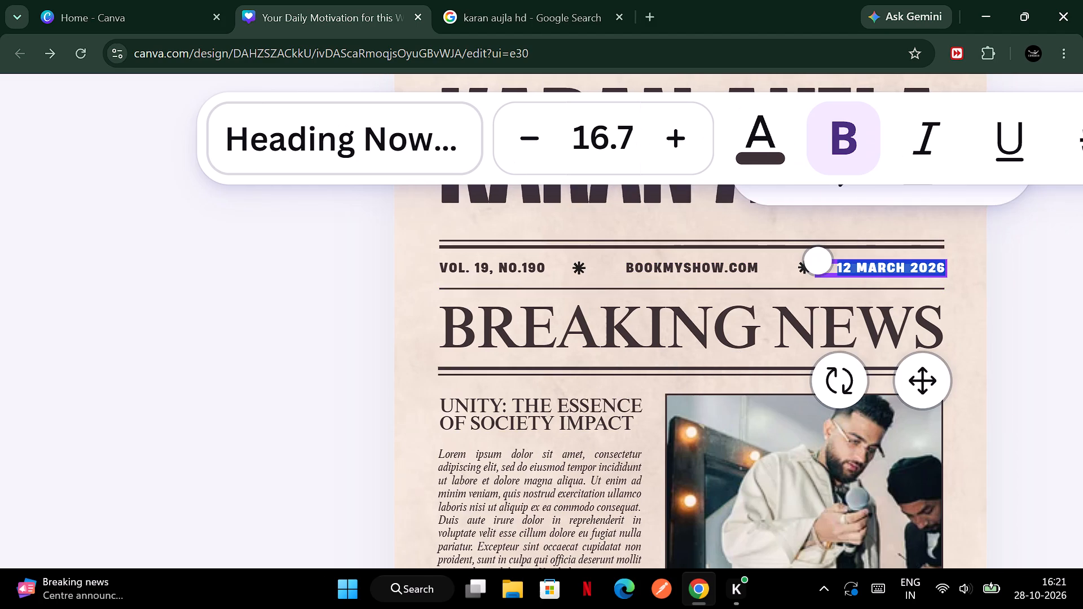
click(899, 272)
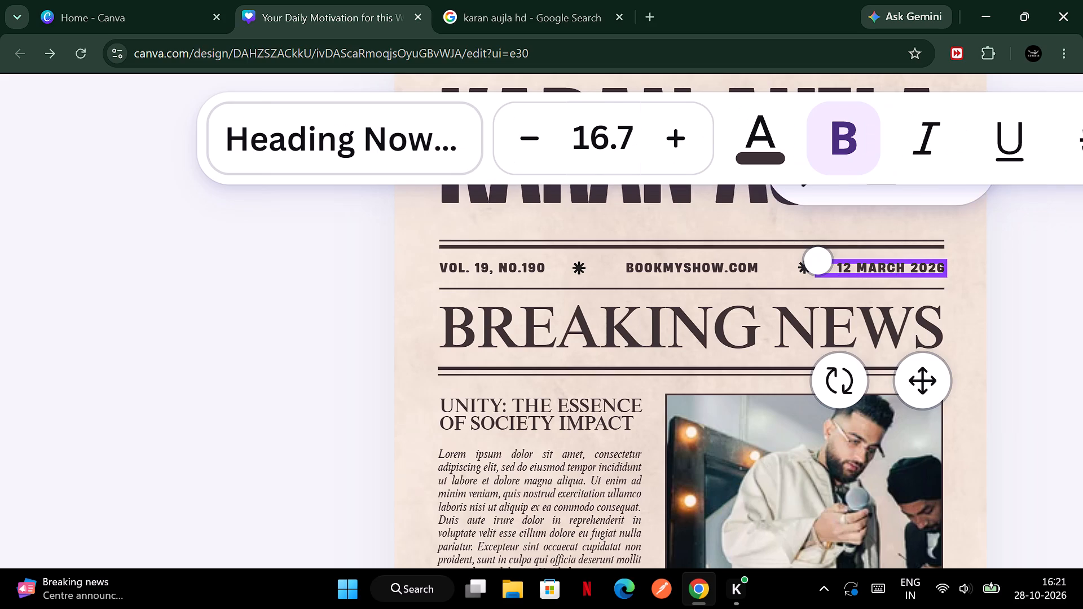
key(Left)
key(Right)
key(Right)
key(Right)
key(BackSpace)
key(BackSpace)
key(BackSpace)
key(BackSpace)
key(BackSpace)
key(BackSpace)
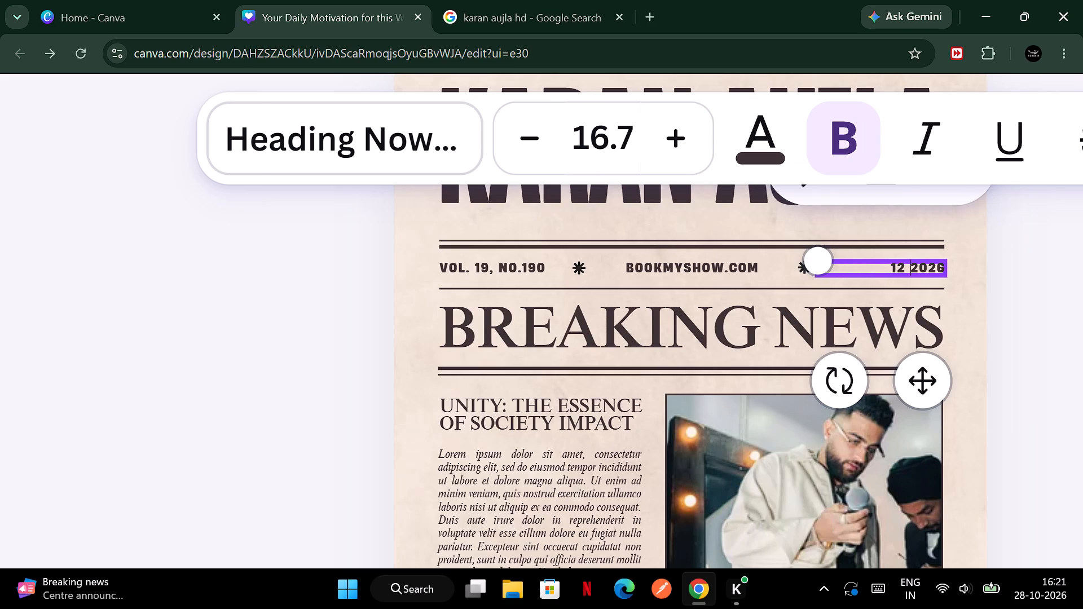
key(BackSpace)
key(BackSpace)
key(BackSpace)
text(30)
key(space)
text(OCT)
text(OBER)
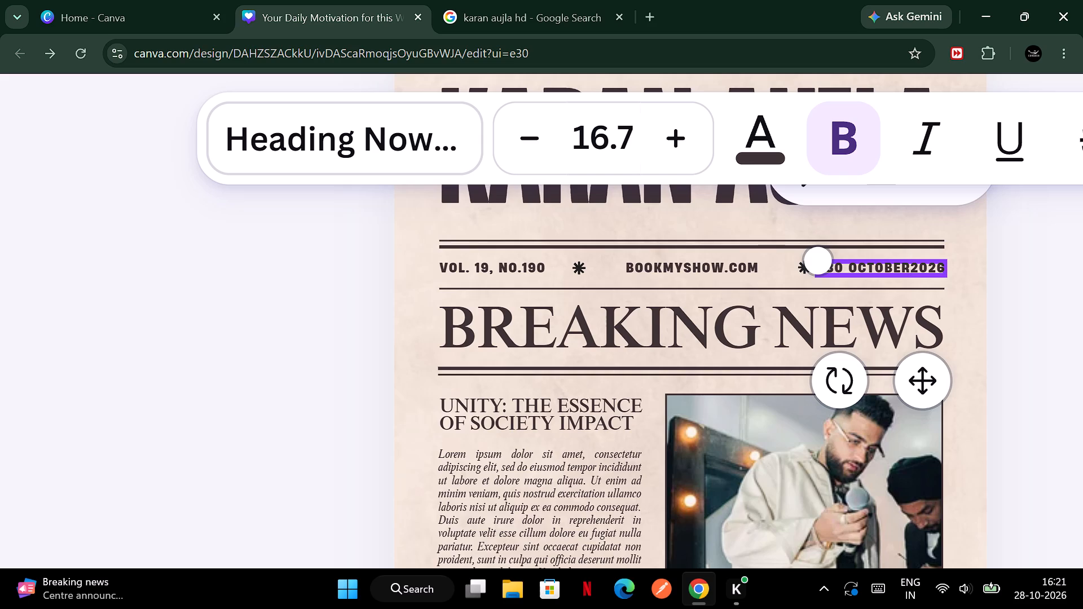
key(space)
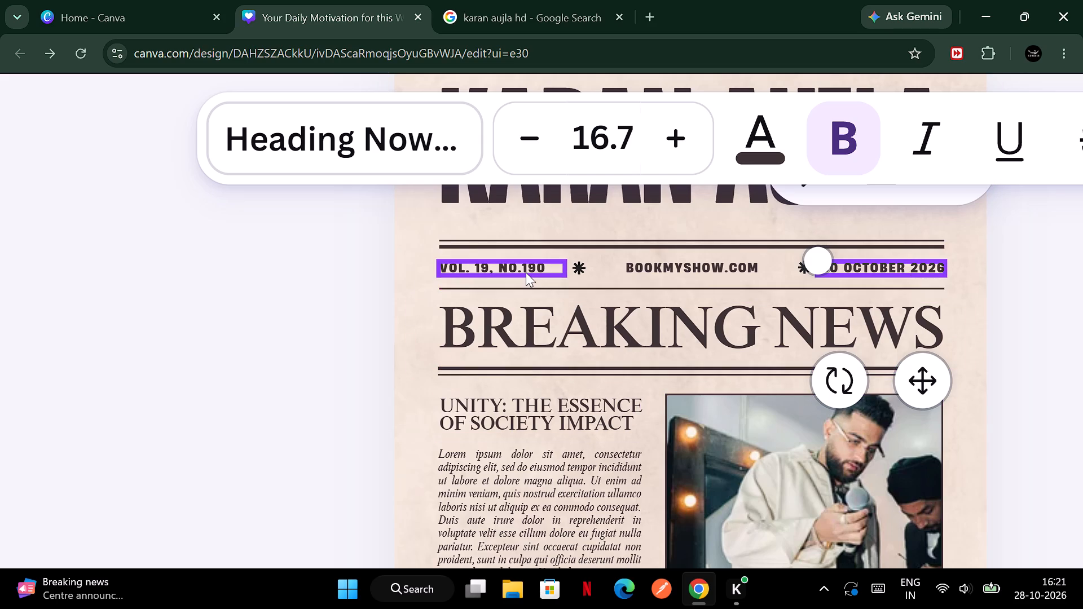
Replace the word "UNITY" in the article heading below BREAKING NEWS with "CONCERT".
double_click(591, 343)
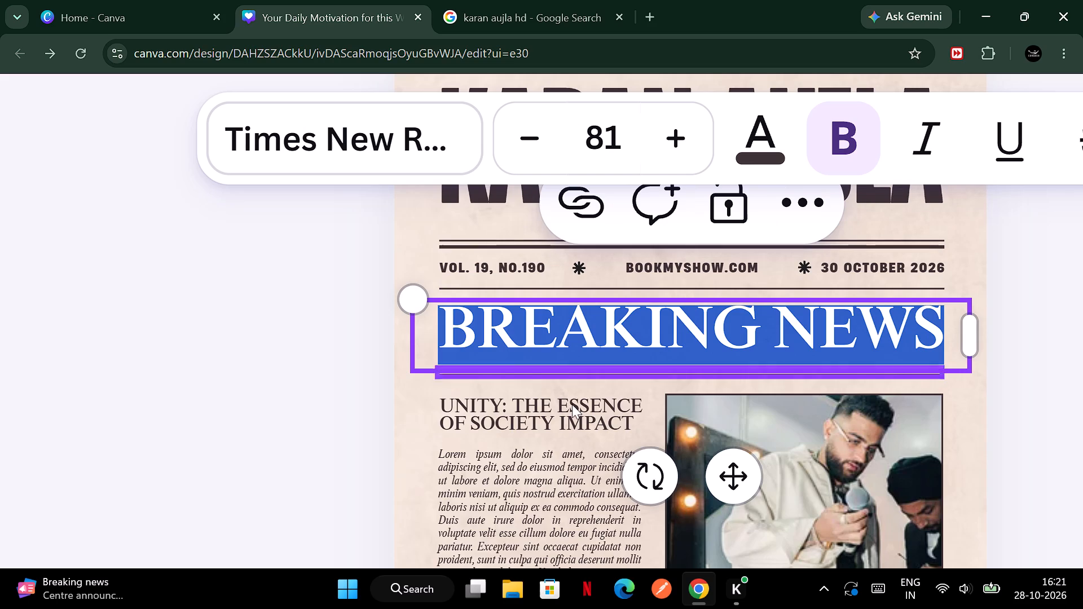
click(570, 419)
double_click(503, 403)
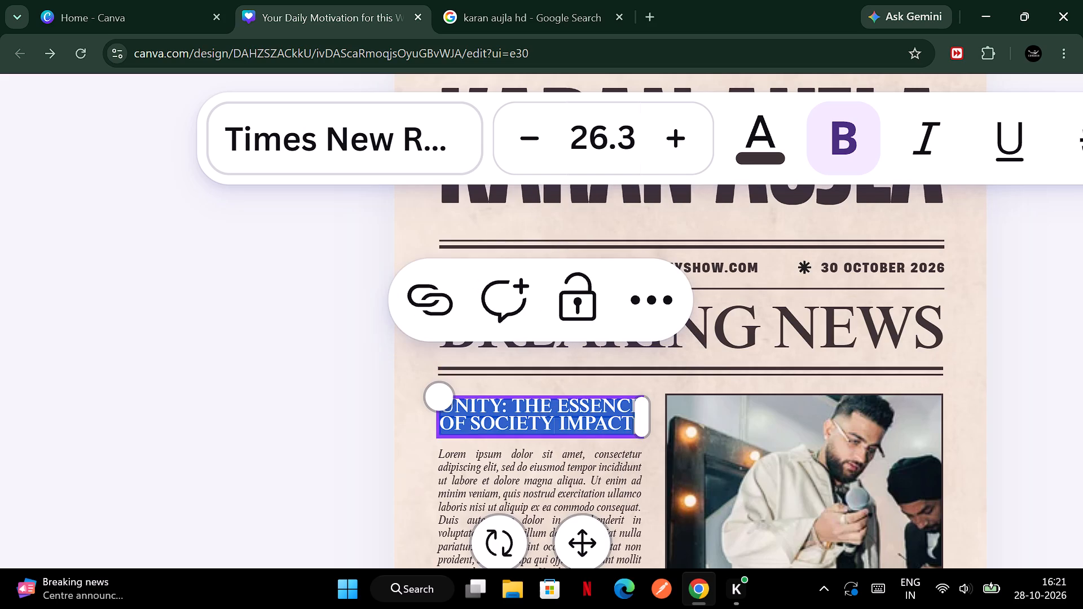
click(503, 403)
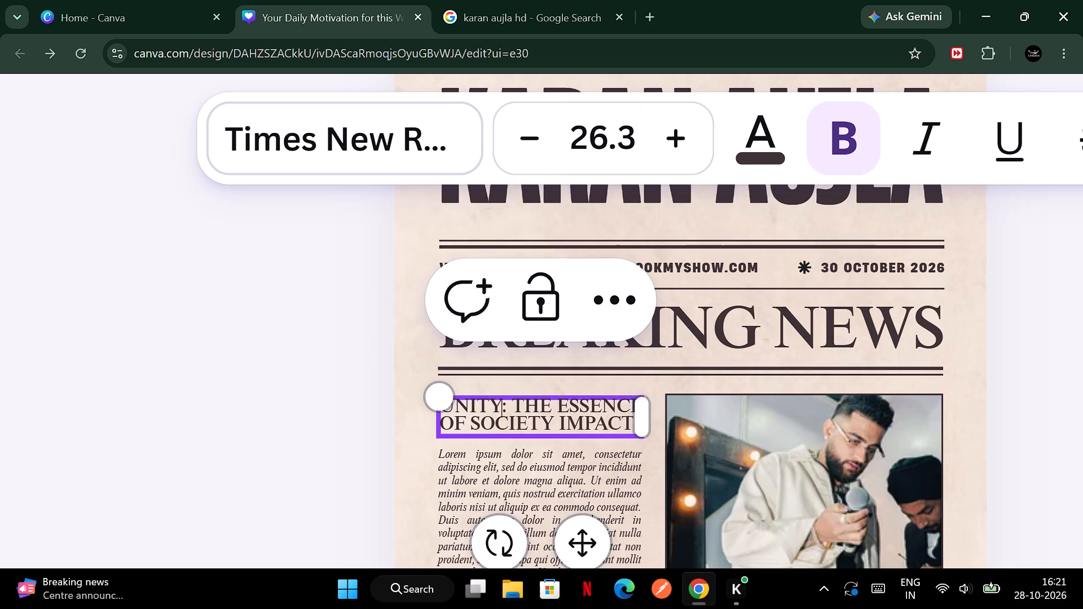
key(backslash)
key(BackSpace)
key(BackSpace)
key(BackSpace)
key(BackSpace)
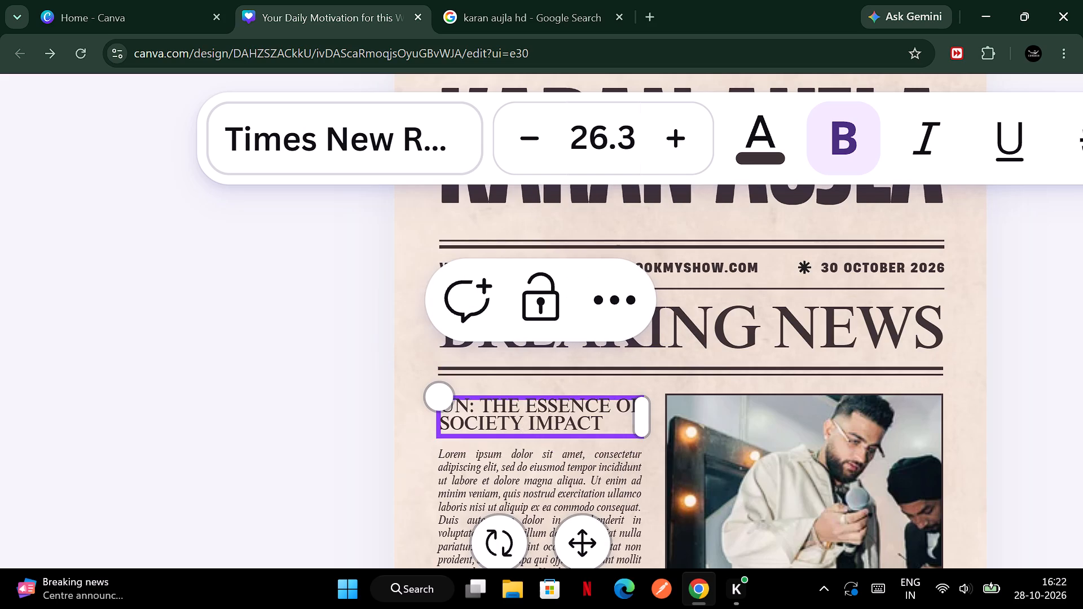
key(BackSpace)
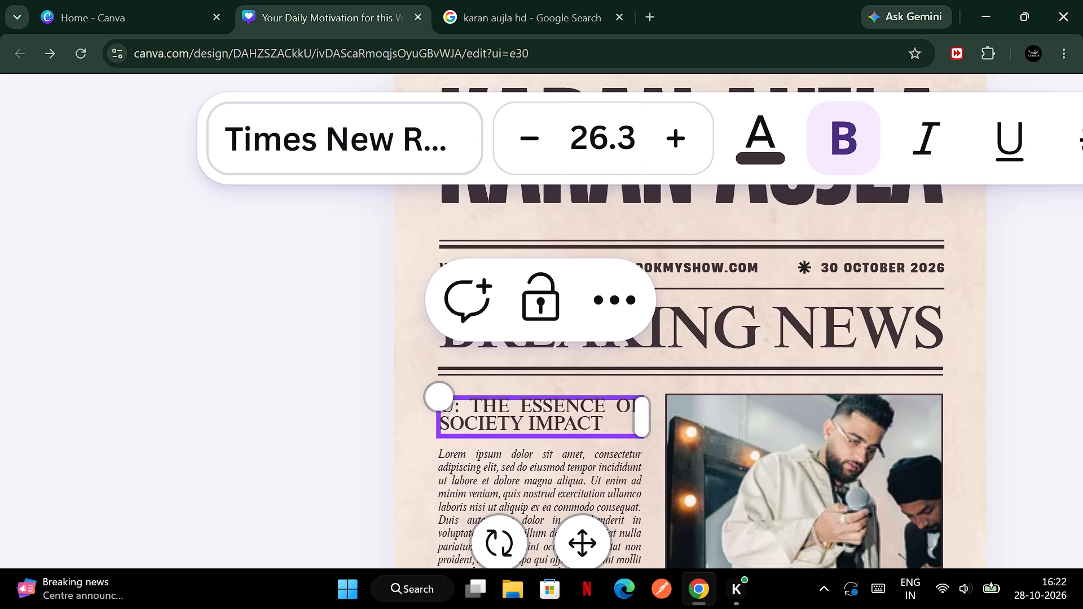
key(BackSpace)
key(BackSpace)
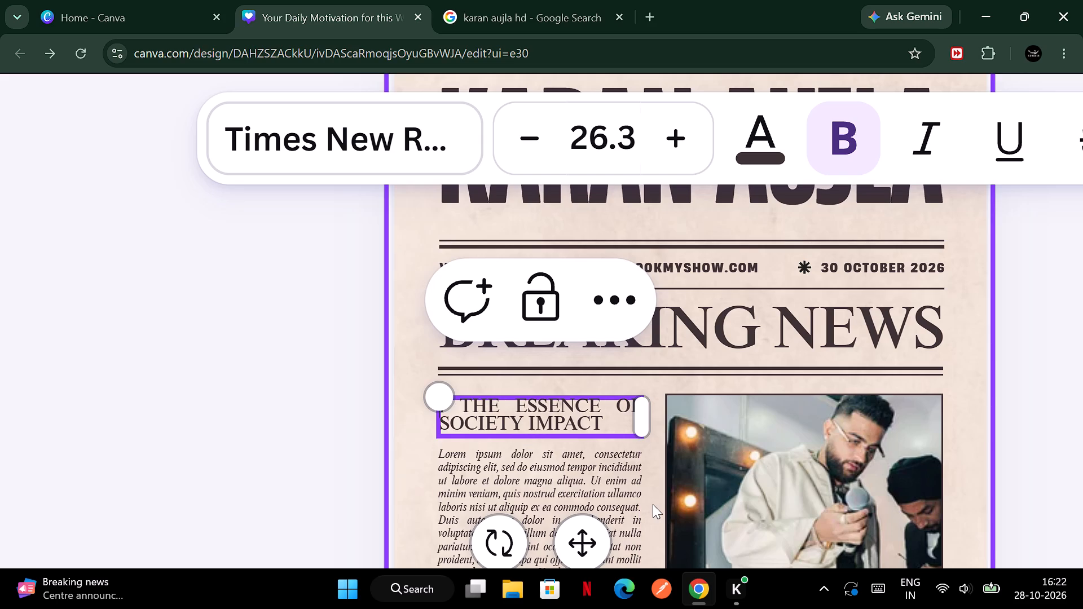
key(c)
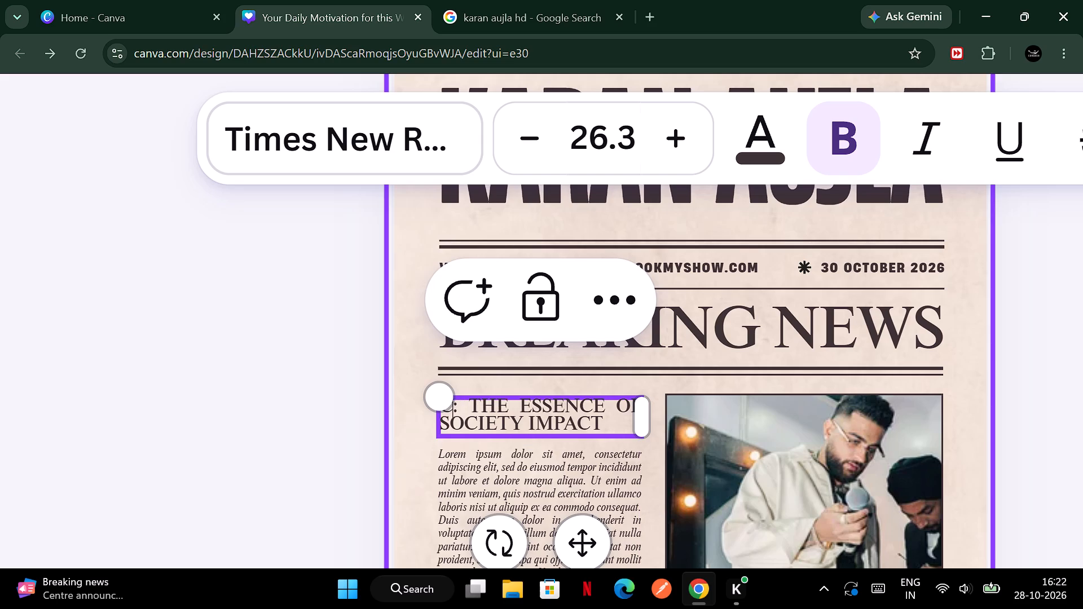
text(ONCERT)
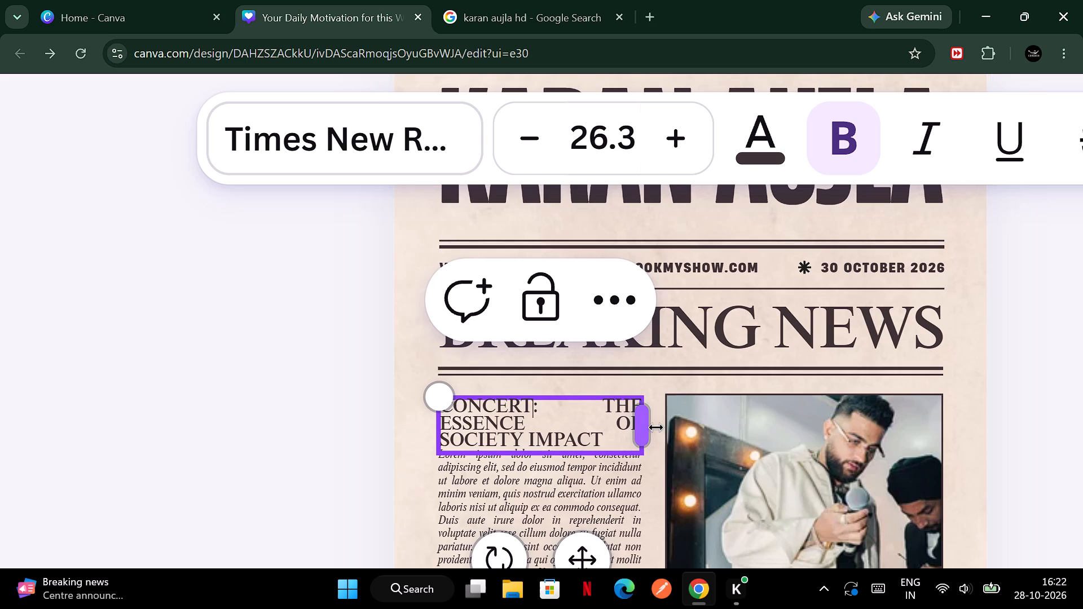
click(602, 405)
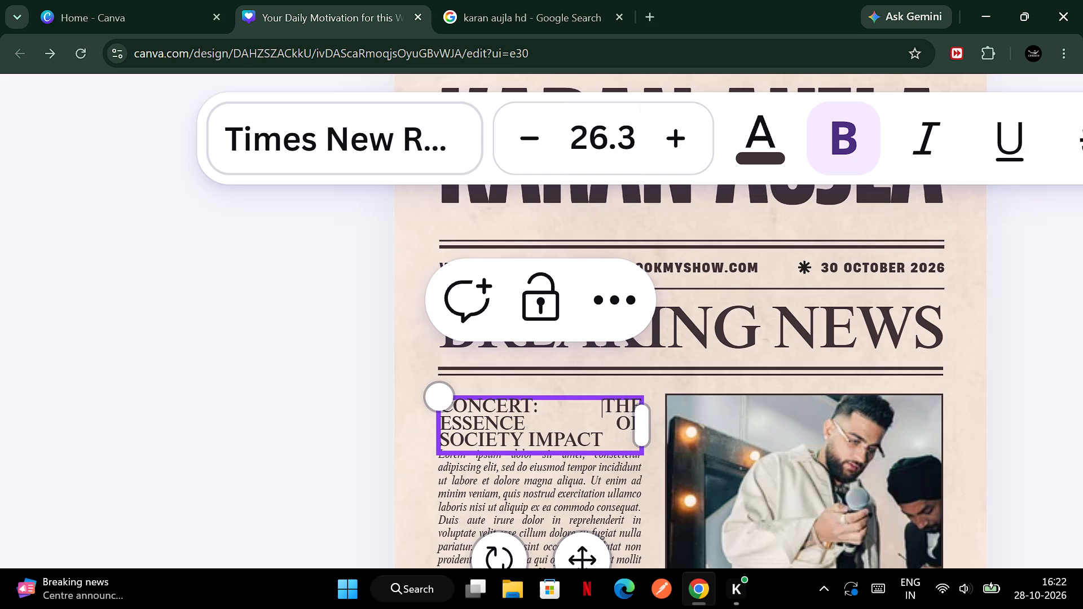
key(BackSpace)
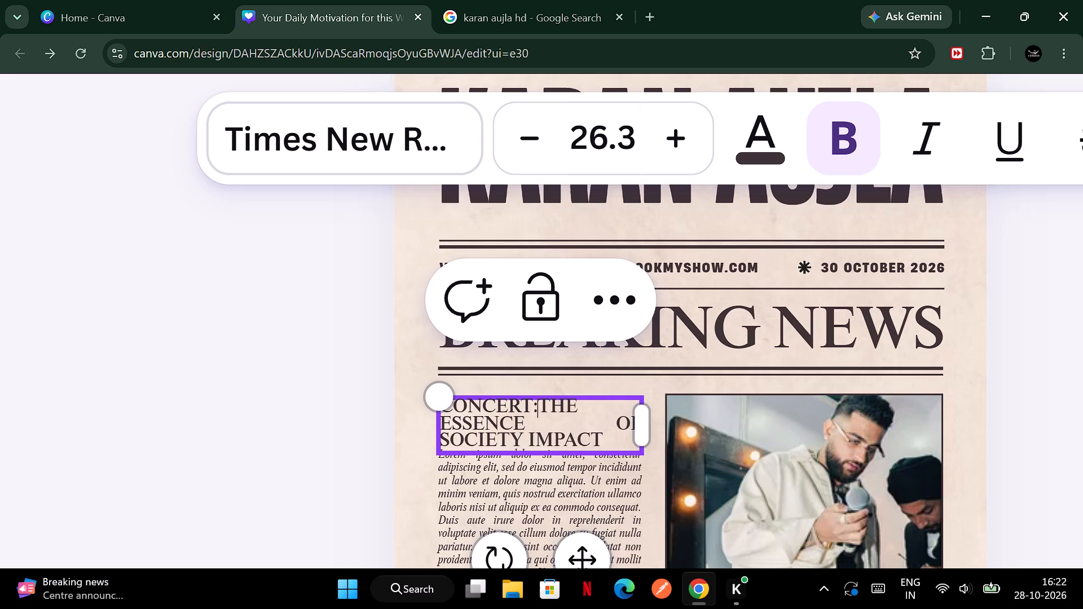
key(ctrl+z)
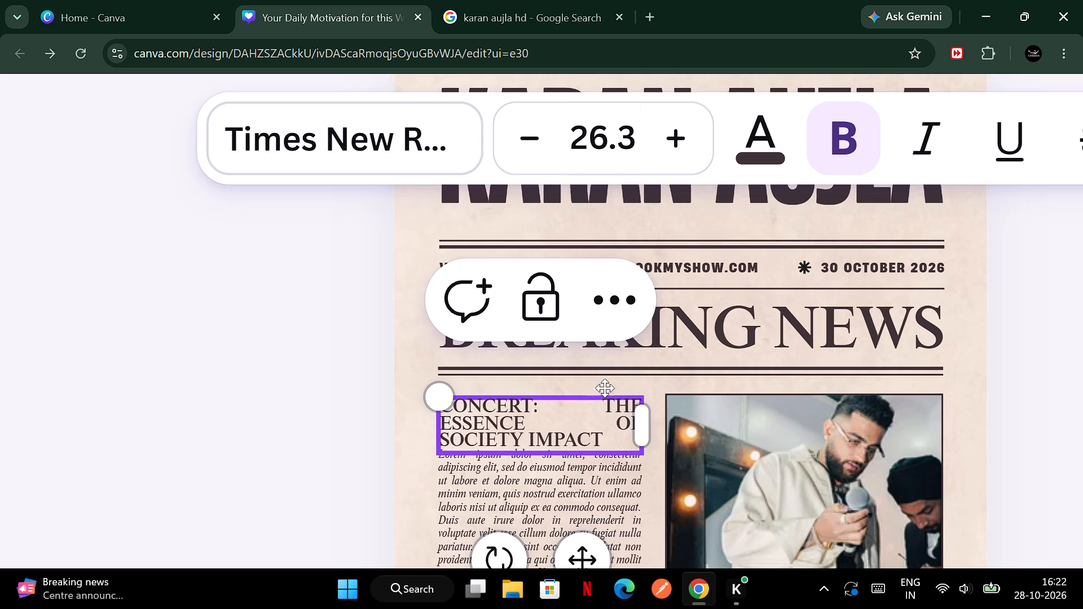
Reduce the font size of the article heading starting with CONCERT to 22.3.
double_click(541, 133)
click(541, 133)
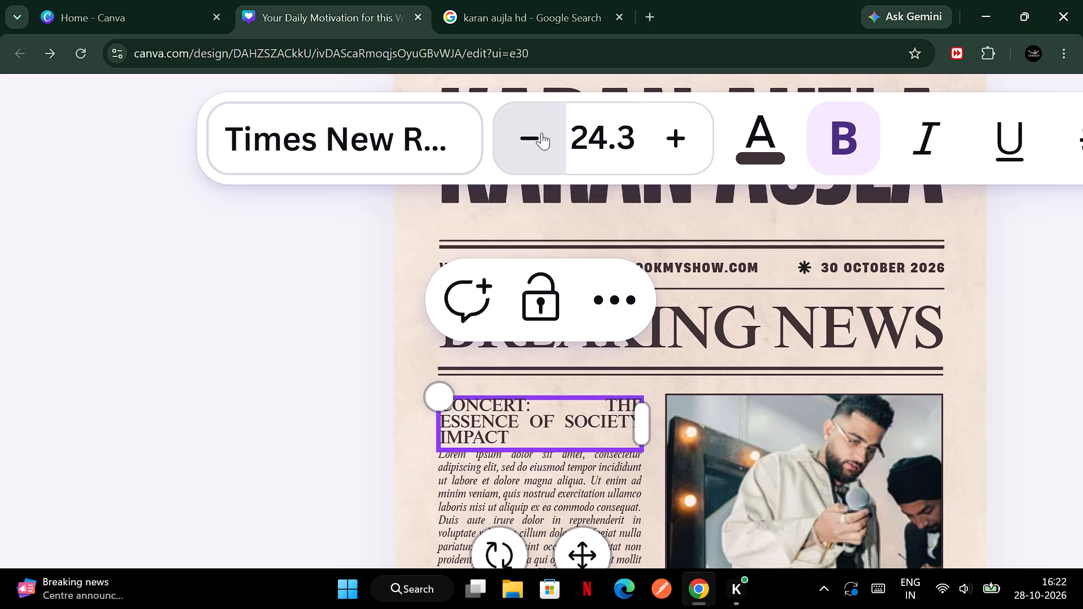
click(541, 133)
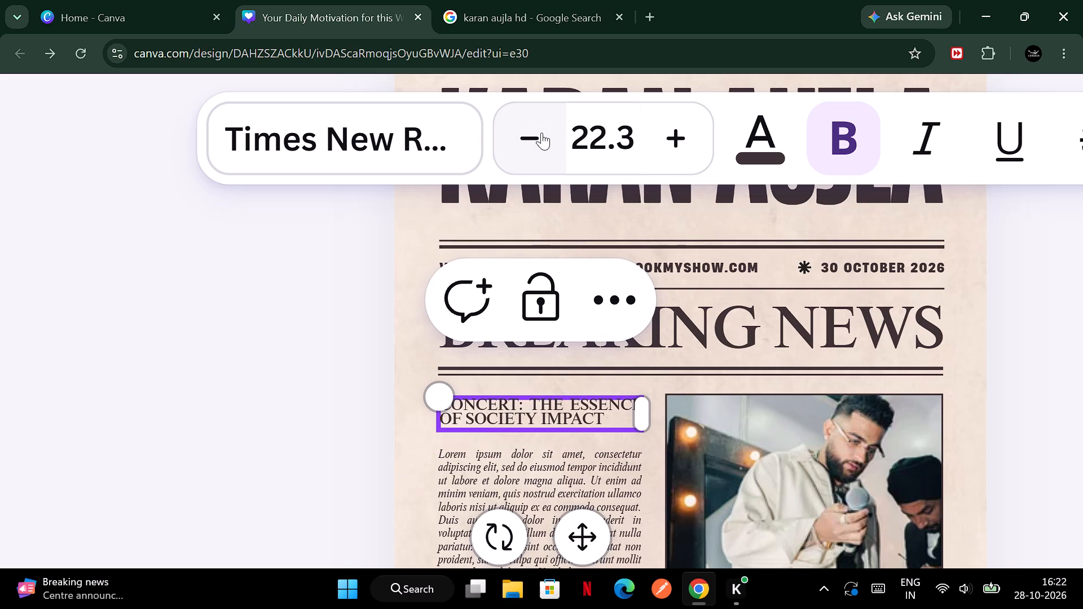
Remove the space between "CONCERT:" and "THE" in the article heading.
key(backslash)
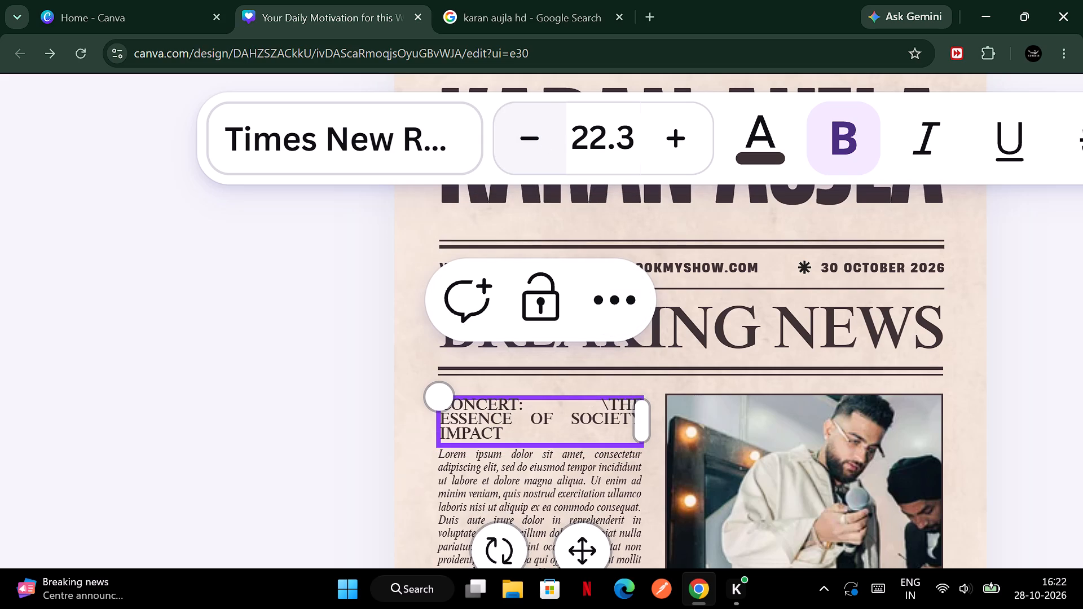
key(BackSpace)
key(BackSpace)
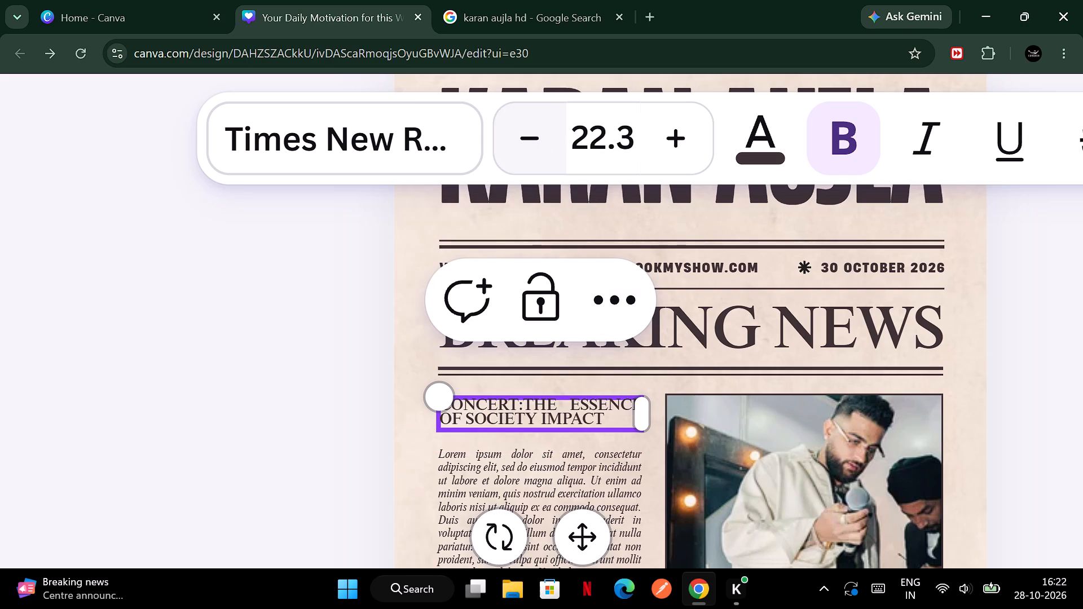
click(982, 406)
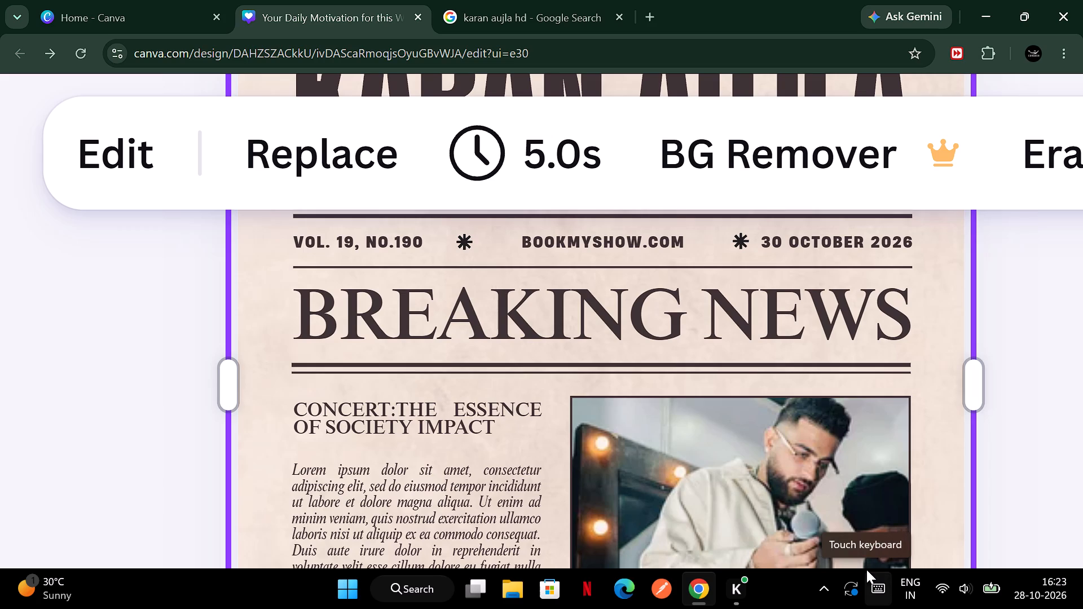
Replace the word "ESSENCE" in the article heading with "GEETAN DI MACHINE".
double_click(514, 409)
key(Right)
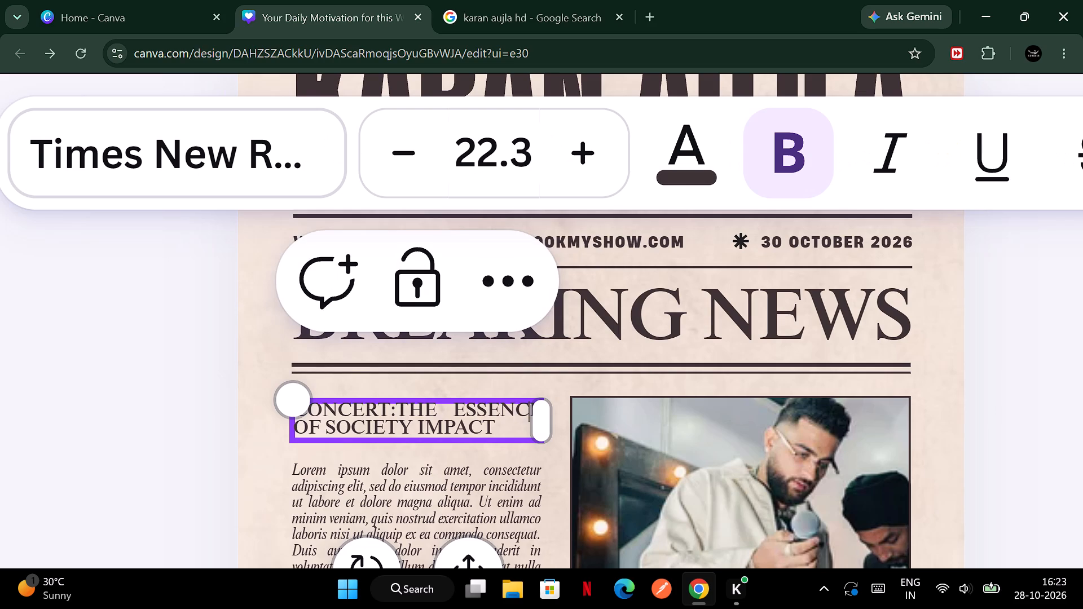
key(Right)
key(BackSpace)
key(BackSpace)
key(BackSpace)
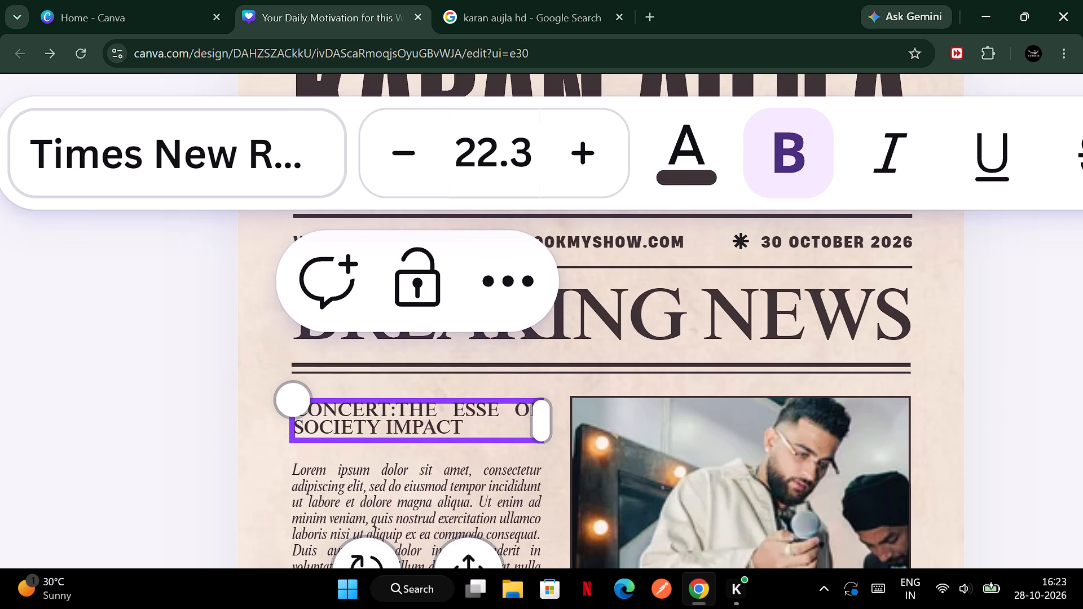
key(BackSpace)
key(BackSpace)
key(BackSpace)
key(BackSpace)
text(gEE)
text(TA)
key(n)
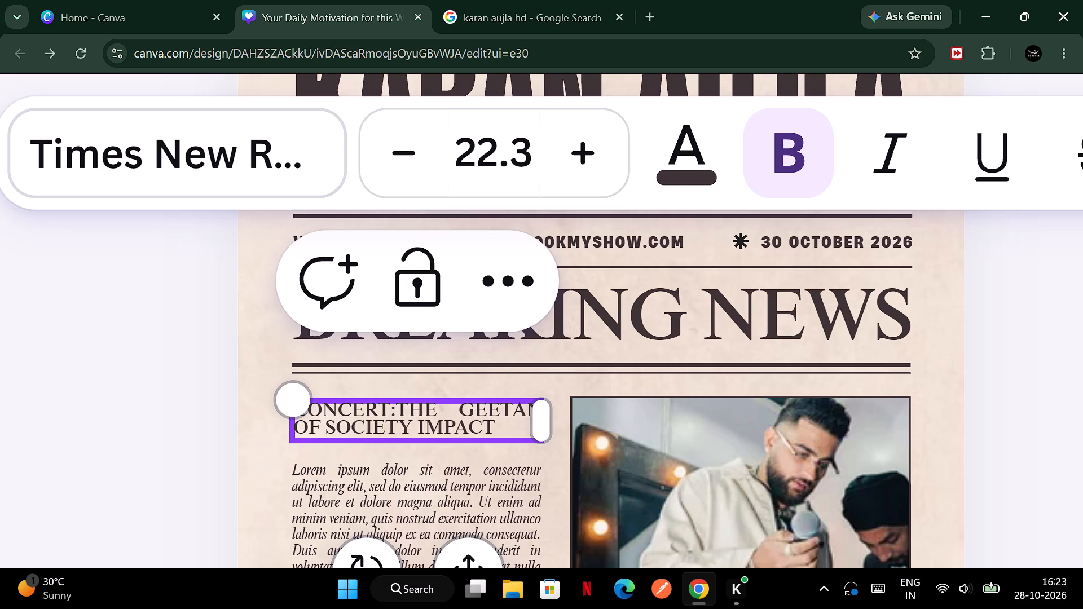
key(space)
text(DI MACHINE)
Delete the leftover words "OF SOCIETY IMPACT" from the end of the article heading.
key(Delete)
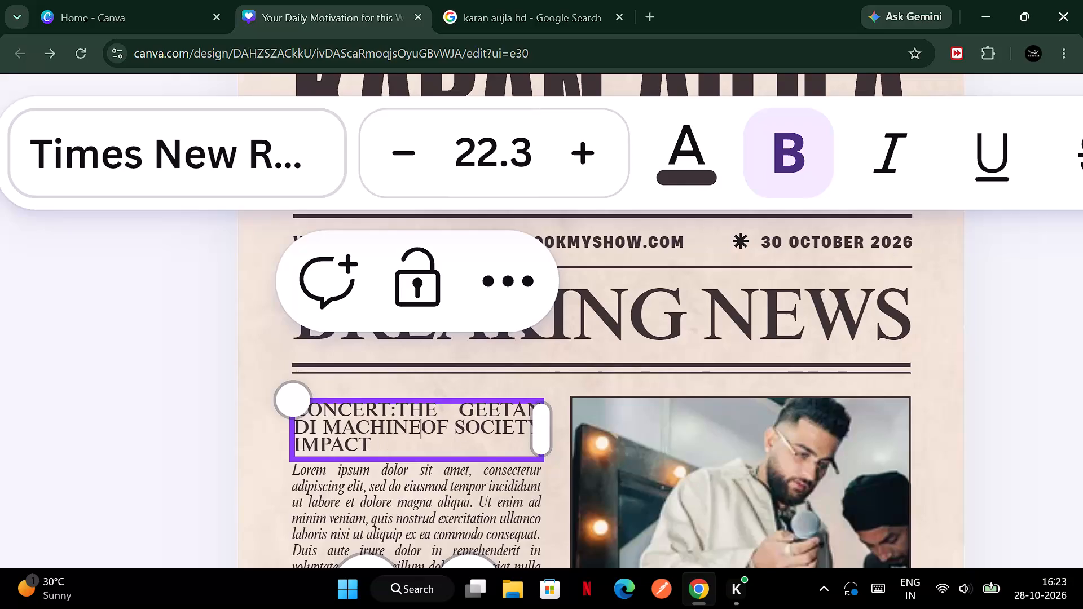
key(Delete)
key(Delete)
key(Delete)
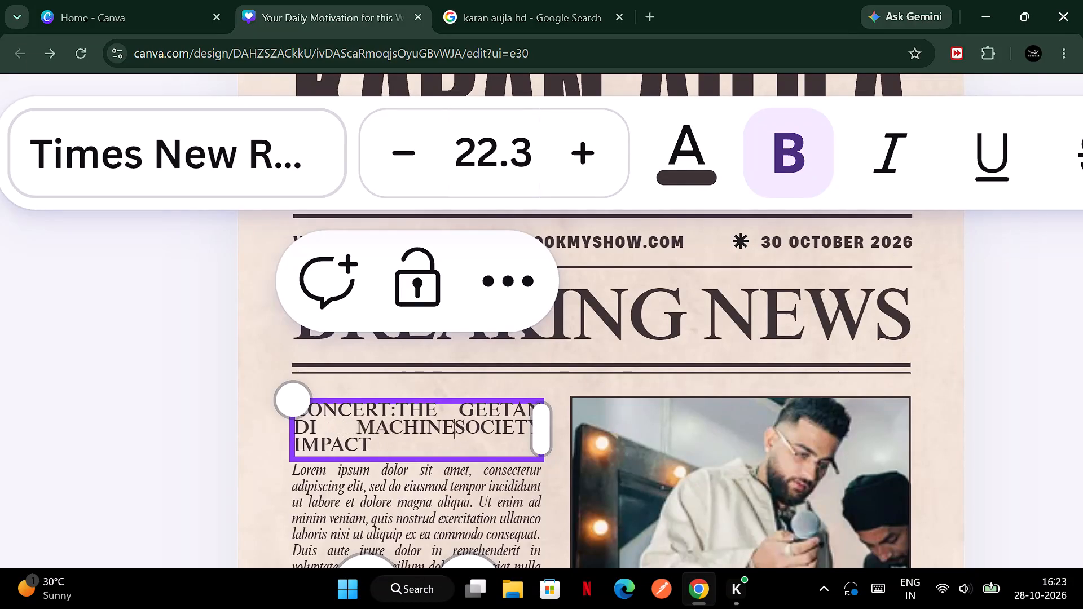
key(Delete)
key(Delete)
key(Delete)
key(Delete)
key(Delete)
key(Delete)
key(Delete)
key(Delete)
key(Delete)
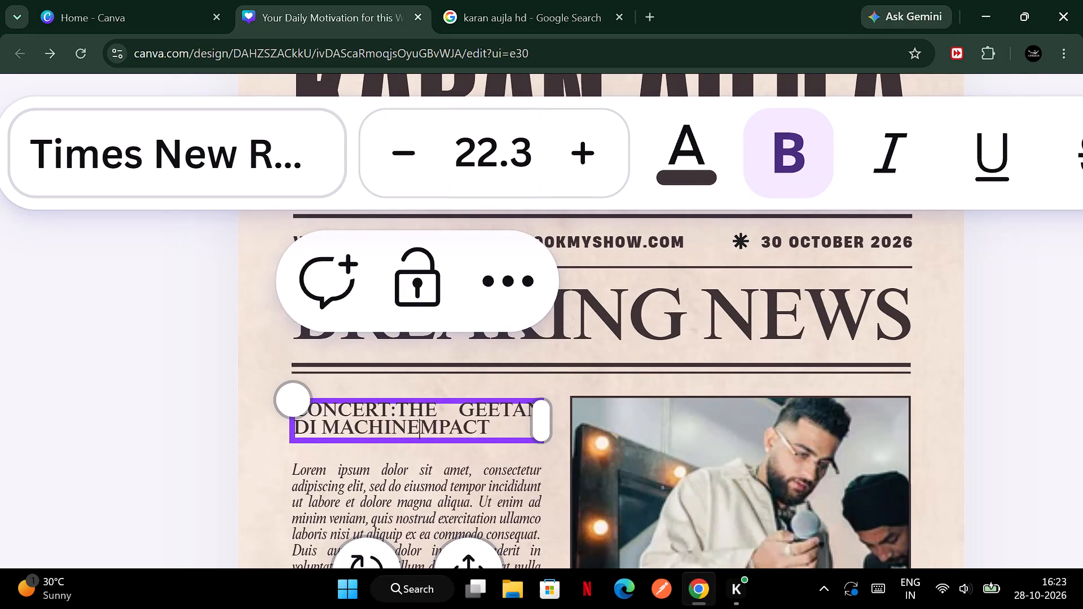
key(Delete)
key(Delete)
key(Delete)
key(Delete)
key(Delete)
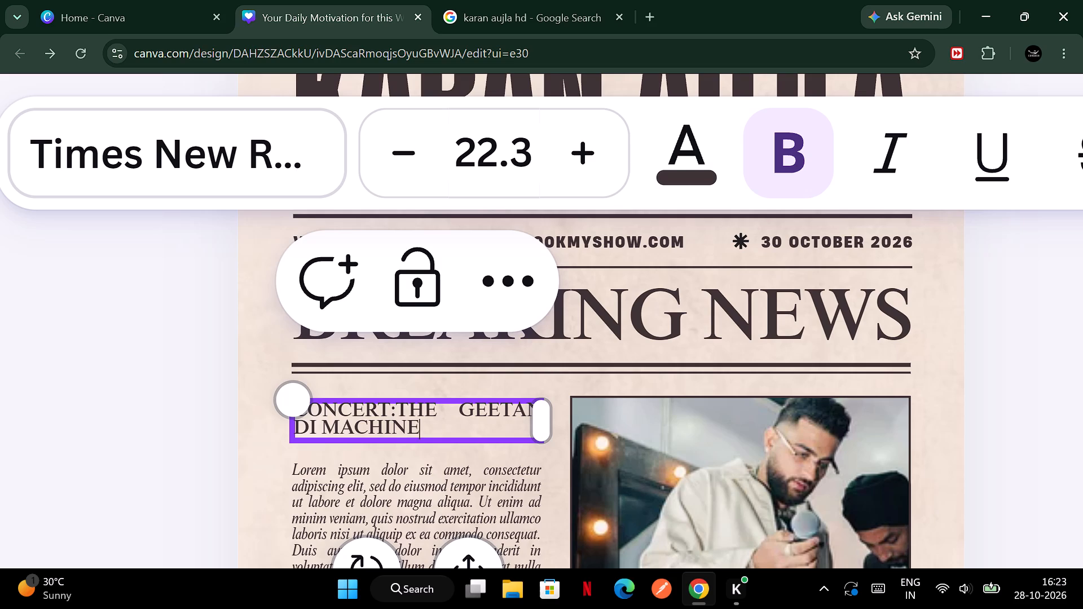
key(space)
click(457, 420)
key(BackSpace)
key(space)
Append "BY AUJLA" to the end of the article heading "CONCERT:THE GEETAN DI MACHINE".
click(457, 436)
text(BY AUJL)
key(a)
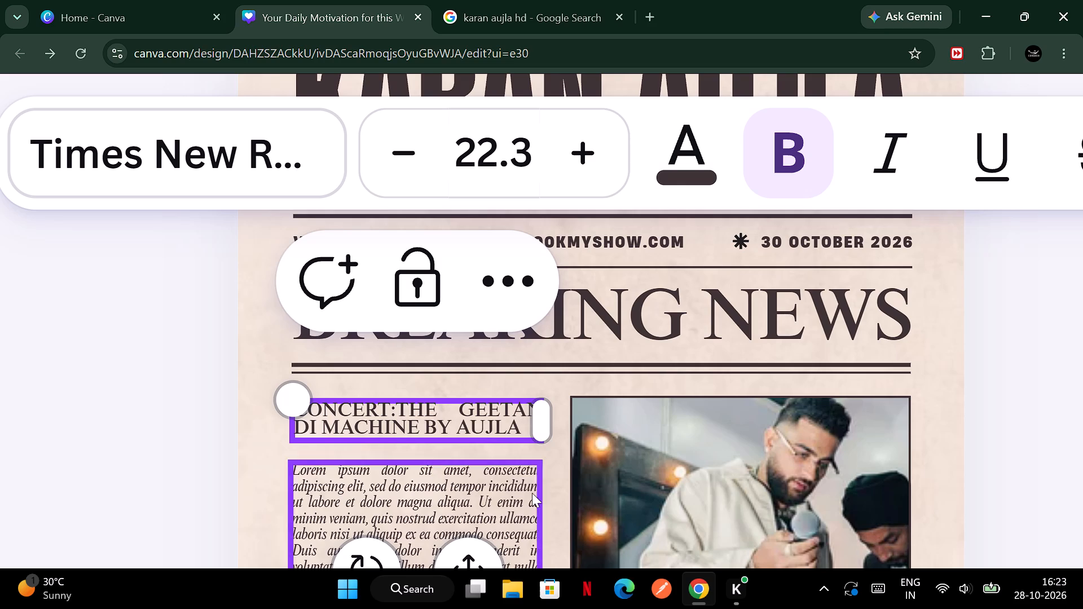
click(919, 449)
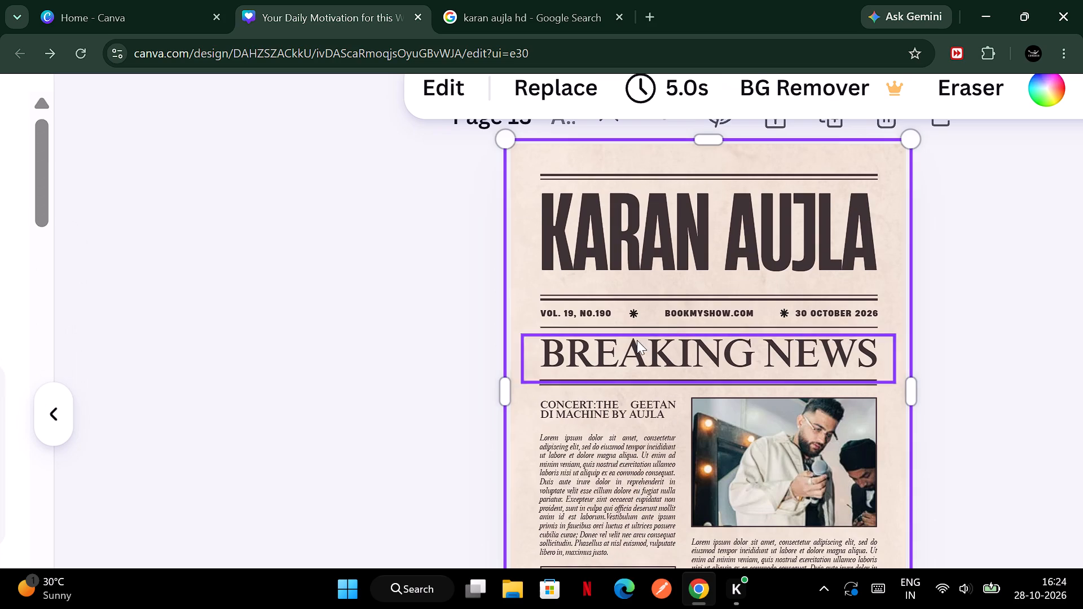
Replace the boxed quote "SOCIETY'S ESSENCE, REFLECTED IN UNITY" with "DREAM BIG", keeping the quotation marks and final period.
scroll(763, 499, down, 1)
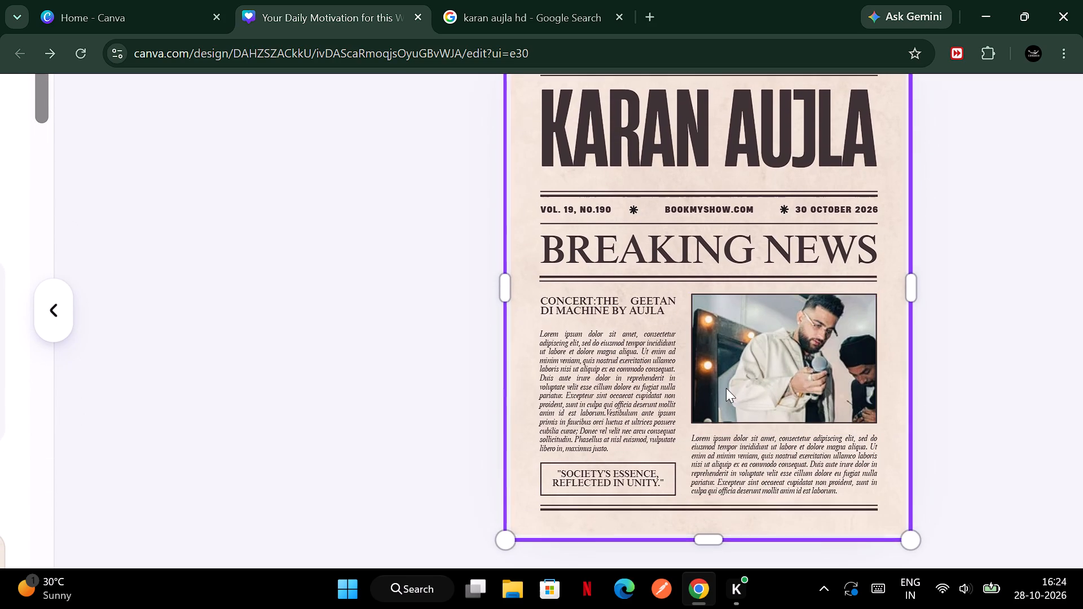
double_click(610, 356)
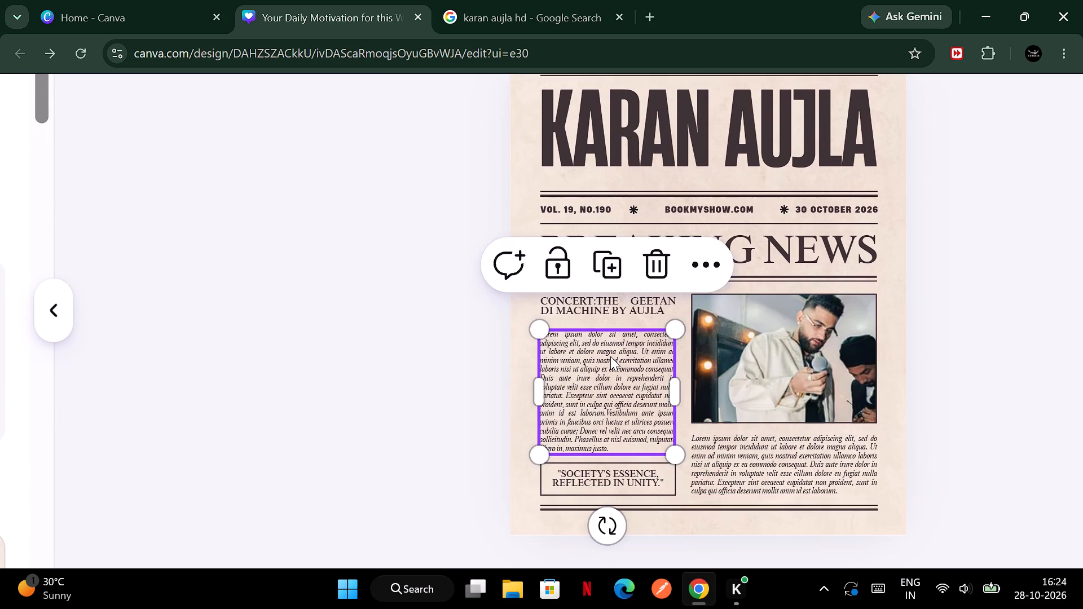
double_click(618, 486)
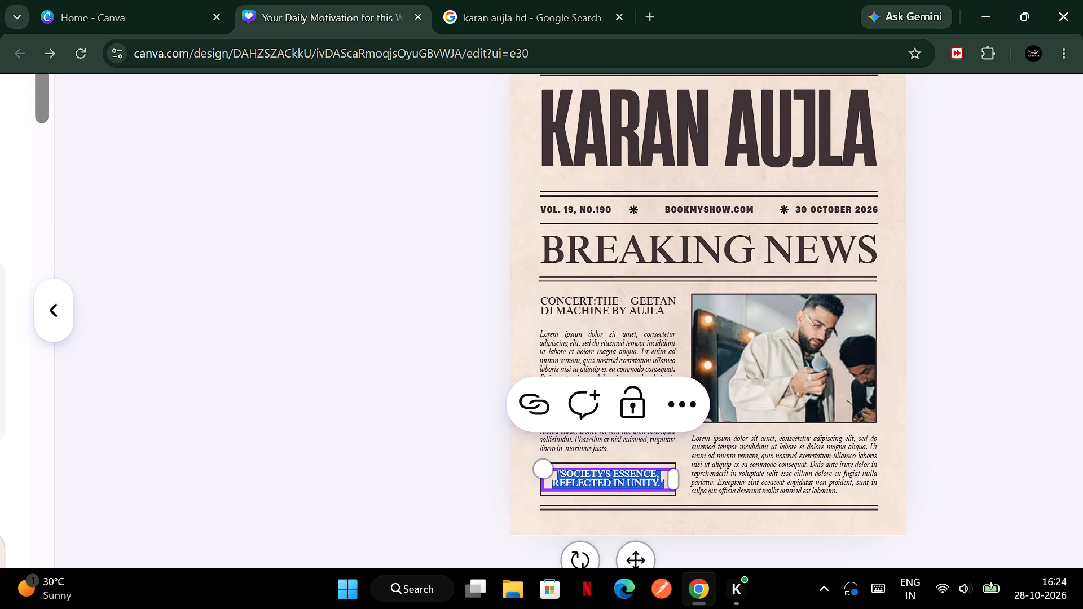
double_click(634, 486)
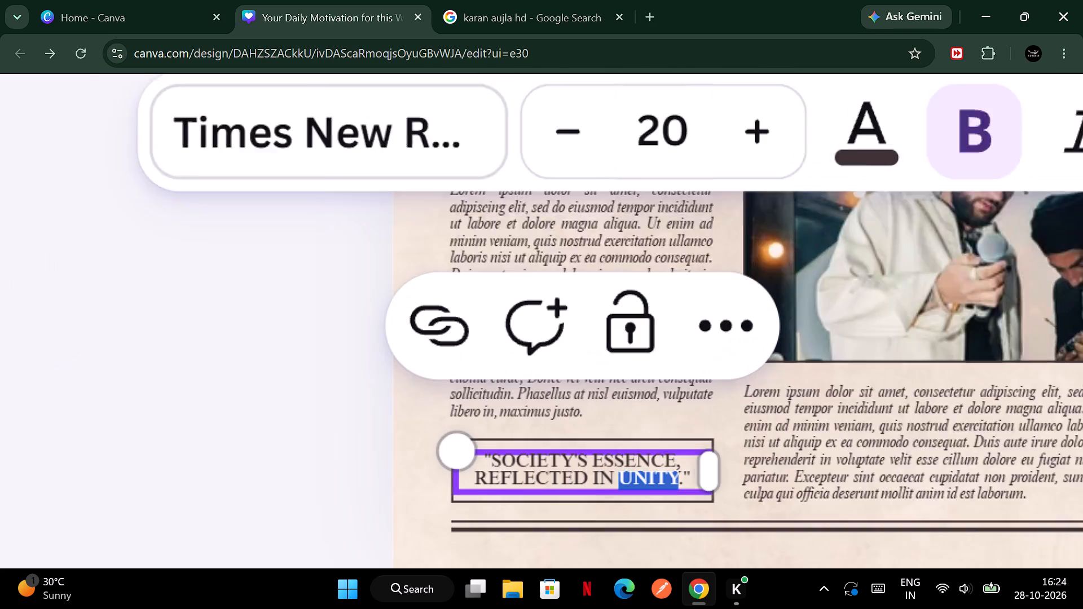
click(686, 488)
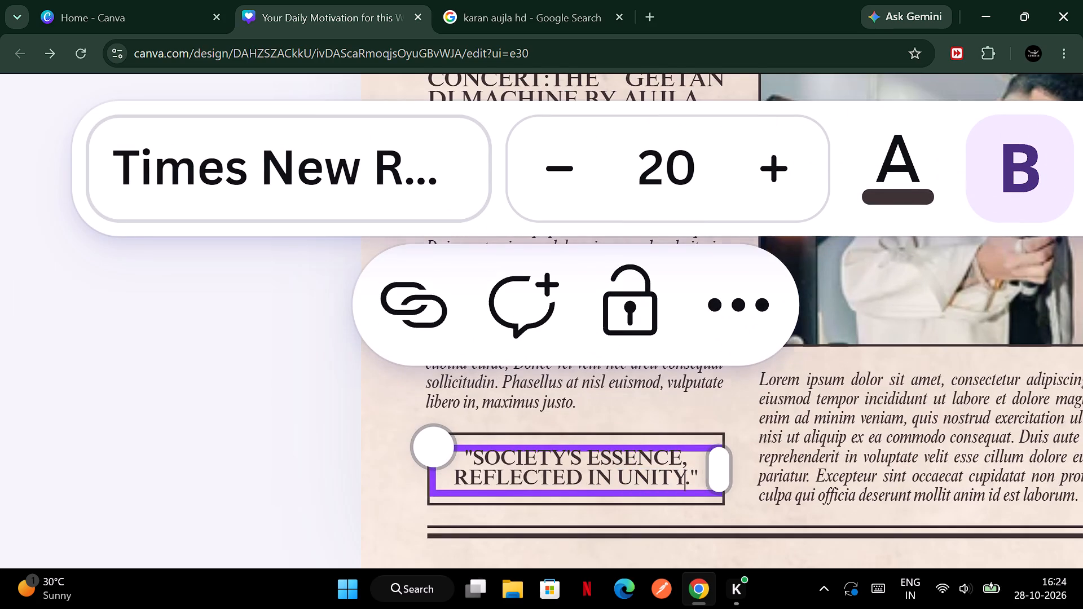
key(BackSpace)
key(BackSpace)
key(BackSpace)
key(BackSpace)
key(BackSpace)
key(BackSpace)
key(BackSpace)
key(BackSpace)
key(BackSpace)
key(BackSpace)
key(BackSpace)
key(BackSpace)
key(BackSpace)
key(BackSpace)
key(BackSpace)
key(BackSpace)
key(BackSpace)
key(BackSpace)
key(BackSpace)
key(BackSpace)
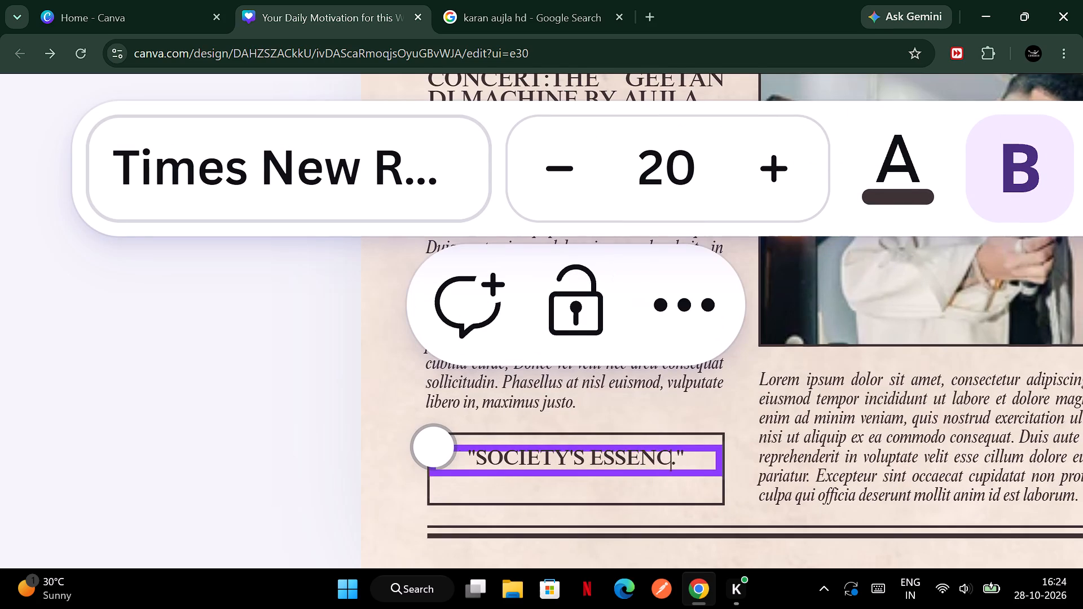
key(BackSpace)
key(BackSpace)
key(BackSpace)
key(BackSpace)
key(BackSpace)
key(BackSpace)
key(BackSpace)
key(BackSpace)
key(BackSpace)
key(BackSpace)
key(BackSpace)
key(BackSpace)
key(BackSpace)
key(BackSpace)
key(BackSpace)
key(BackSpace)
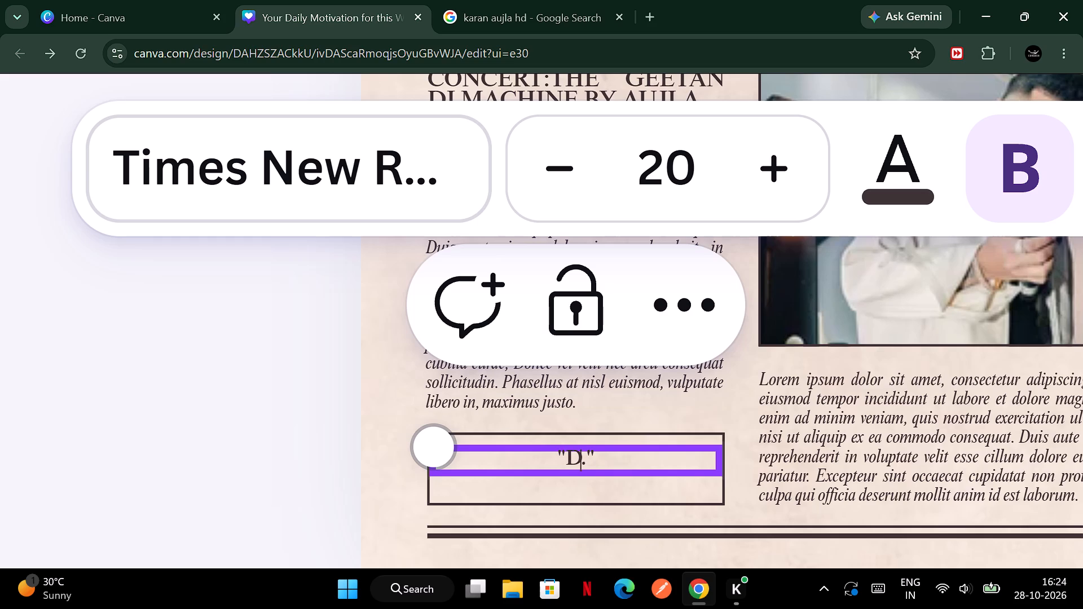
key(a)
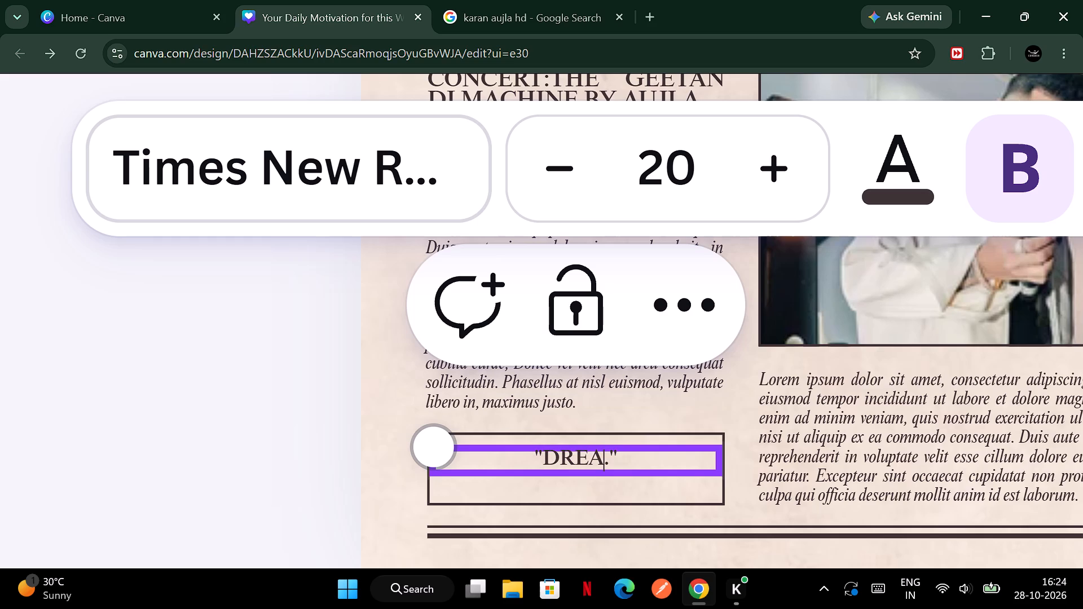
text(m big)
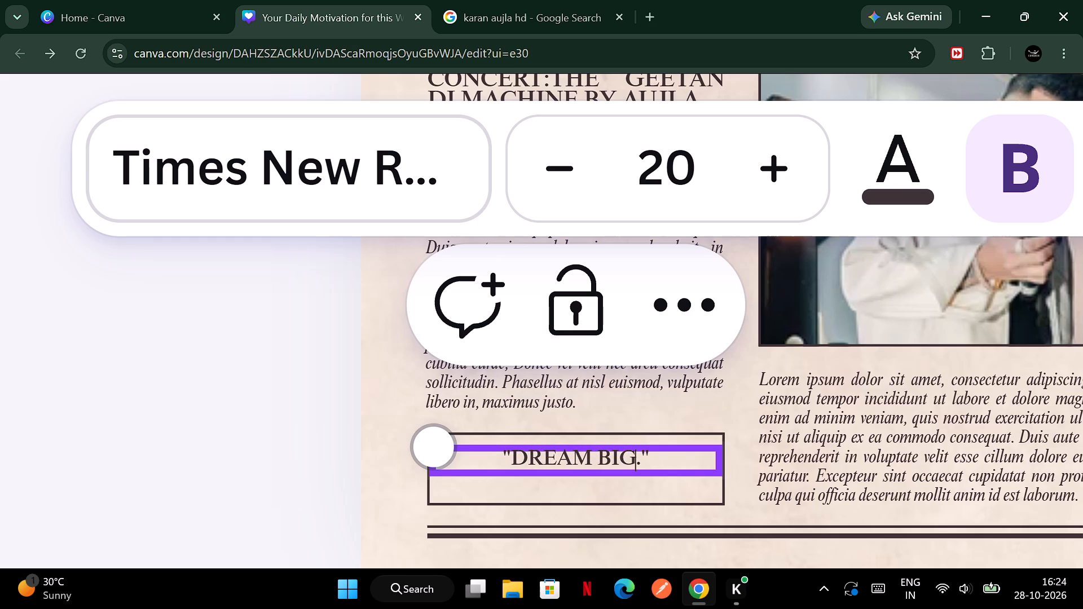
Add a second line reading "WORK HARD" to the boxed quote, before the period, and deselect it.
key(Return)
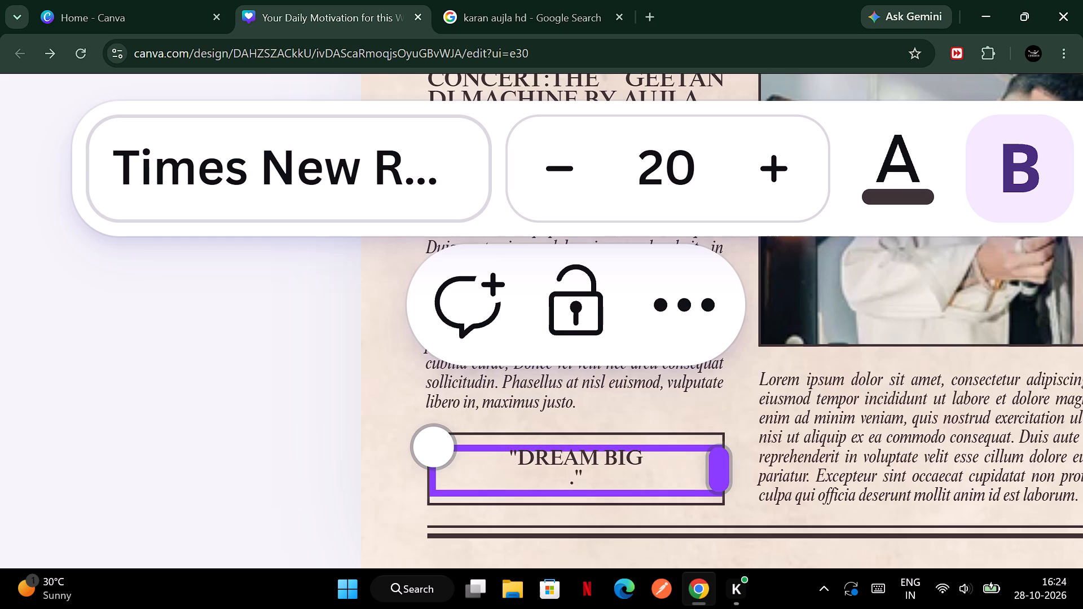
text(wo)
key(BackSpace)
text(ork hard)
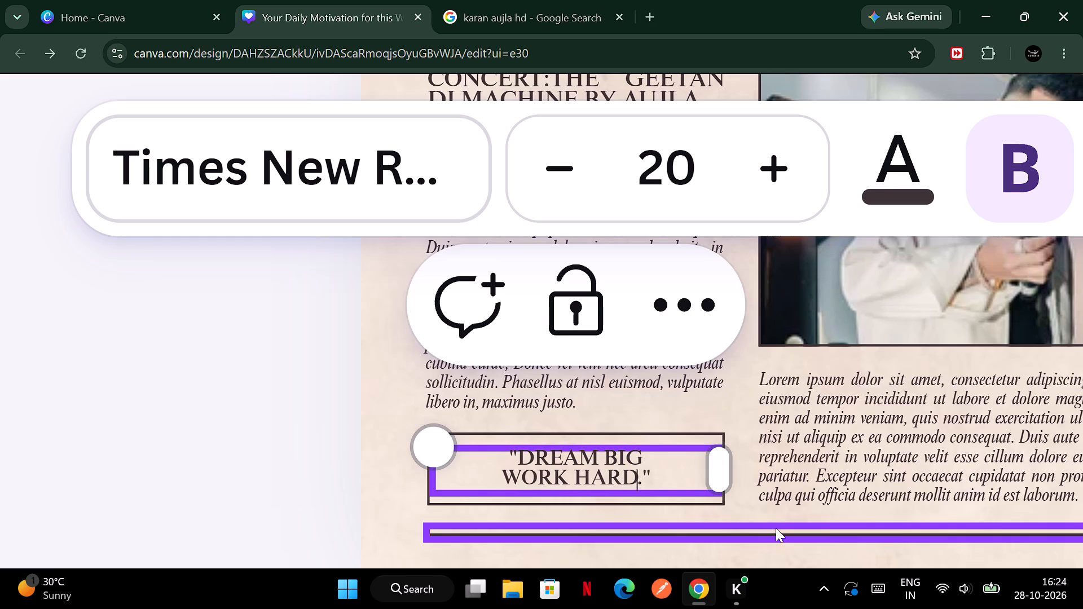
click(775, 527)
click(906, 439)
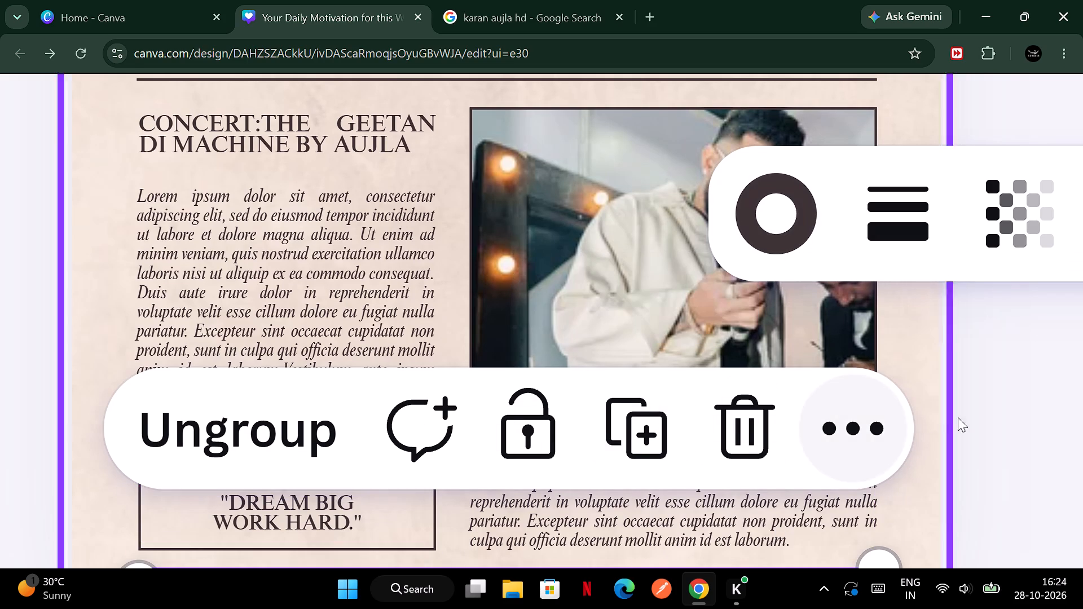
click(984, 401)
Turn the newspaper page's photo black and white by setting its saturation to -100 in the image adjustments.
scroll(984, 401, up, 1)
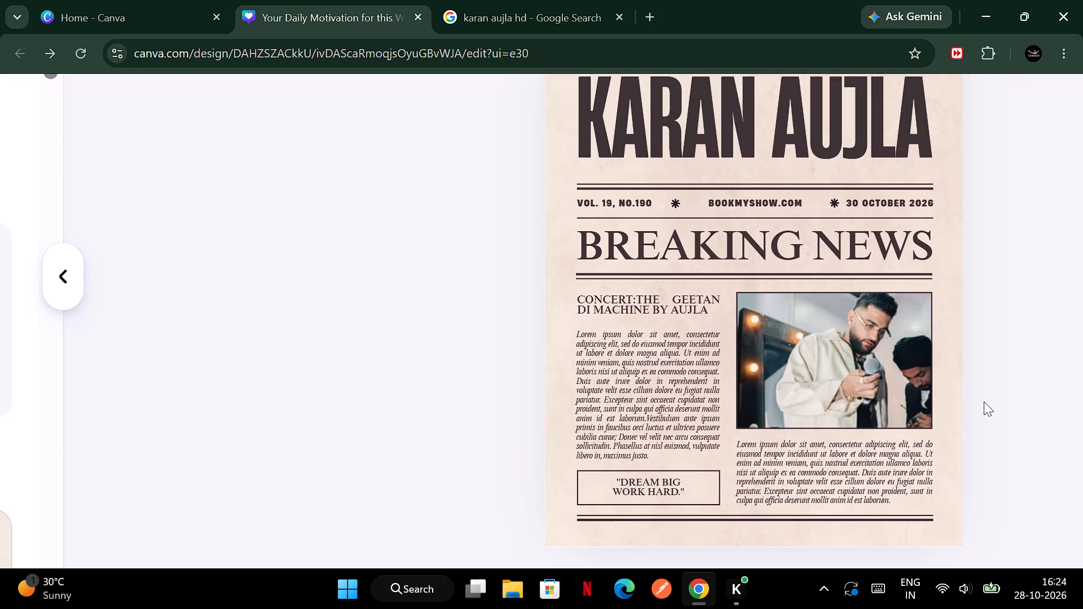
scroll(984, 401, up, 1)
click(984, 401)
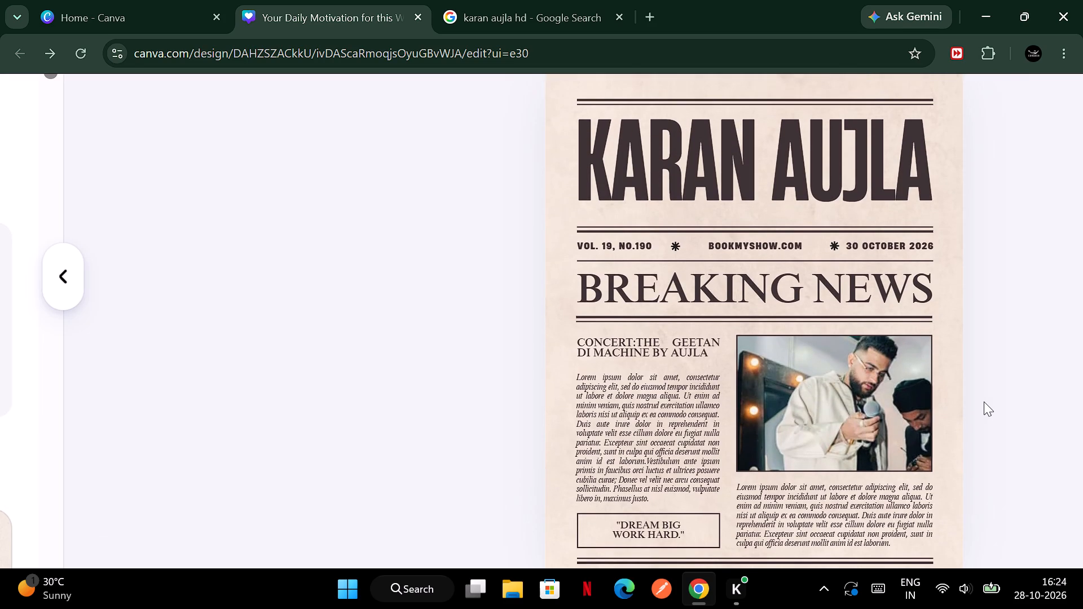
click(913, 392)
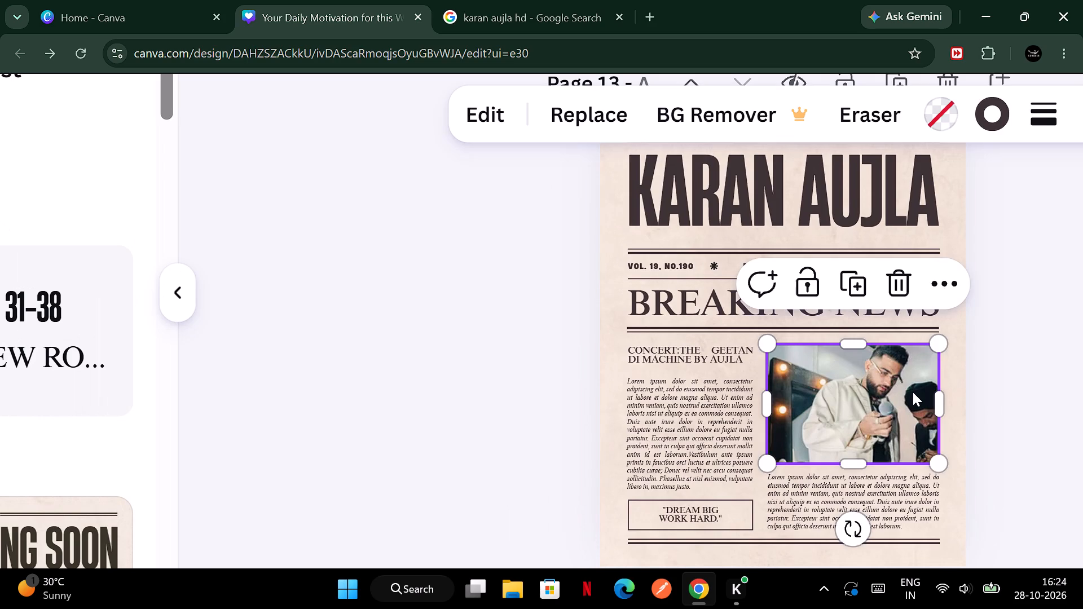
click(503, 113)
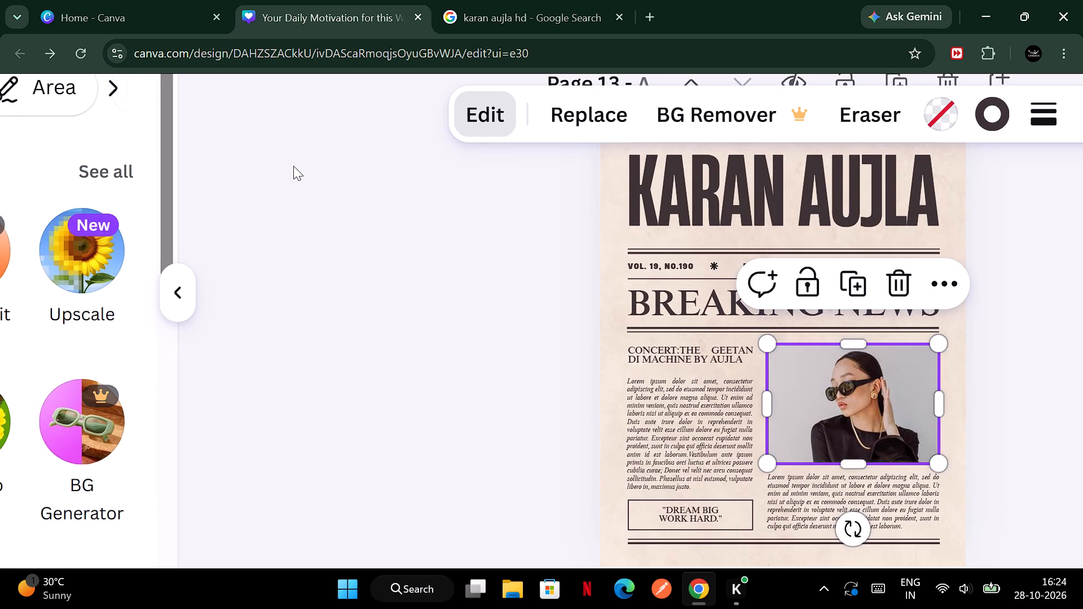
click(293, 166)
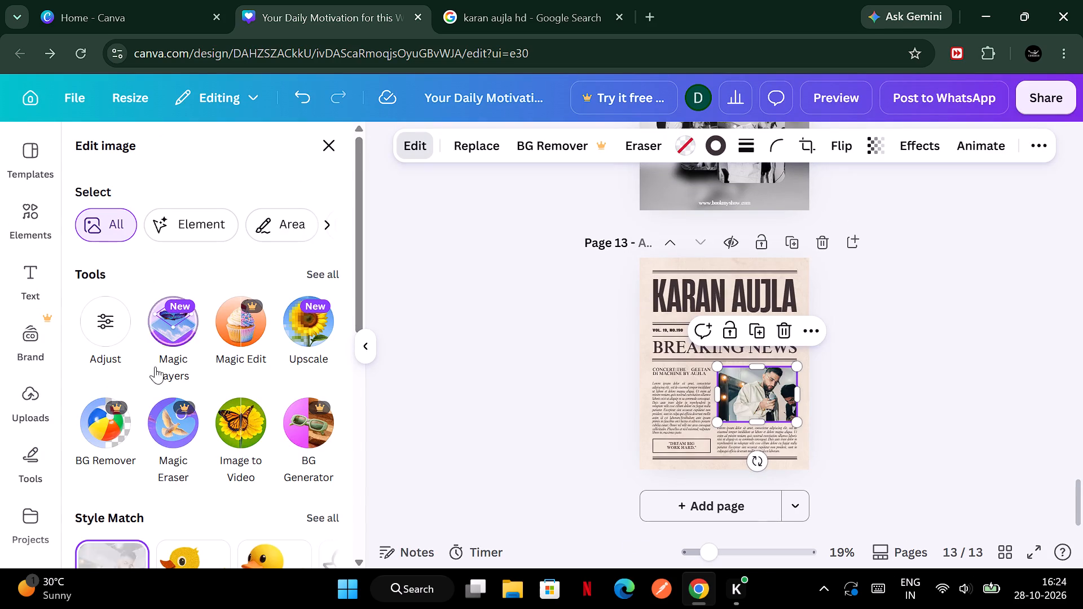
click(105, 335)
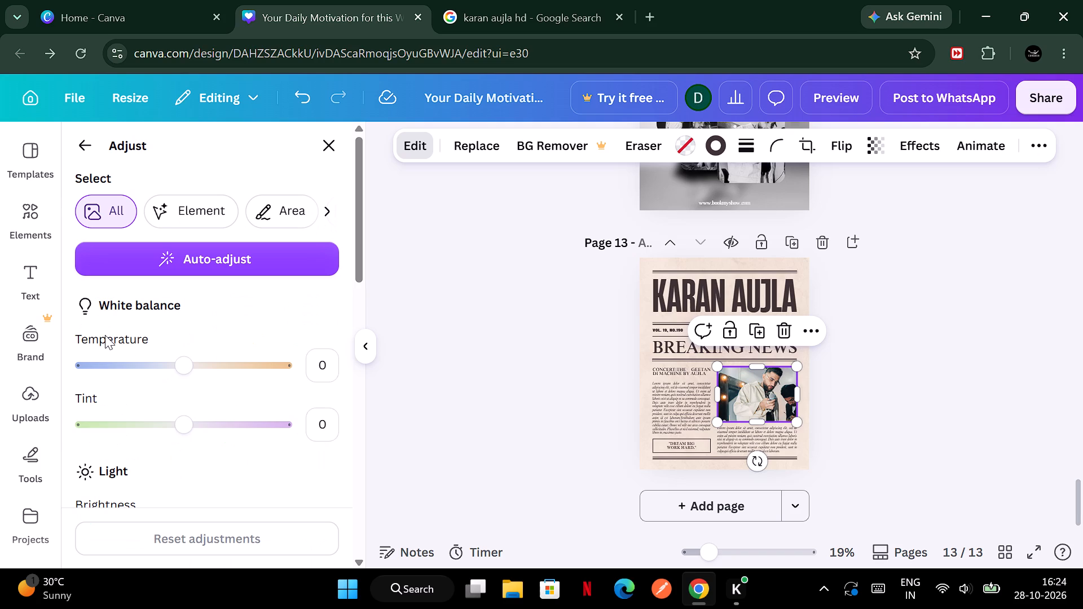
scroll(188, 379, down, 1)
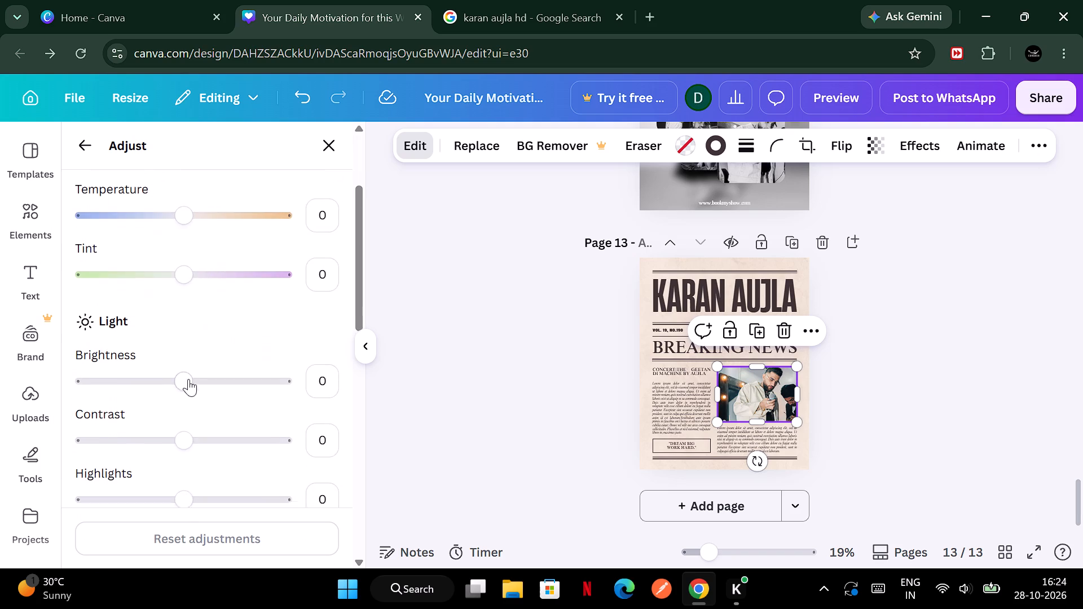
scroll(188, 379, down, 3)
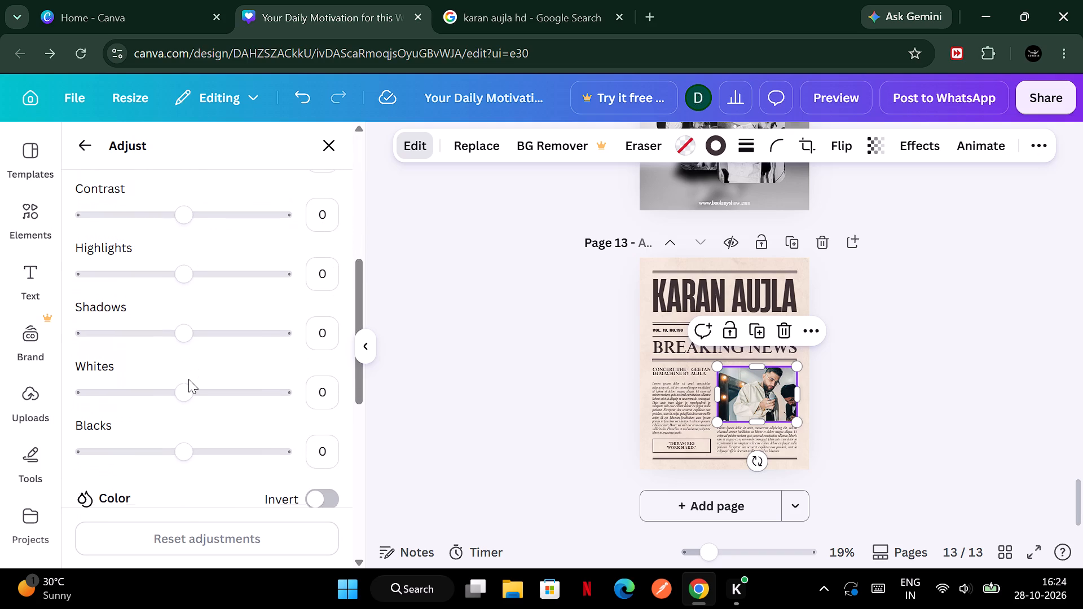
scroll(188, 379, down, 2)
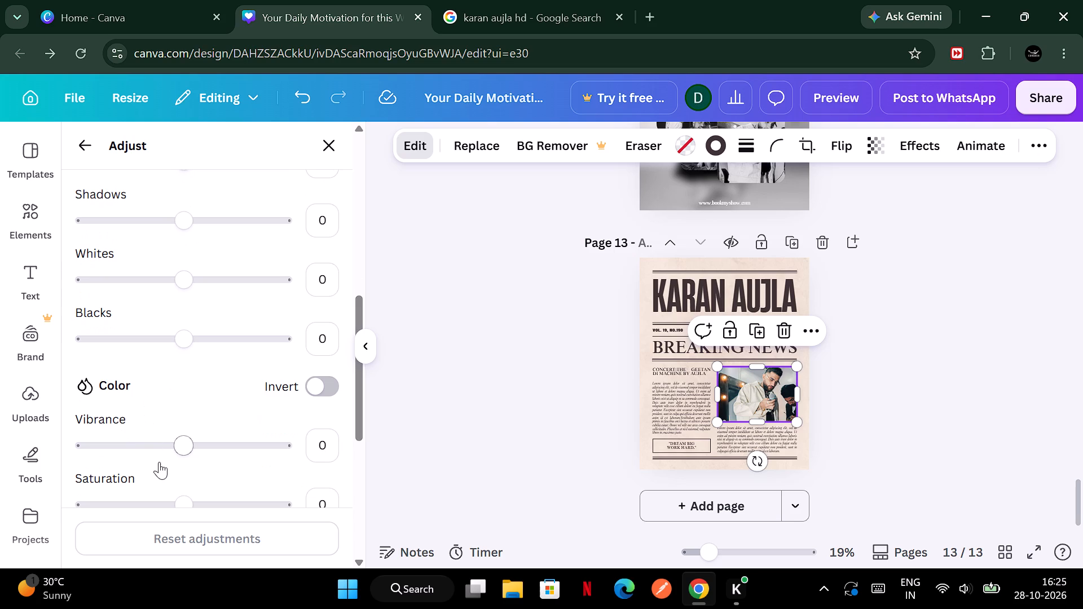
drag(179, 498, 0, 492)
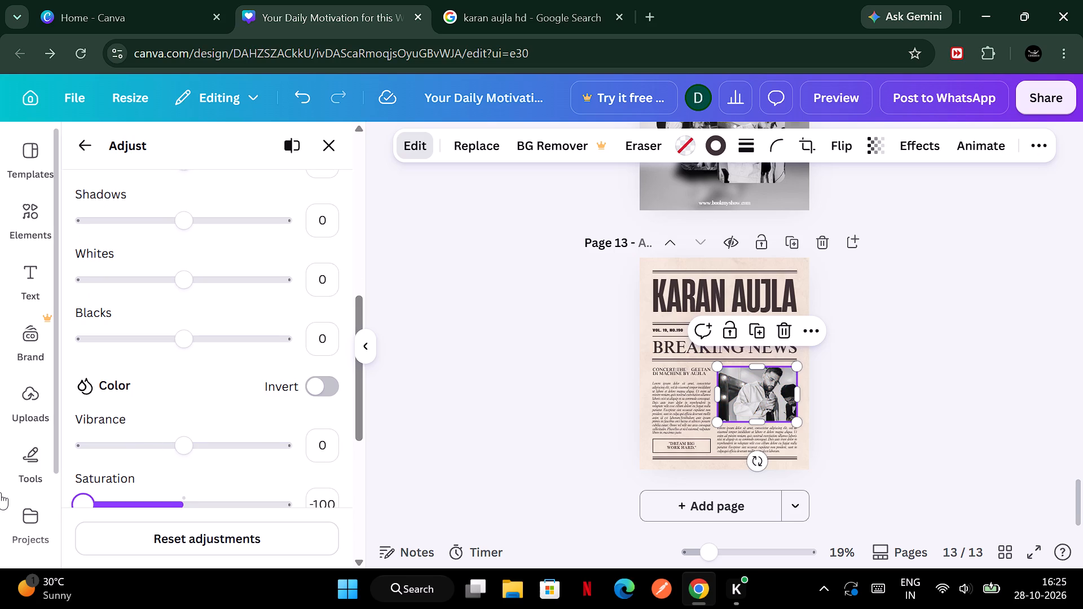
Set the newspaper photo's sharpness to 10 in the texture adjustments.
scroll(0, 492, down, 1)
scroll(112, 484, down, 1)
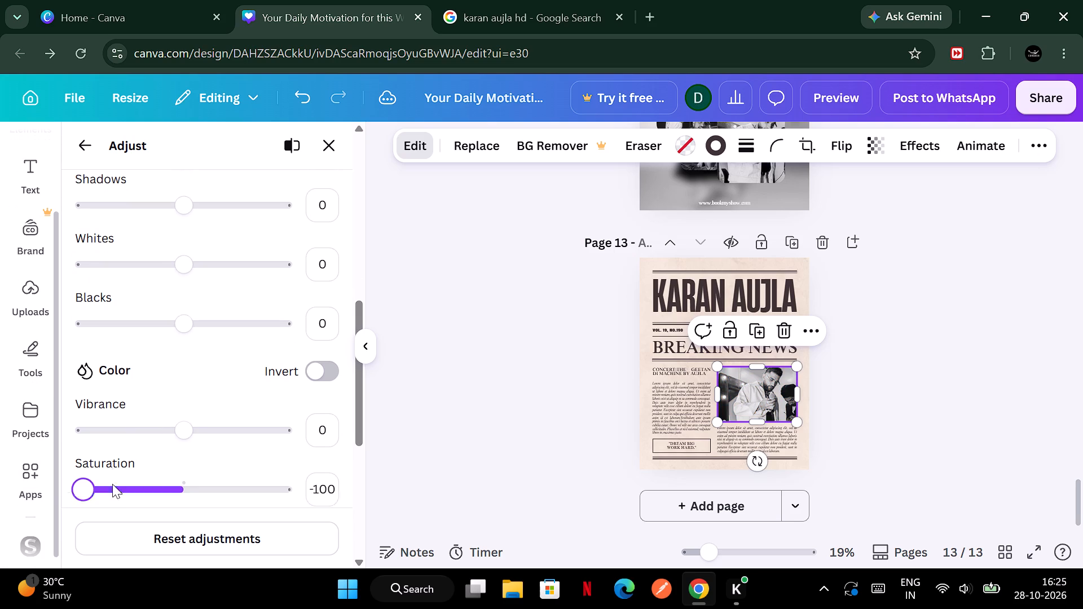
scroll(112, 484, down, 3)
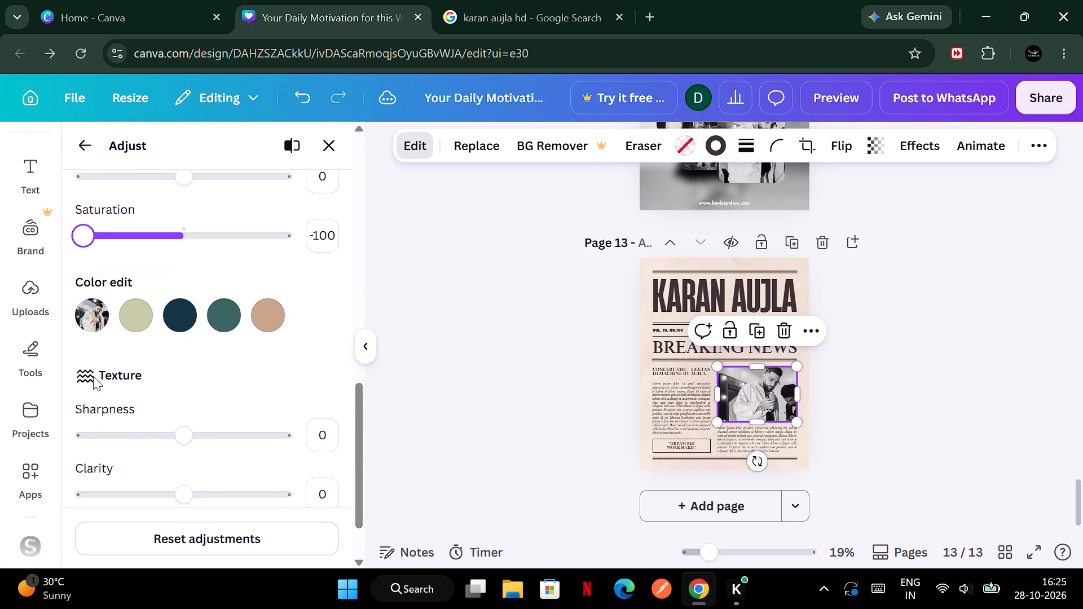
click(93, 376)
drag(180, 444, 193, 444)
click(854, 485)
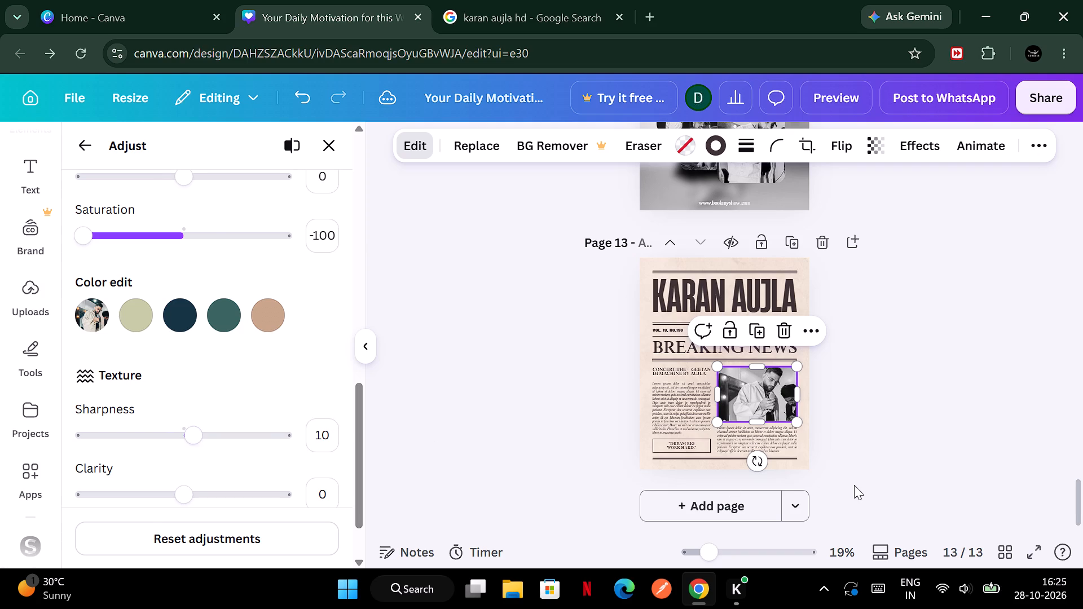
Reposition the newspaper page's photo inside its crop frame so the image sits slightly lower, and deselect it.
click(831, 400)
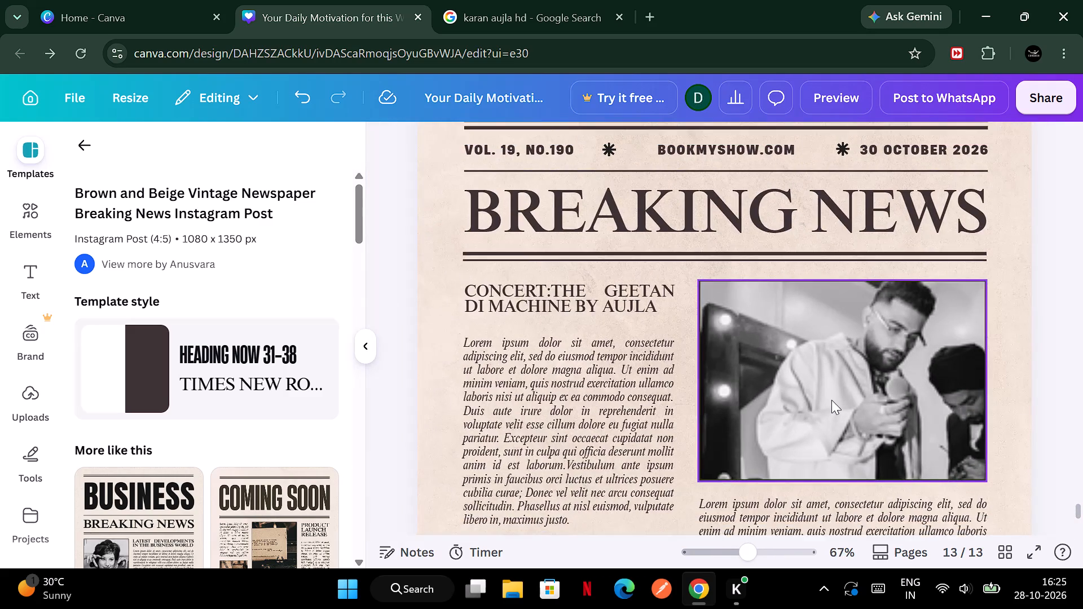
click(831, 400)
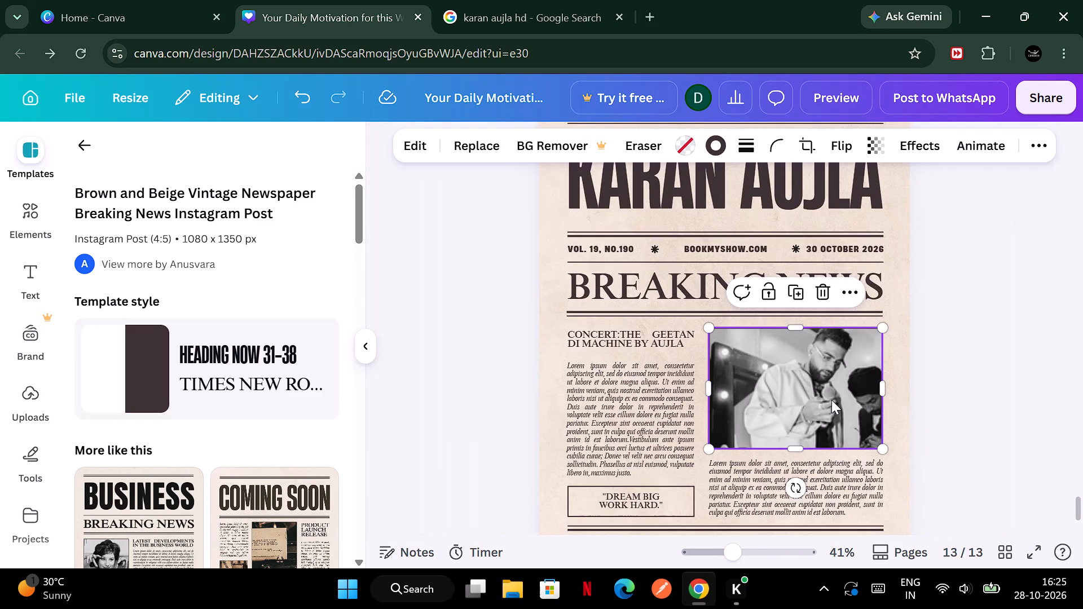
click(813, 140)
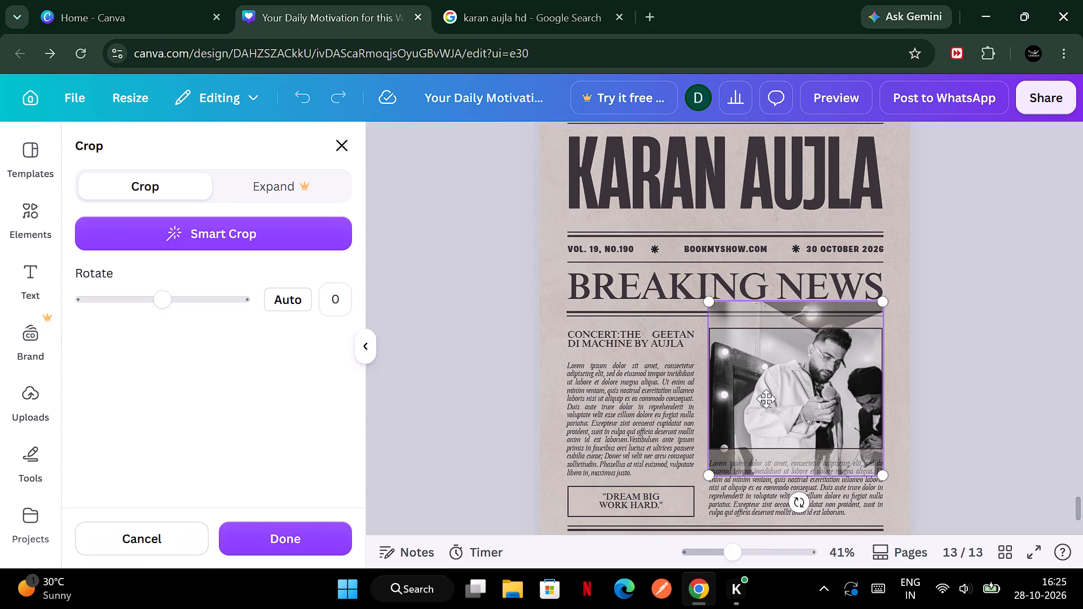
drag(767, 403, 765, 433)
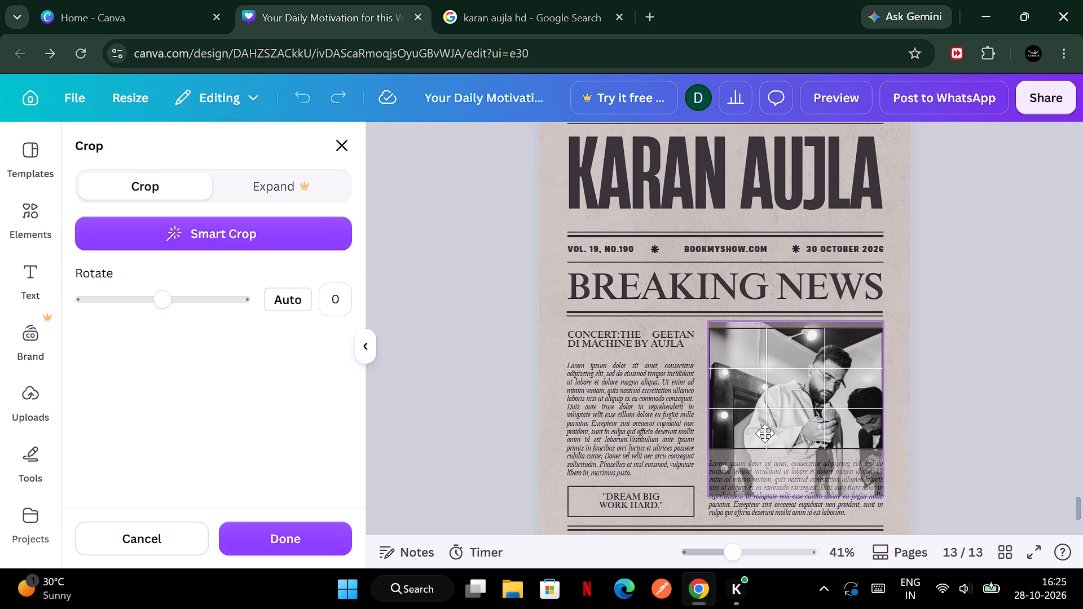
drag(765, 433, 769, 421)
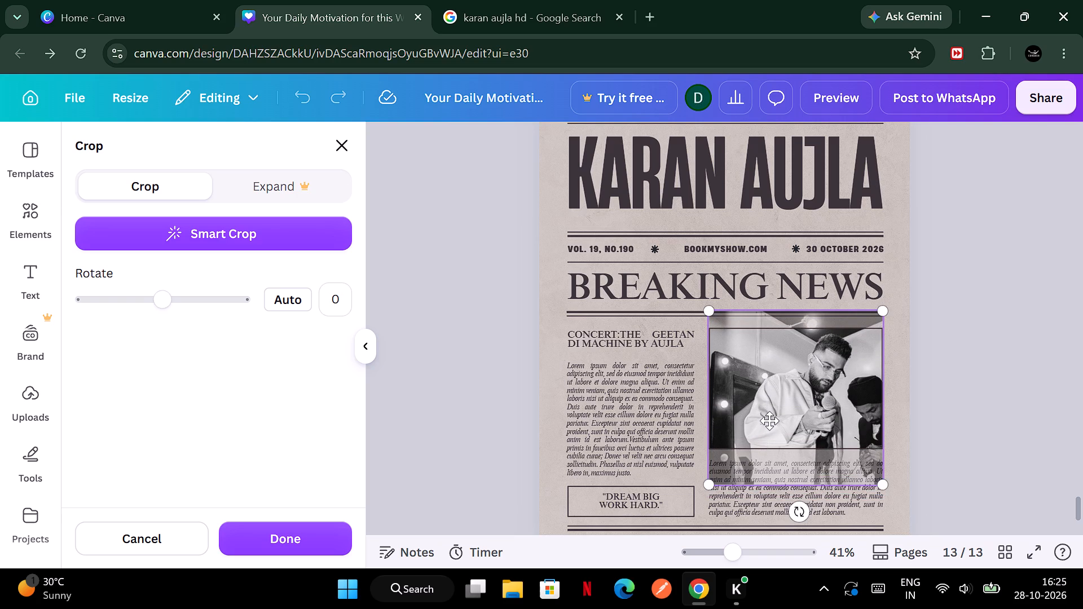
drag(848, 406, 824, 406)
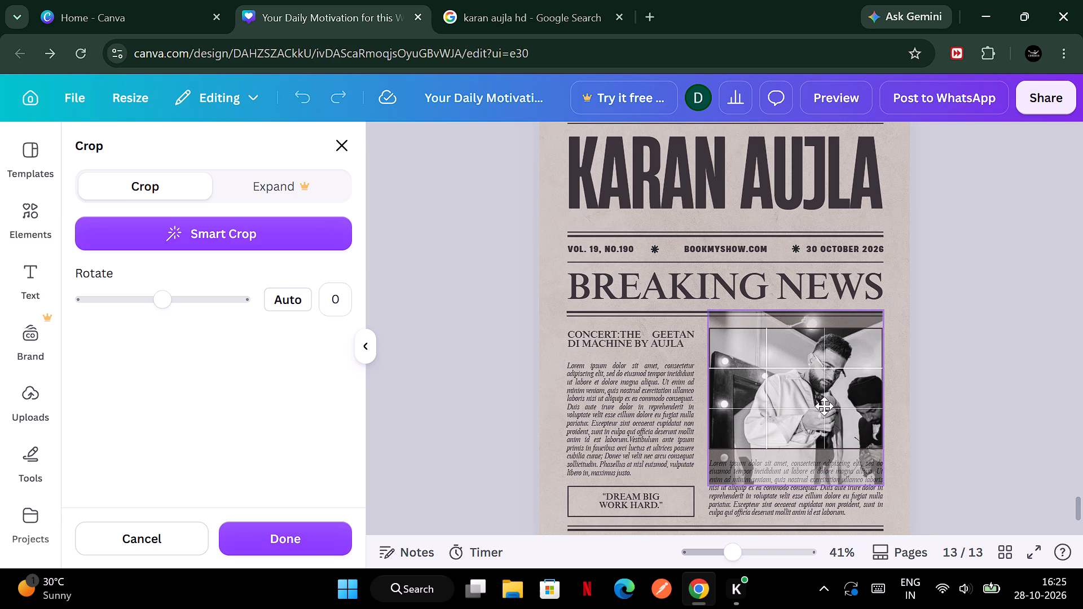
drag(824, 406, 822, 406)
click(925, 415)
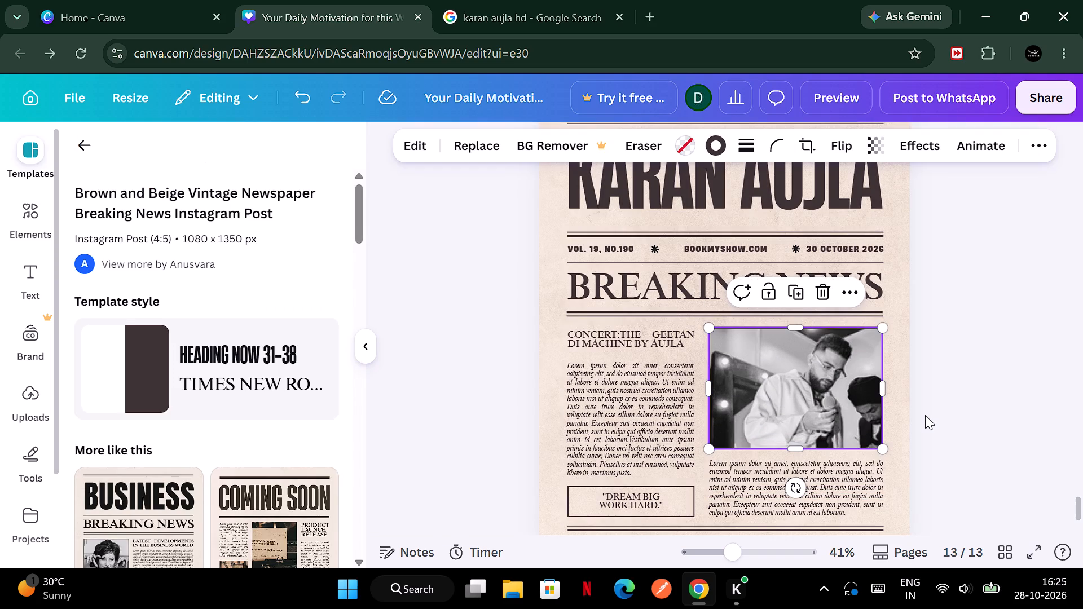
click(925, 415)
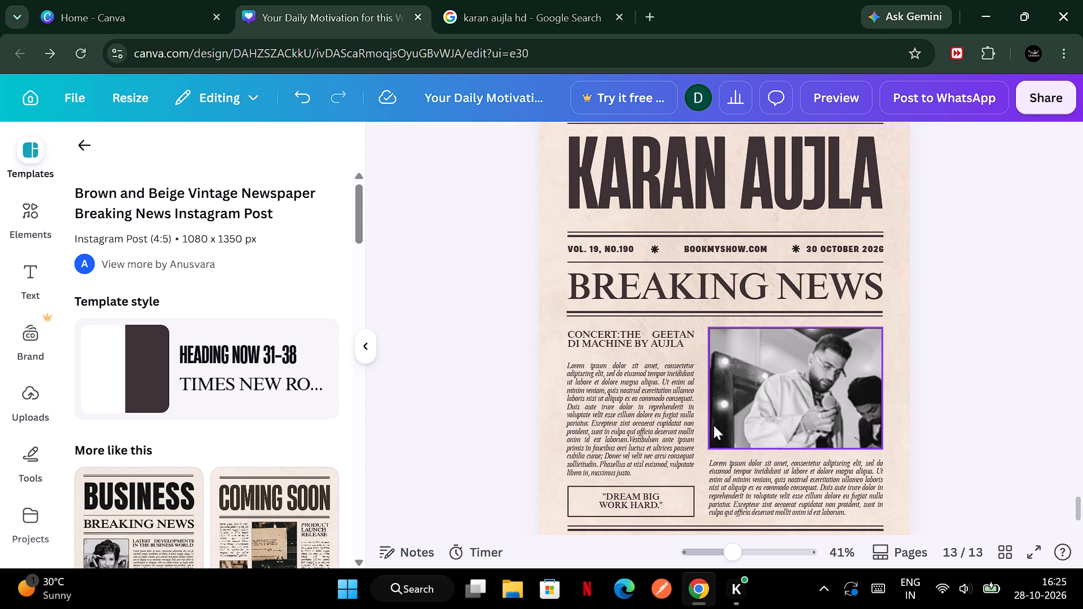
Leave the newspaper template's suggestions and add the Beige Minimalist Testimonial Review template as a new page 14.
scroll(714, 425, down, 2)
scroll(714, 425, up, 1)
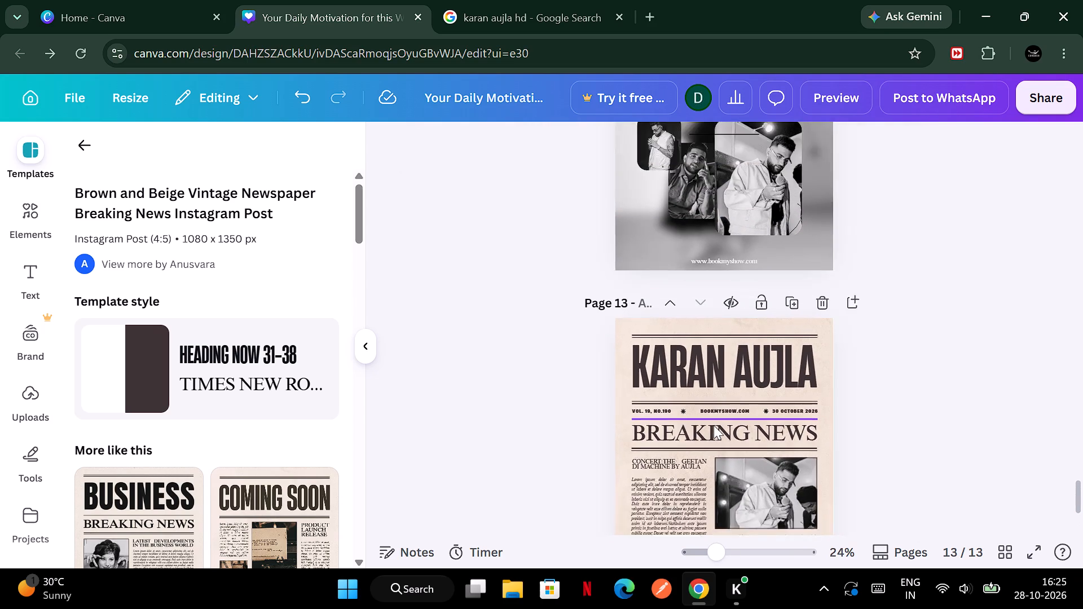
scroll(714, 425, down, 1)
scroll(233, 422, down, 4)
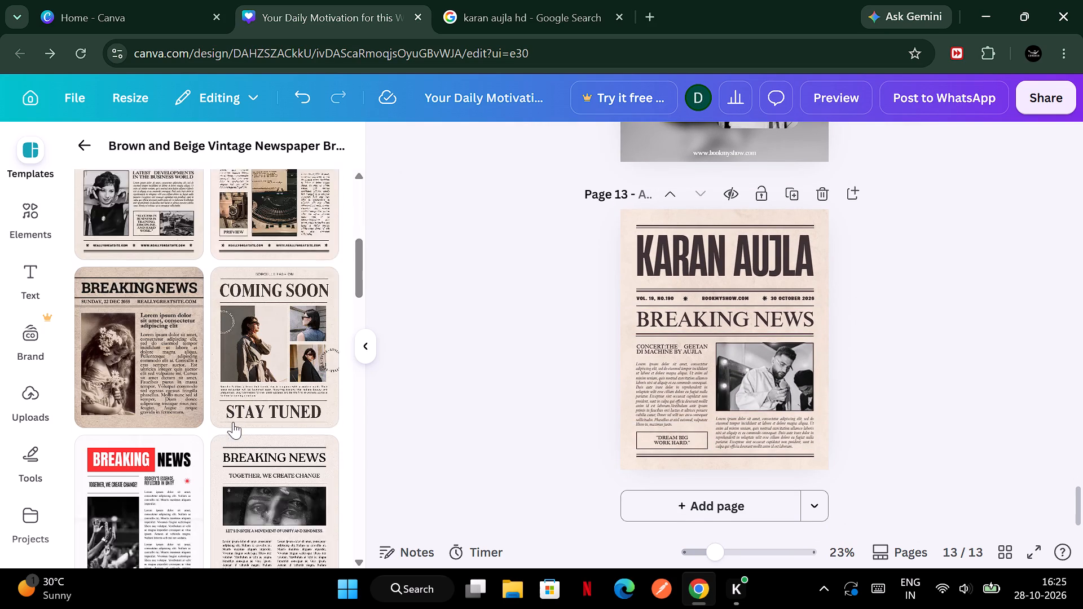
scroll(233, 422, down, 1)
click(71, 134)
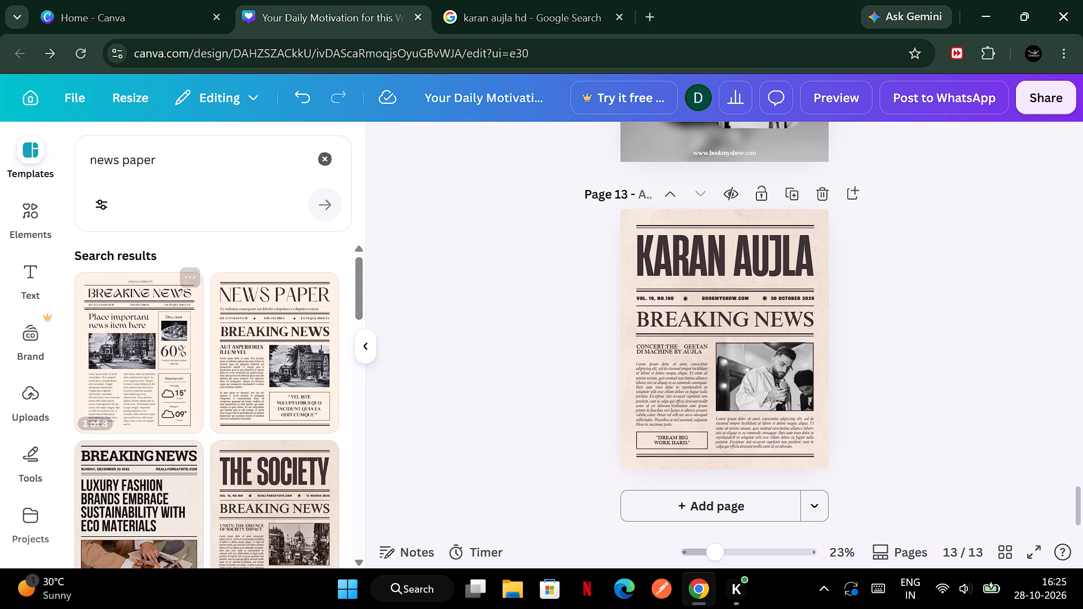
Clear the newspaper template search and add the Beige Minimalist Testimonial Review template with the clipped note as a new page 14.
click(326, 166)
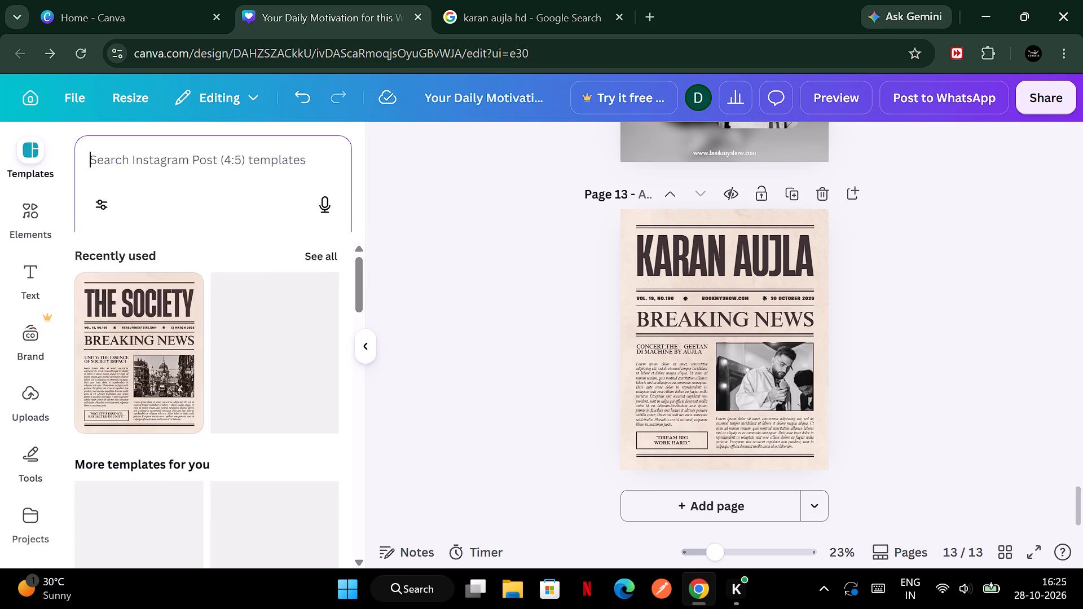
scroll(215, 379, down, 4)
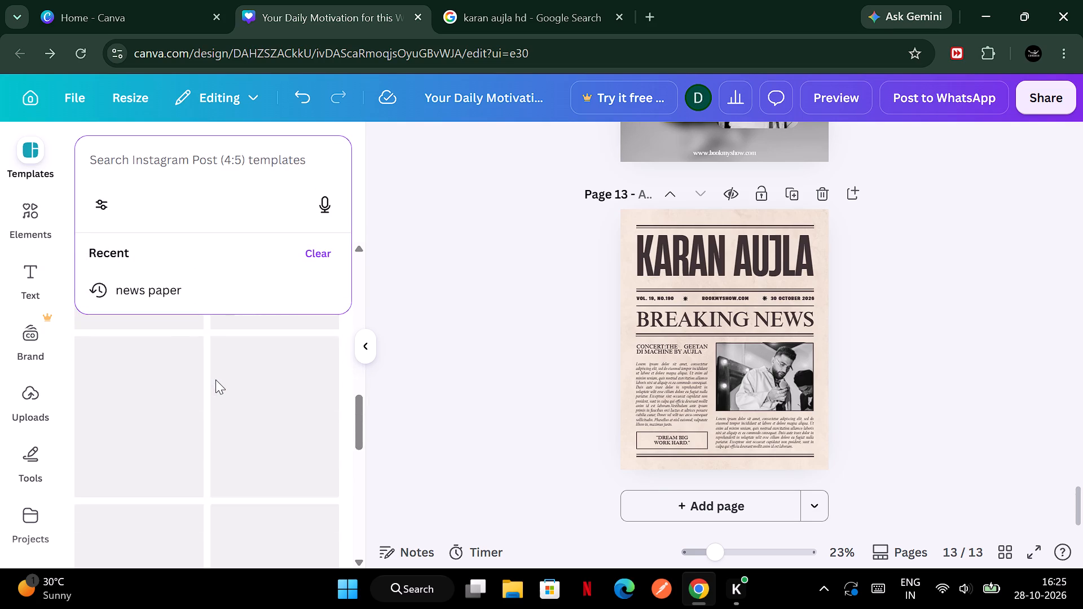
scroll(215, 379, down, 2)
click(454, 295)
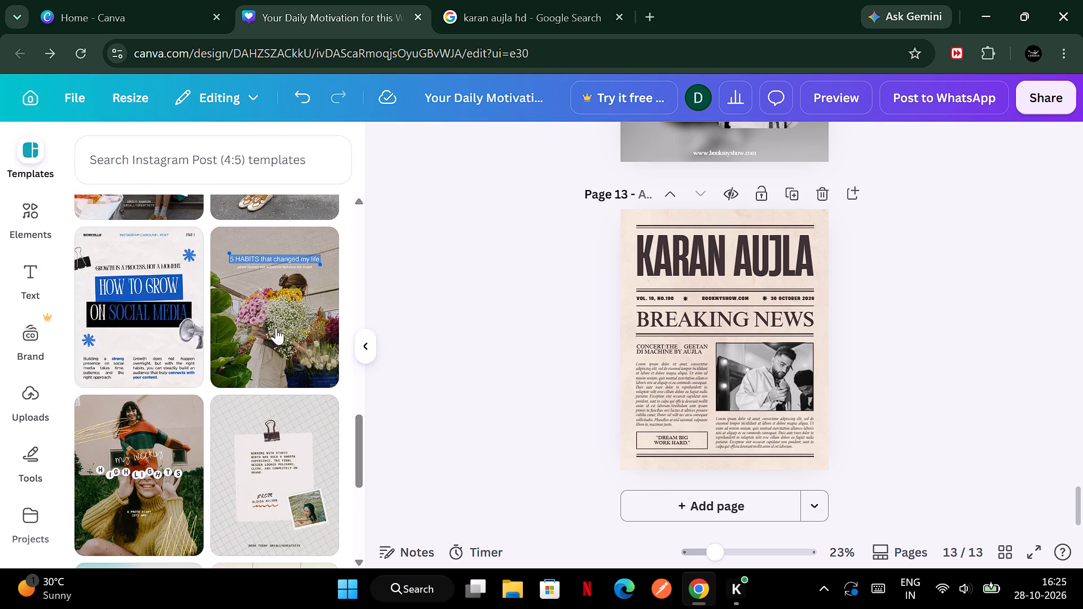
scroll(257, 454, down, 1)
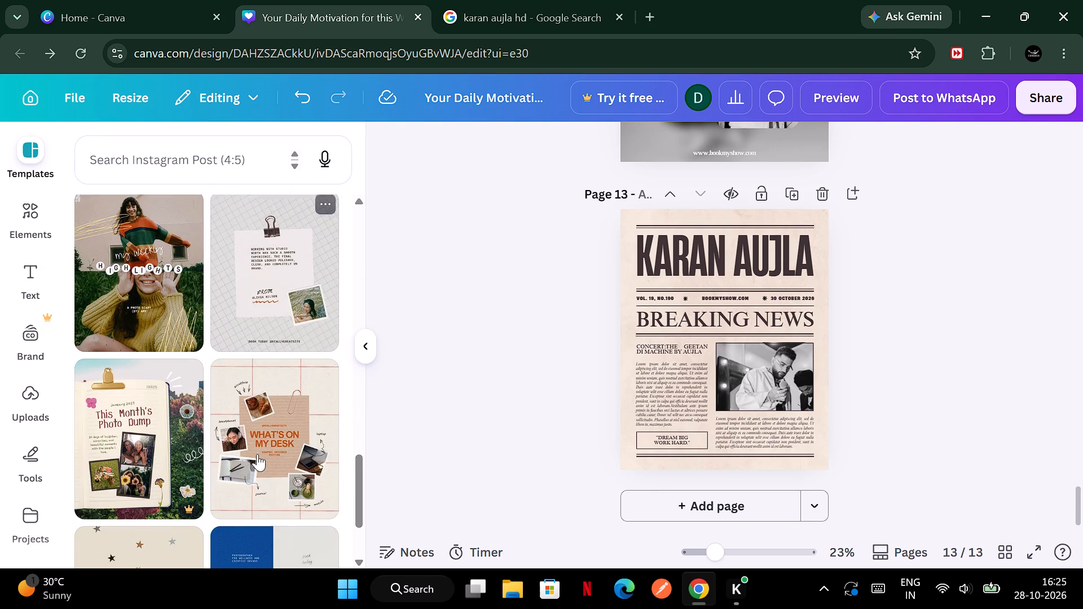
scroll(257, 454, down, 1)
click(290, 326)
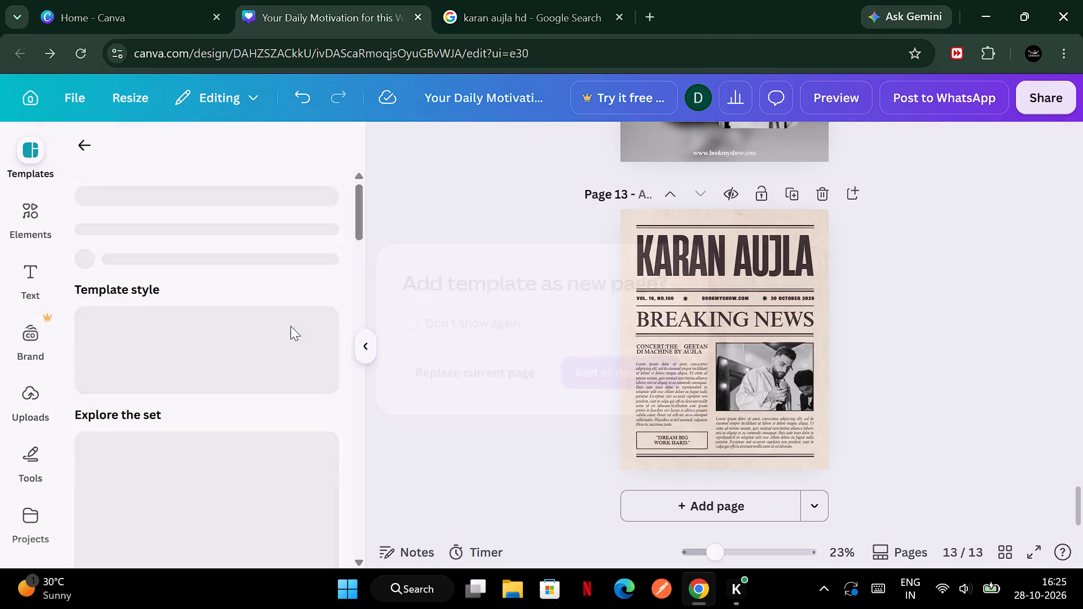
click(633, 367)
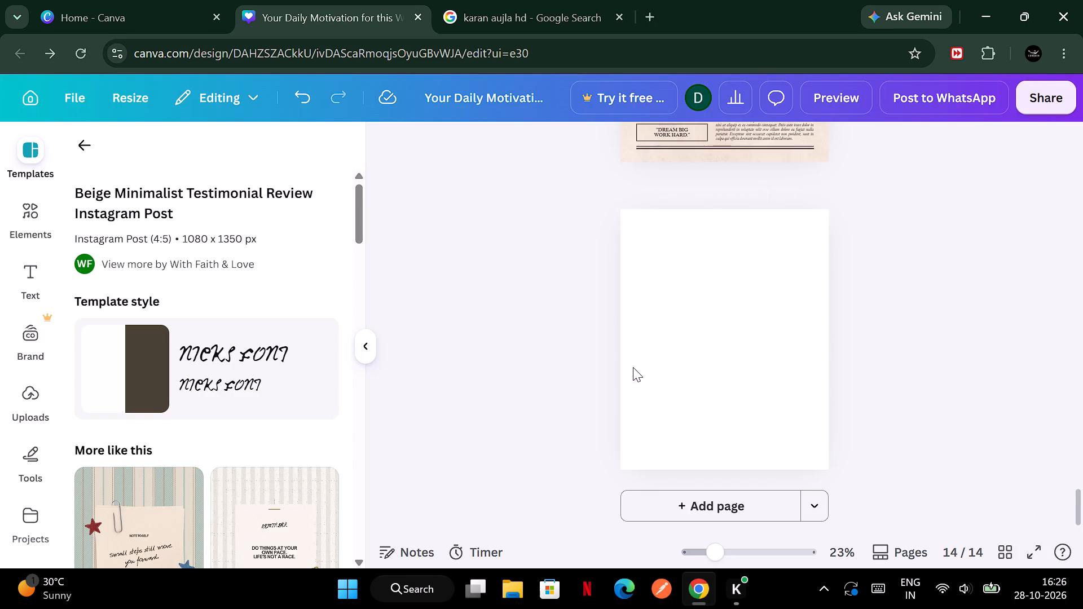
Select the small tilted photo beside the clipped note on page 14 and open its image replacement options.
click(798, 401)
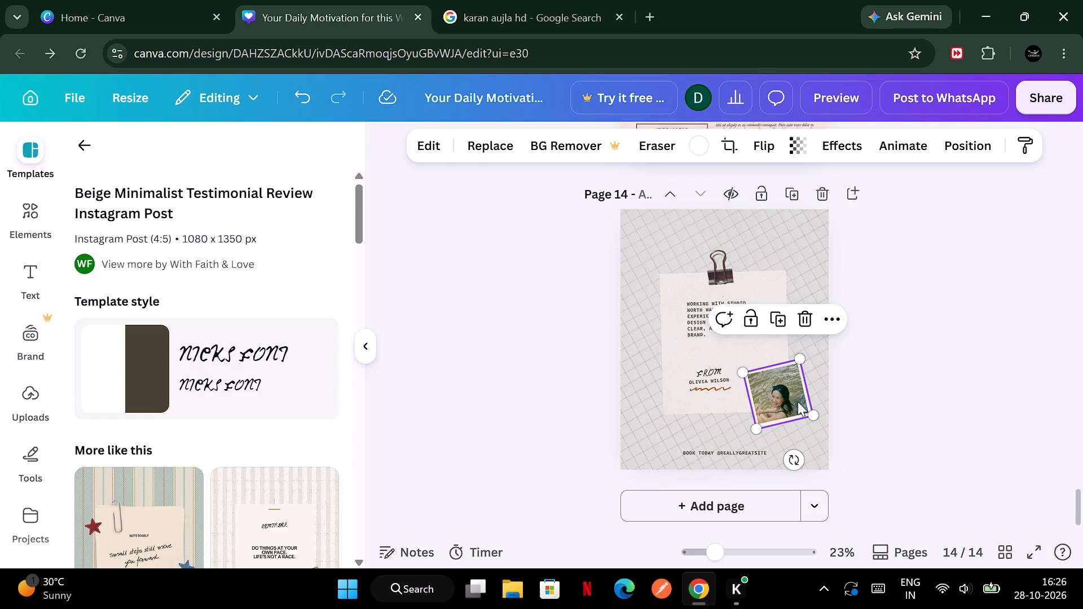
click(509, 146)
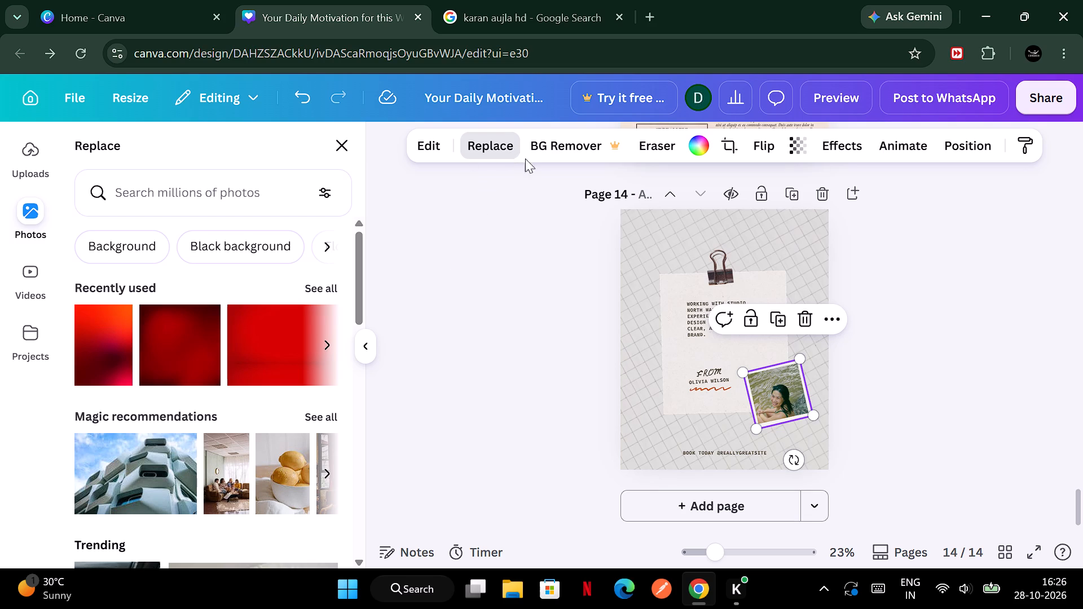
Replace the polaroid photo on page 14 with the uploaded photo of the artist in a dark suit and sunglasses.
click(483, 149)
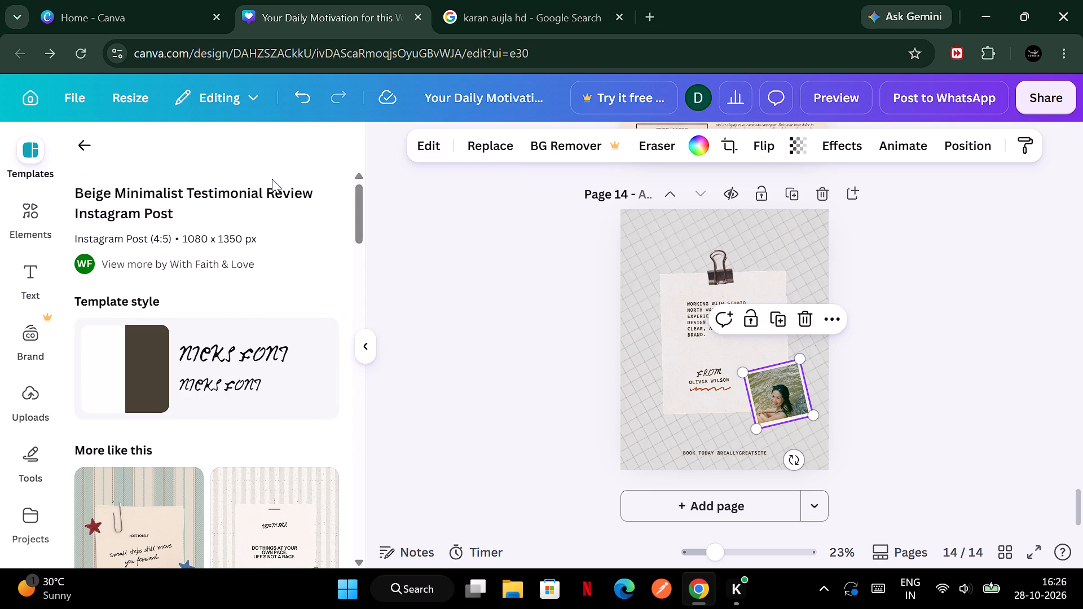
click(487, 148)
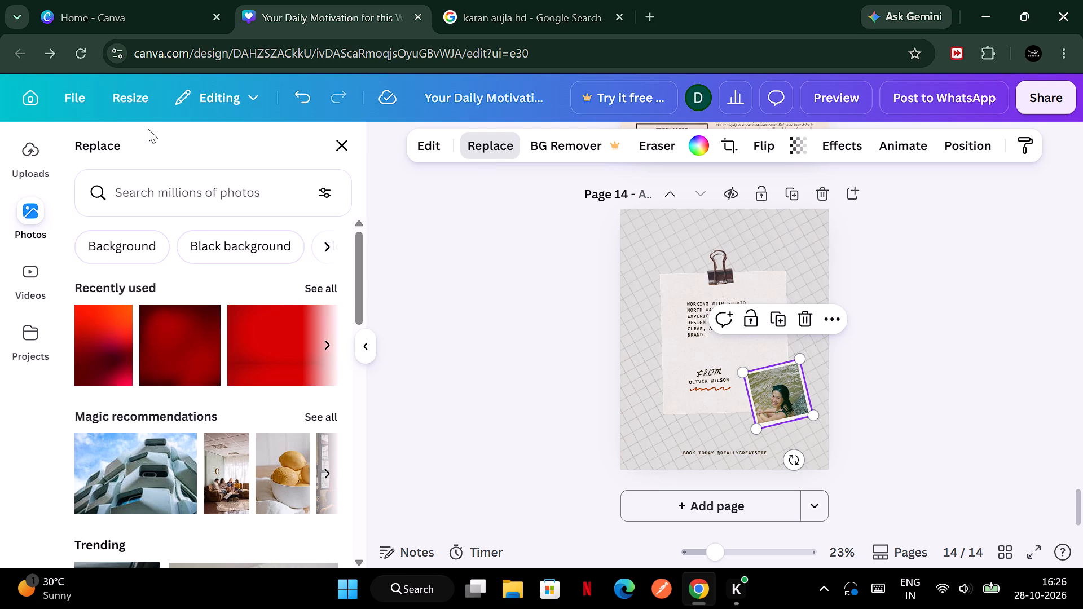
click(17, 142)
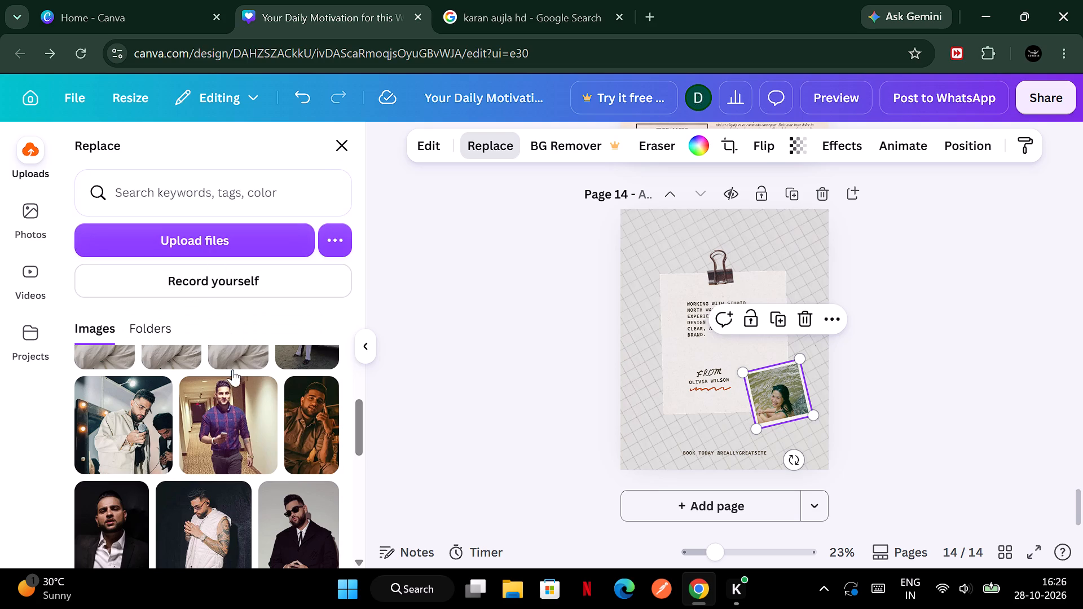
scroll(123, 441, down, 1)
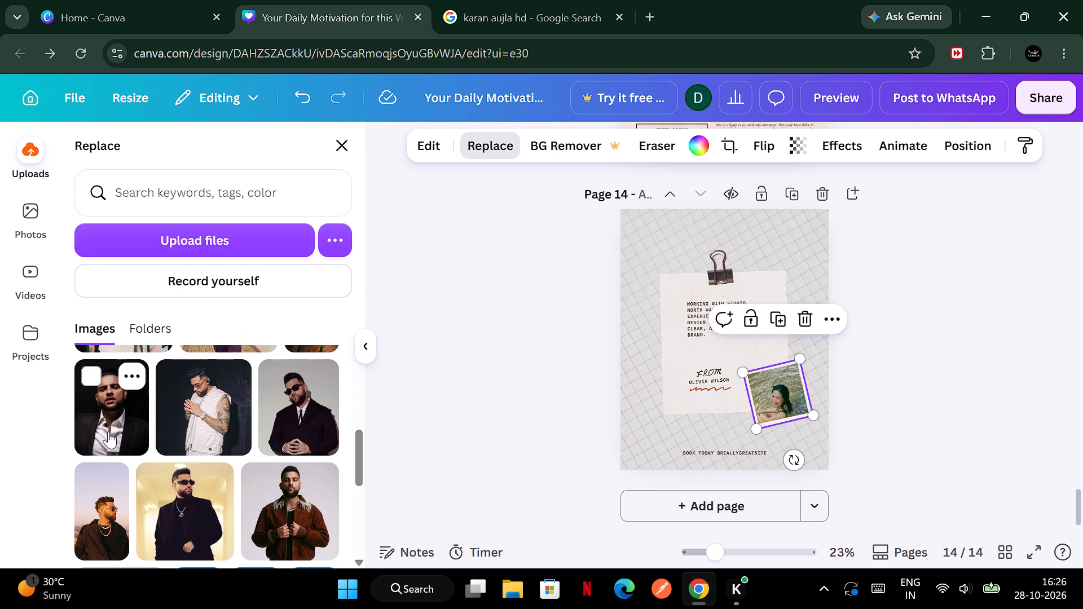
click(301, 426)
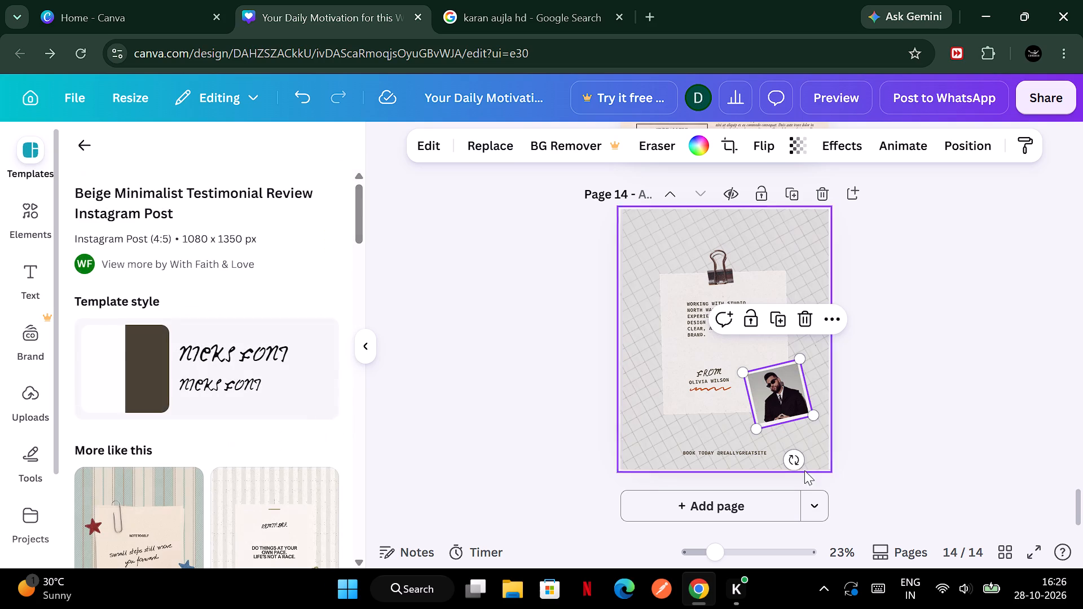
click(908, 440)
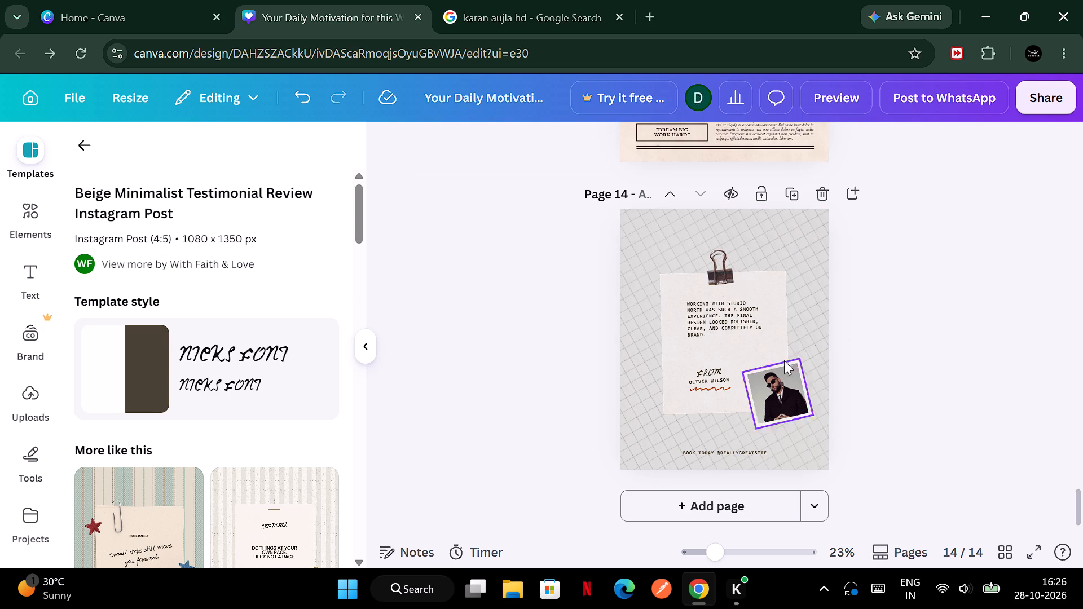
Replace the handwritten "FROM" on page 14's note with "Karan Aujla".
double_click(705, 385)
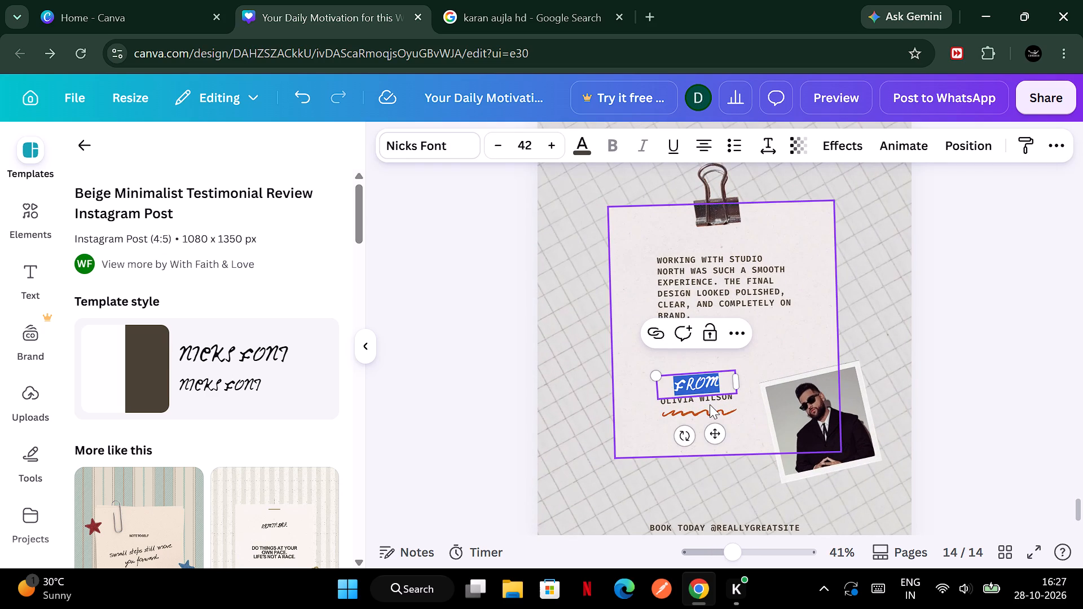
click(710, 404)
double_click(716, 399)
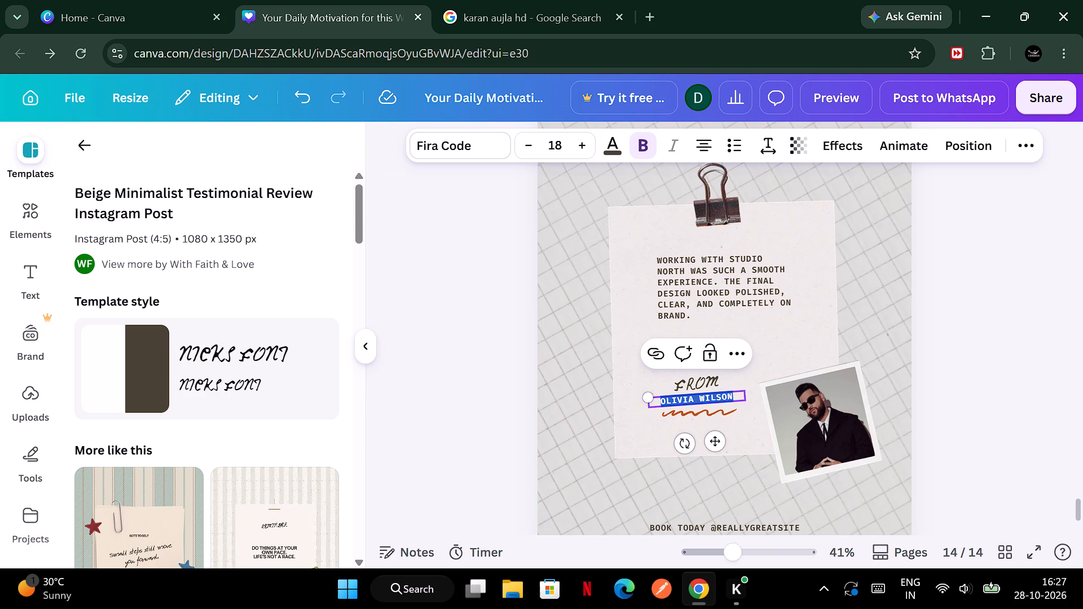
double_click(698, 382)
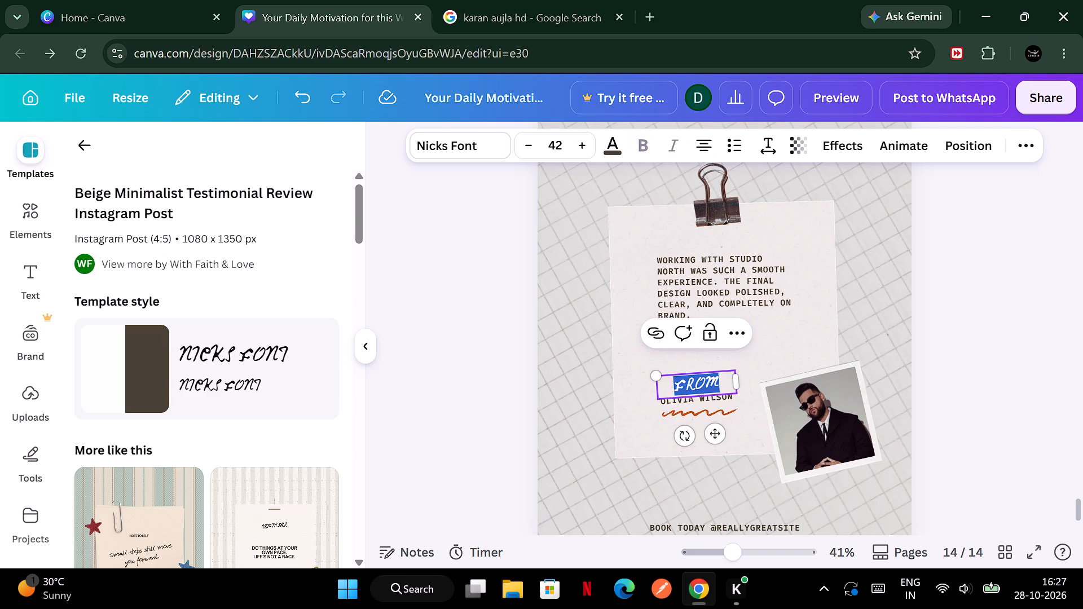
text(Kara)
text(n)
key(space)
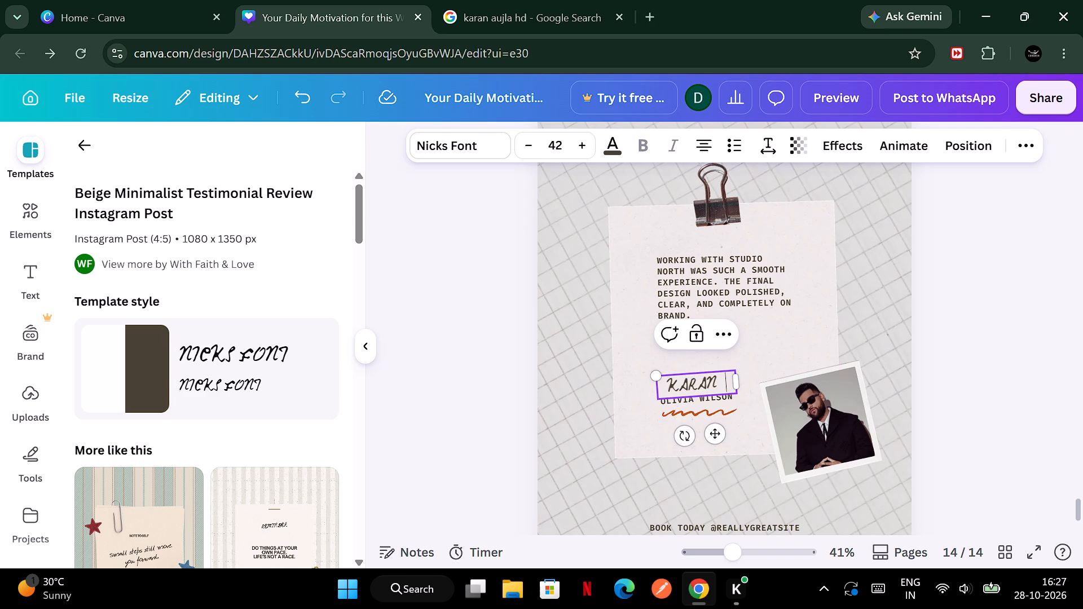
key(a)
text(ujl)
key(a)
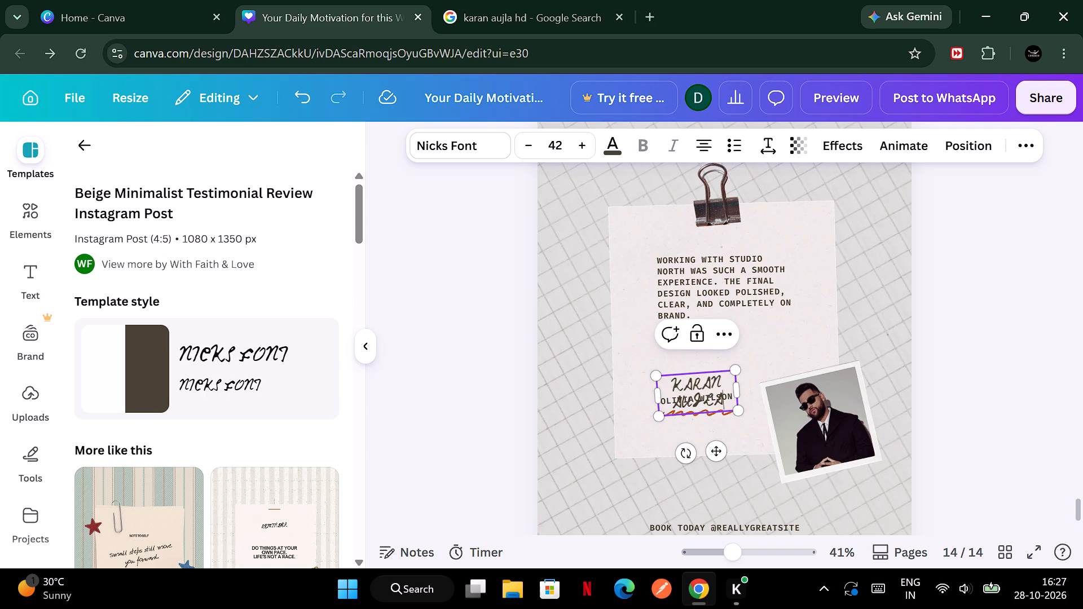
key(BackSpace)
key(a)
Widen the "Karan Aujla" text box on both sides so the name fits on one line, and deselect it.
drag(655, 391, 644, 394)
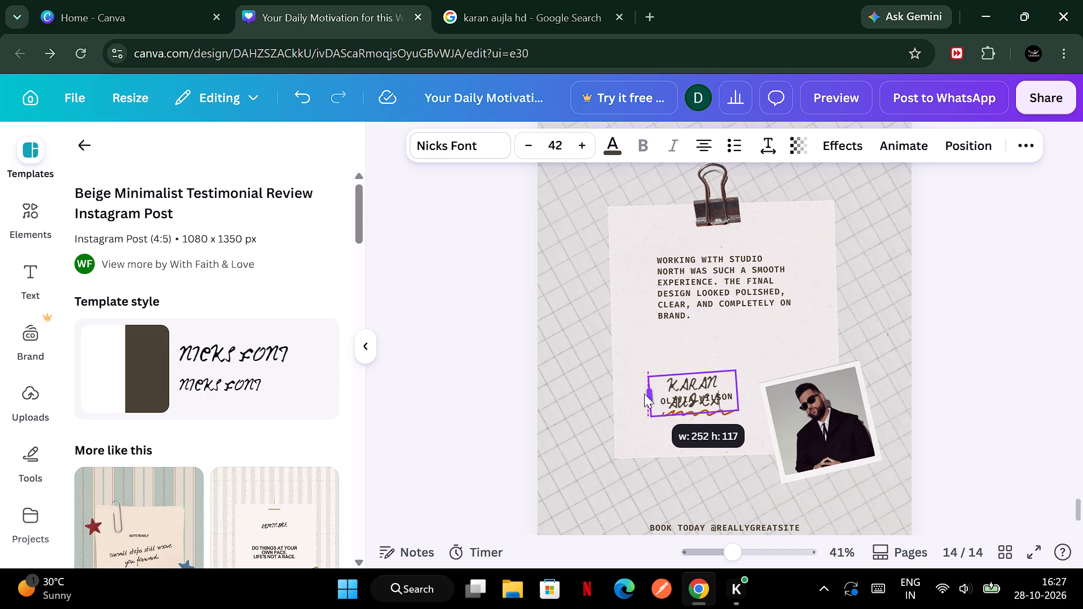
drag(644, 394, 624, 393)
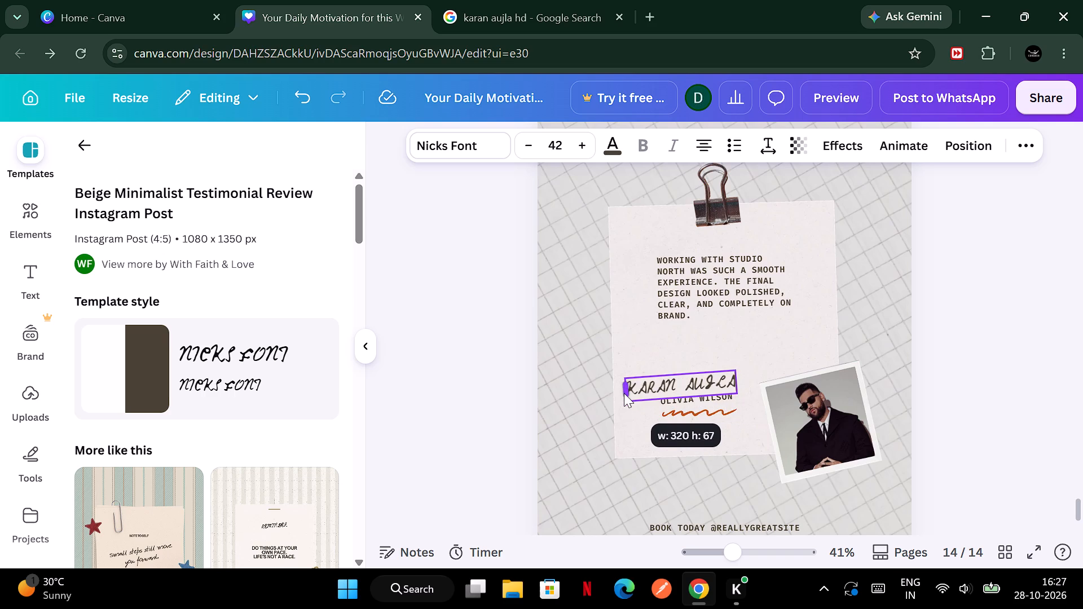
drag(624, 393, 626, 393)
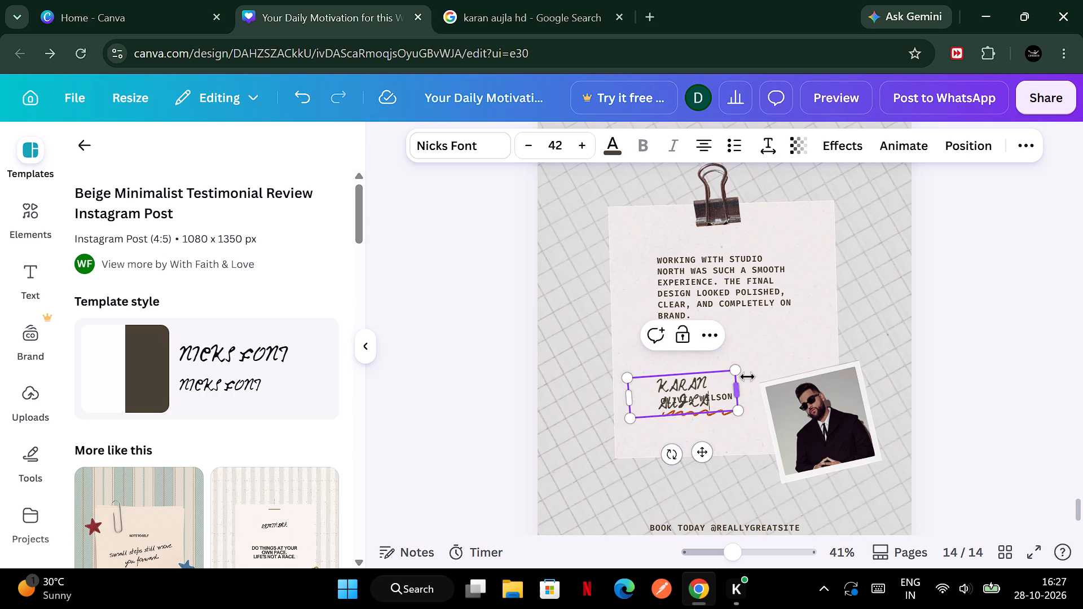
drag(737, 390, 750, 388)
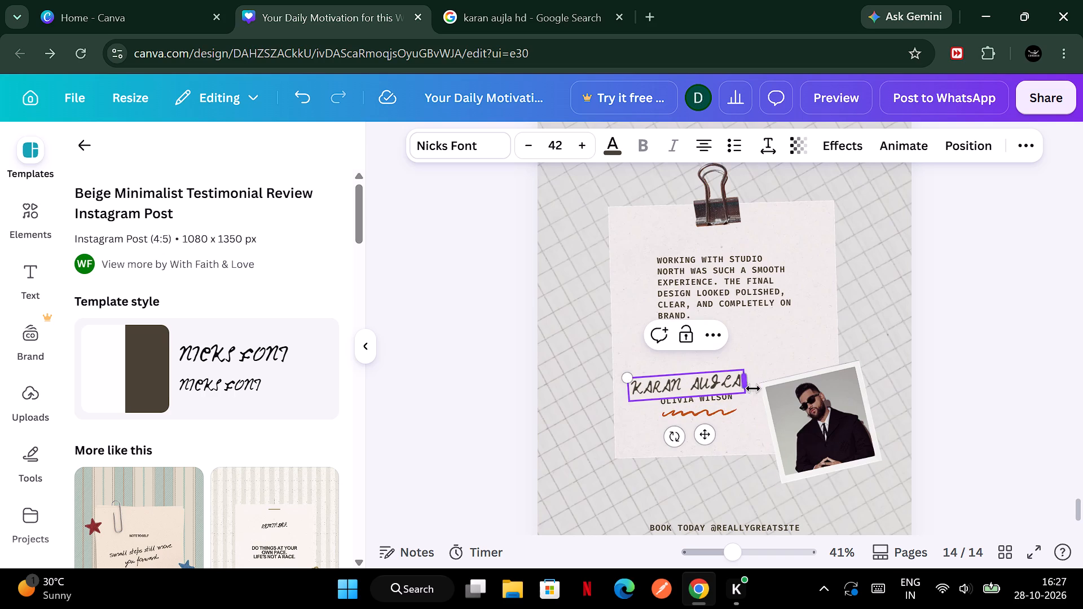
click(900, 330)
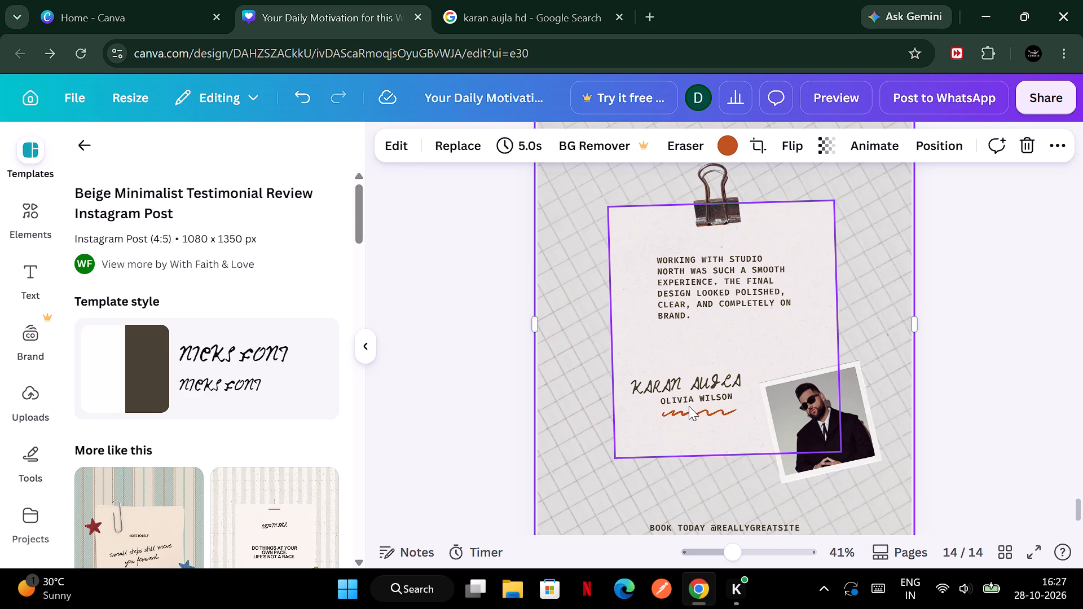
Replace the small name line under "Karan Aujla" with "IKKY MUSIC" and deselect it.
double_click(693, 400)
text(ikky)
key(space)
key(u)
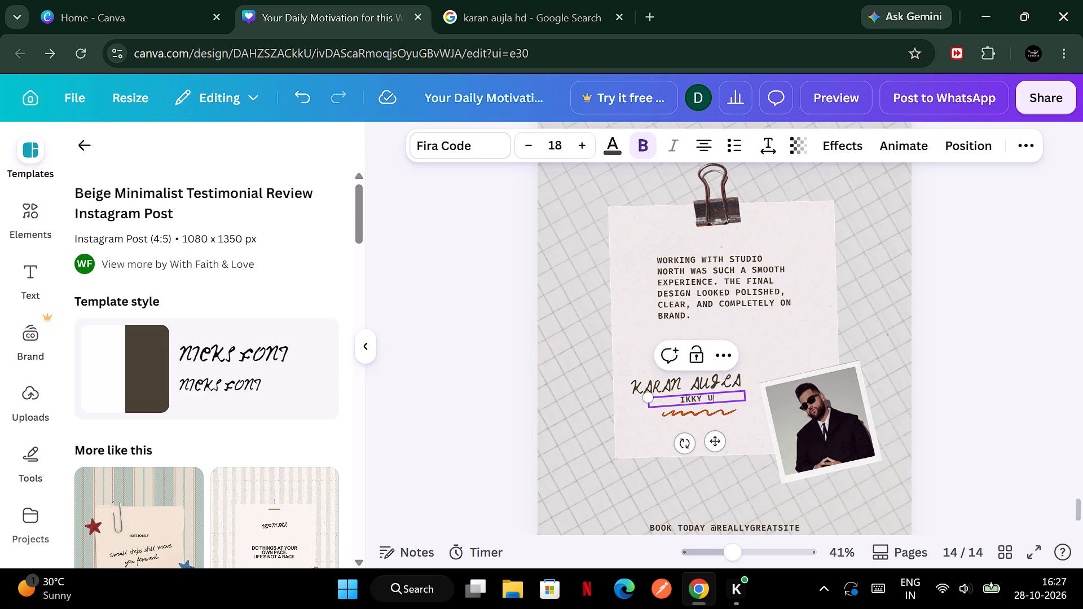
key(BackSpace)
text(mu)
key(s)
text(ic)
click(1016, 409)
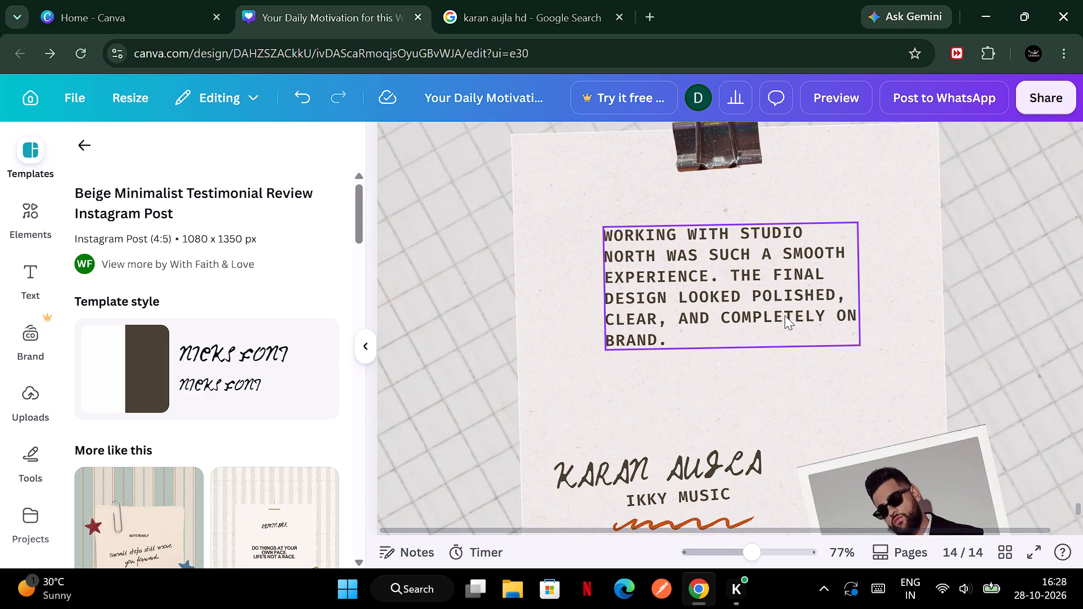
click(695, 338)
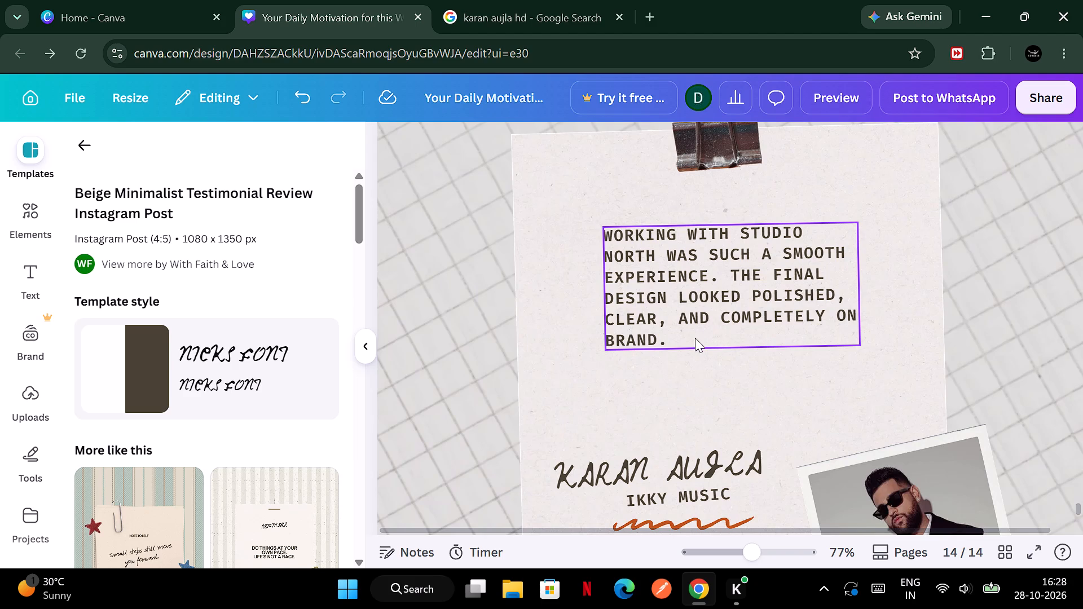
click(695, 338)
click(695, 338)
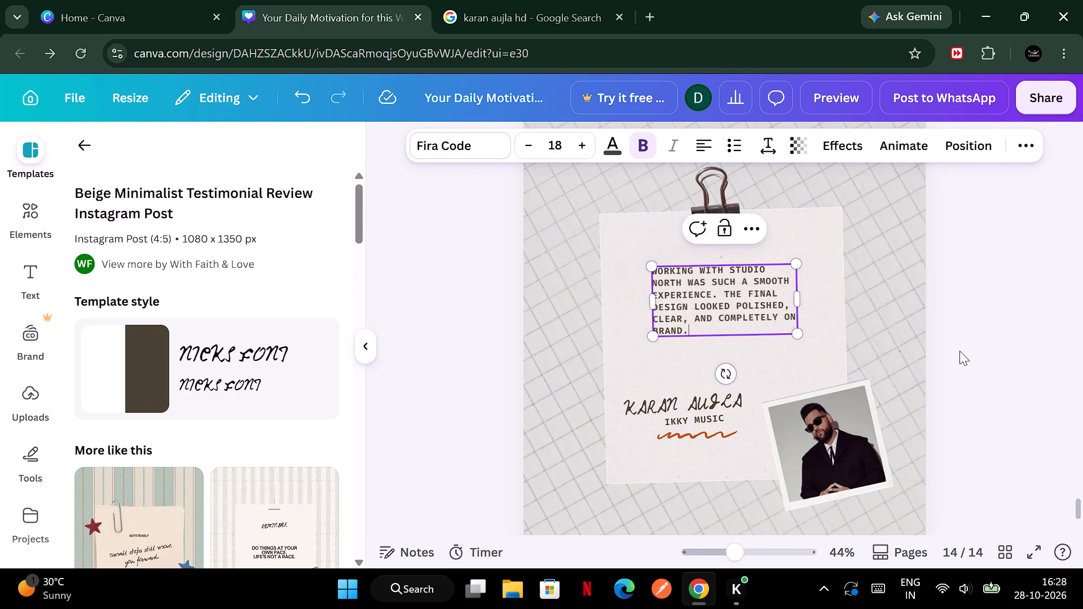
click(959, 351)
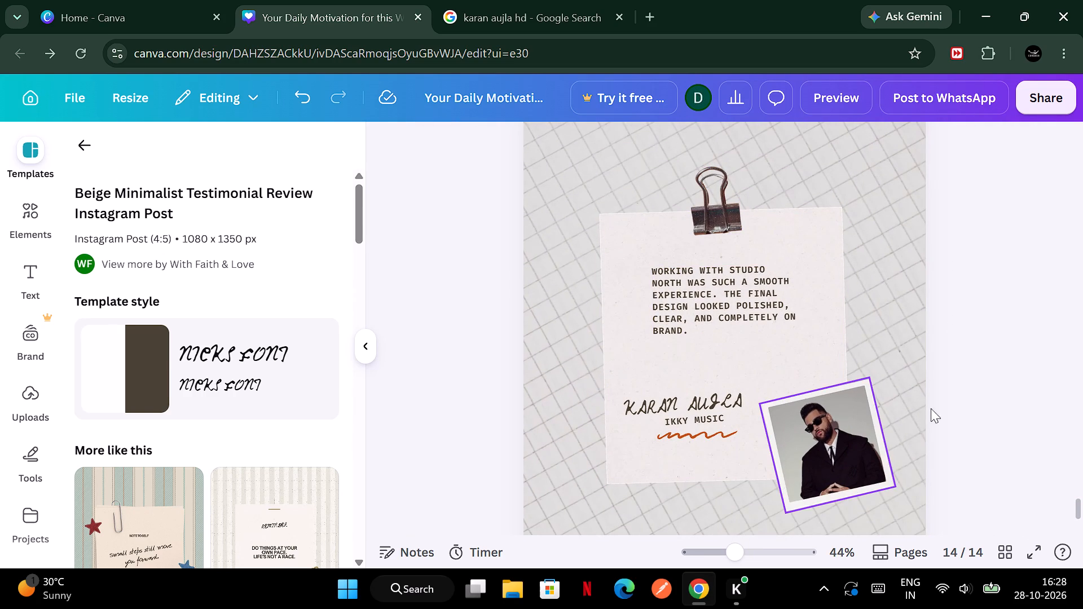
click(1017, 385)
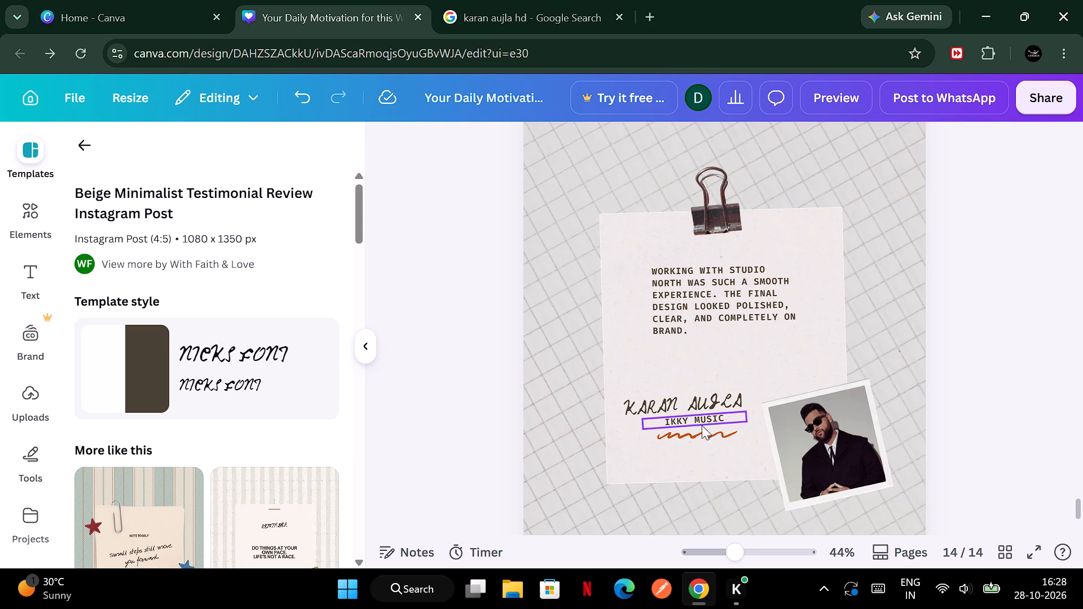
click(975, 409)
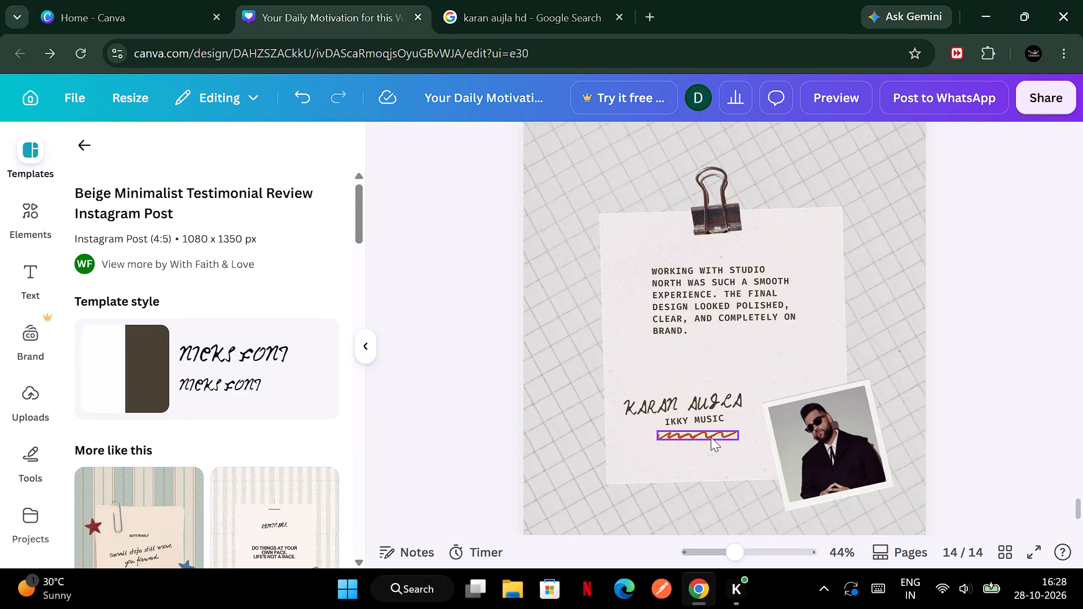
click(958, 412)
Open the testimonial paragraph on page 14's clipped note for editing with all its text selected.
double_click(750, 290)
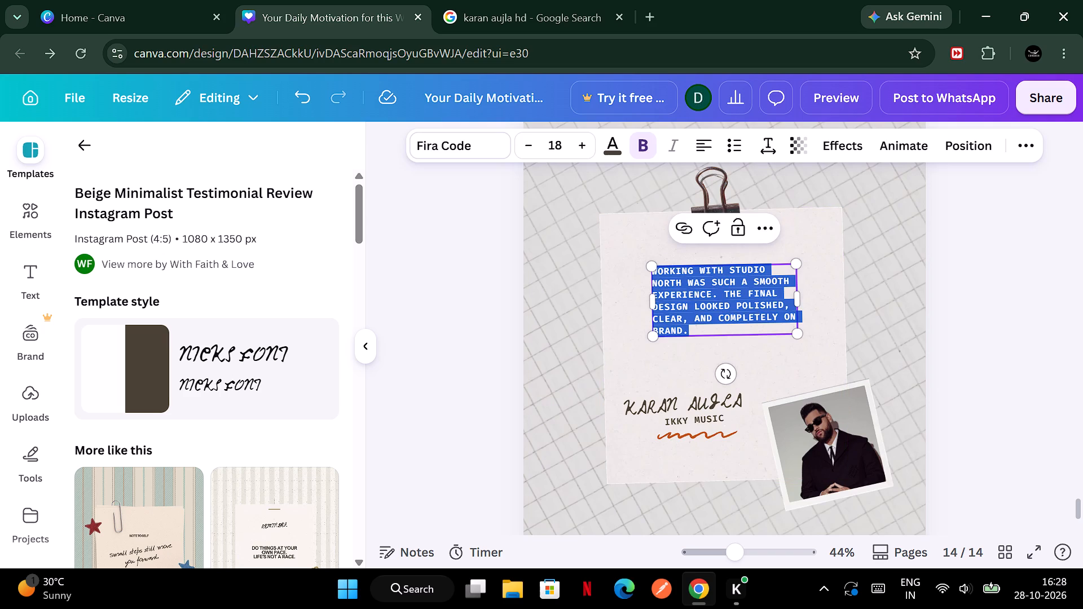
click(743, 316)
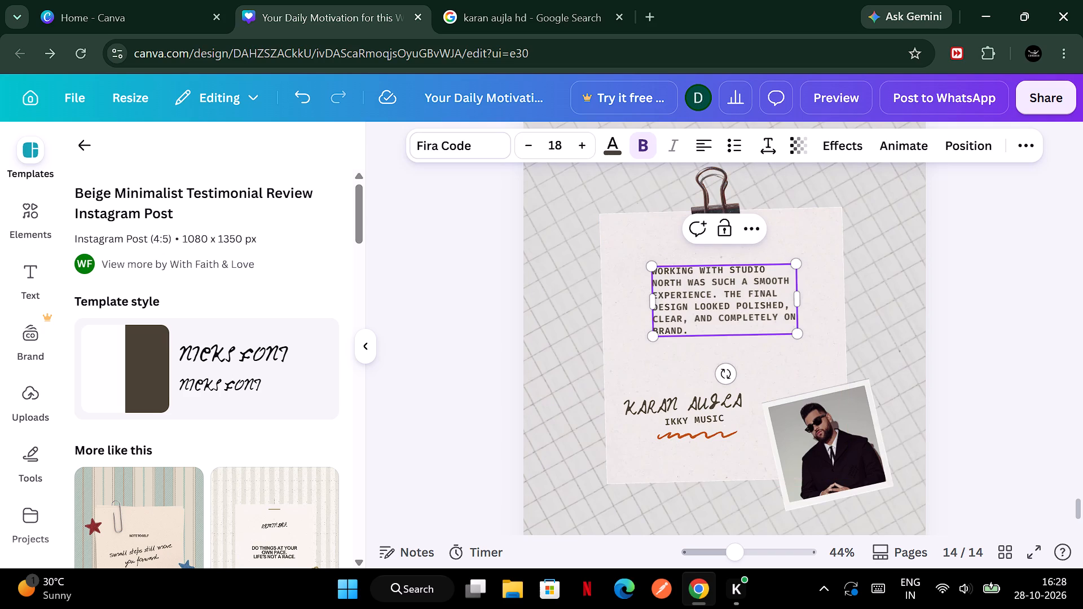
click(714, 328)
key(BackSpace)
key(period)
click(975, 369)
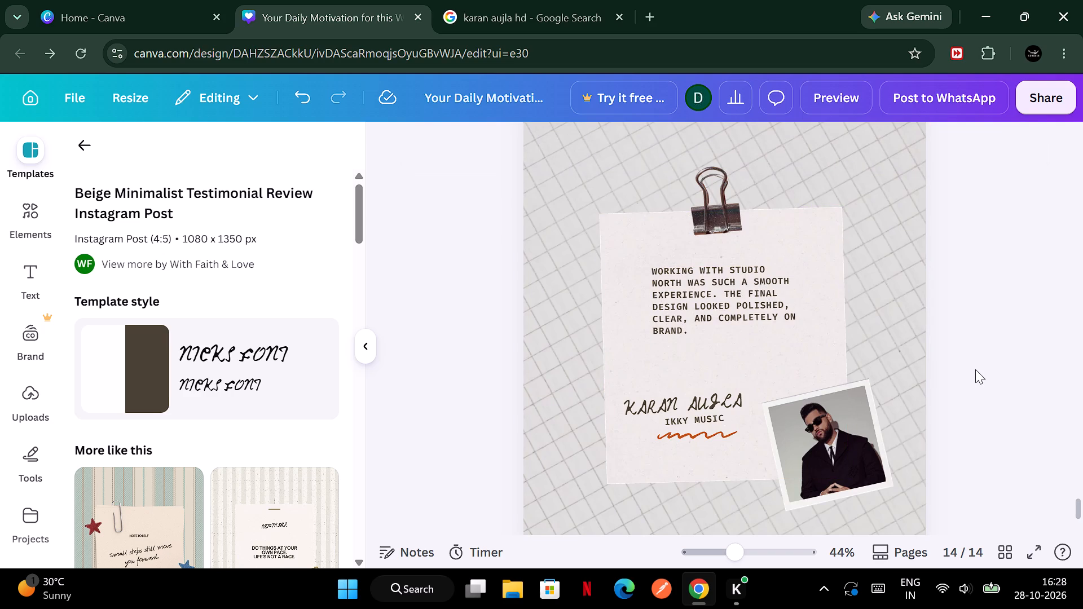
scroll(975, 369, down, 3)
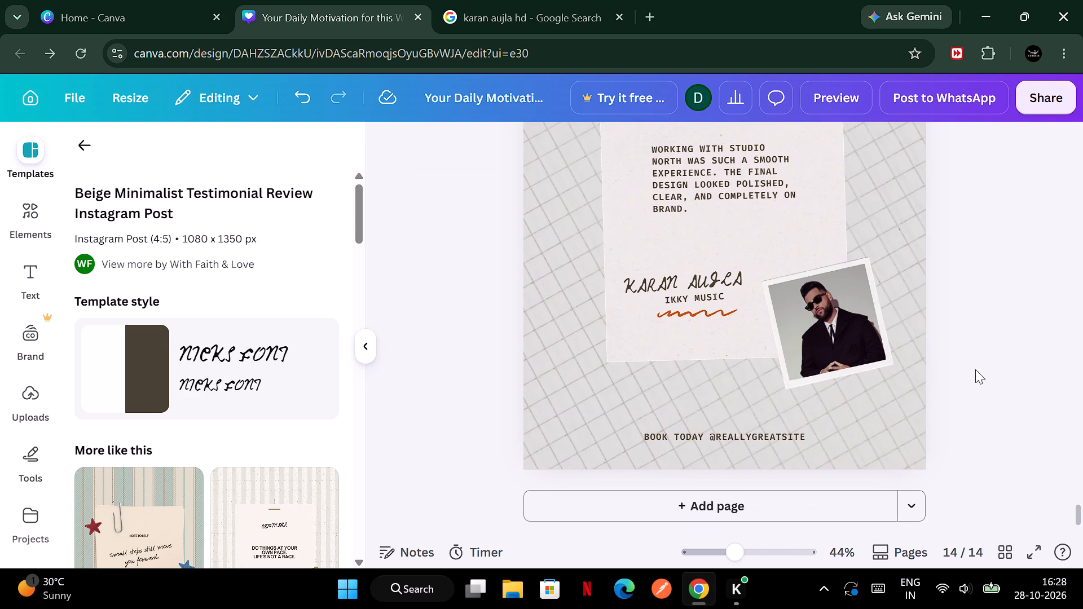
click(790, 437)
double_click(800, 438)
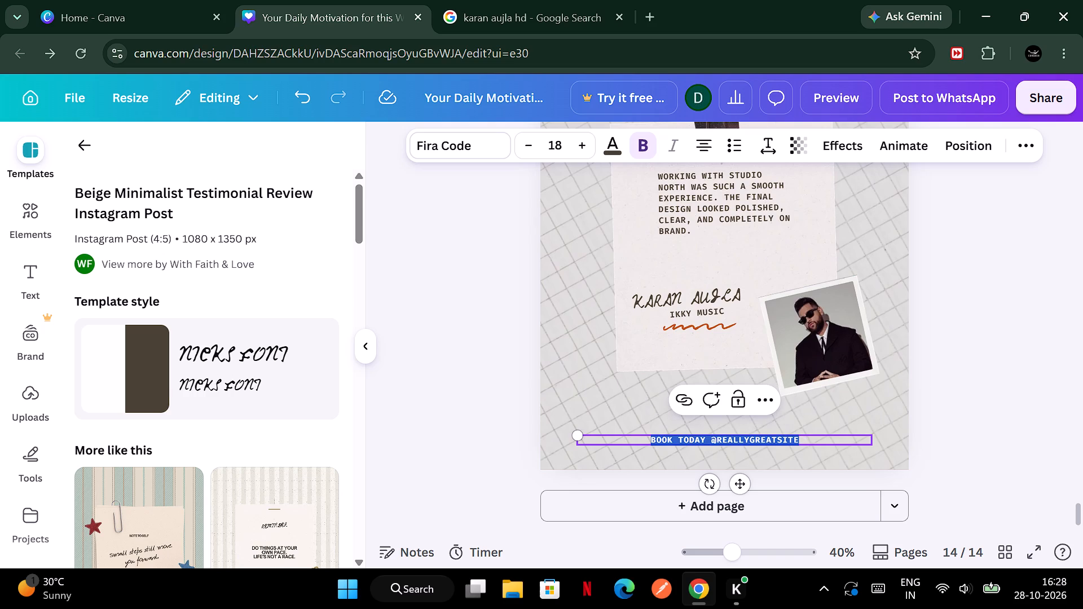
key(Right)
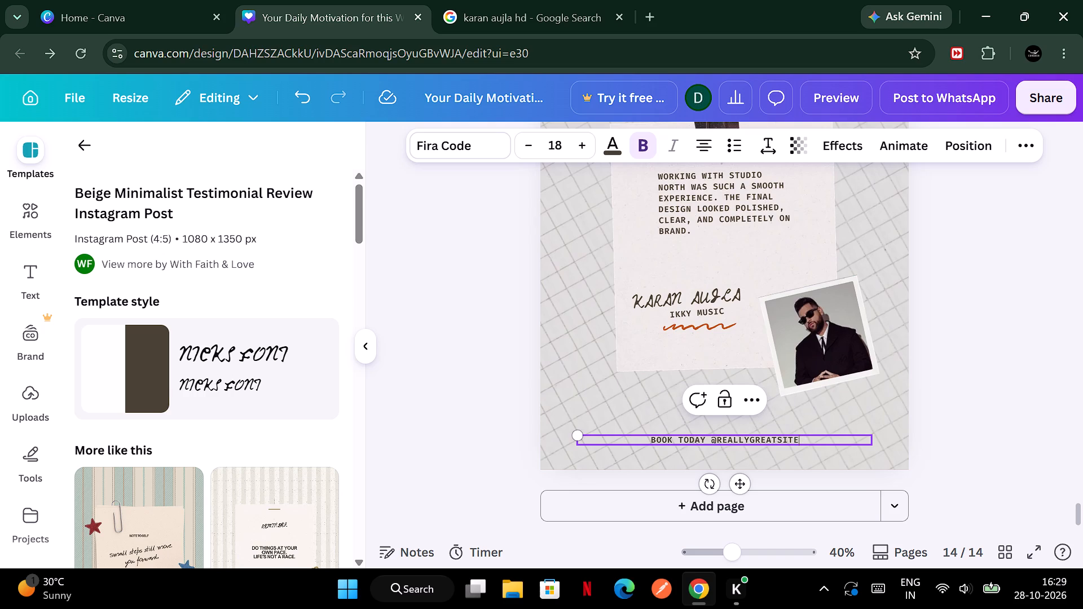
key(BackSpace)
key(BackSpace)
key(BackSpace)
key(BackSpace)
key(BackSpace)
key(BackSpace)
key(BackSpace)
key(BackSpace)
key(BackSpace)
key(BackSpace)
key(BackSpace)
key(BackSpace)
key(BackSpace)
key(BackSpace)
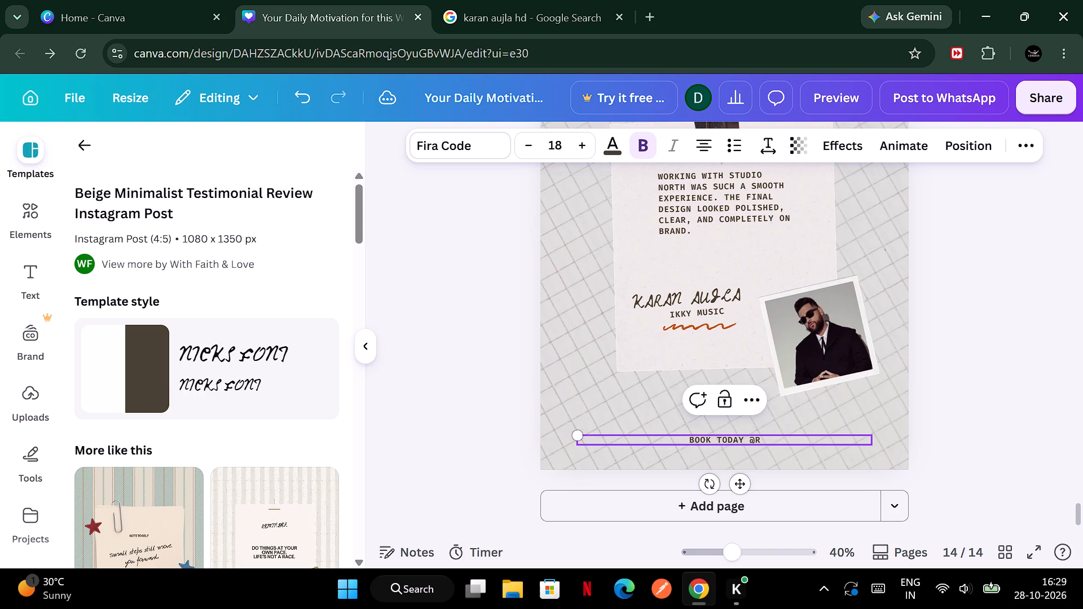
key(BackSpace)
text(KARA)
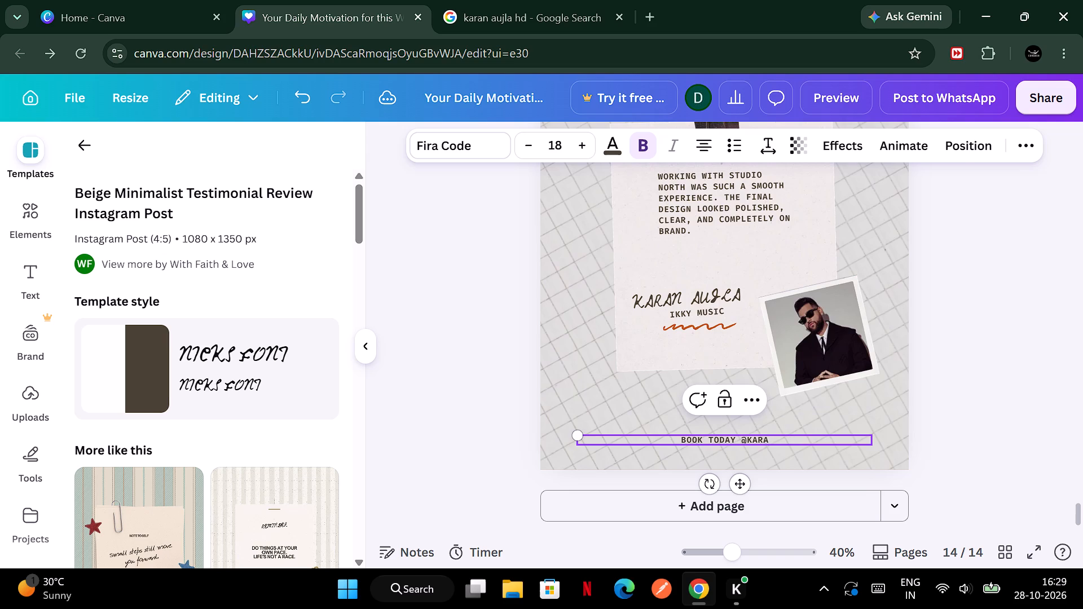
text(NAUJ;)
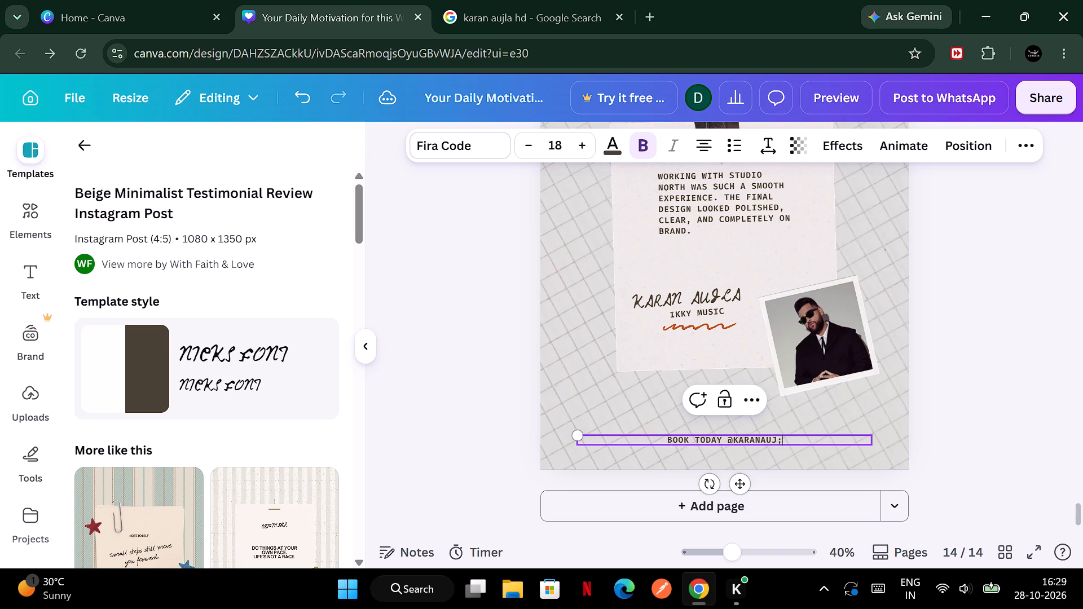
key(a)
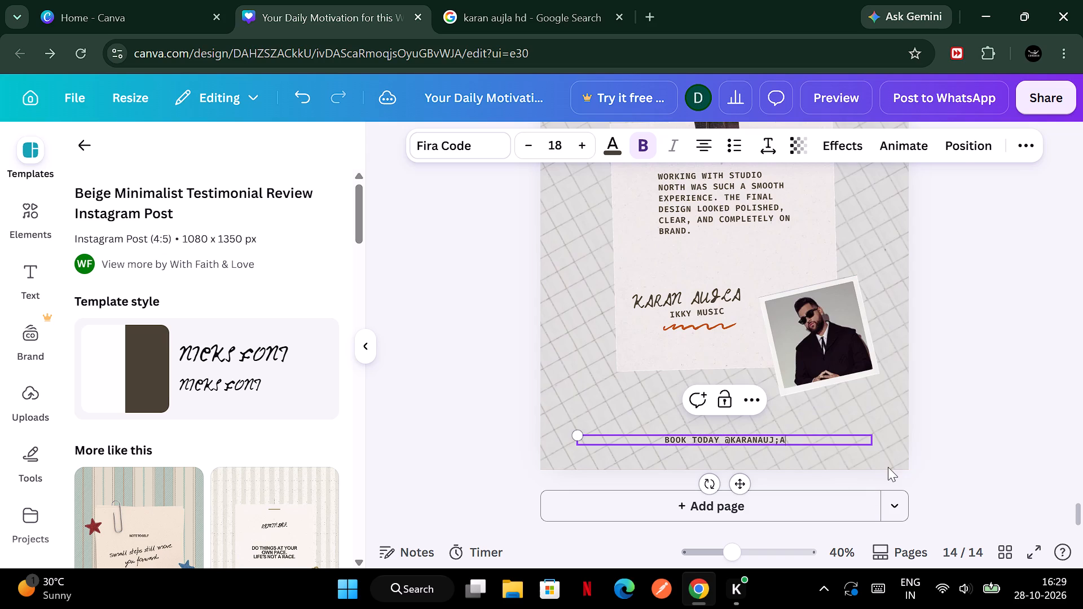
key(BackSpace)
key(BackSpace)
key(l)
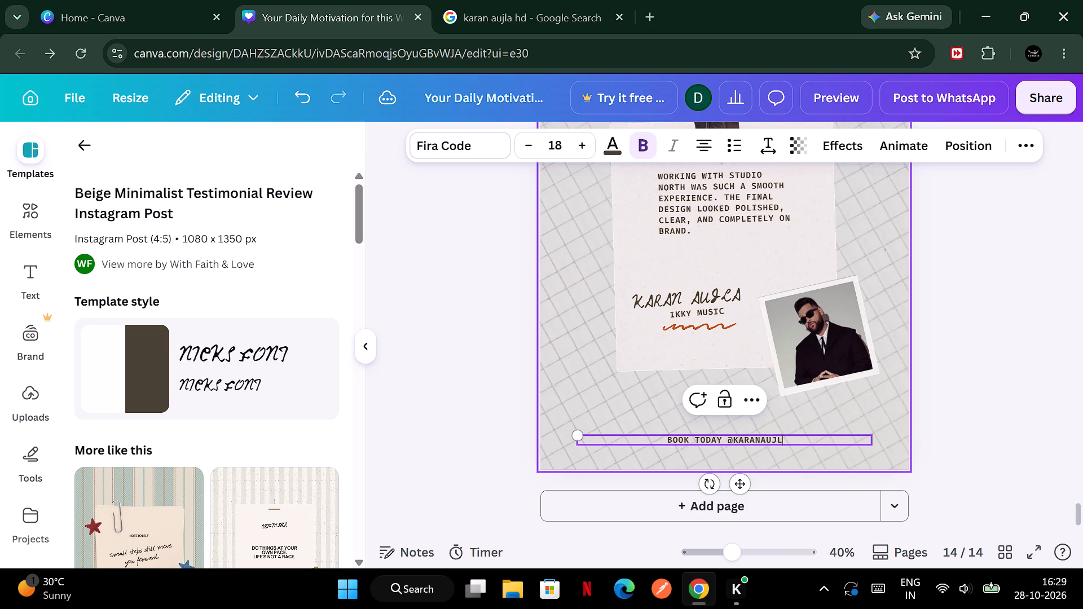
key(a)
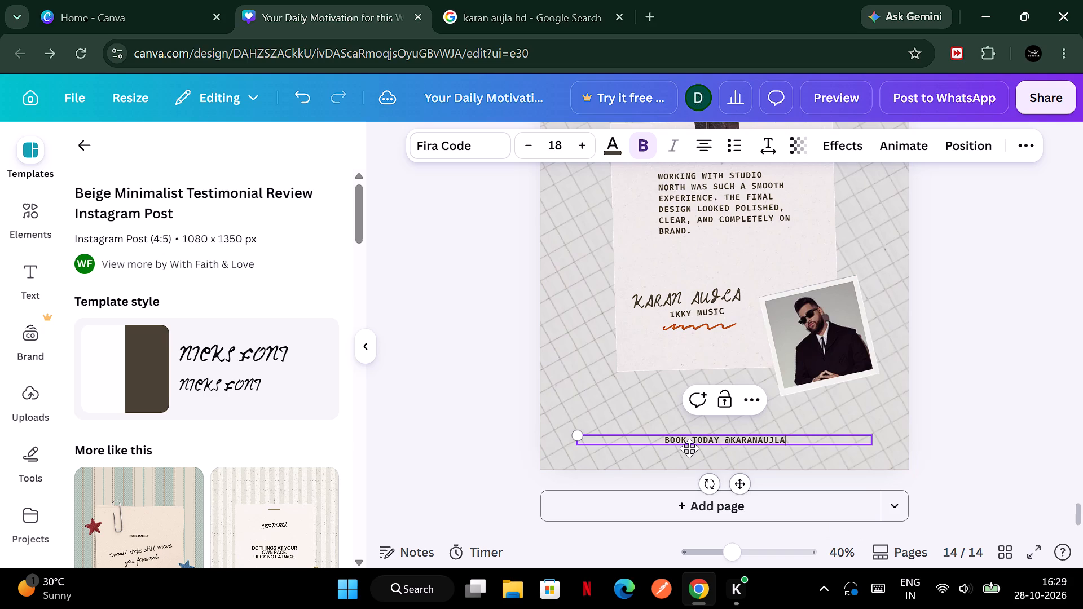
click(940, 388)
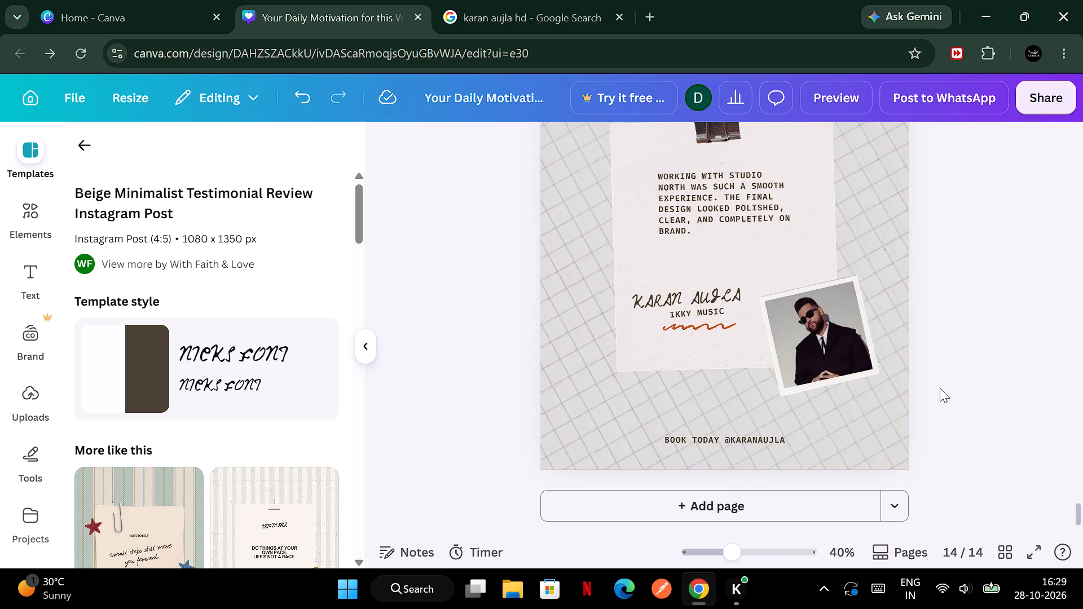
Review page 14 from top to bottom, checking the clipped note, signature, polaroid photo and booking line.
scroll(947, 378, up, 2)
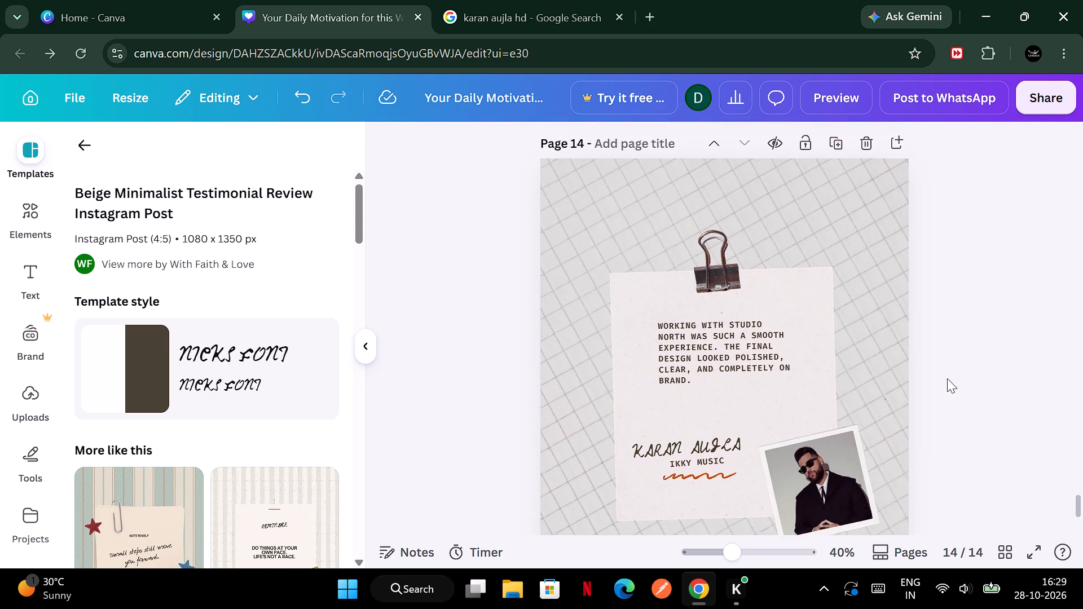
scroll(947, 378, up, 2)
scroll(947, 378, down, 6)
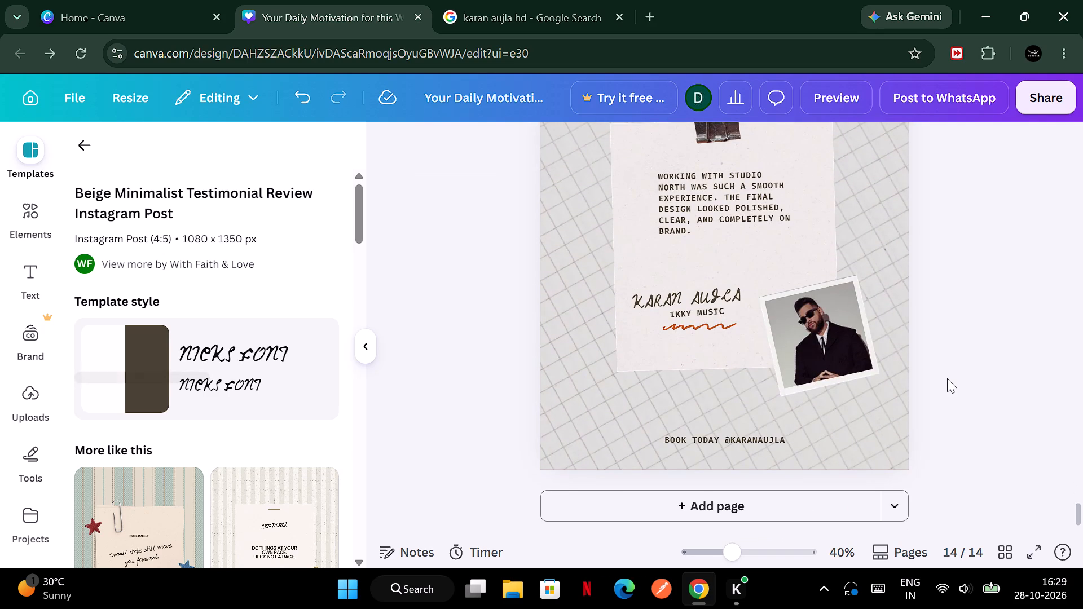
scroll(947, 378, up, 2)
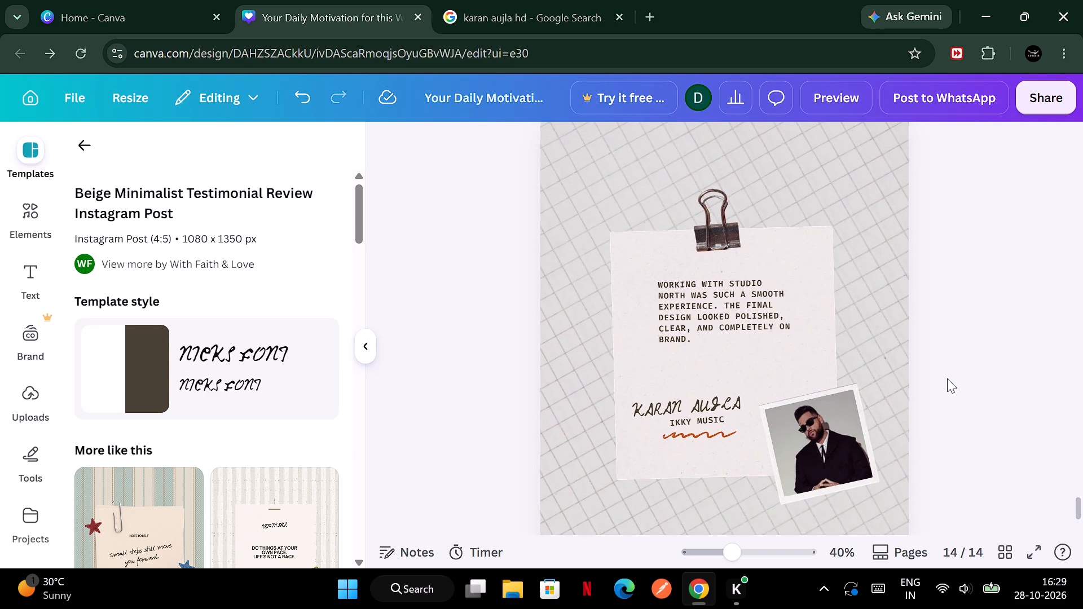
scroll(947, 378, down, 3)
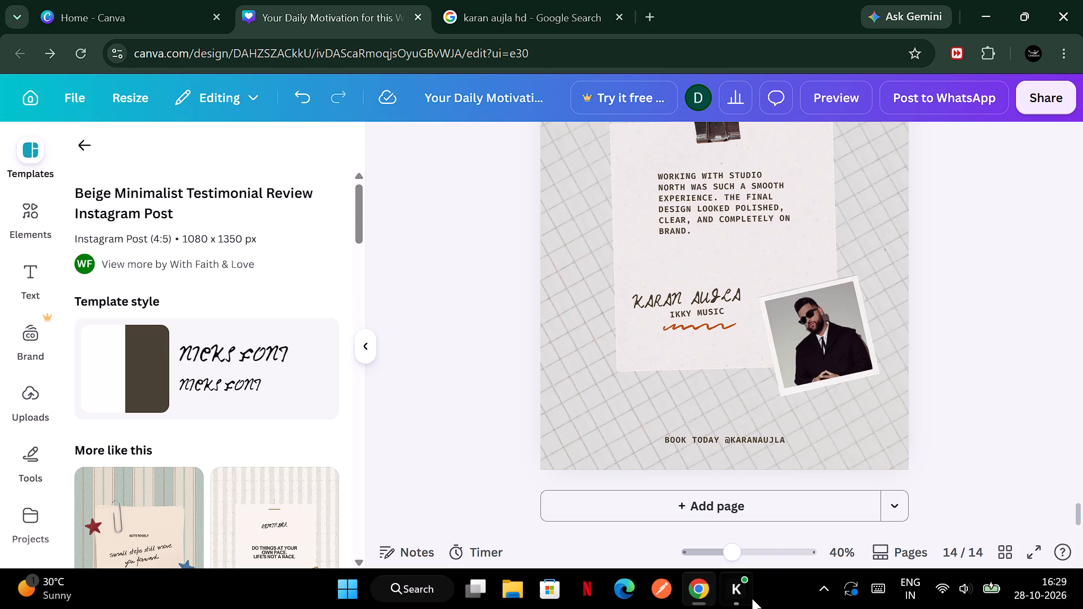
scroll(960, 471, up, 2)
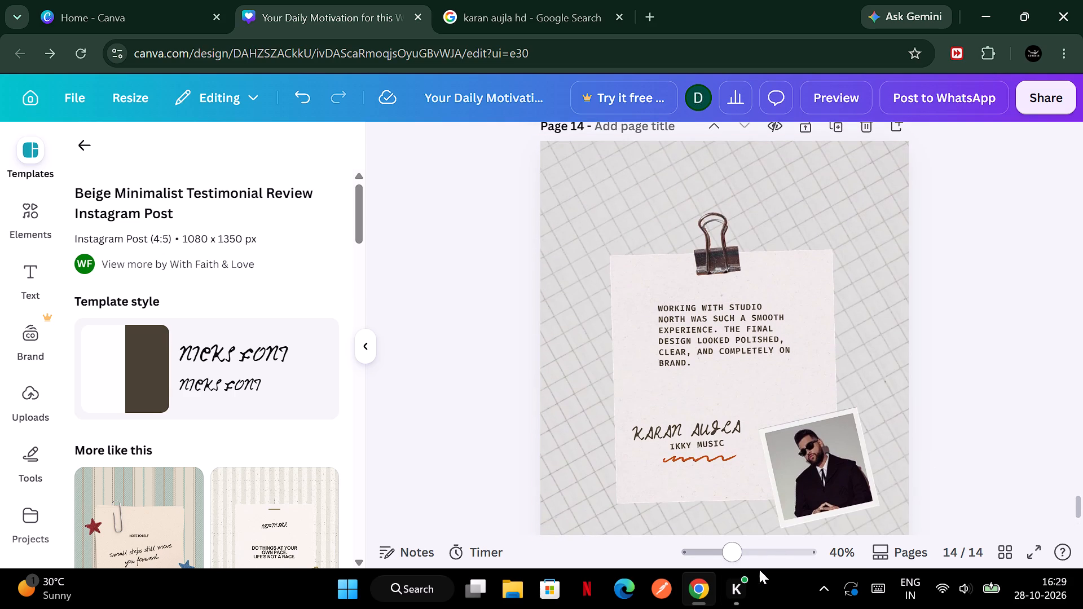